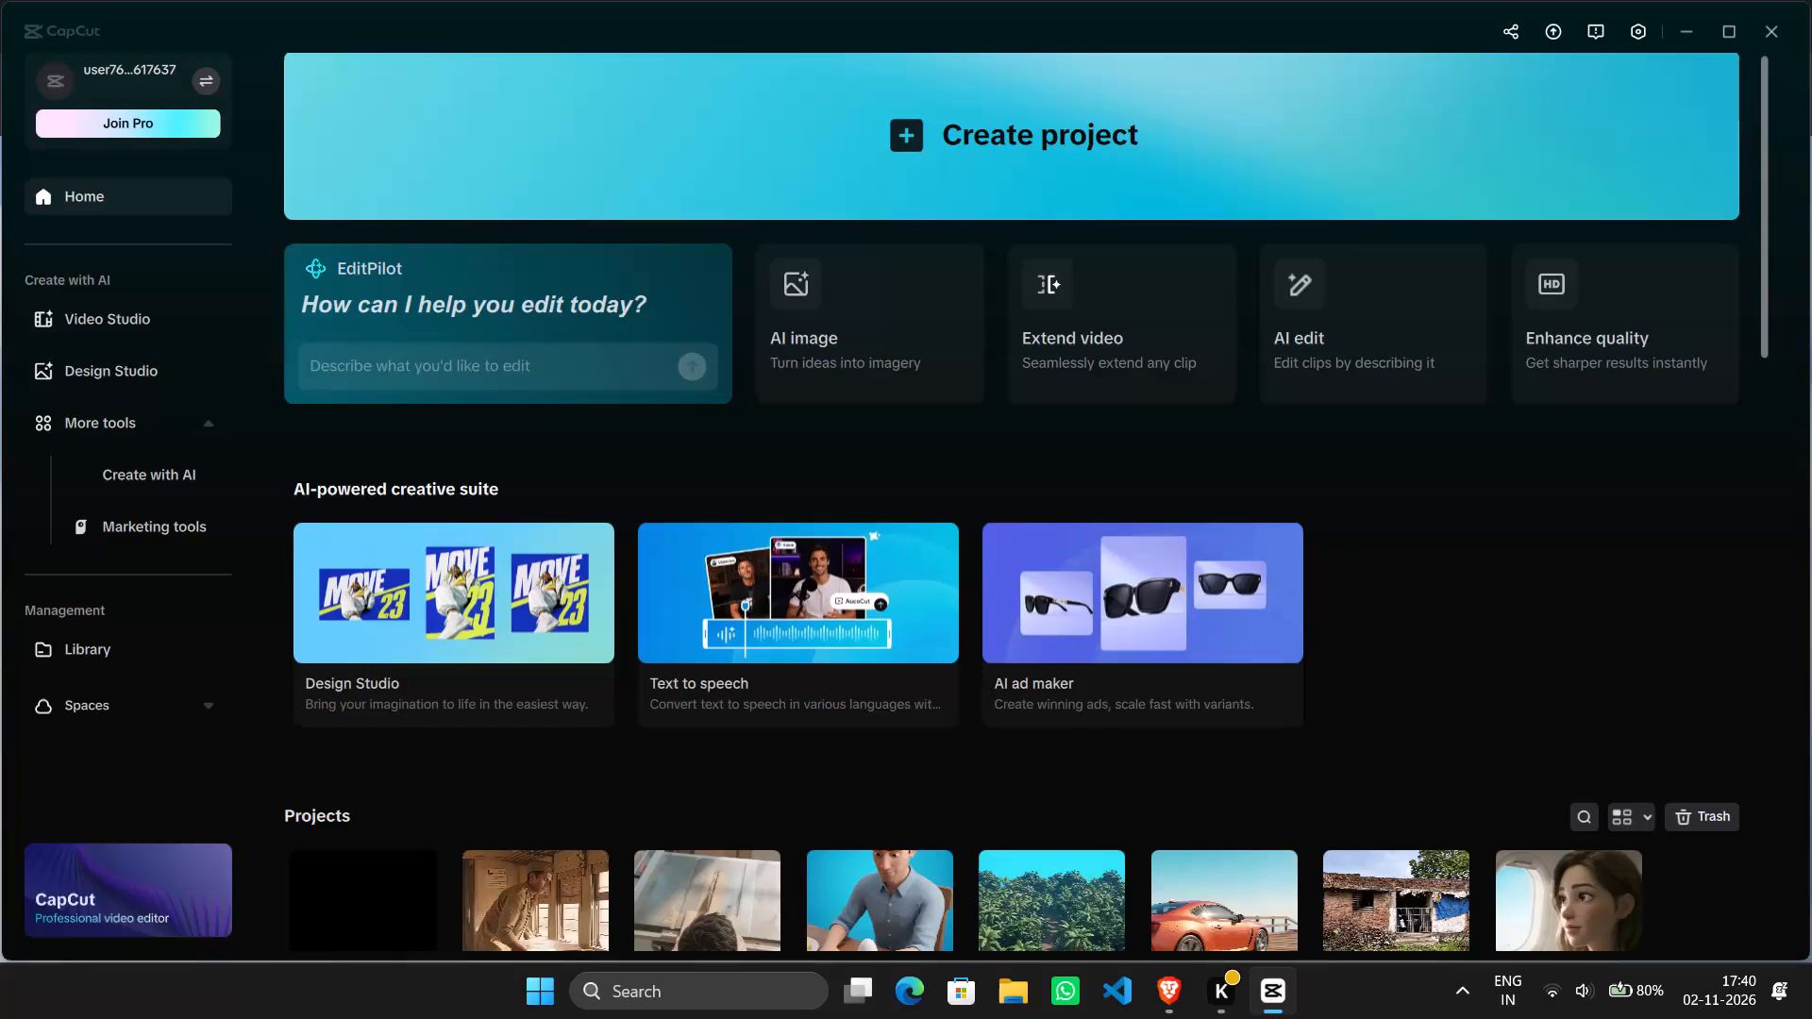
Look over the existing CapCut projects and switch to the Brave browser.
{"action": "scroll", "coordinate": [1475, 652], "scroll_direction": "down", "scroll_amount": 1}
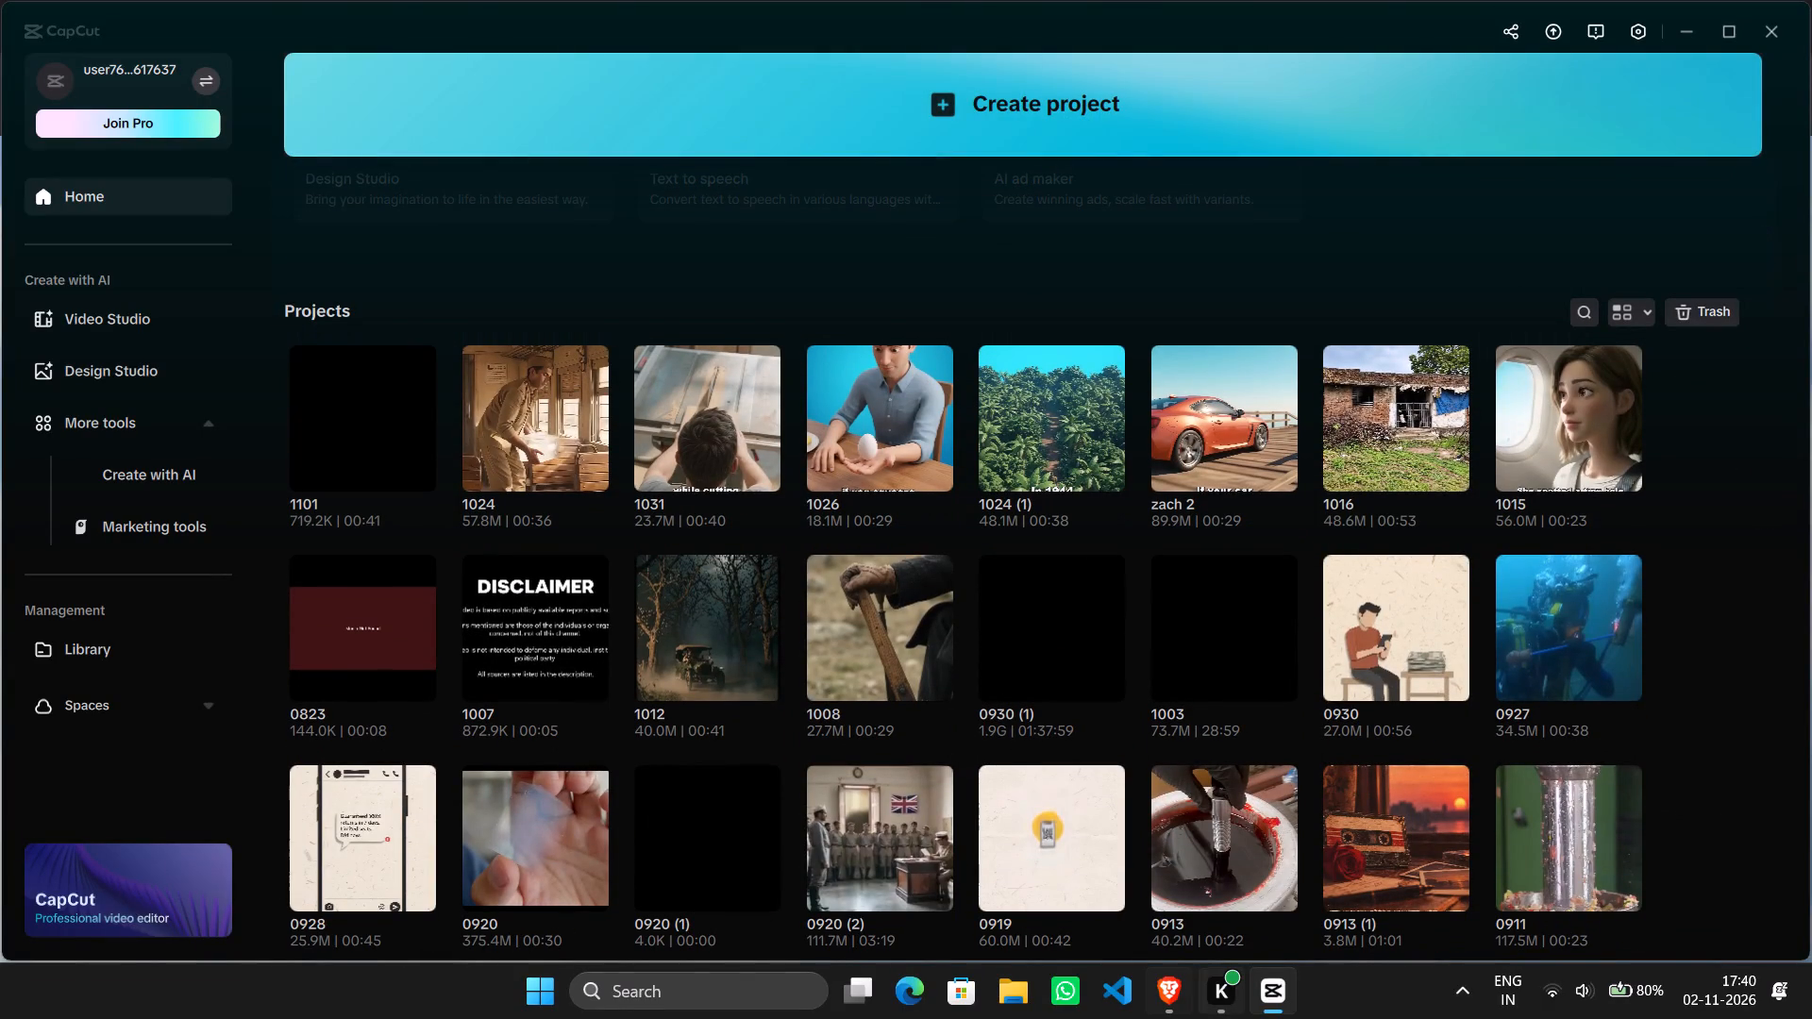
{"action": "left_click", "coordinate": [1178, 1008]}
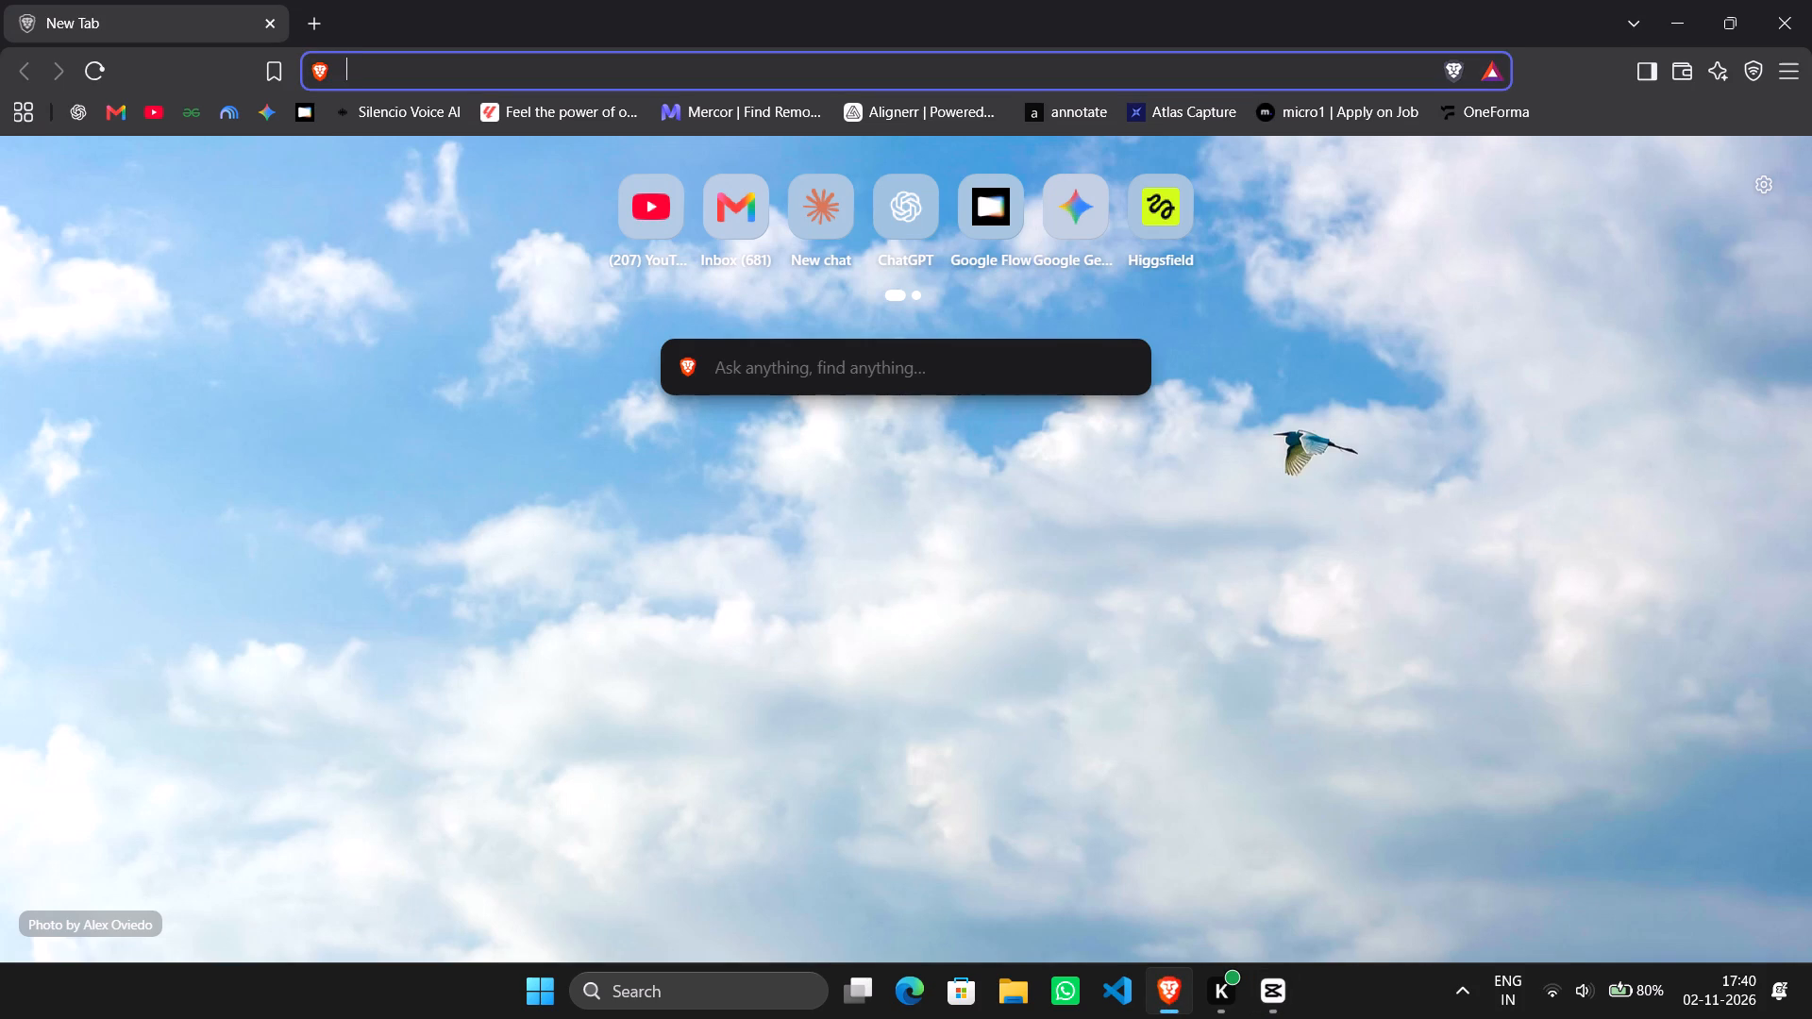
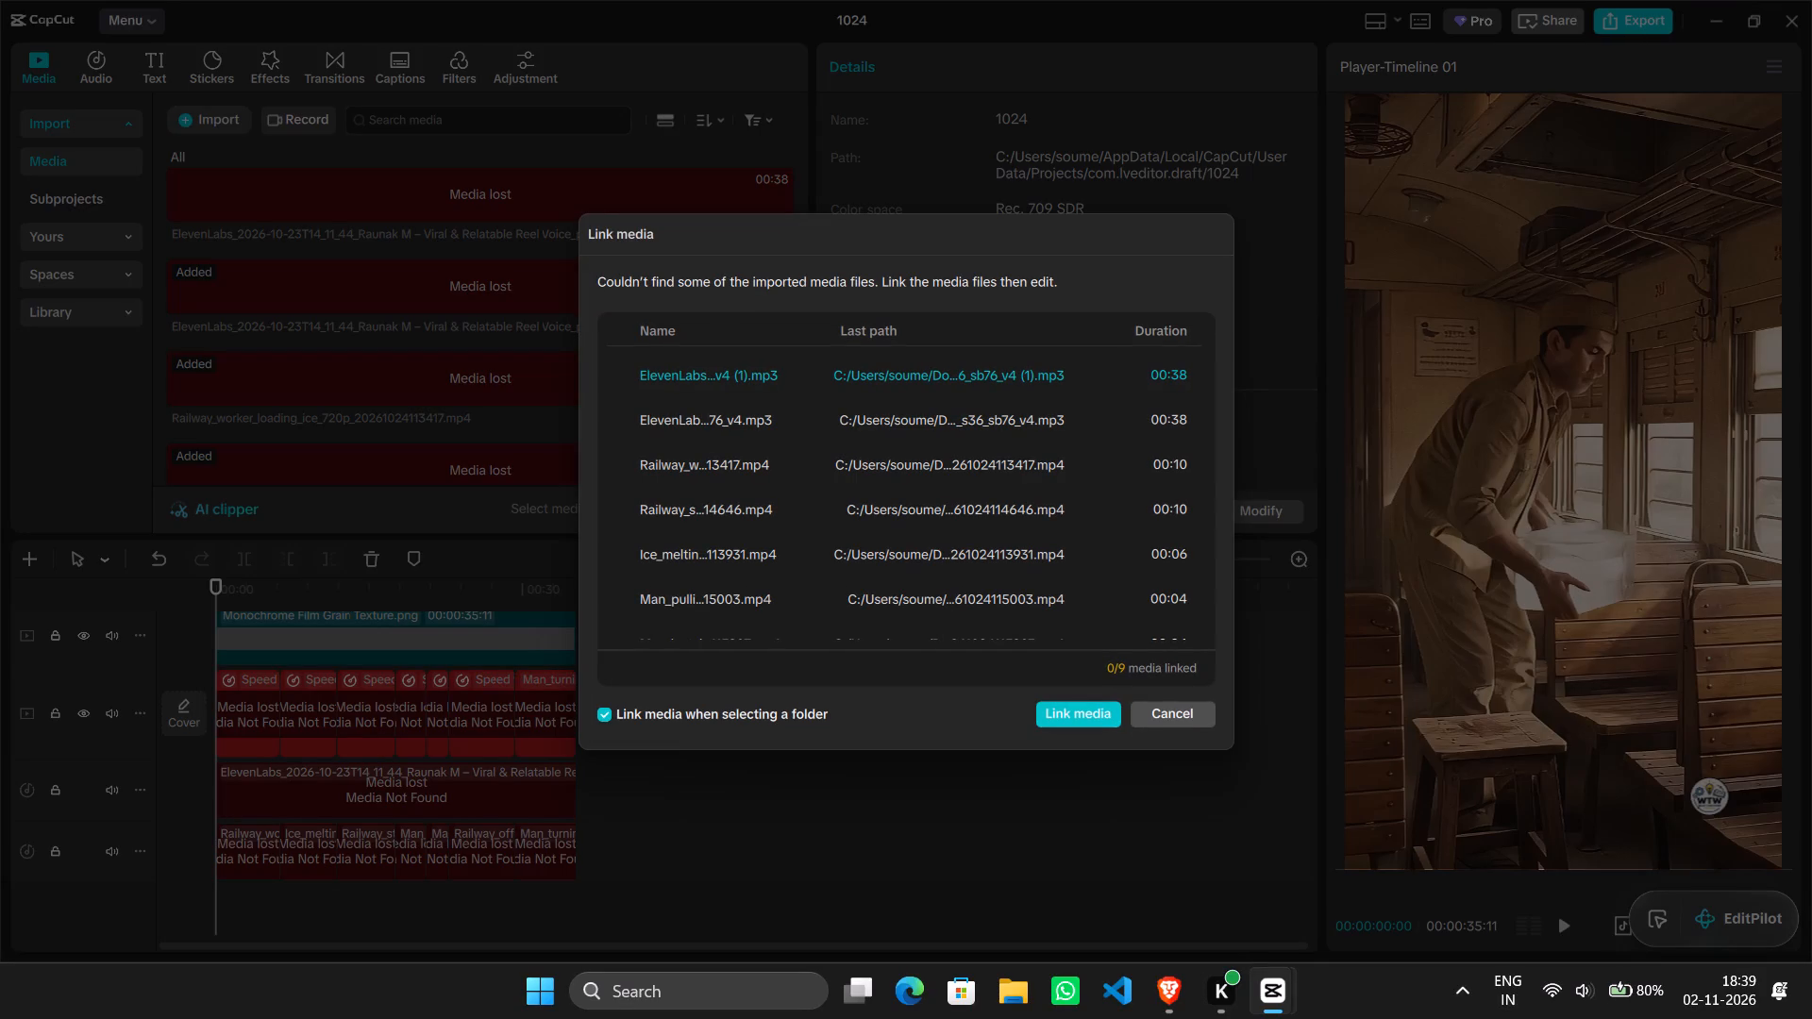
{"action": "left_click", "coordinate": [1181, 718]}
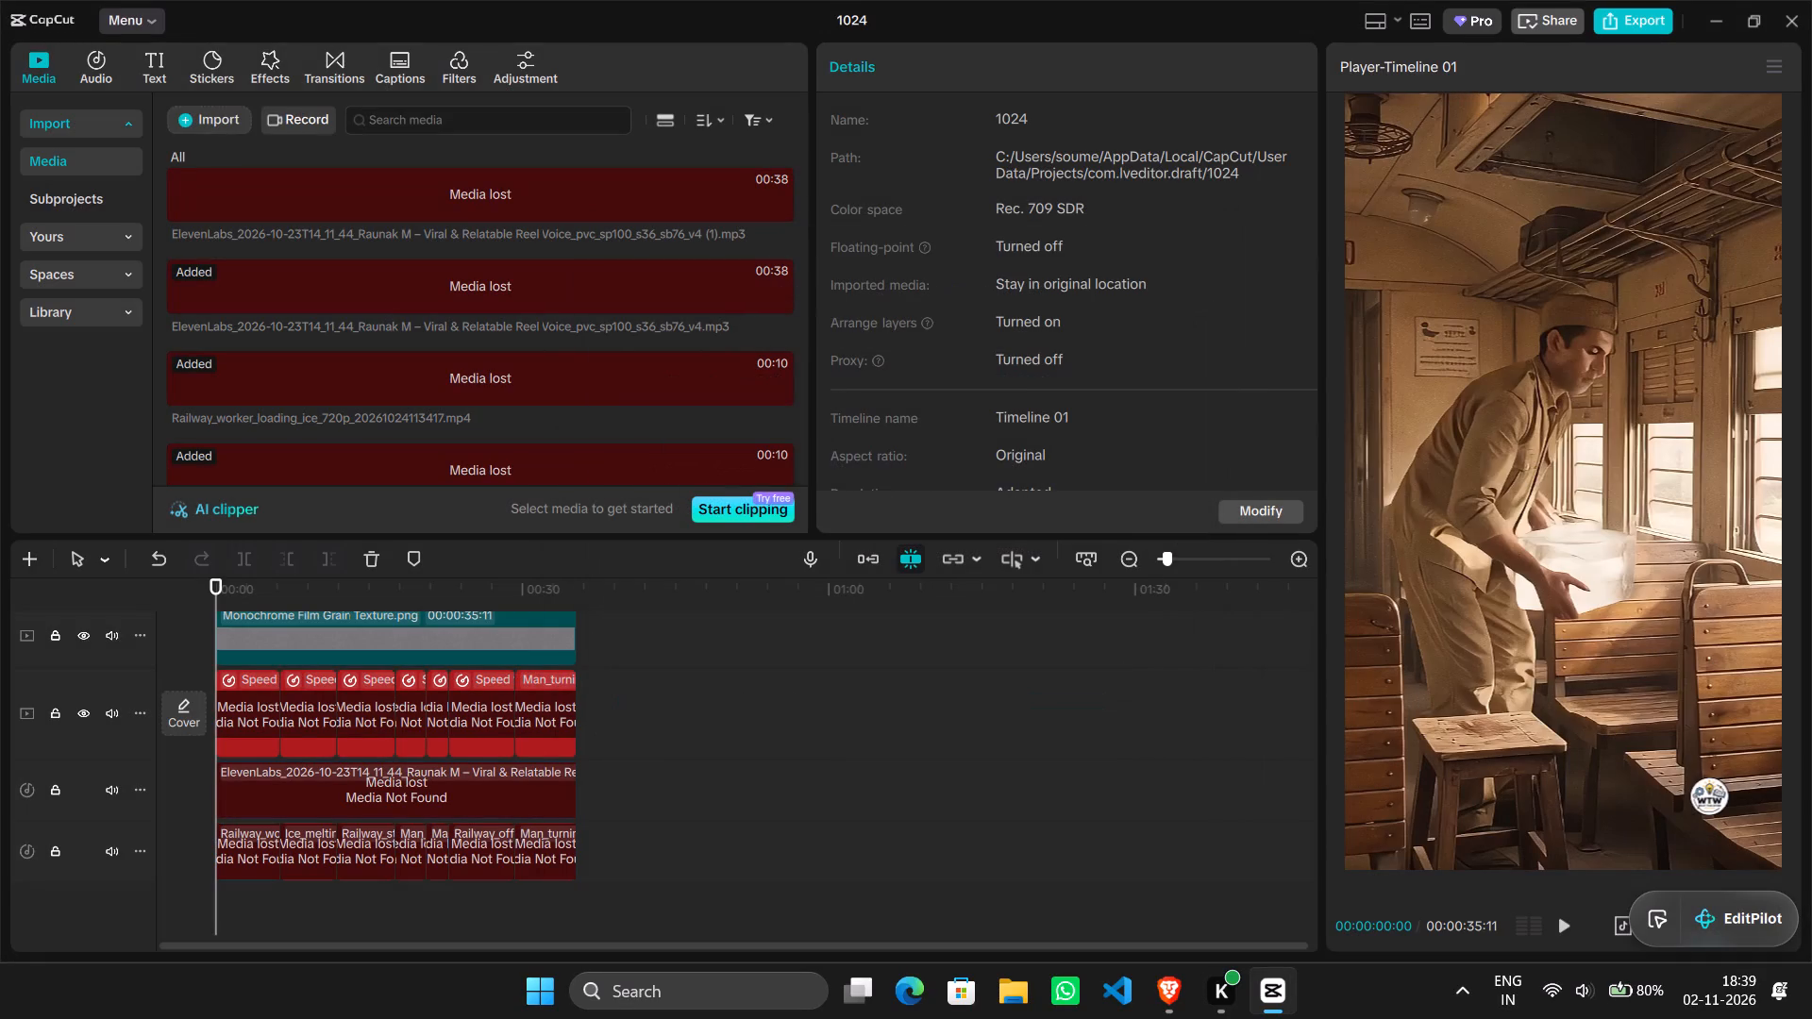
Examine the 1024 project's clips, film grain texture and WTW logo overlay by scrubbing its timeline back to about 00:00:02:16.
{"action": "left_click", "coordinate": [404, 796]}
{"action": "scroll", "coordinate": [713, 807], "scroll_direction": "up", "scroll_amount": 4}
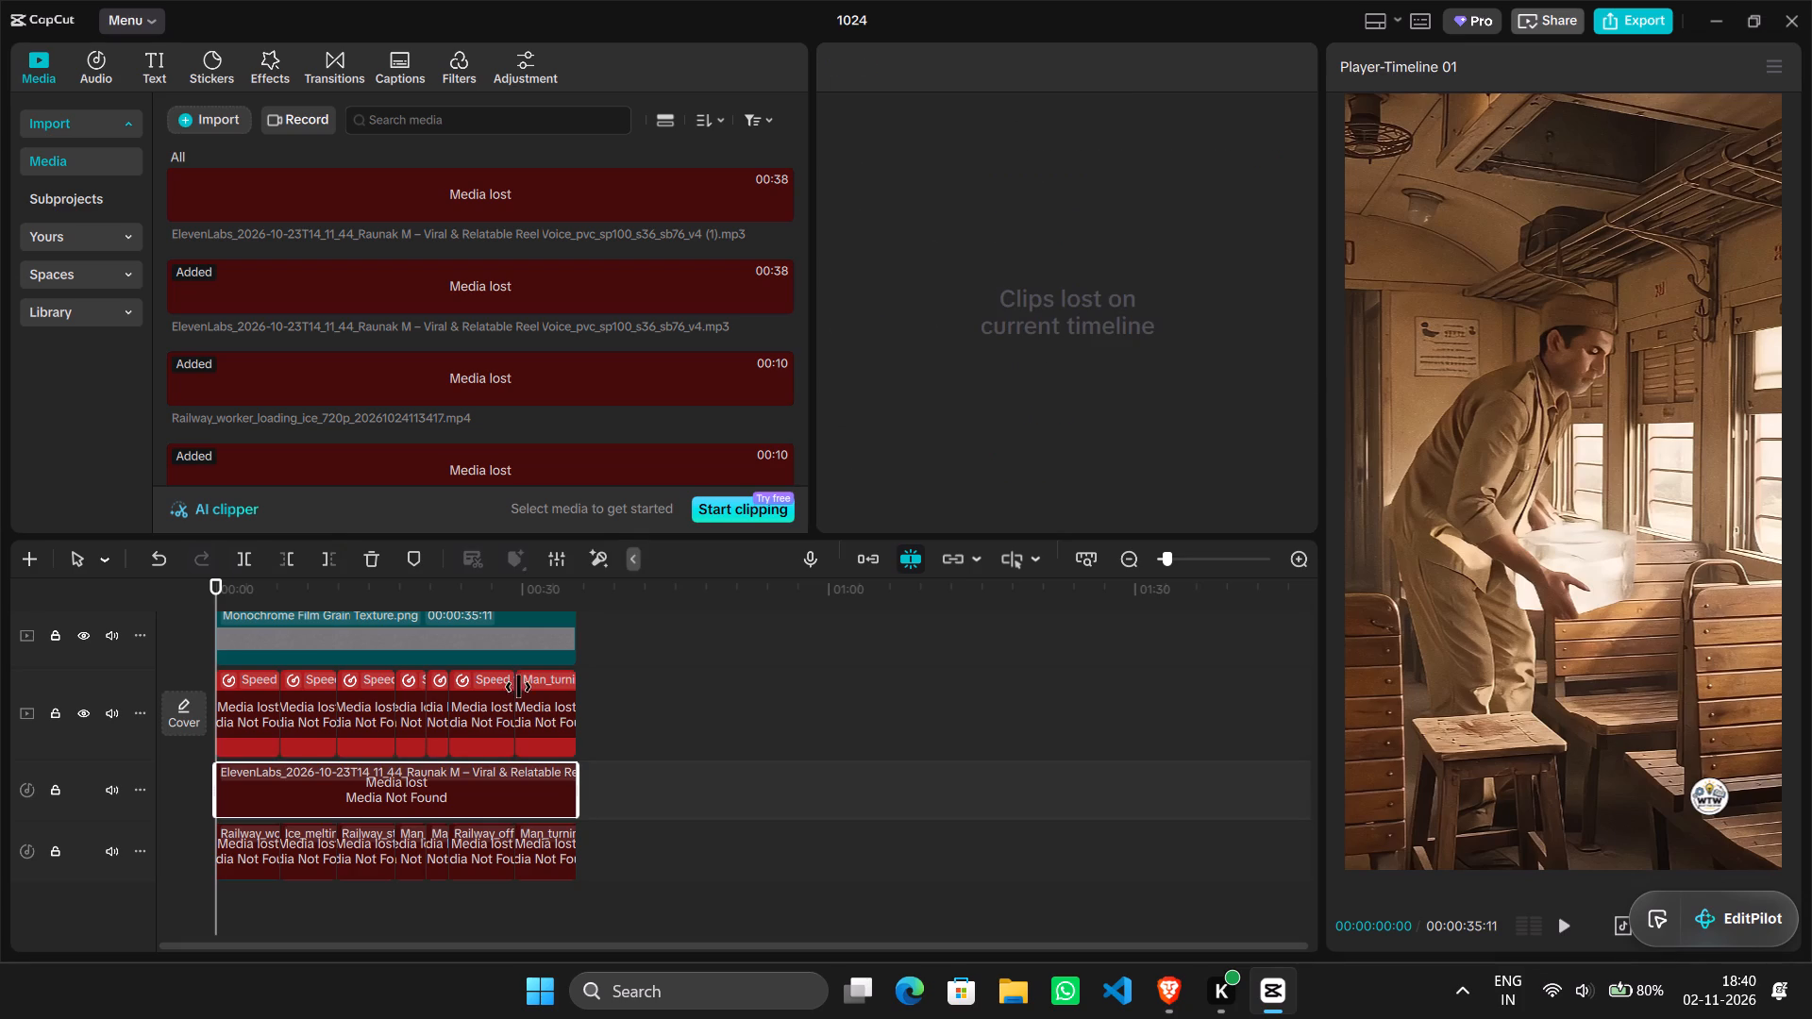
{"action": "left_click", "coordinate": [445, 651]}
{"action": "left_click", "coordinate": [777, 708]}
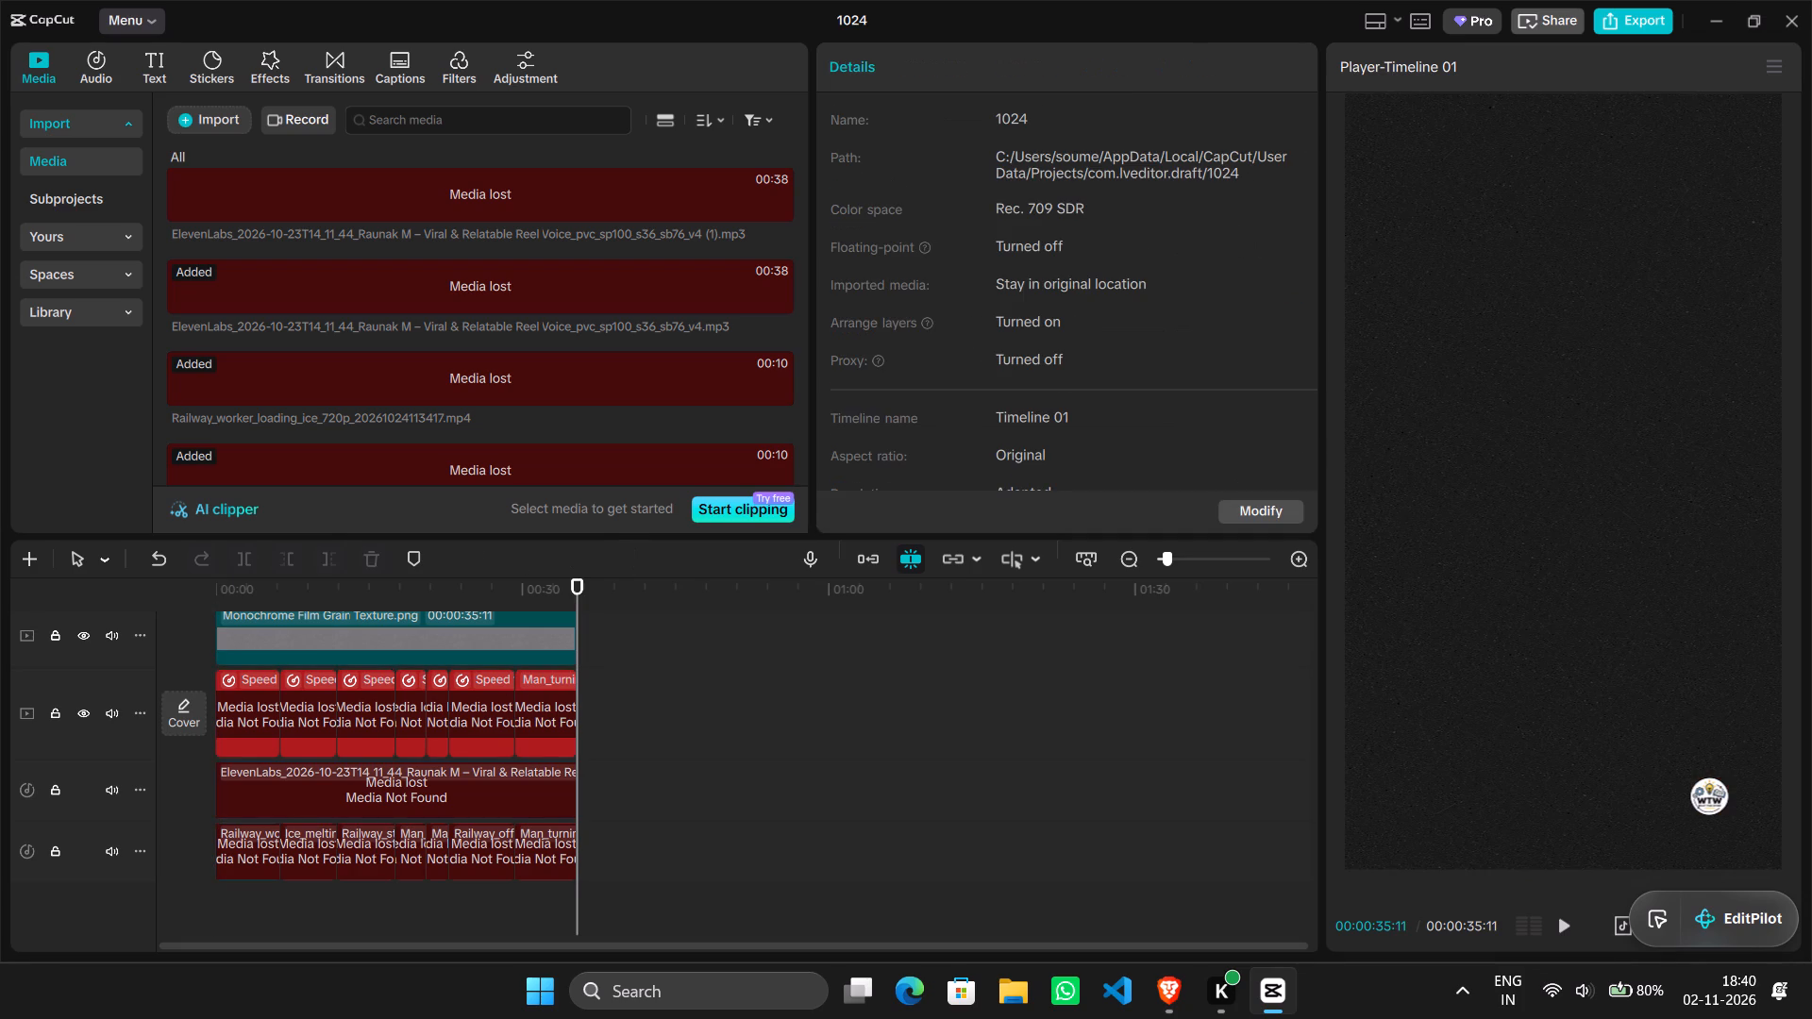
{"action": "left_click", "coordinate": [499, 907]}
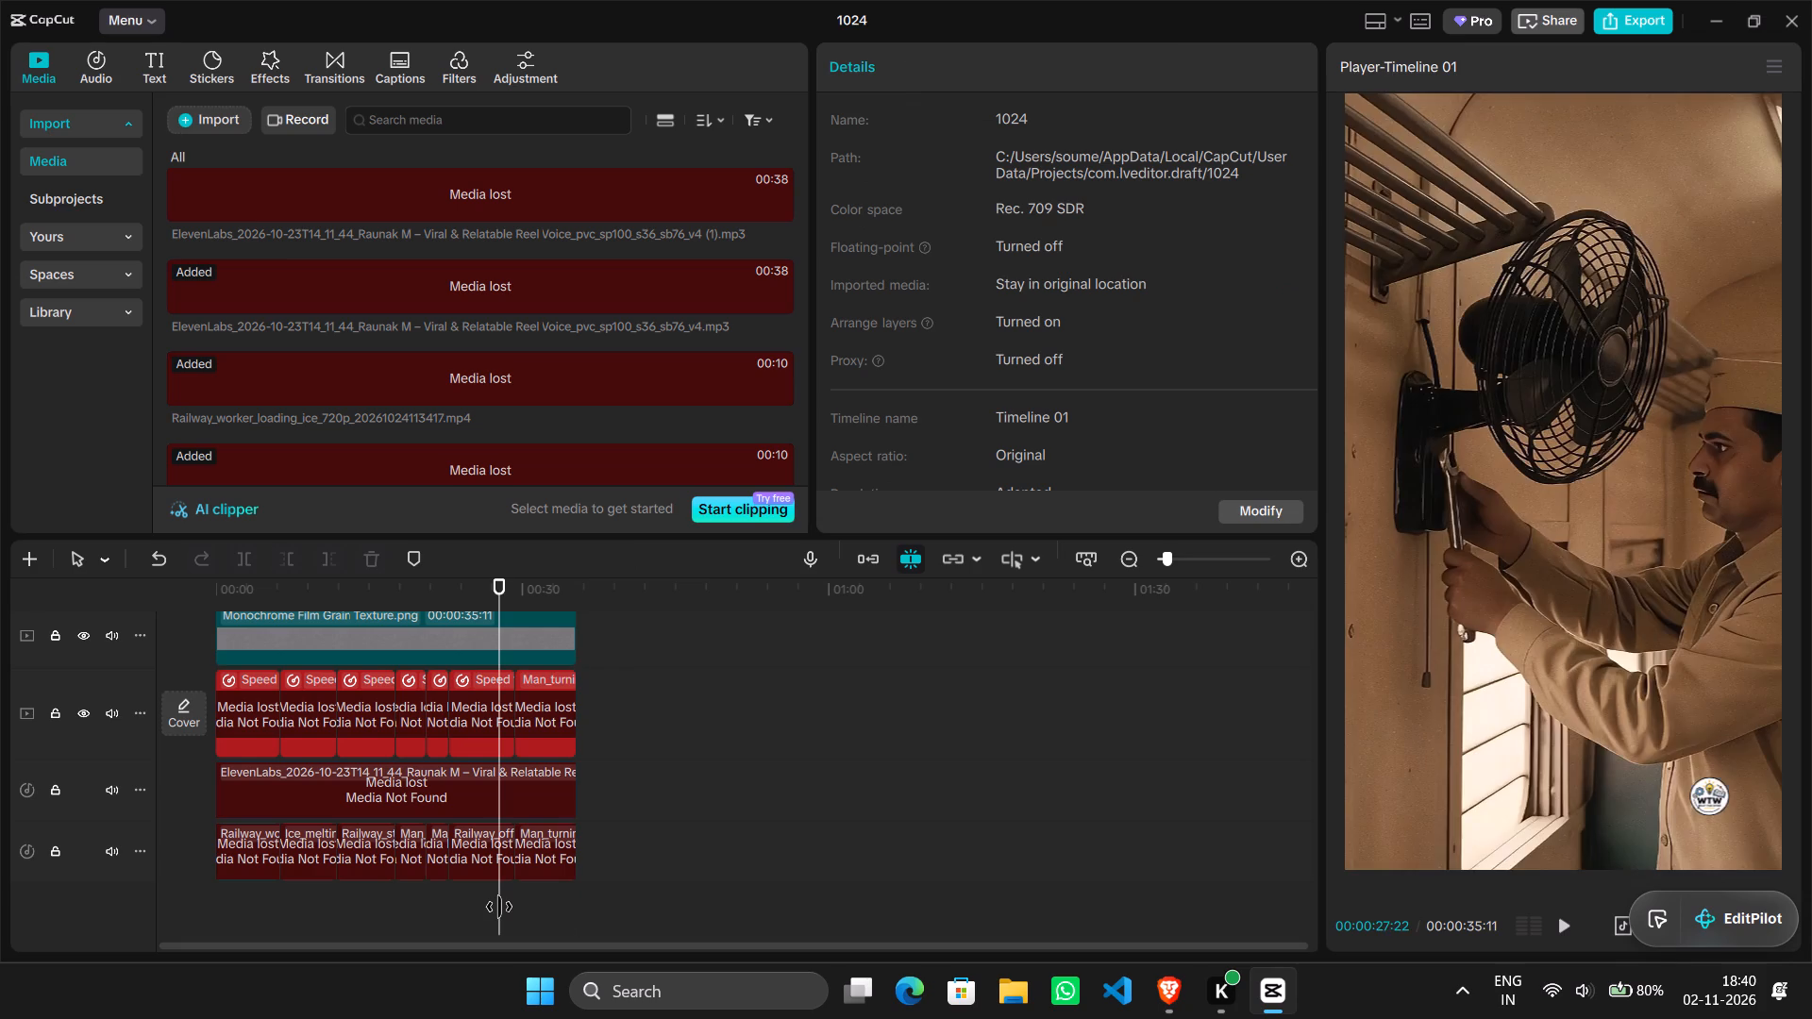
{"action": "left_click_drag", "start_coordinate": [499, 907], "coordinate": [242, 901]}
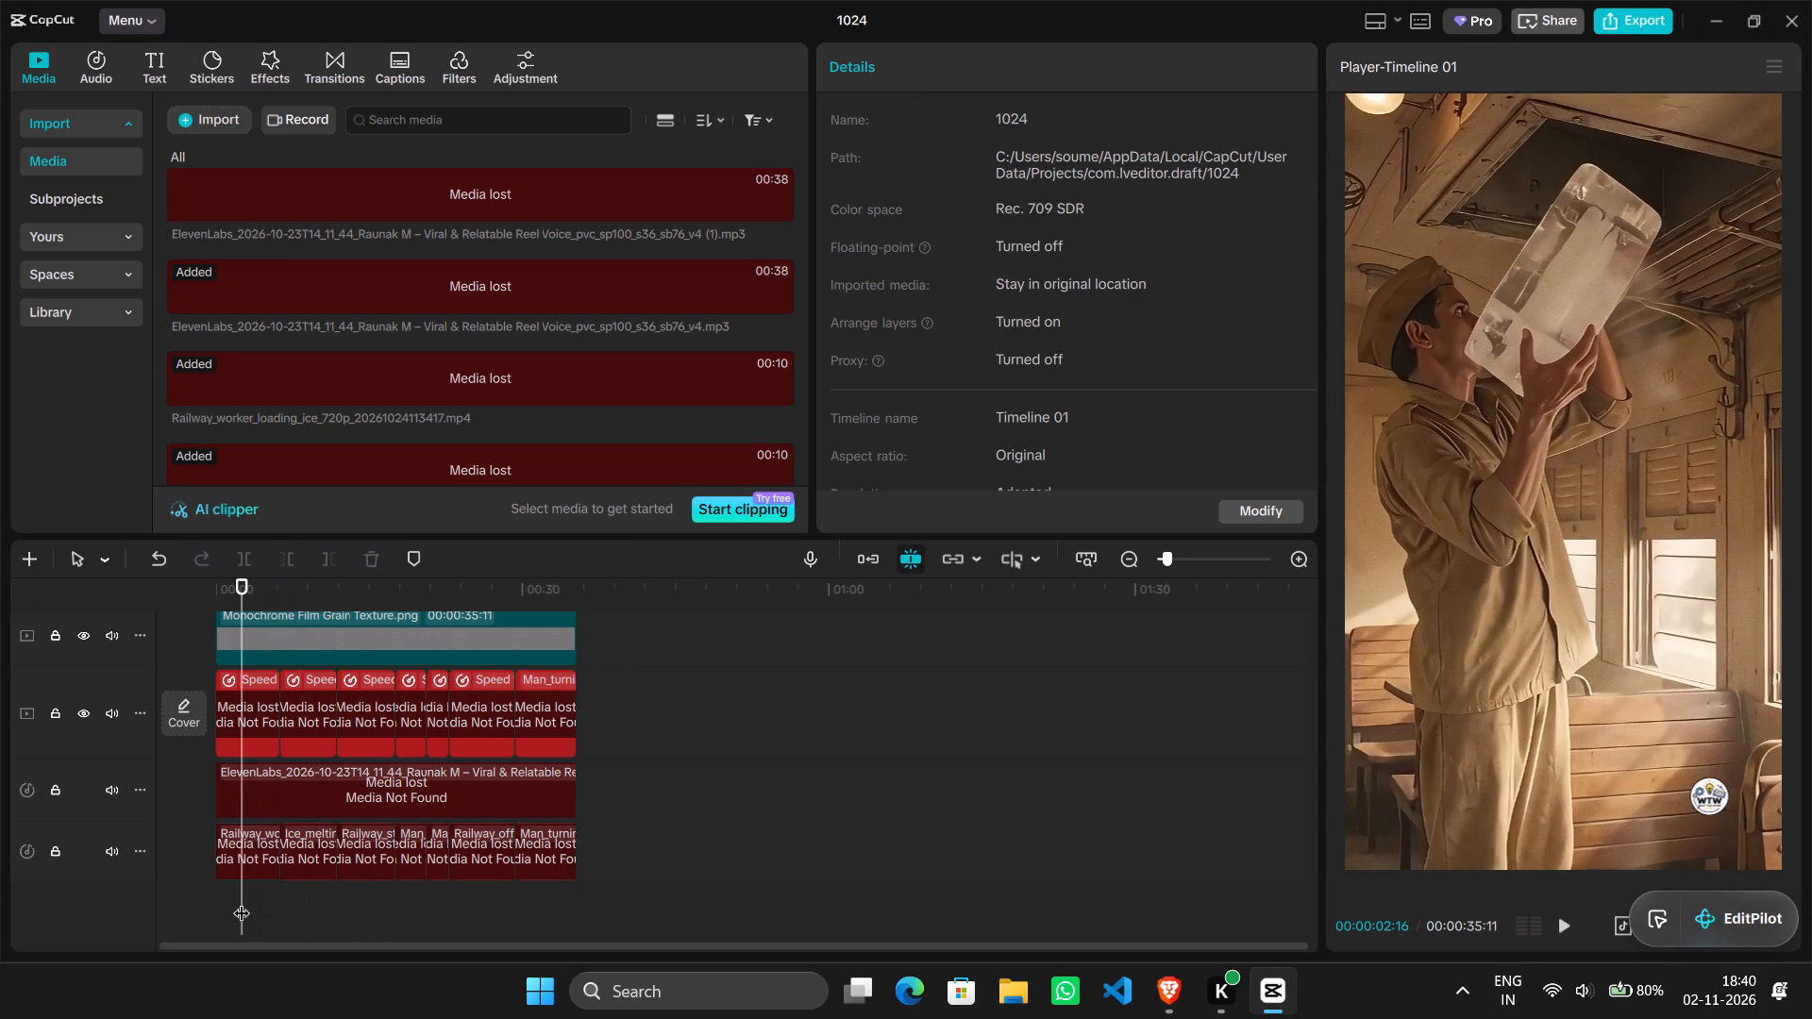
{"action": "scroll", "coordinate": [590, 846], "scroll_direction": "up", "scroll_amount": 5}
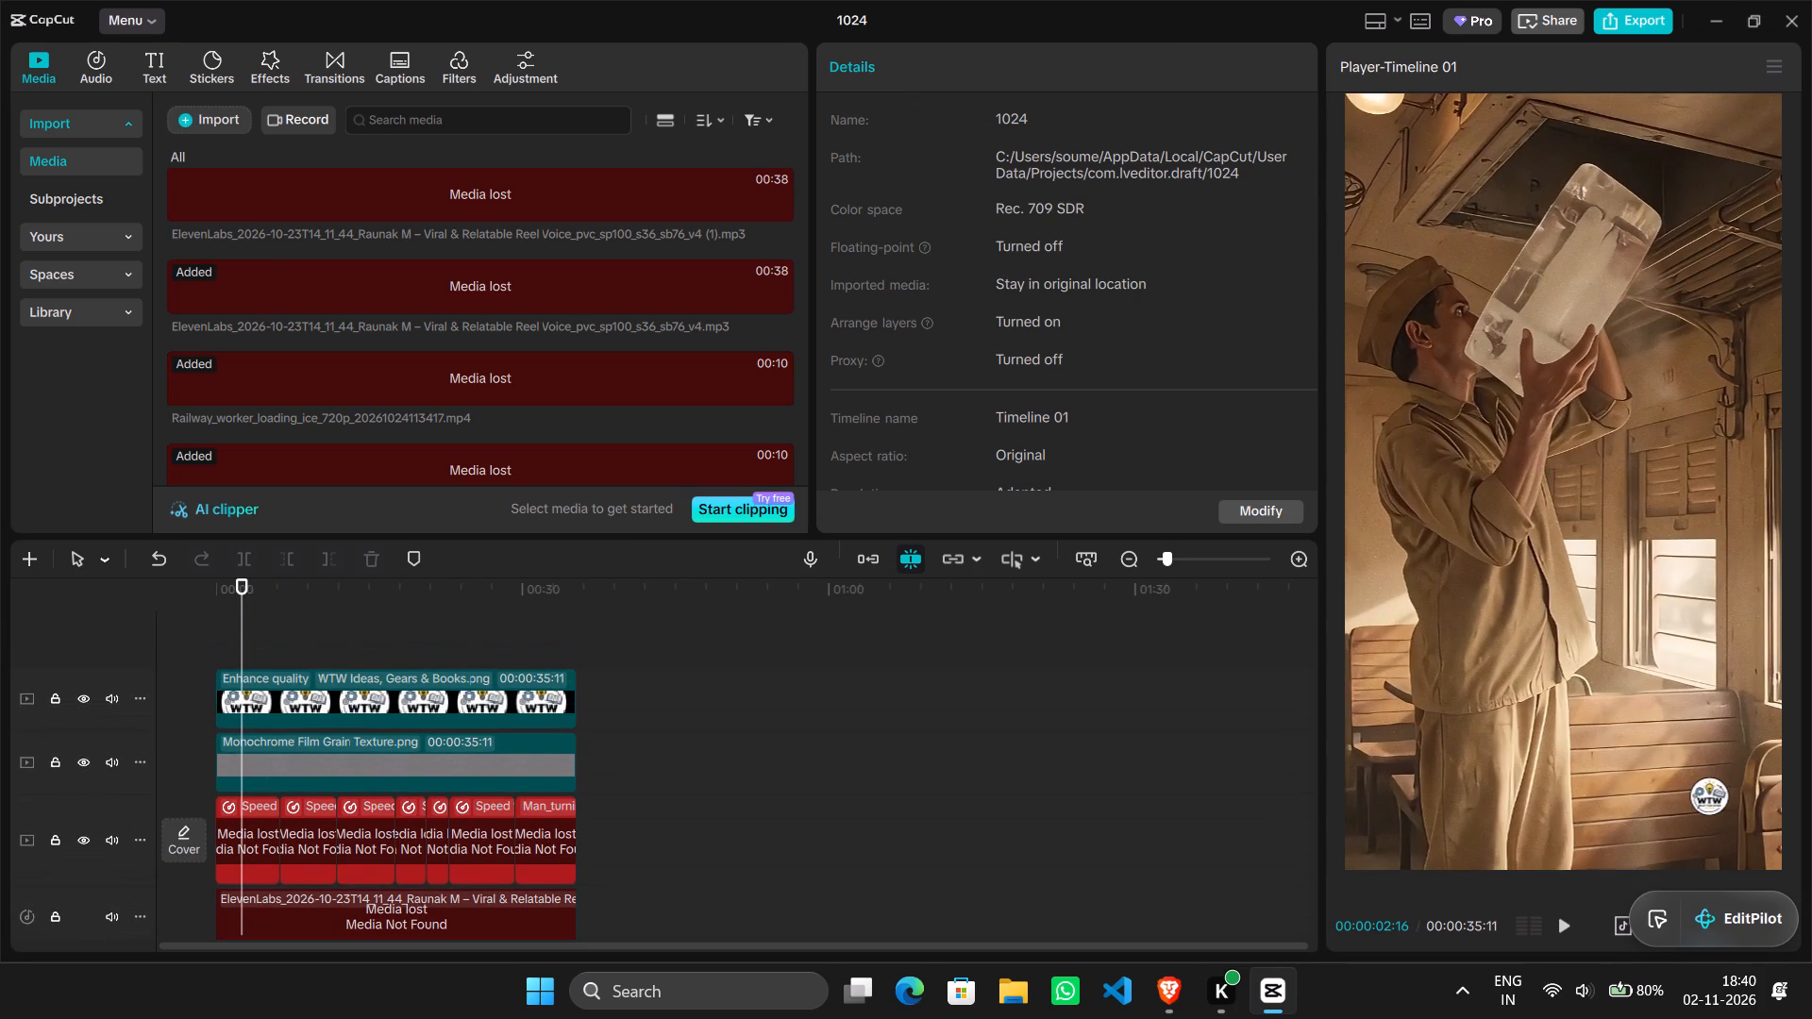
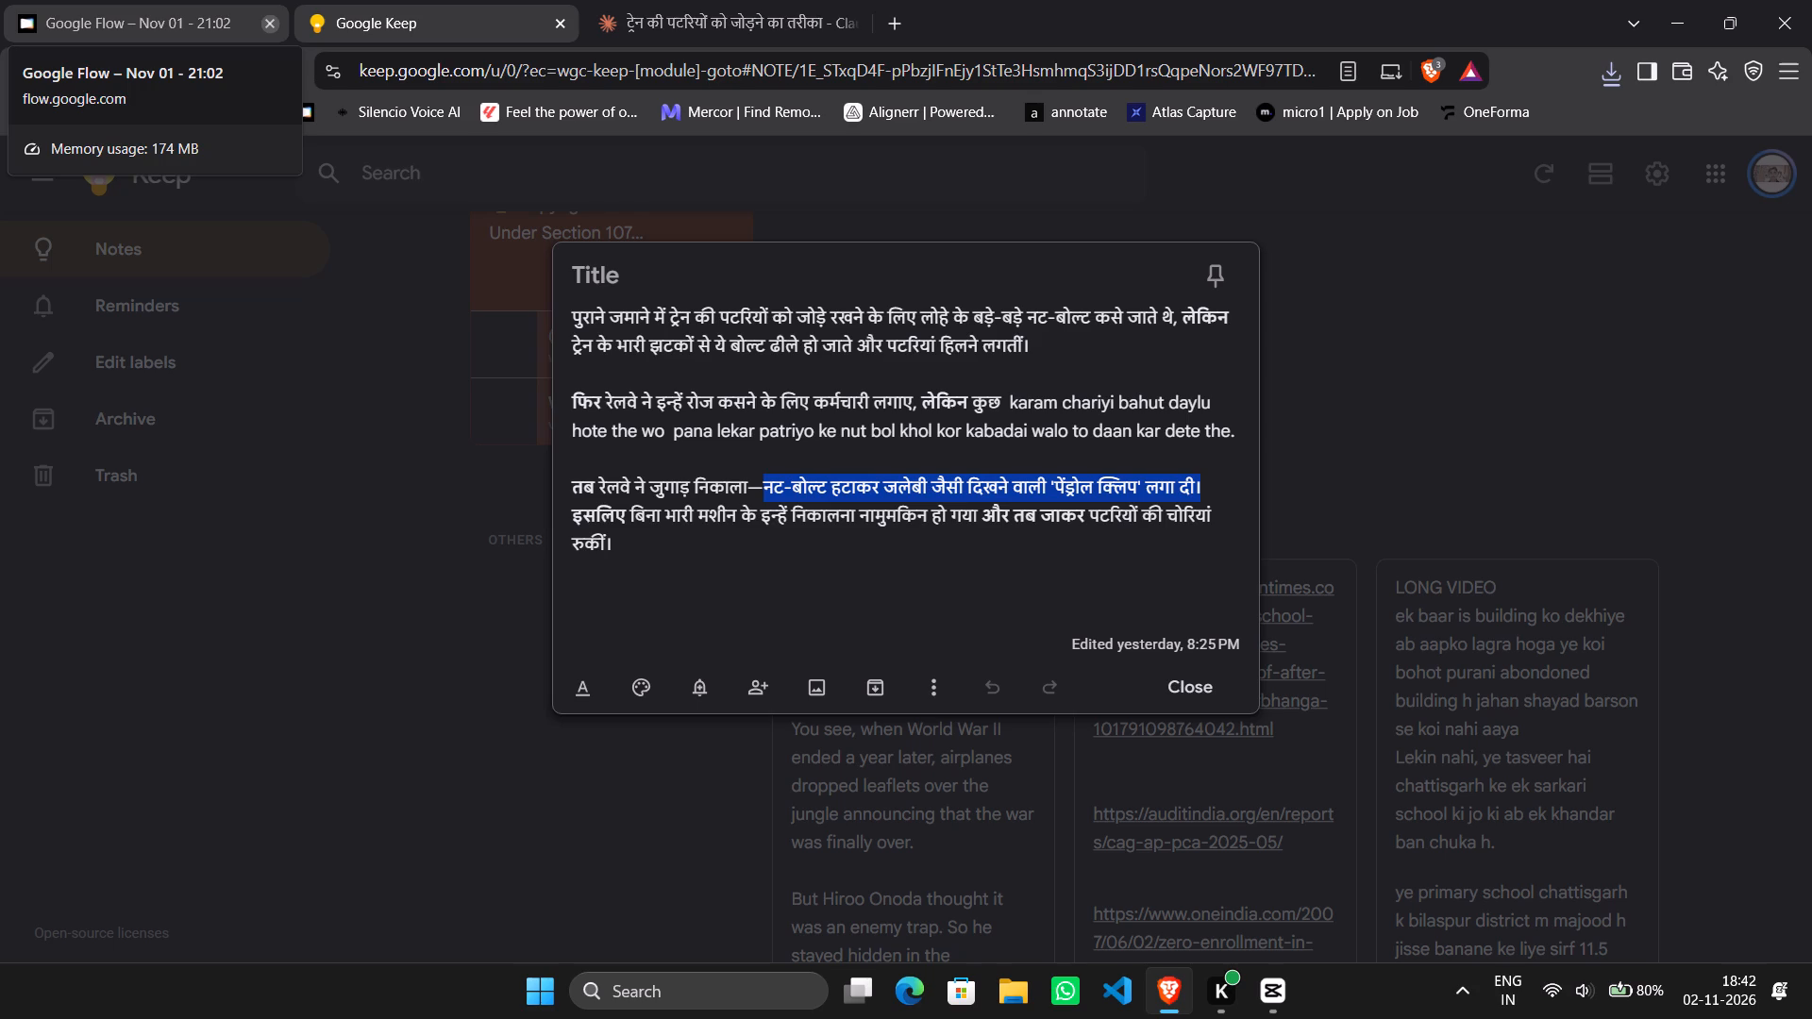
{"action": "left_click", "coordinate": [633, 461]}
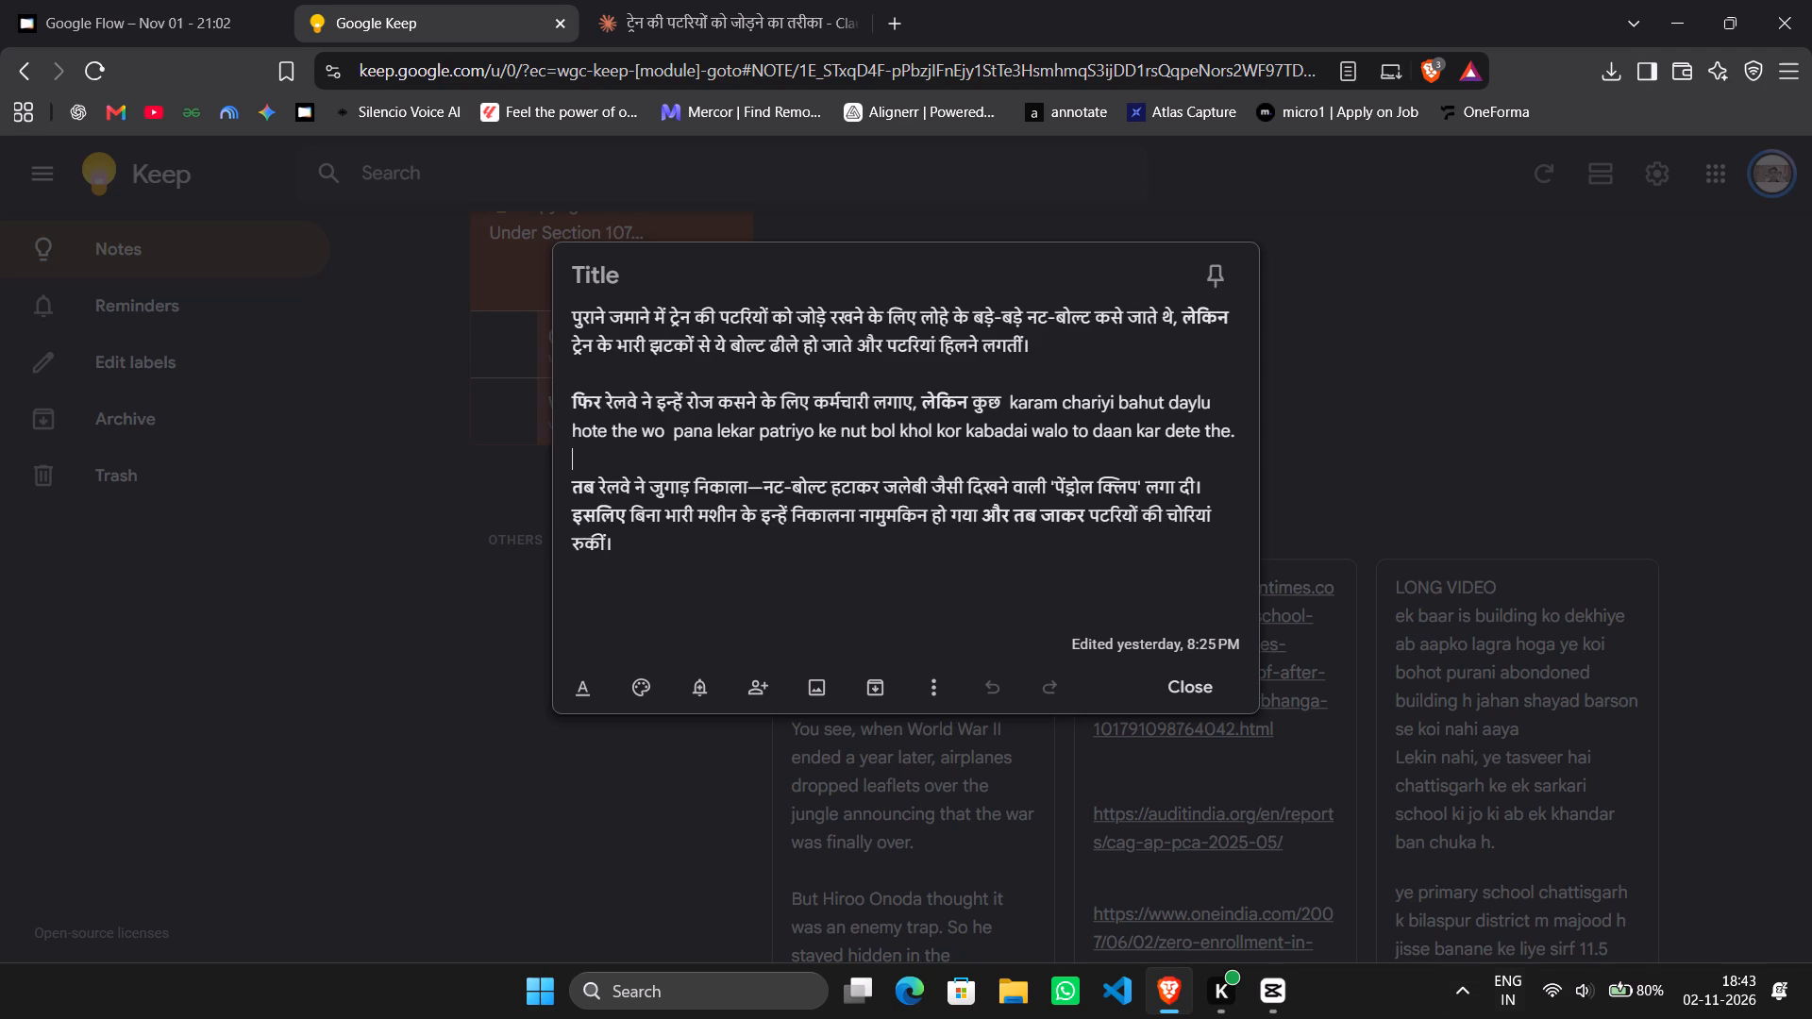
Switch to CapCut and import the ten railway MP4 clips dated today and yesterday from Downloads into project 1101.
{"action": "left_click", "coordinate": [1262, 998]}
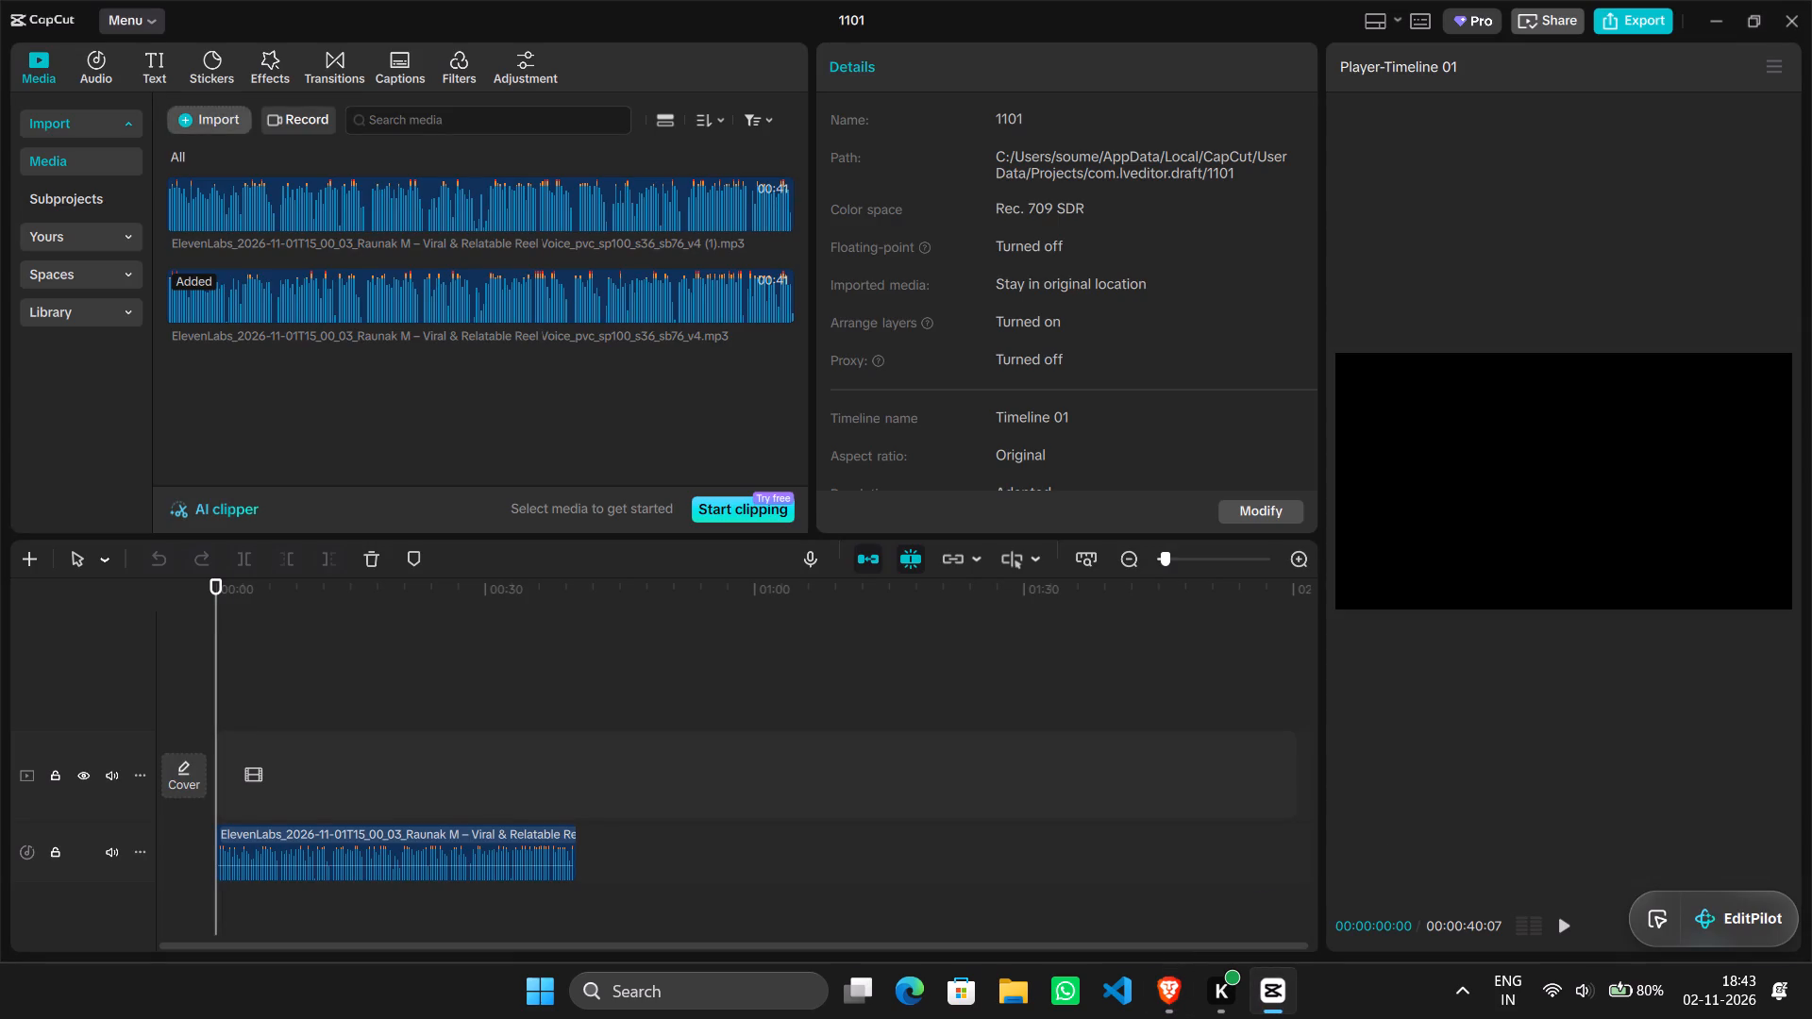
{"action": "left_click", "coordinate": [212, 112]}
{"action": "left_click", "coordinate": [249, 159]}
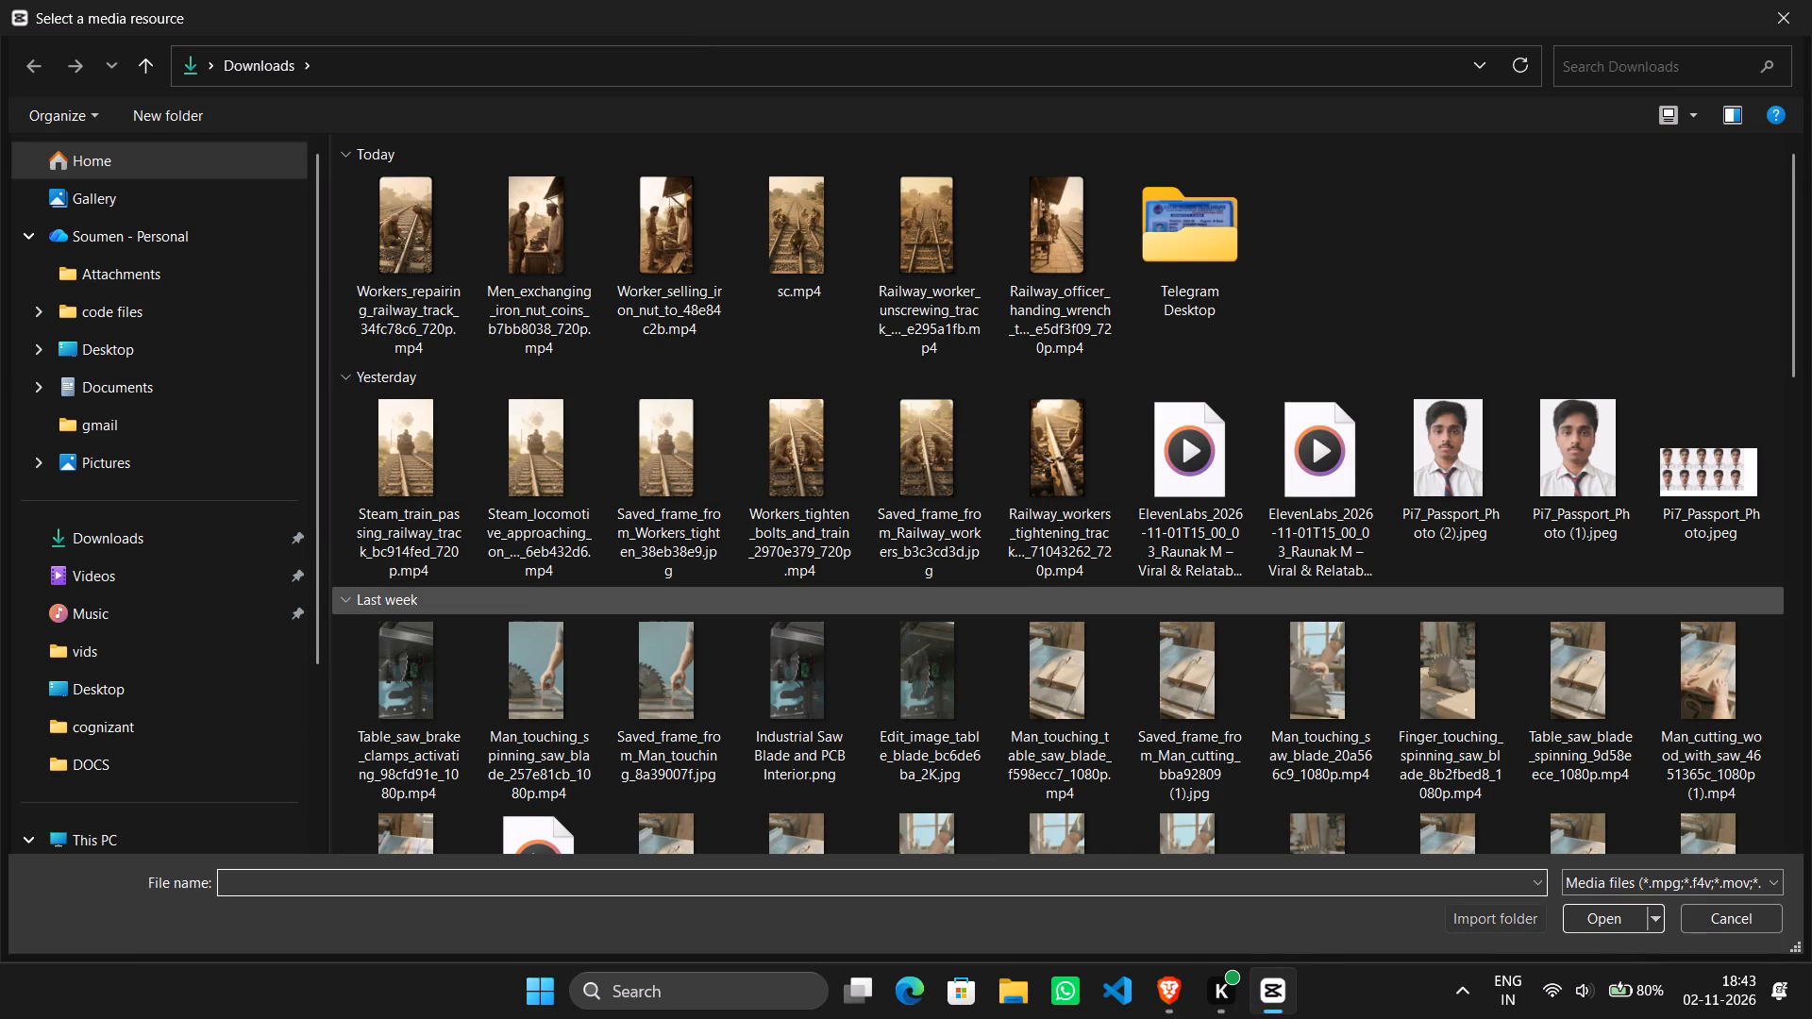
{"action": "left_click", "coordinate": [822, 507], "text": "ctrl"}
{"action": "left_click", "coordinate": [537, 456], "text": "ctrl"}
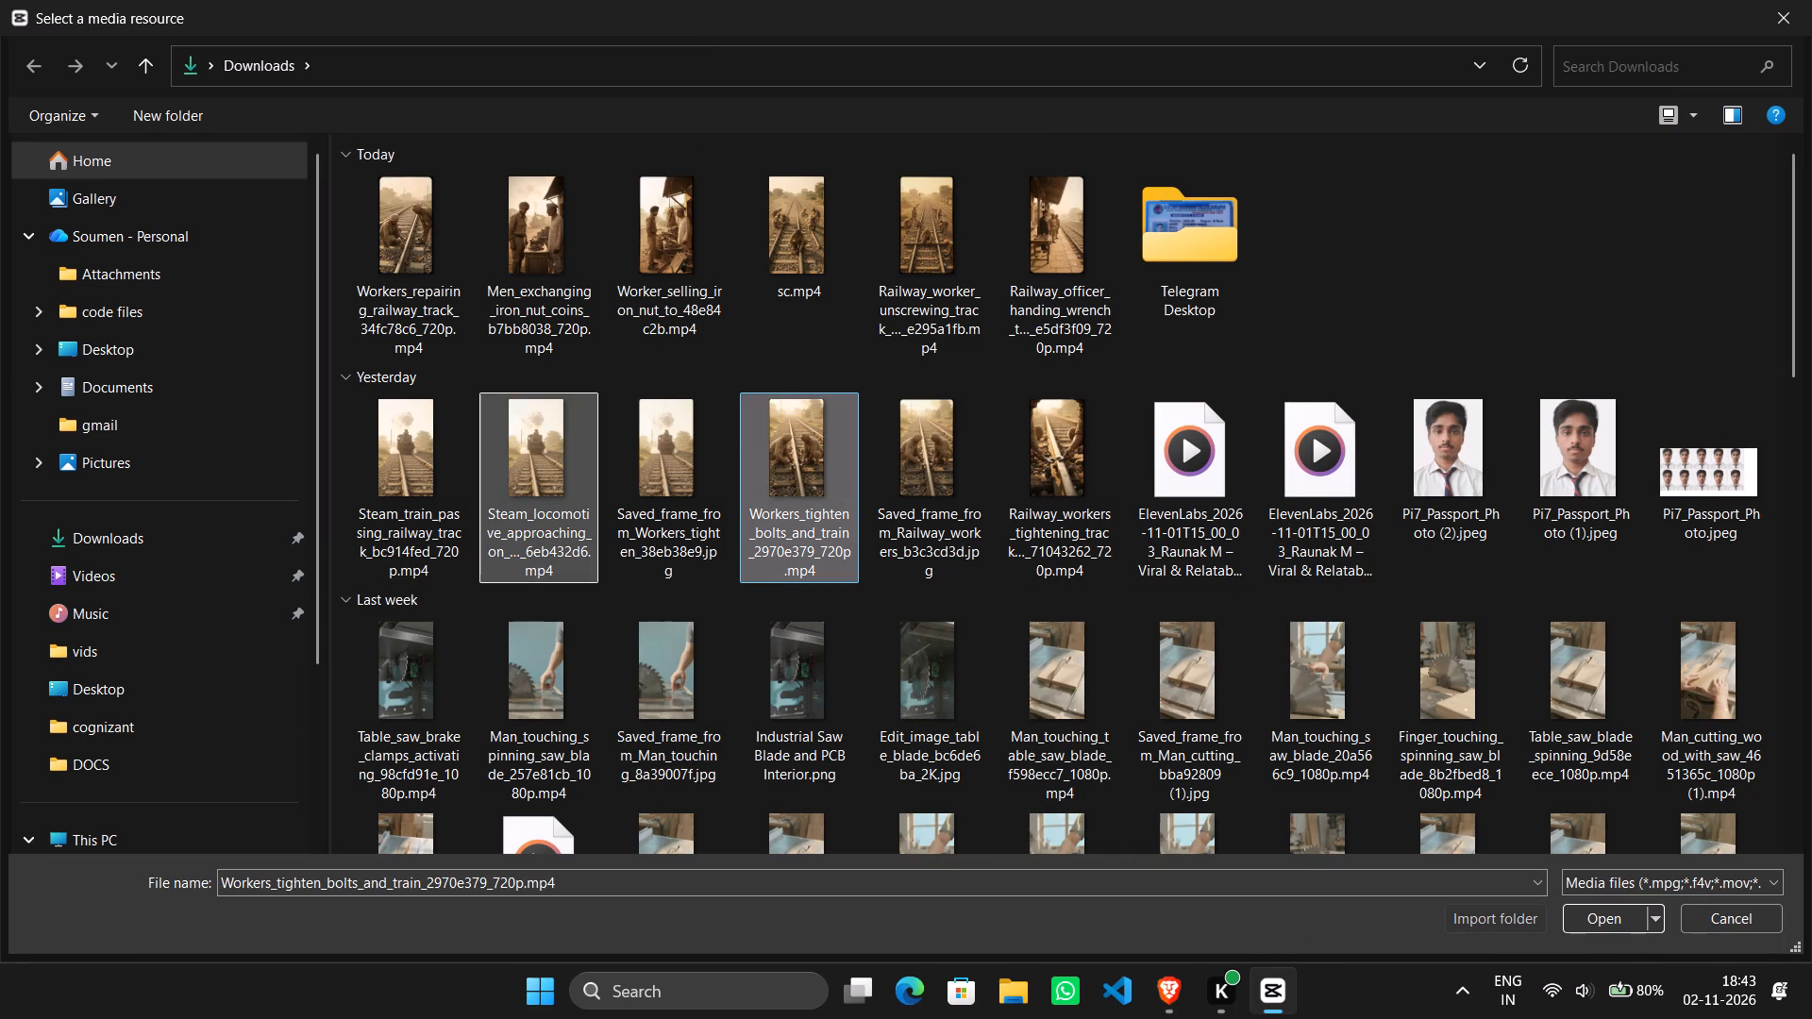
{"action": "left_click", "coordinate": [400, 522], "text": "ctrl"}
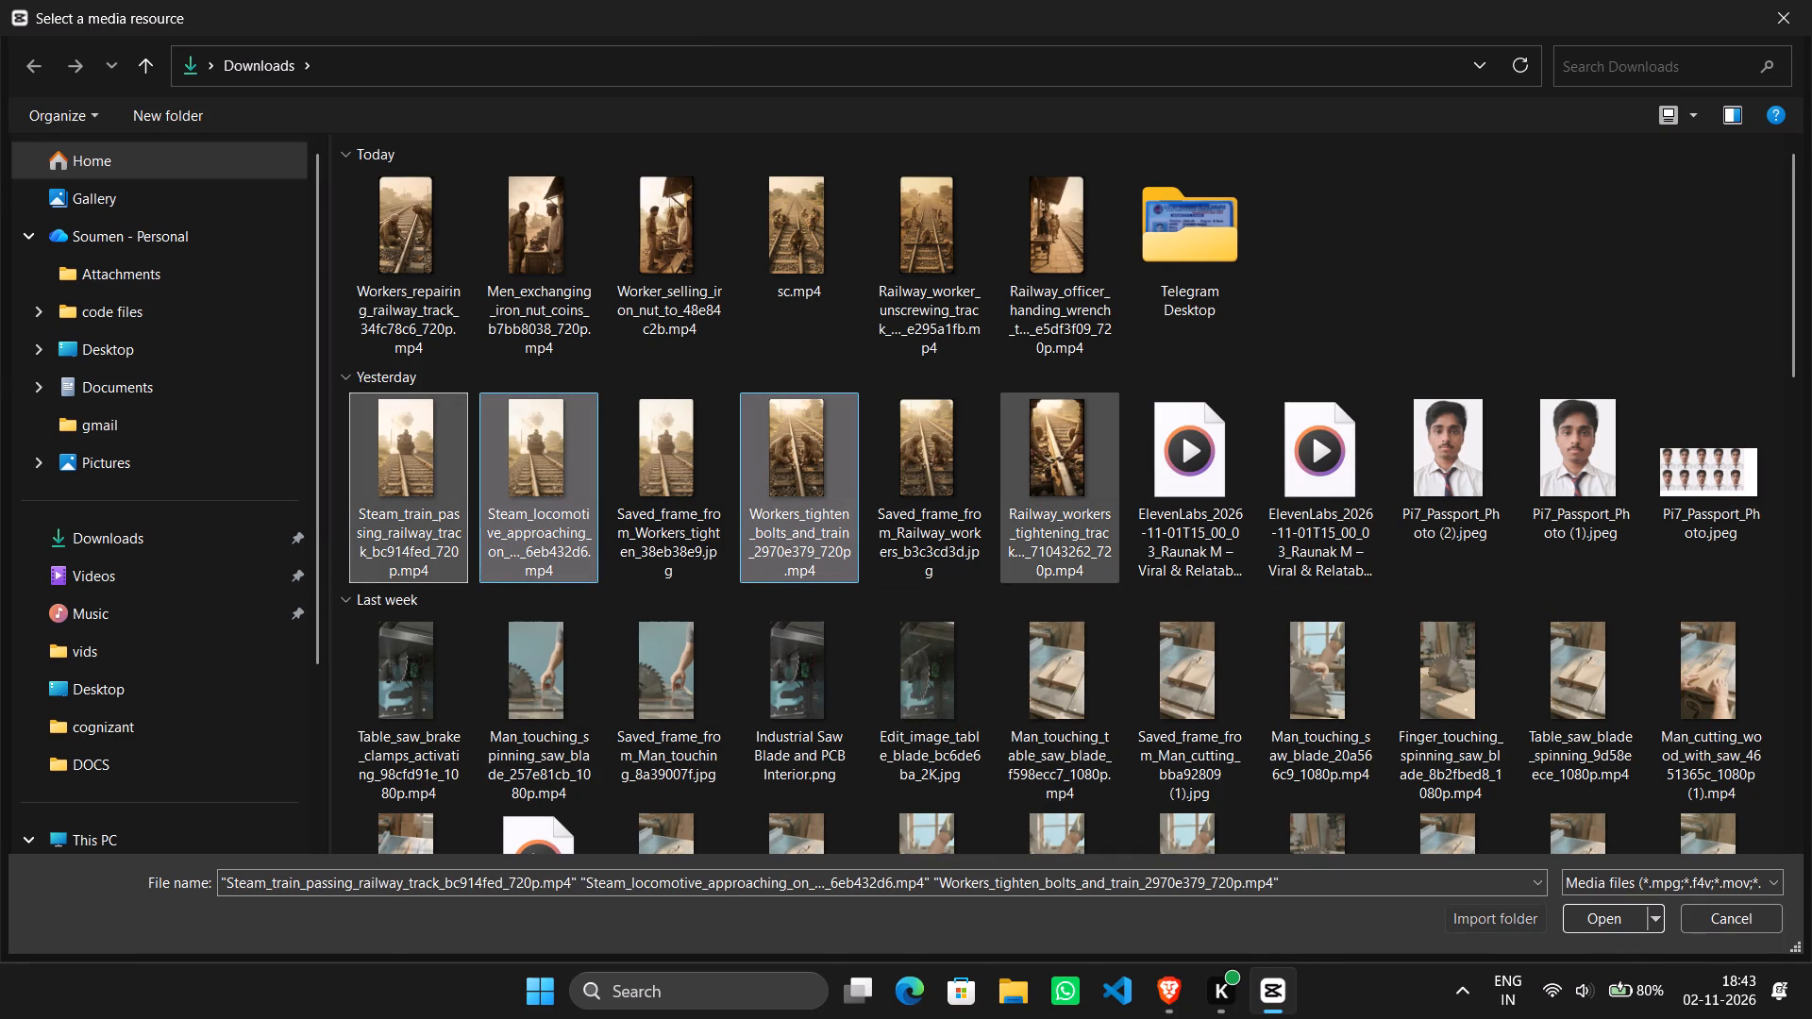
{"action": "left_click", "coordinate": [1062, 499], "text": "ctrl"}
{"action": "left_click", "coordinate": [1065, 288], "text": "ctrl"}
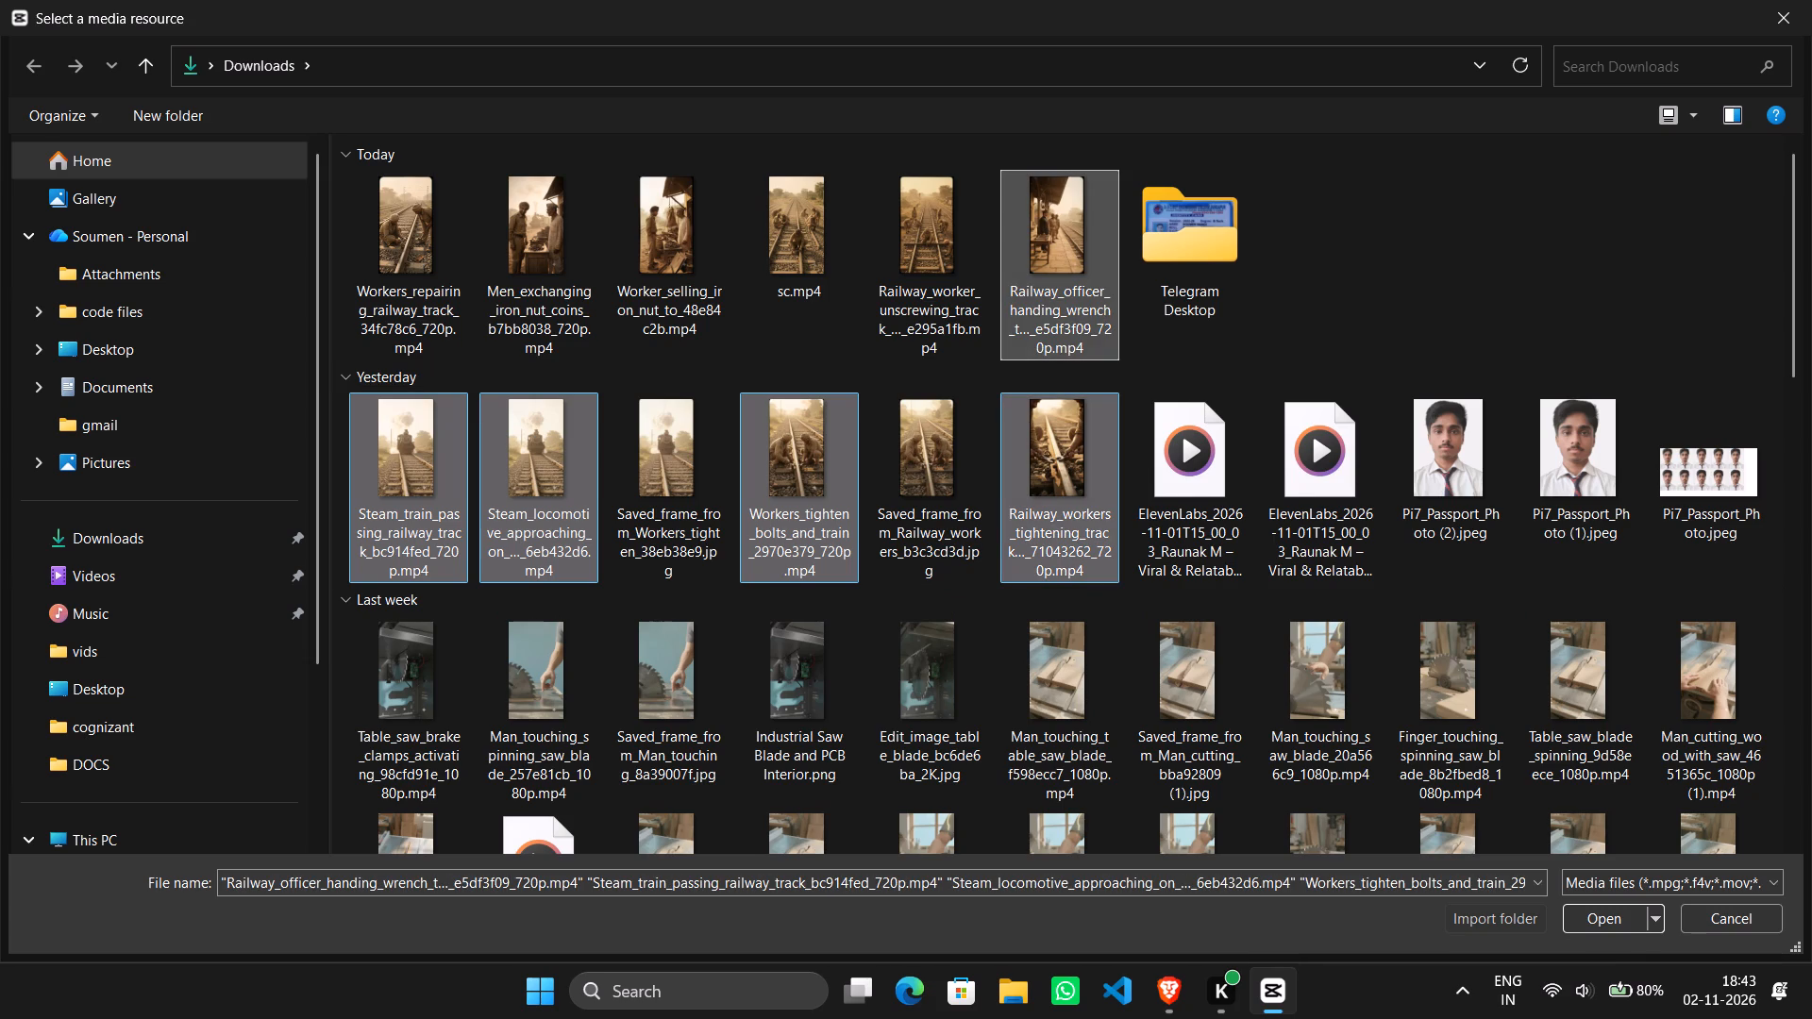
{"action": "left_click", "coordinate": [921, 261], "text": "ctrl"}
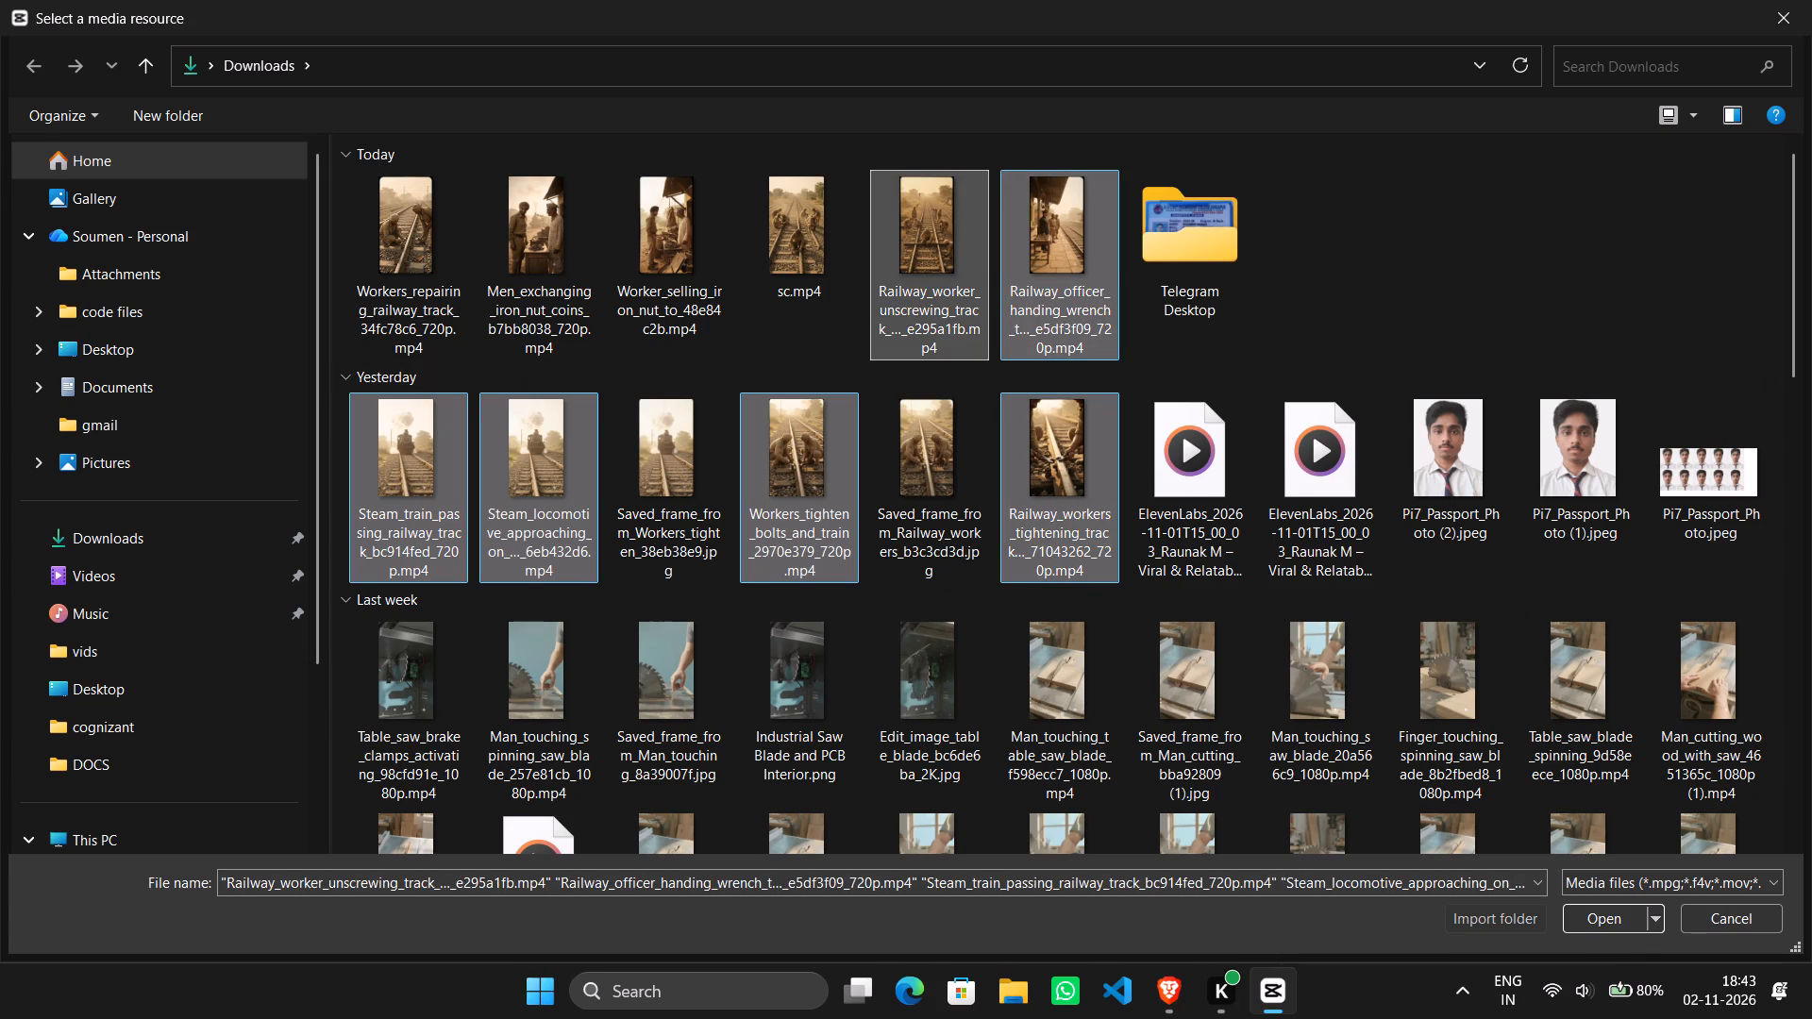
{"action": "left_click", "coordinate": [799, 298], "text": "ctrl"}
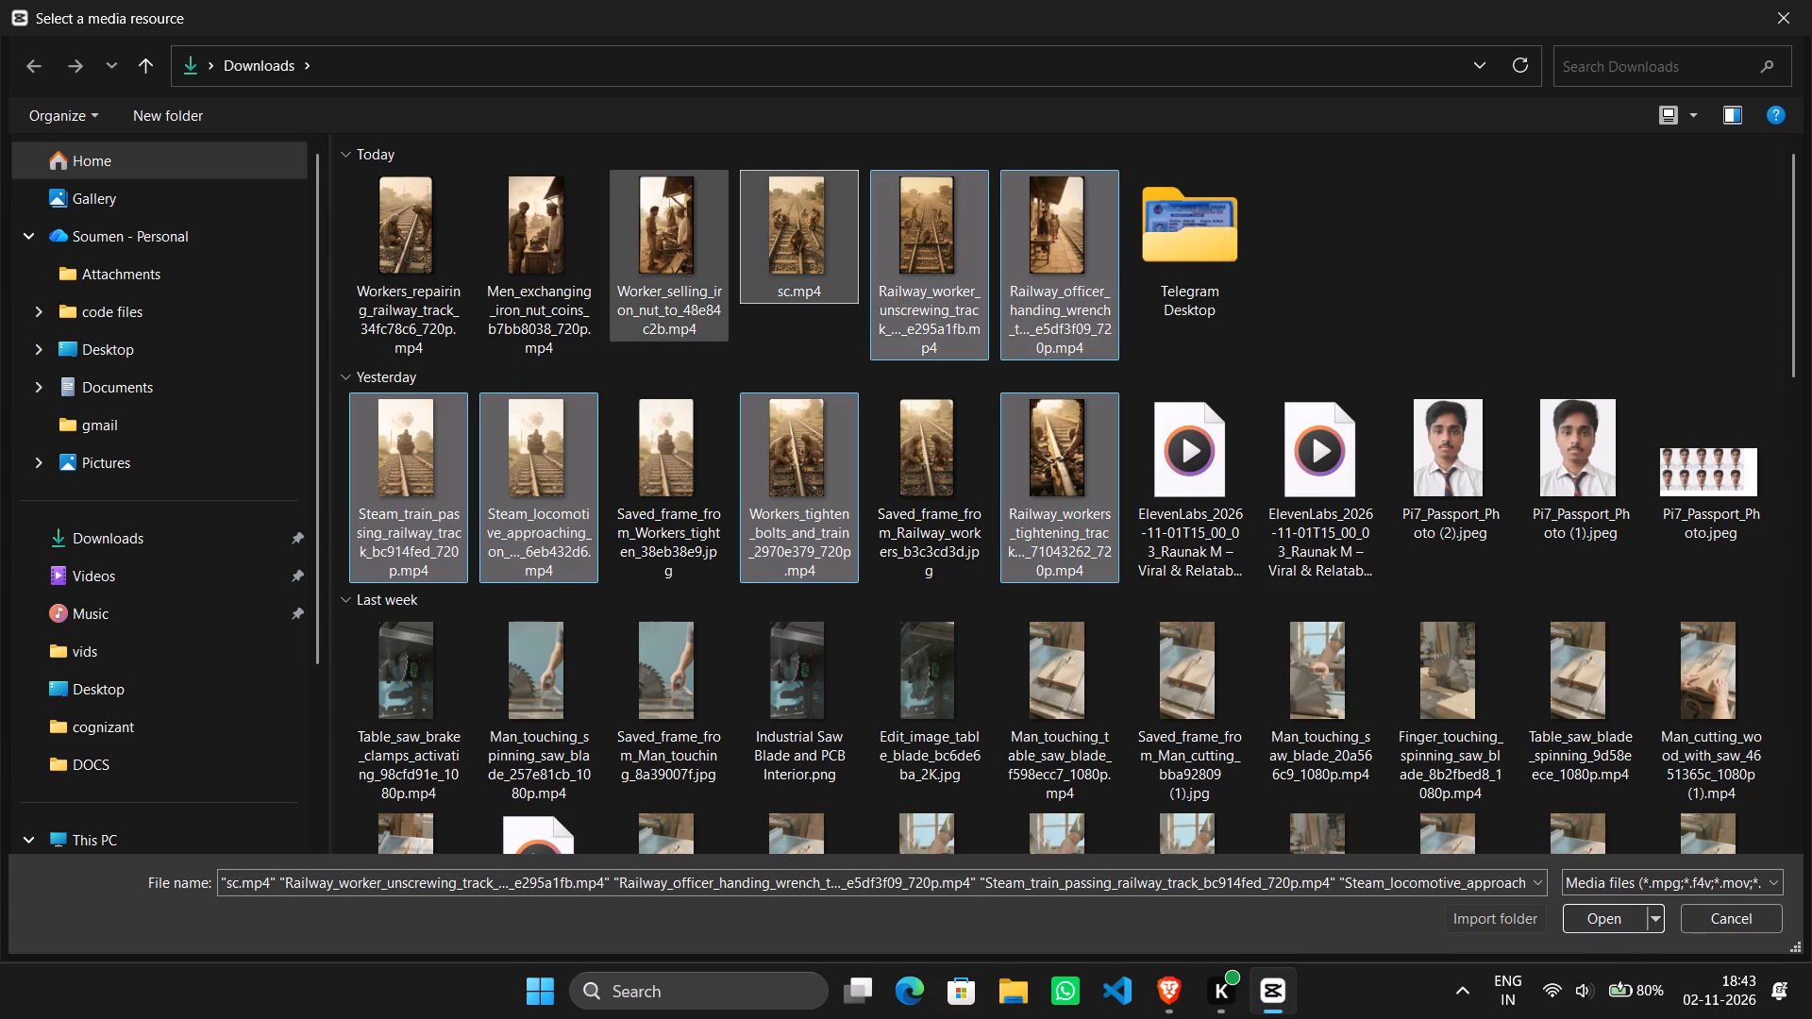
{"action": "left_click", "coordinate": [652, 268], "text": "ctrl"}
{"action": "left_click", "coordinate": [563, 287], "text": "ctrl"}
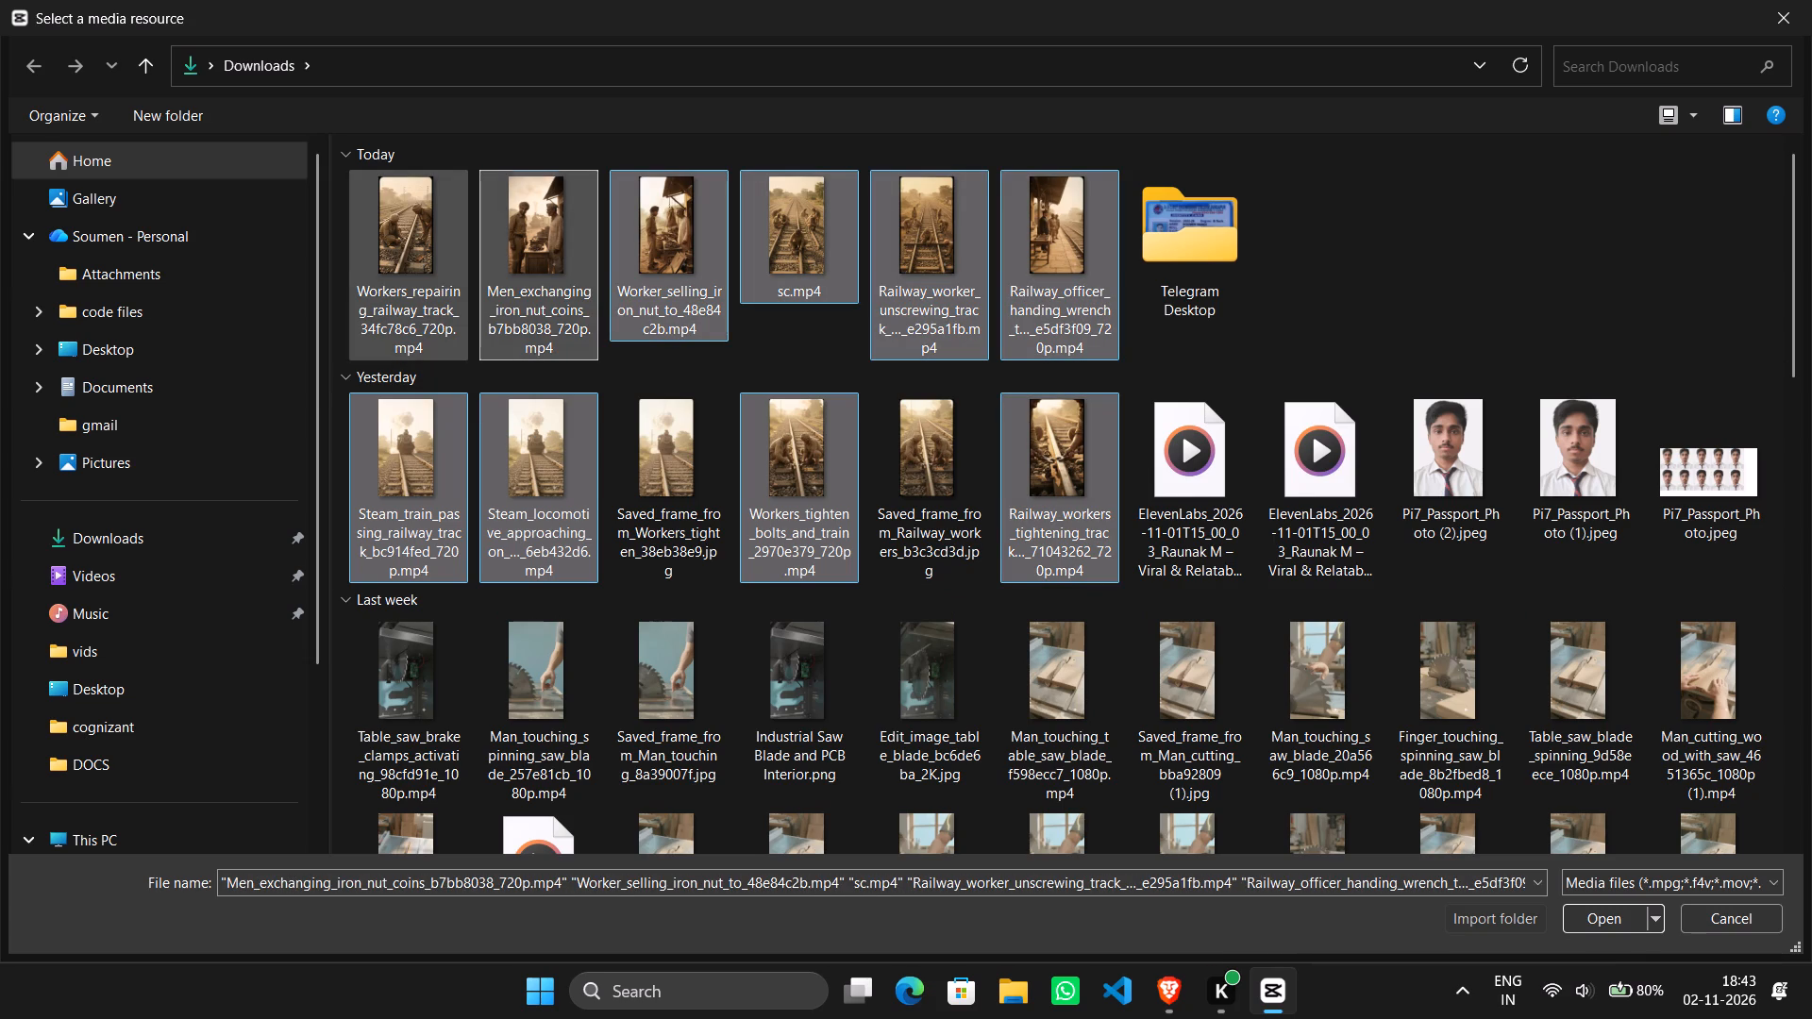
{"action": "left_click", "coordinate": [403, 285], "text": "ctrl"}
{"action": "left_click", "coordinate": [1596, 915]}
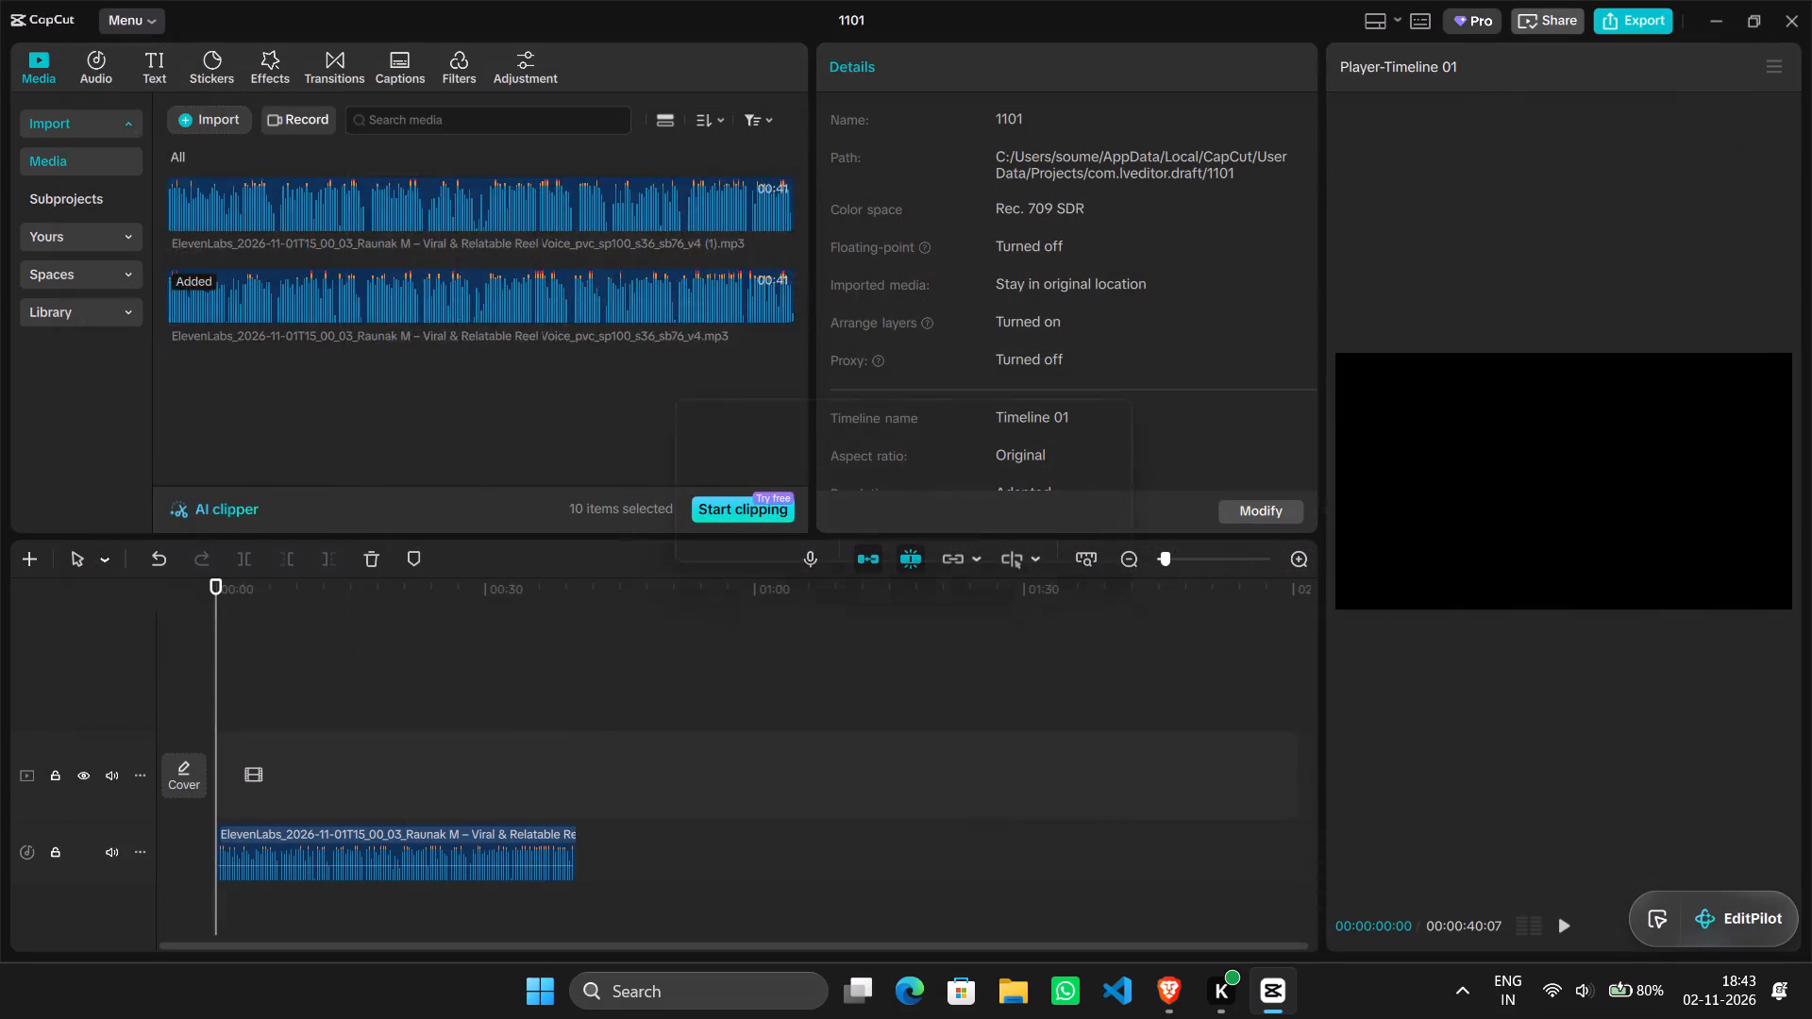
Place the Railway_workers_tightening_track clip at the start of the main video track, above the voiceover.
{"action": "scroll", "coordinate": [420, 261], "scroll_direction": "down", "scroll_amount": 9}
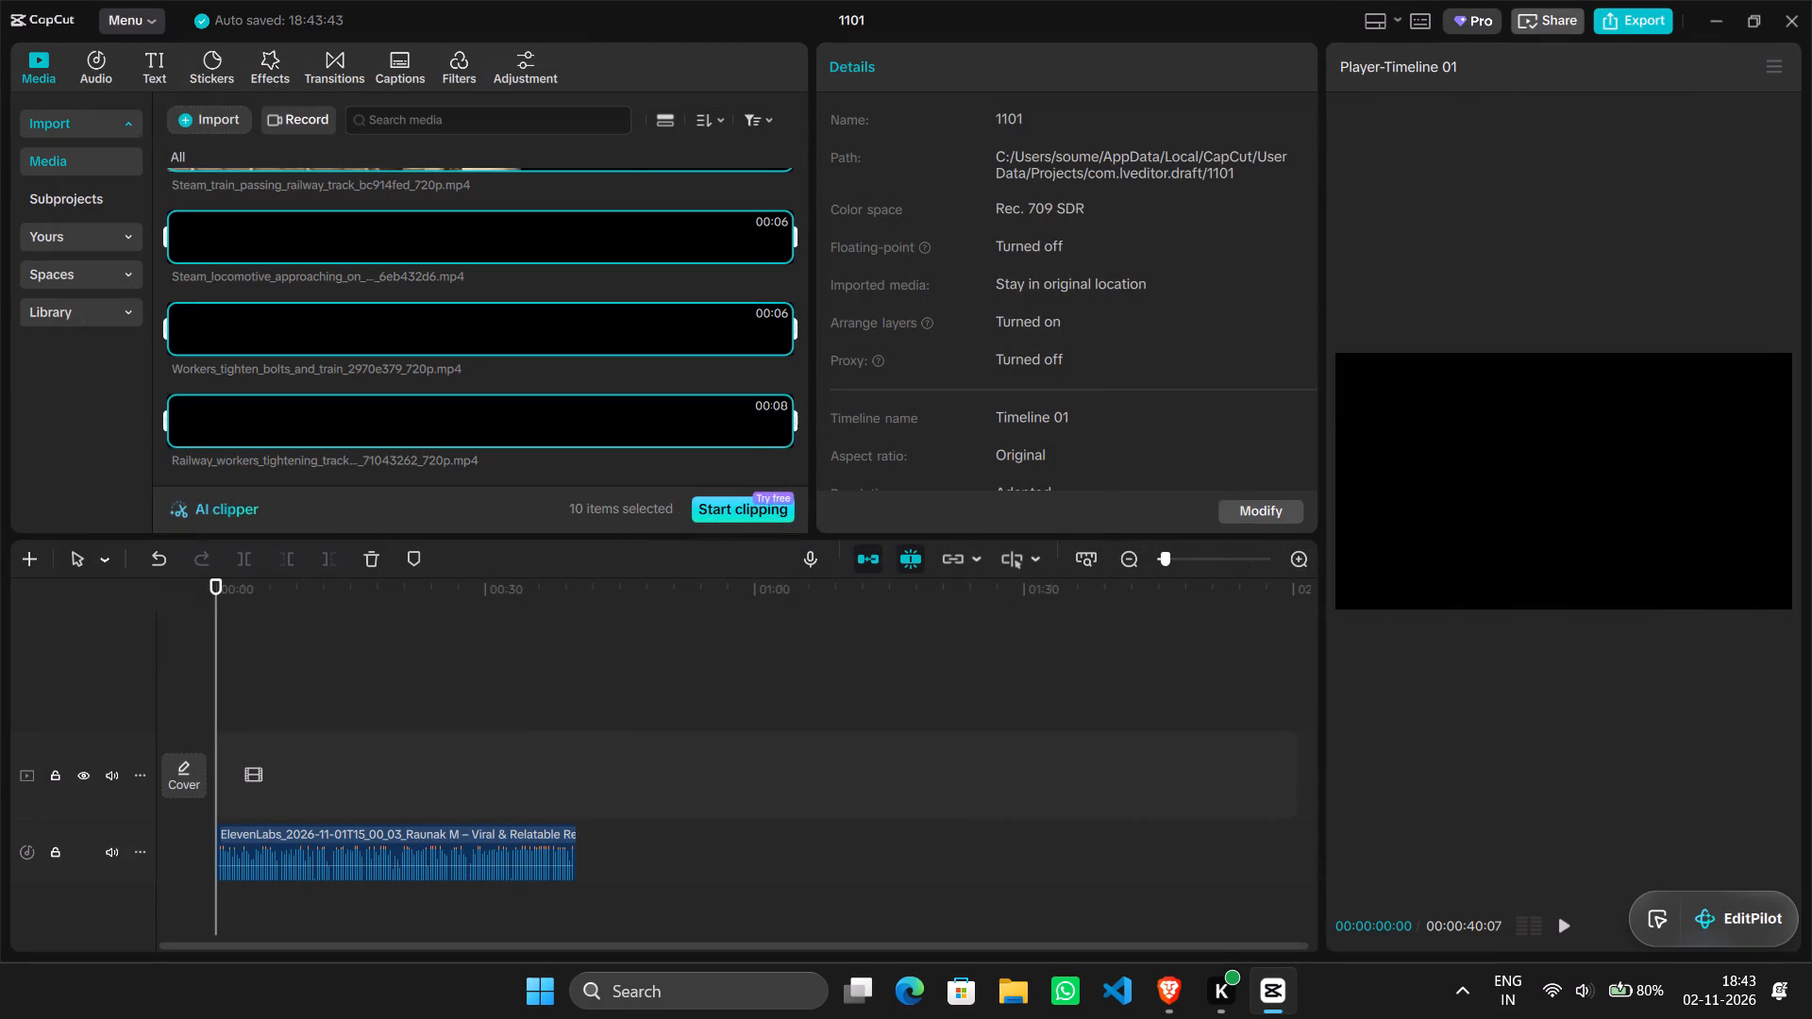
{"action": "double_click", "coordinate": [507, 470]}
{"action": "double_click", "coordinate": [455, 437]}
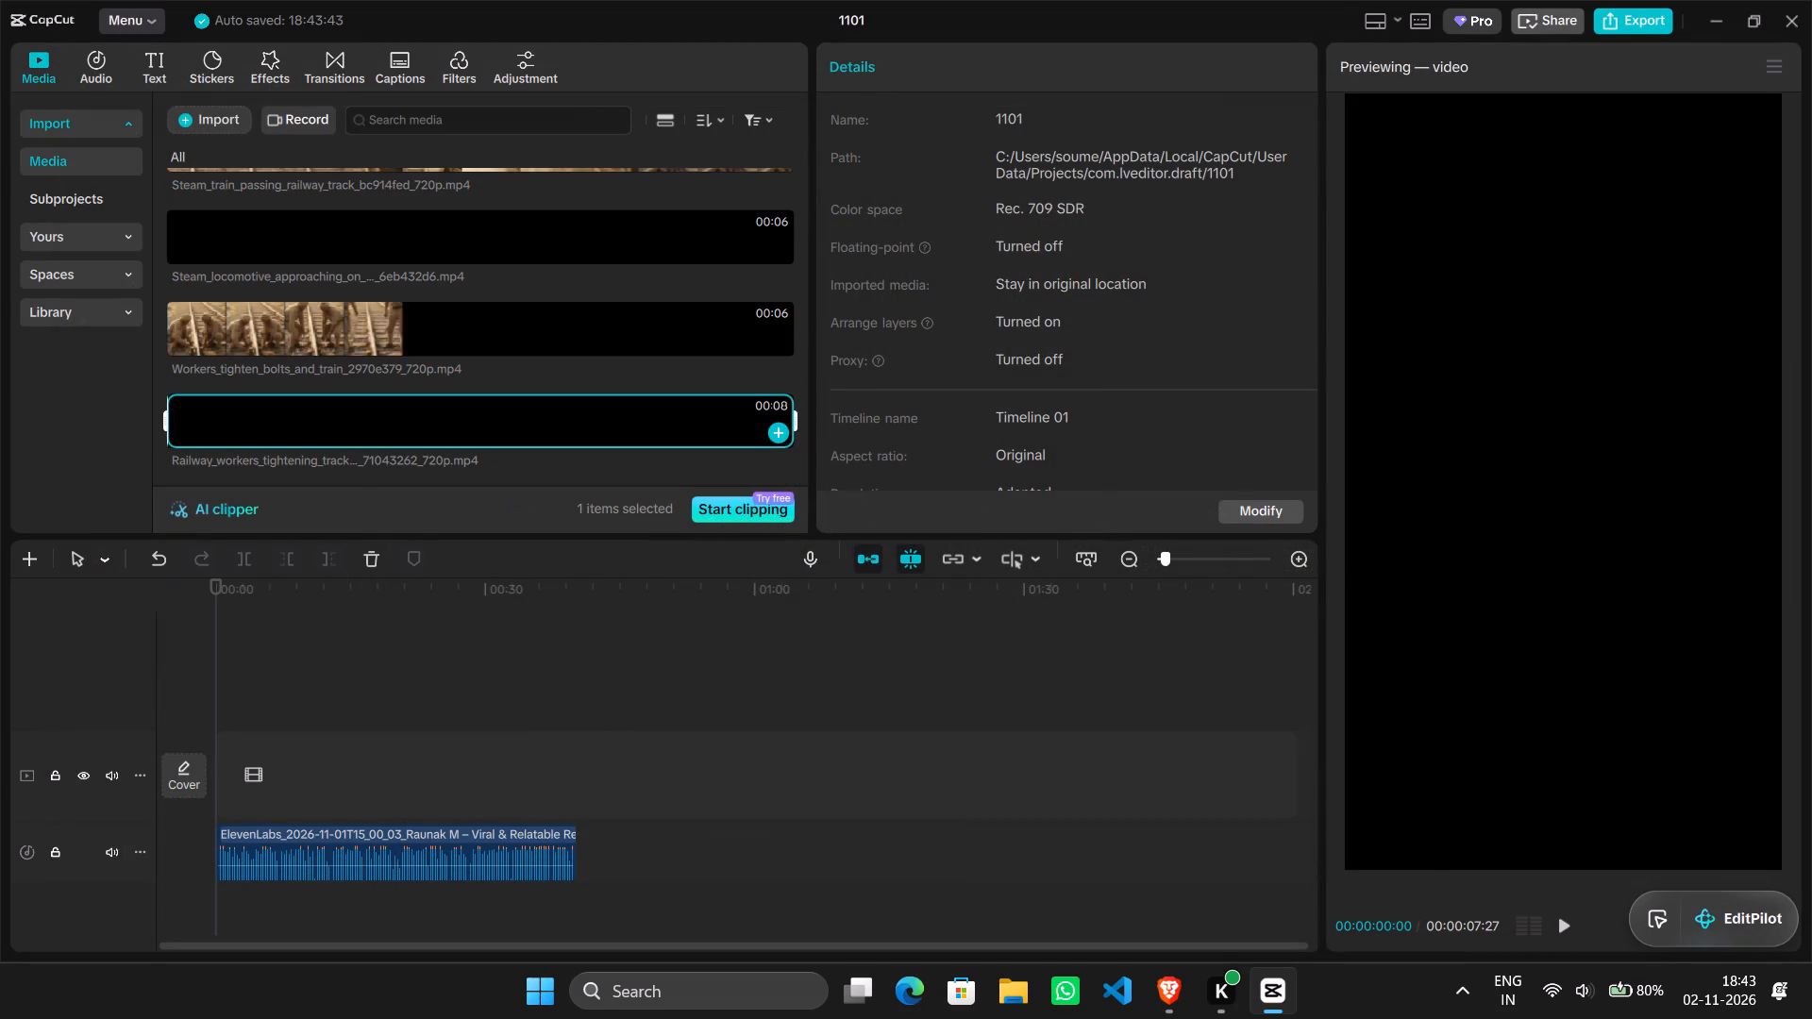
{"action": "left_click_drag", "start_coordinate": [455, 437], "coordinate": [243, 771]}
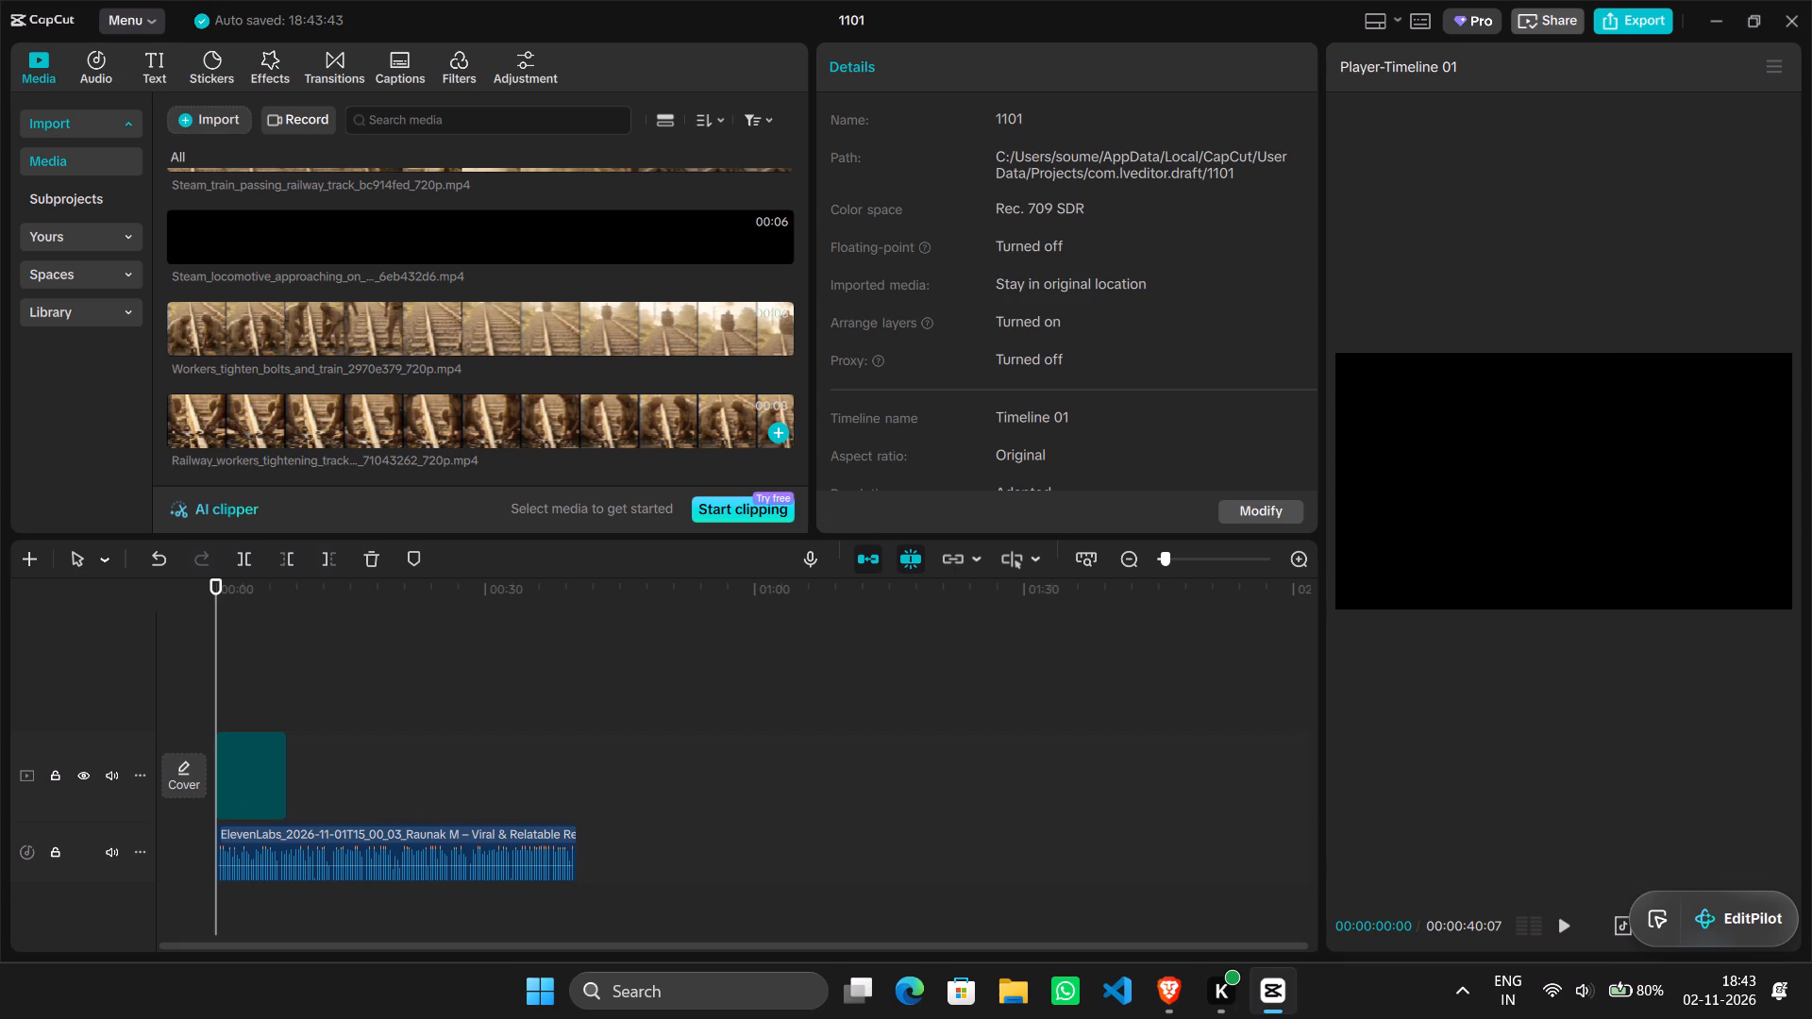
Add the Workers_tighten_bolts_and_train clip on a new track above the first clip, starting at 00:00:06:26.
{"action": "scroll", "coordinate": [235, 661], "scroll_direction": "up", "scroll_amount": 13, "text": "ctrl"}
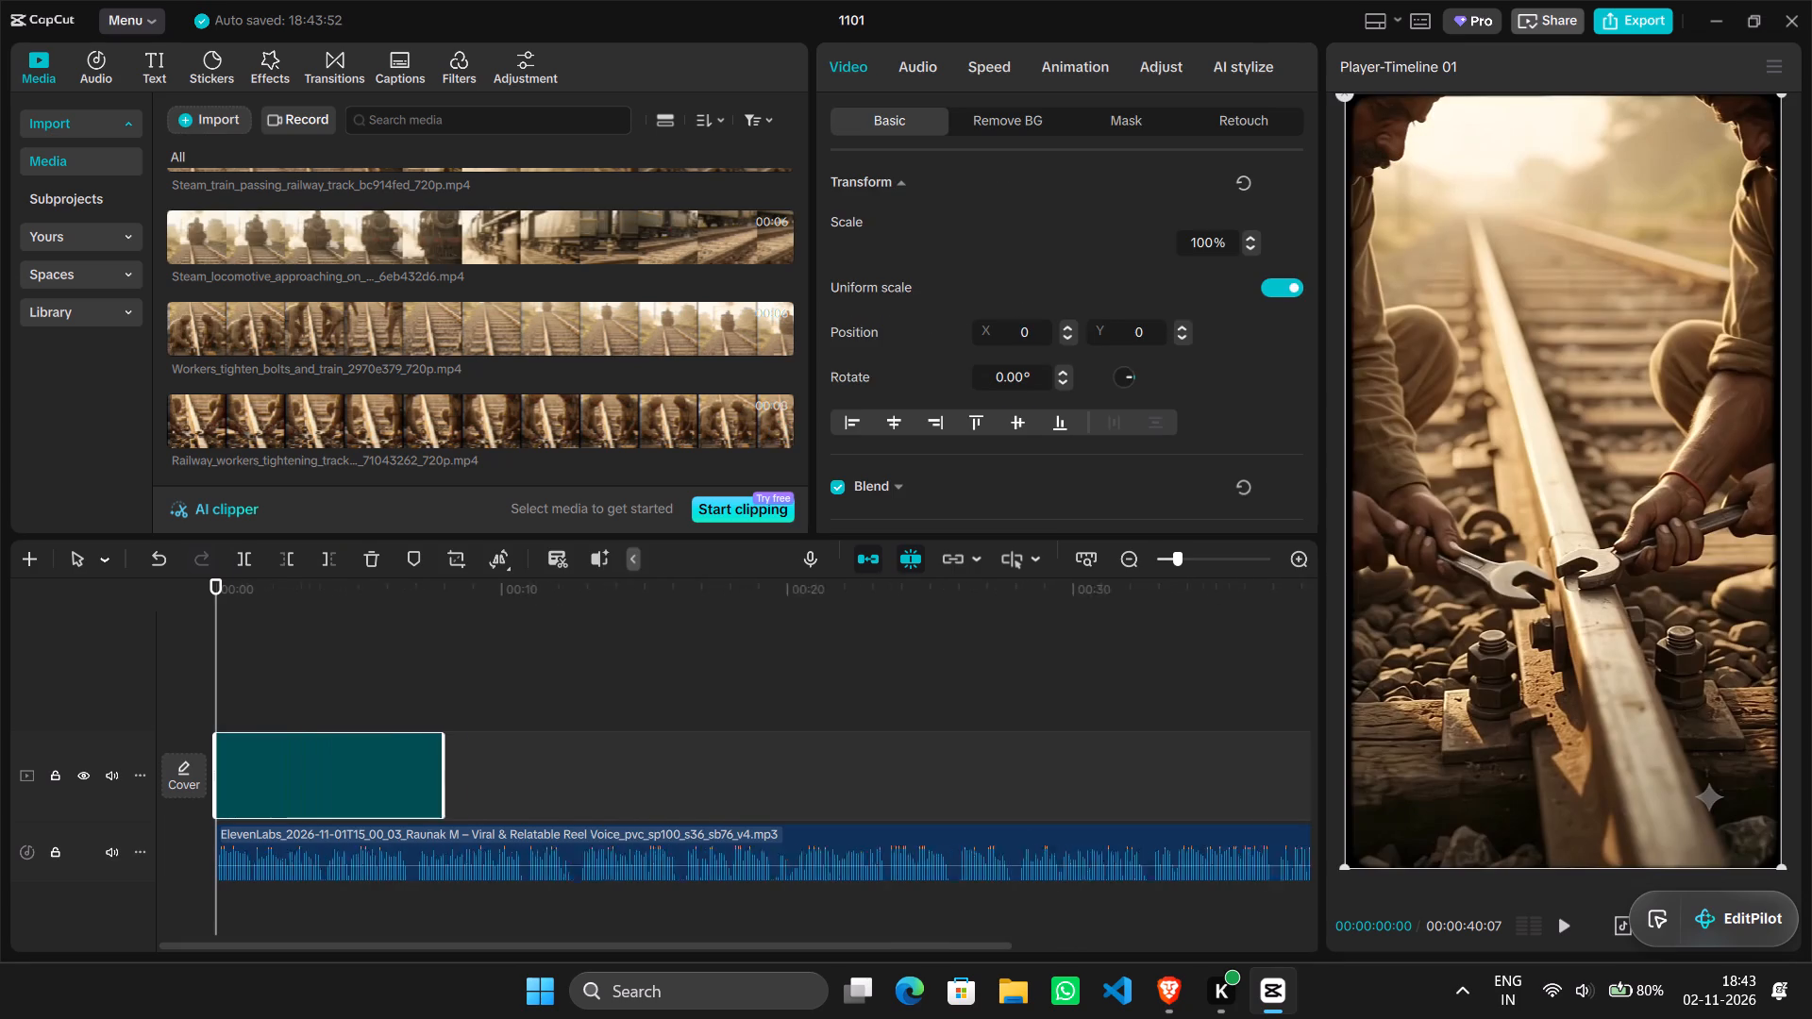
{"action": "left_click", "coordinate": [262, 667]}
{"action": "left_click_drag", "start_coordinate": [262, 667], "coordinate": [145, 658]}
{"action": "key", "text": "space"}
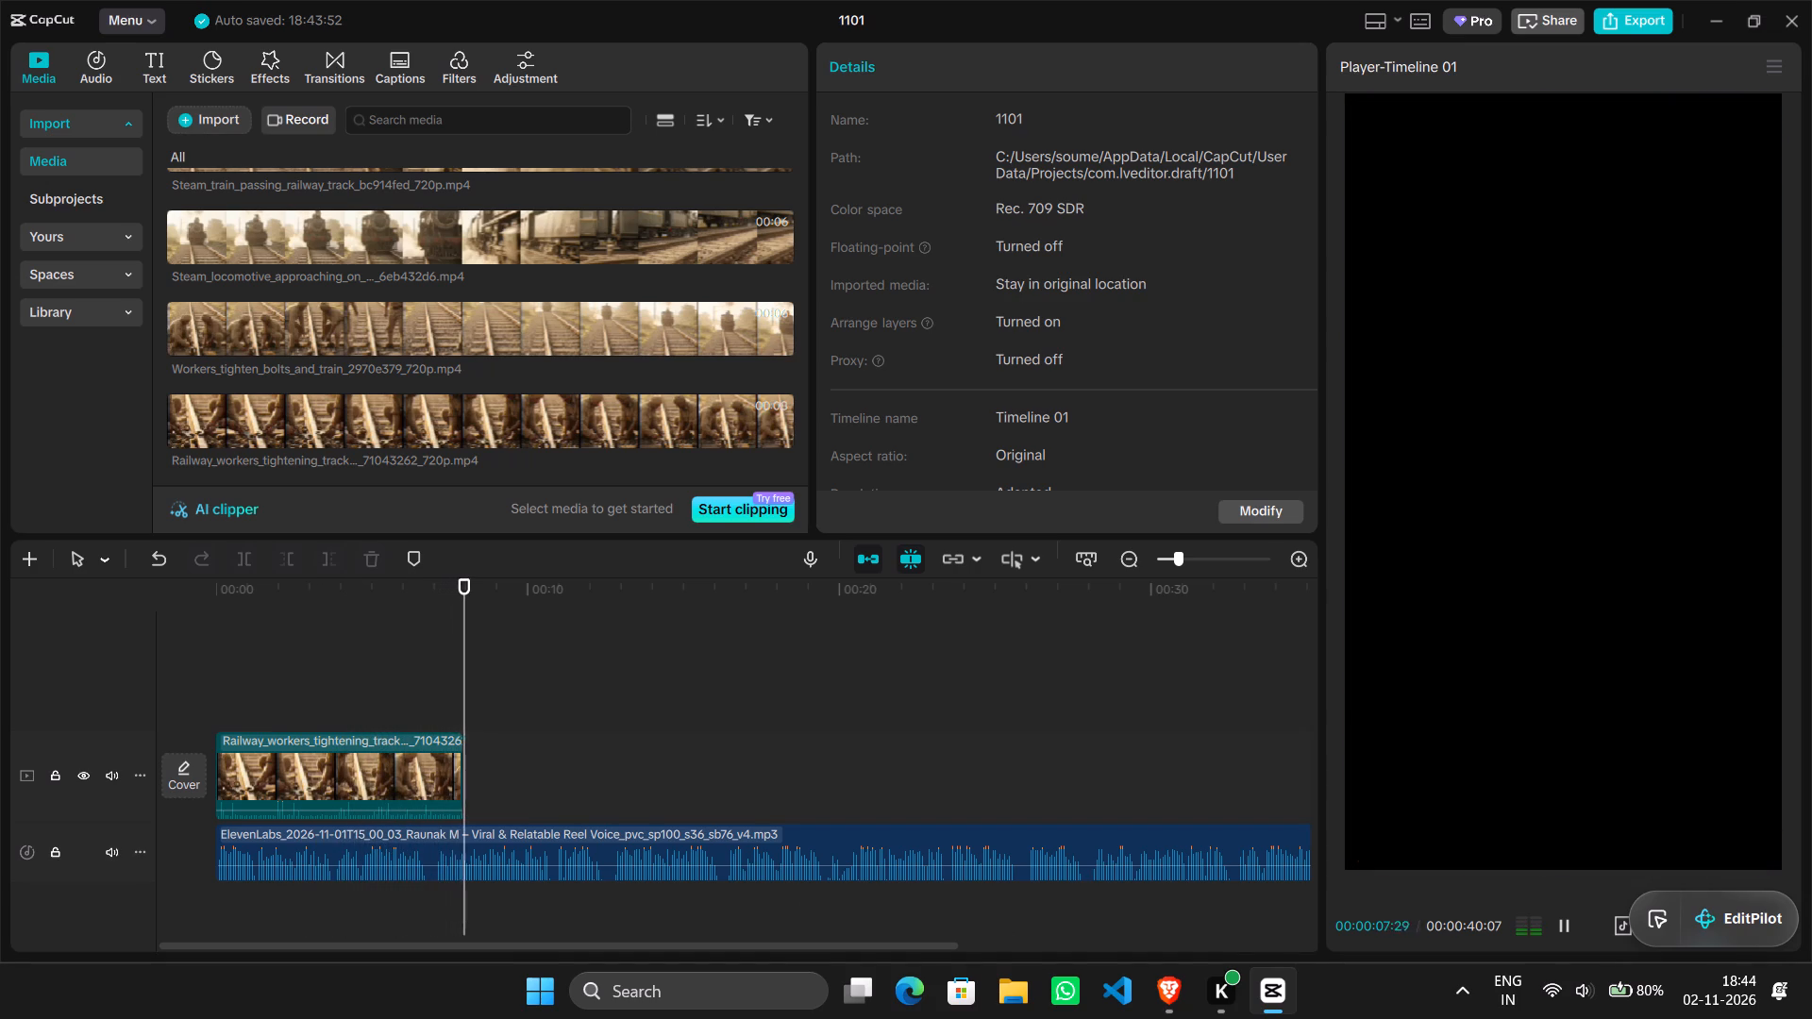
{"action": "left_click", "coordinate": [450, 662]}
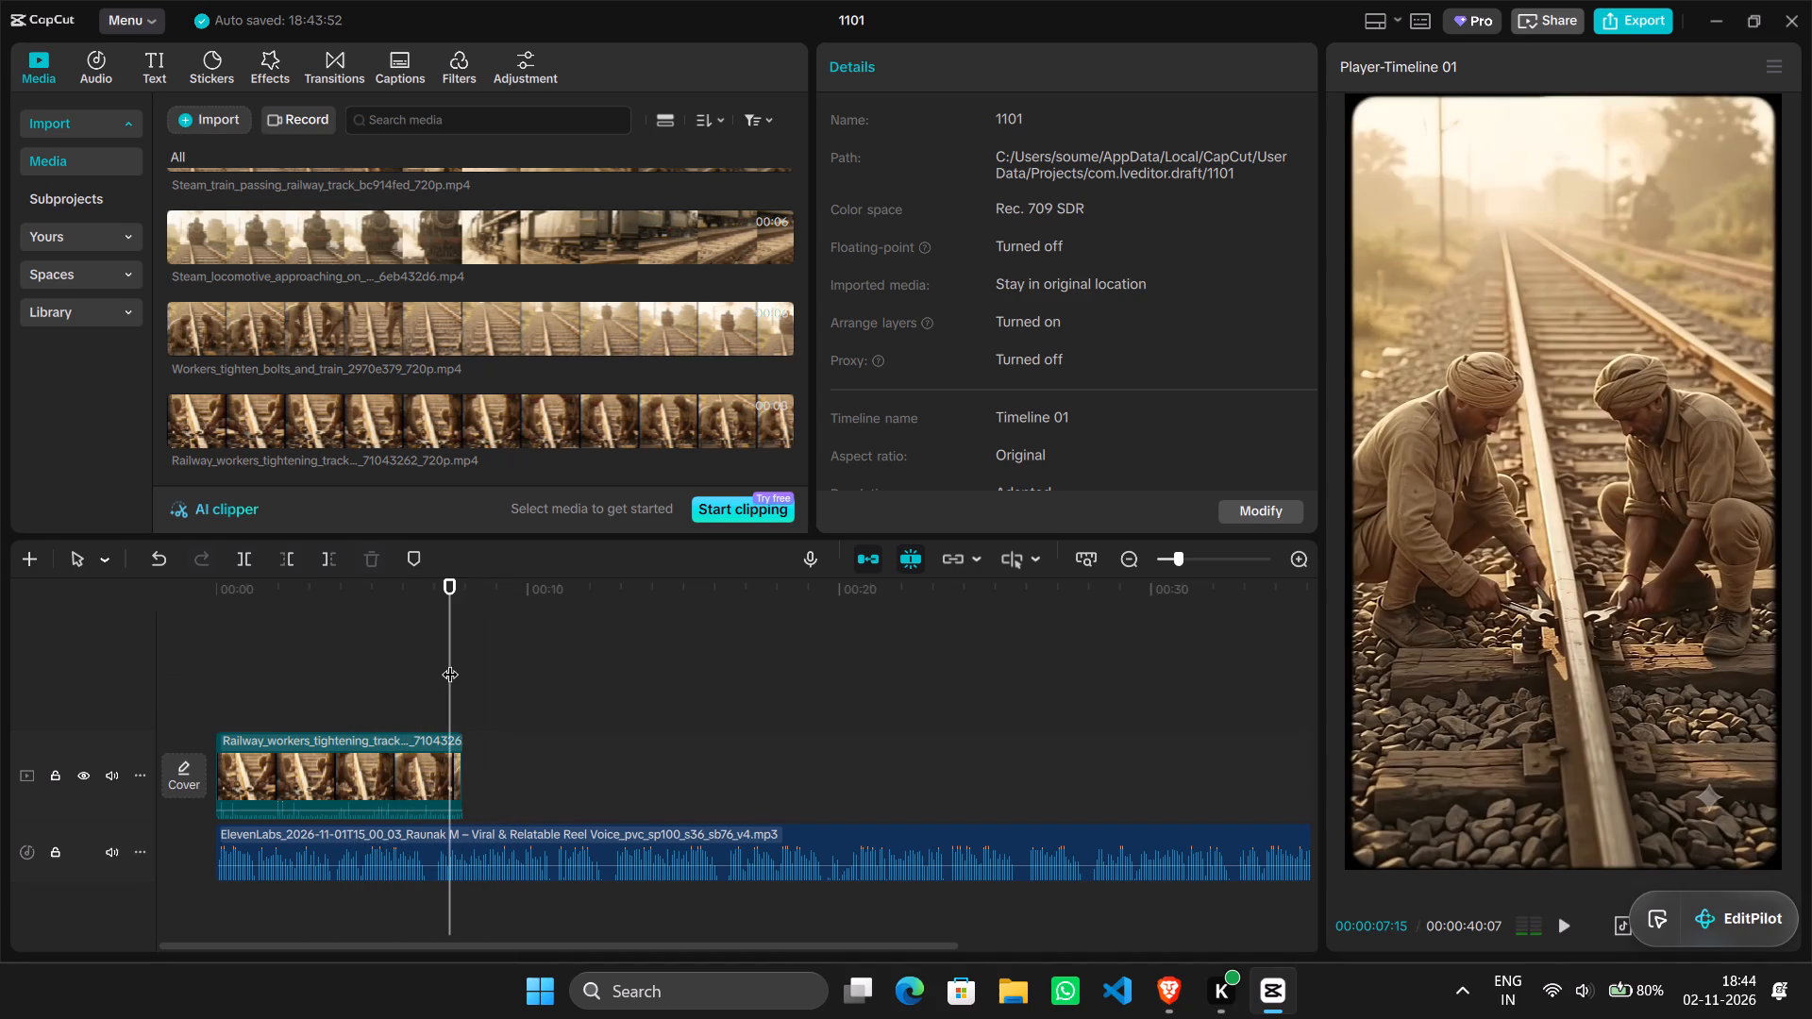
{"action": "left_click", "coordinate": [430, 682]}
{"action": "left_click", "coordinate": [430, 682]}
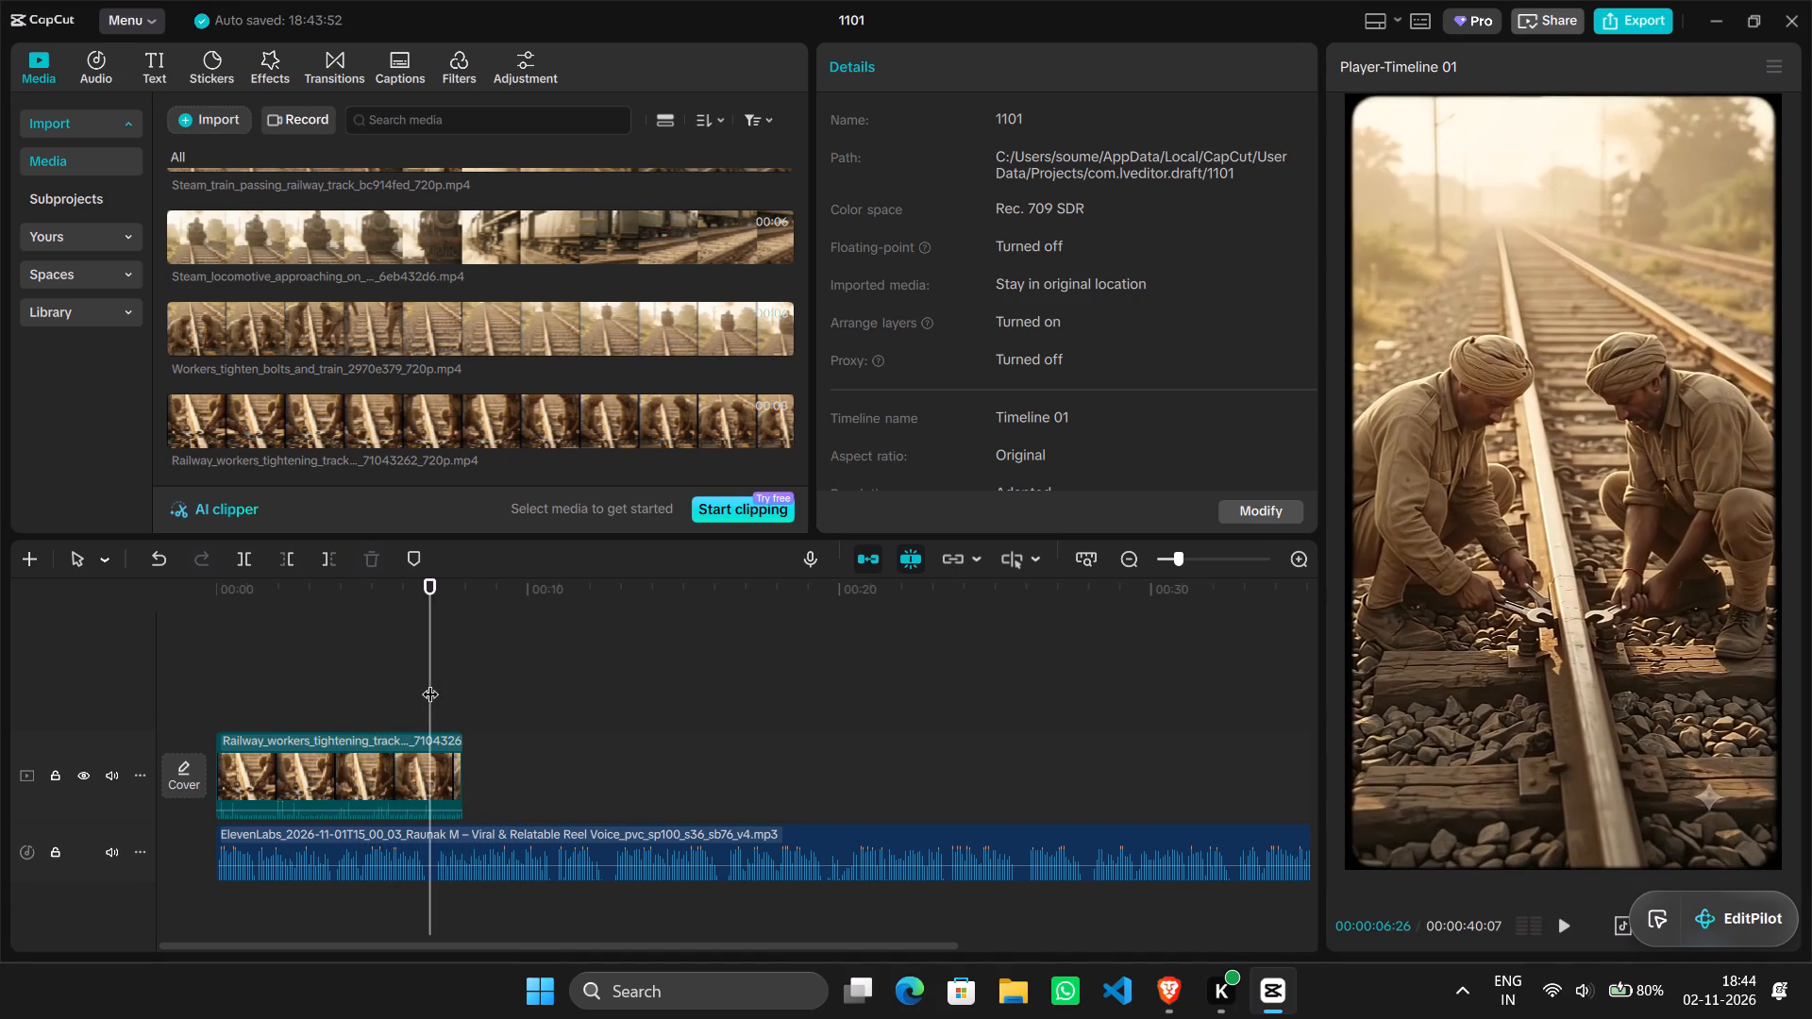
{"action": "double_click", "coordinate": [275, 253]}
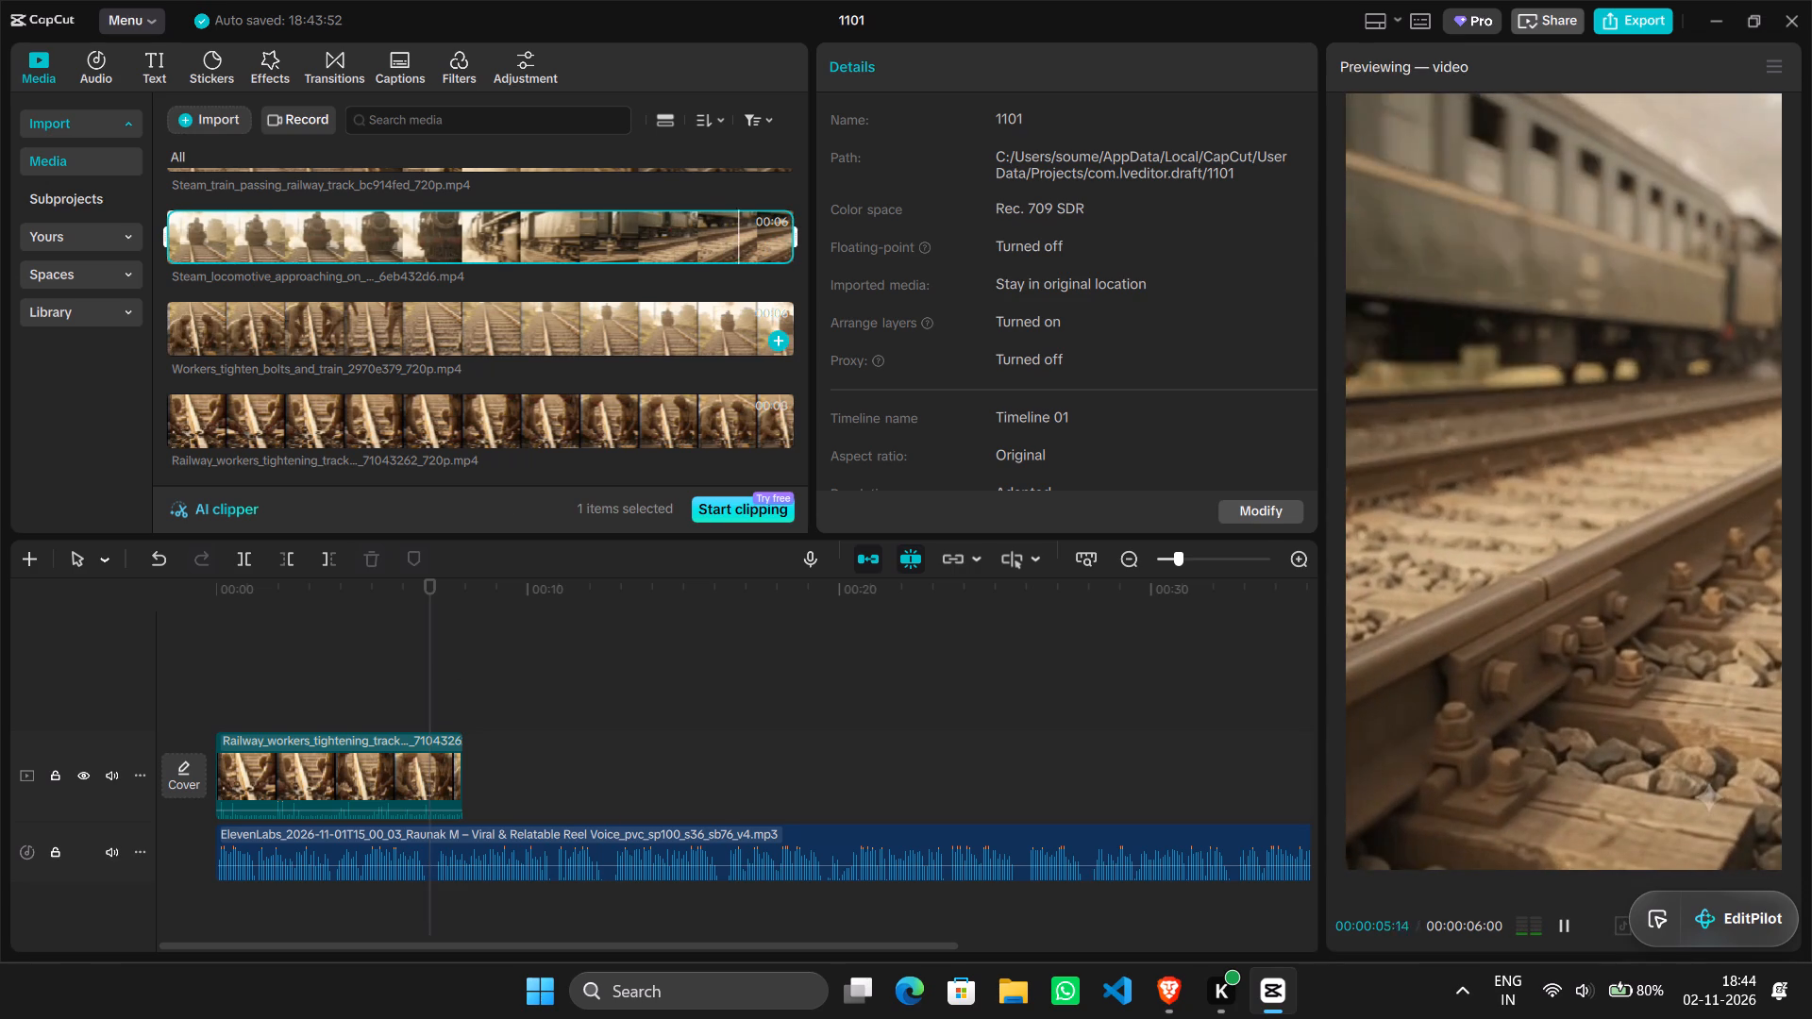
{"action": "double_click", "coordinate": [433, 341]}
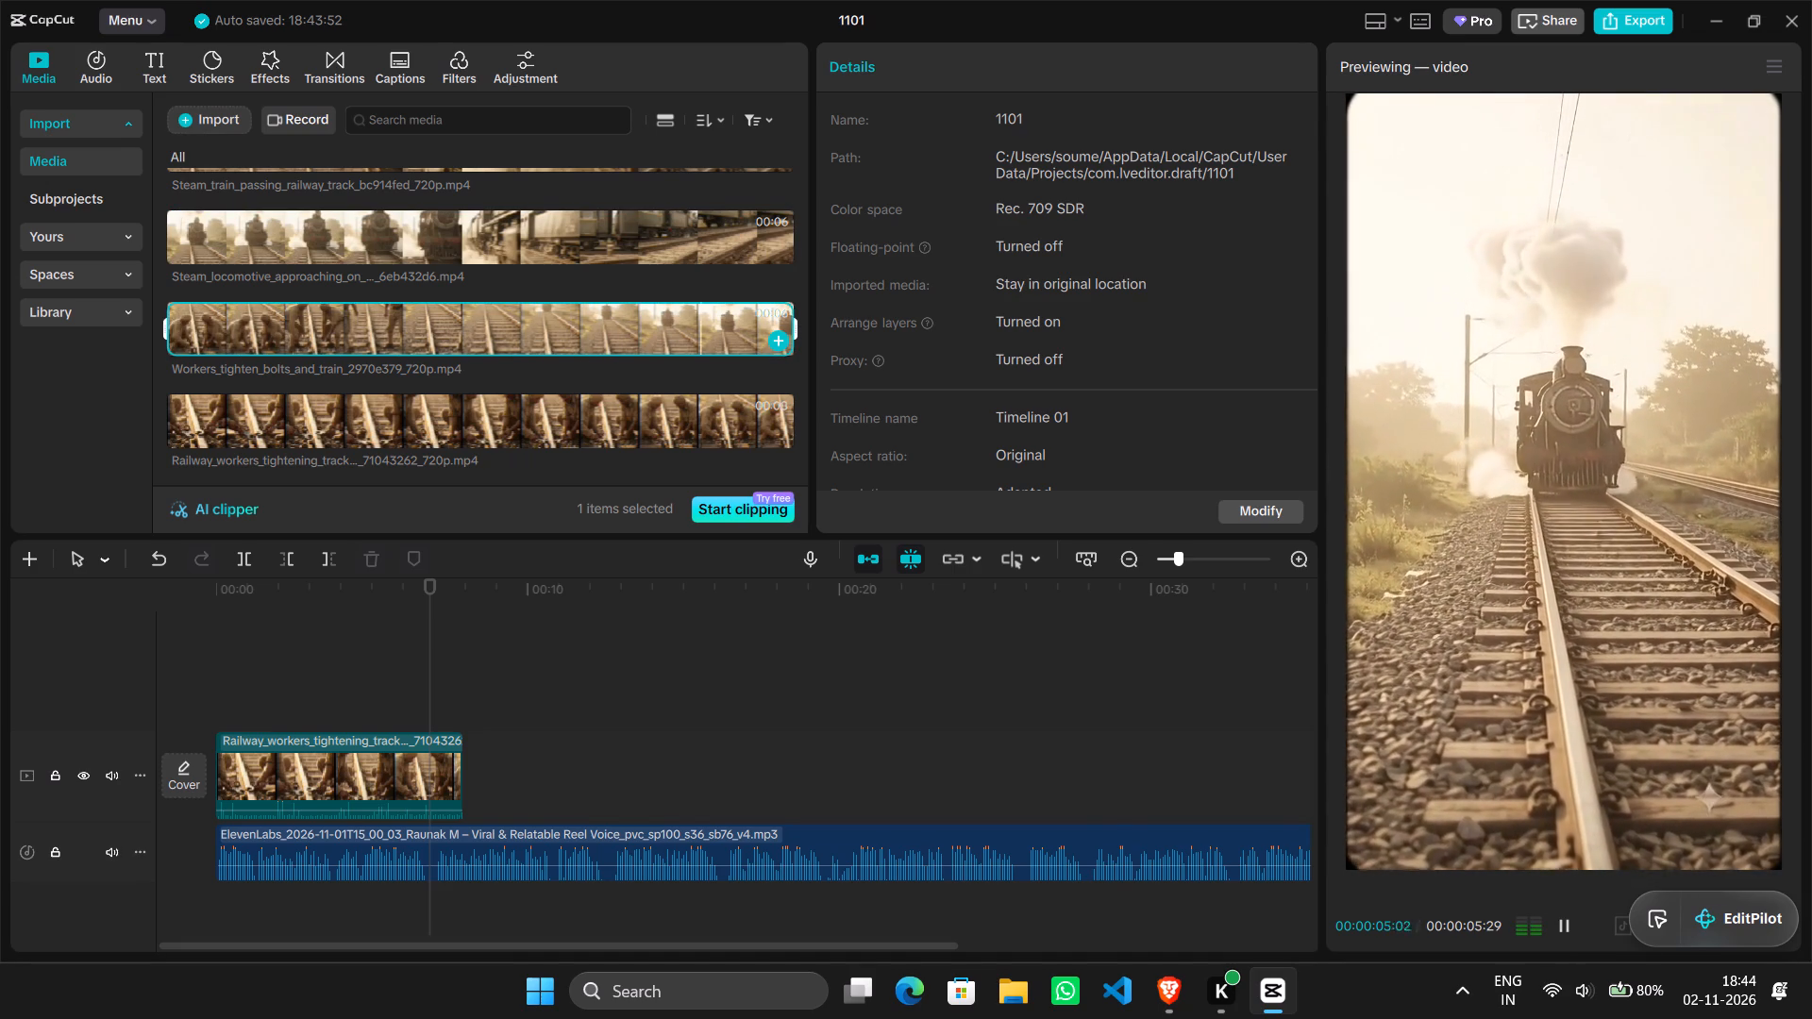
{"action": "left_click_drag", "start_coordinate": [433, 341], "coordinate": [478, 776]}
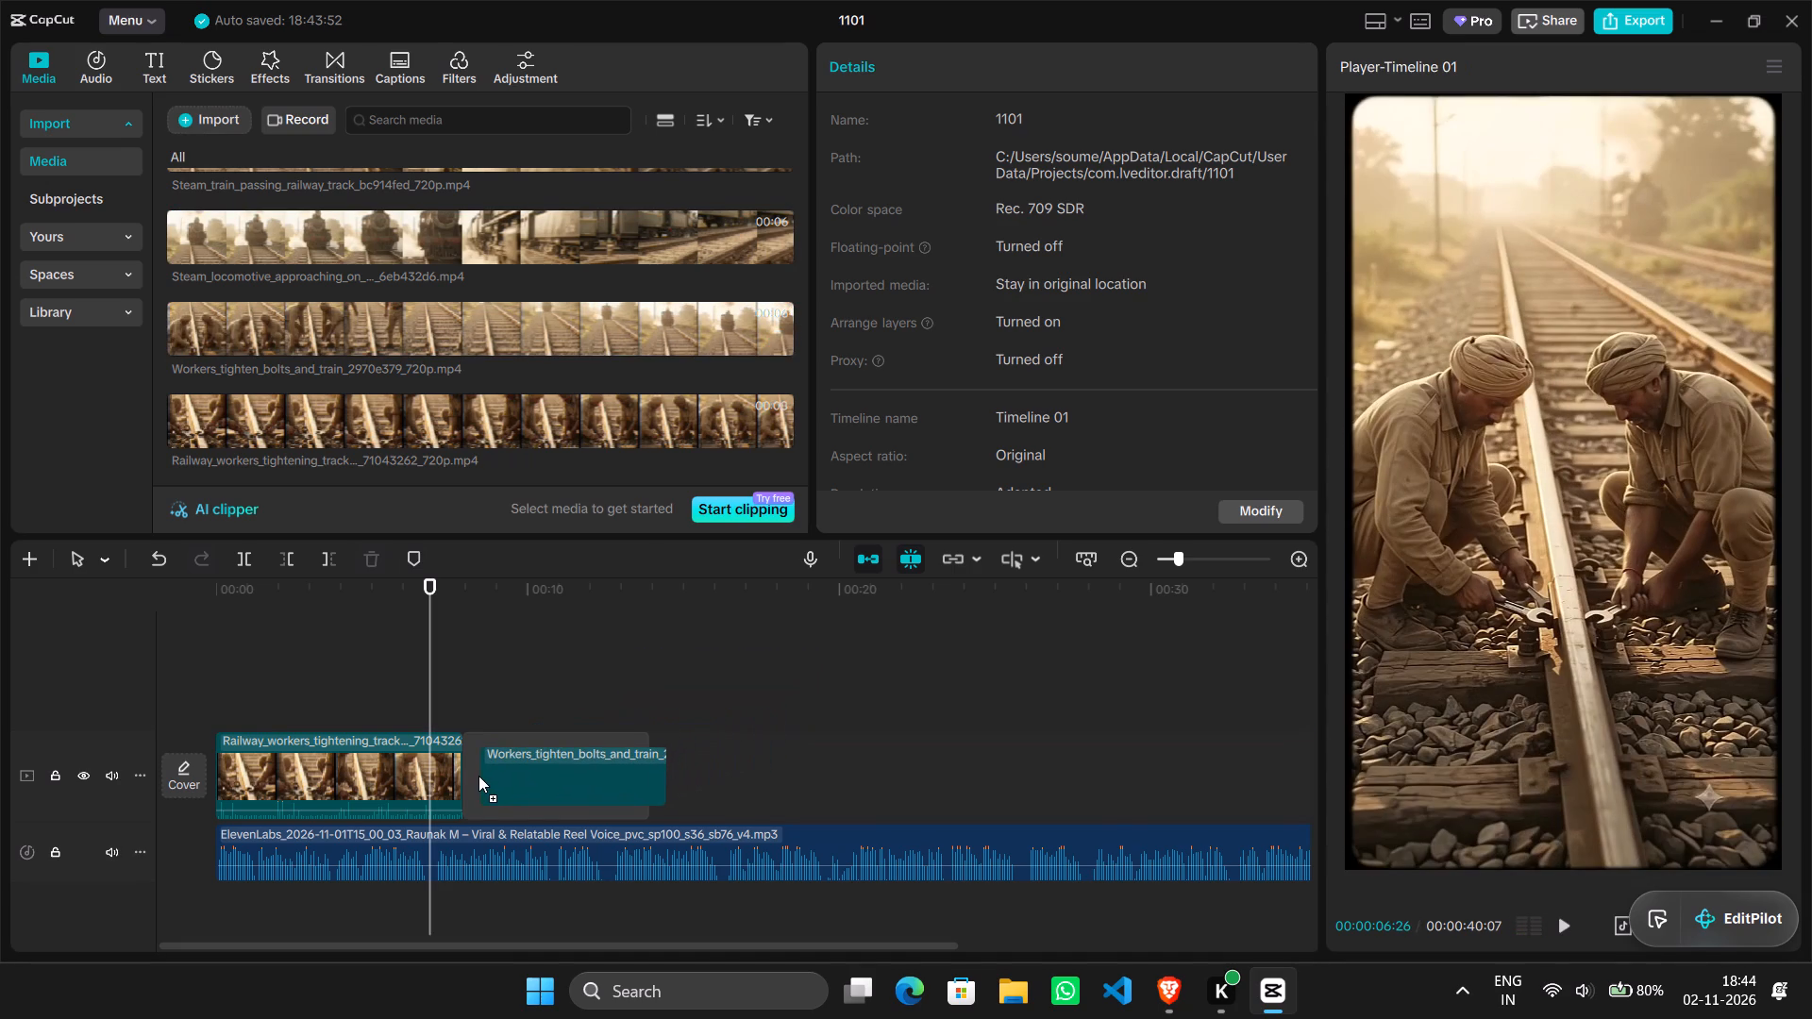
{"action": "left_click_drag", "start_coordinate": [478, 776], "coordinate": [432, 704]}
Add the Steam_train_passing_railway_track clip on a new upper track from about 9 seconds and play it against the voiceover.
{"action": "scroll", "coordinate": [422, 344], "scroll_direction": "up", "scroll_amount": 1}
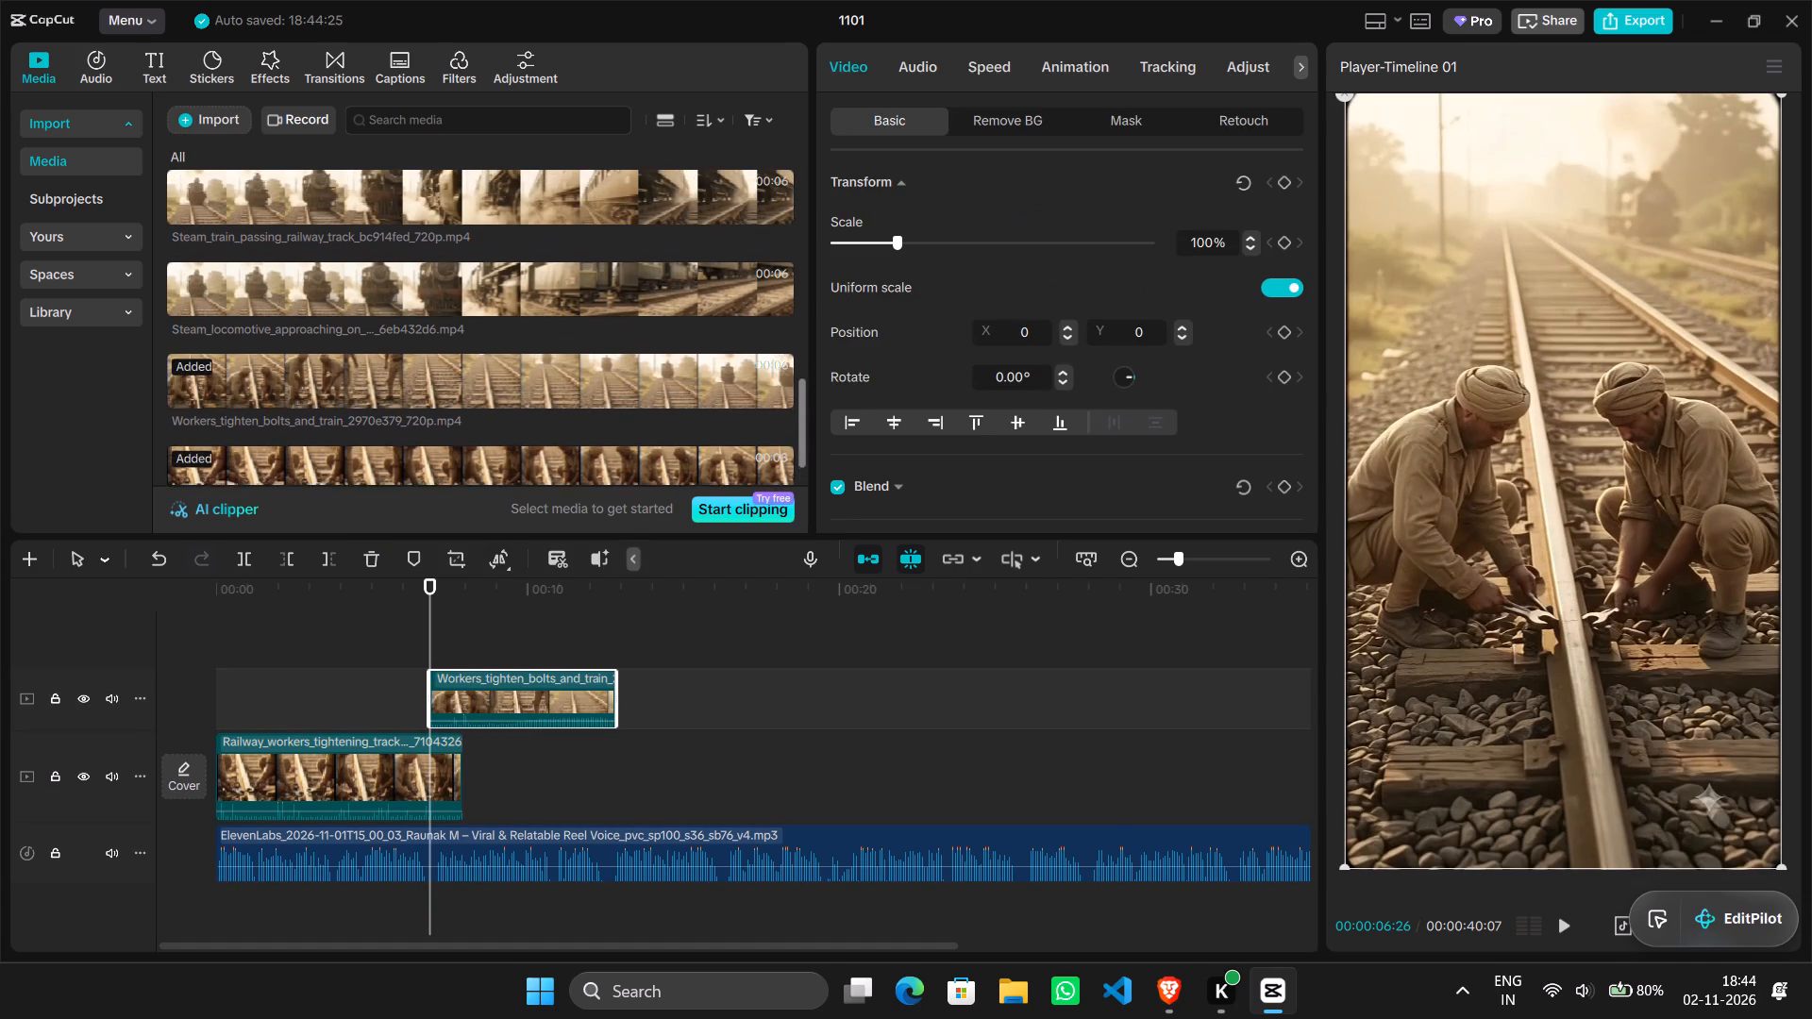
{"action": "scroll", "coordinate": [422, 344], "scroll_direction": "up", "scroll_amount": 1}
{"action": "double_click", "coordinate": [301, 222]}
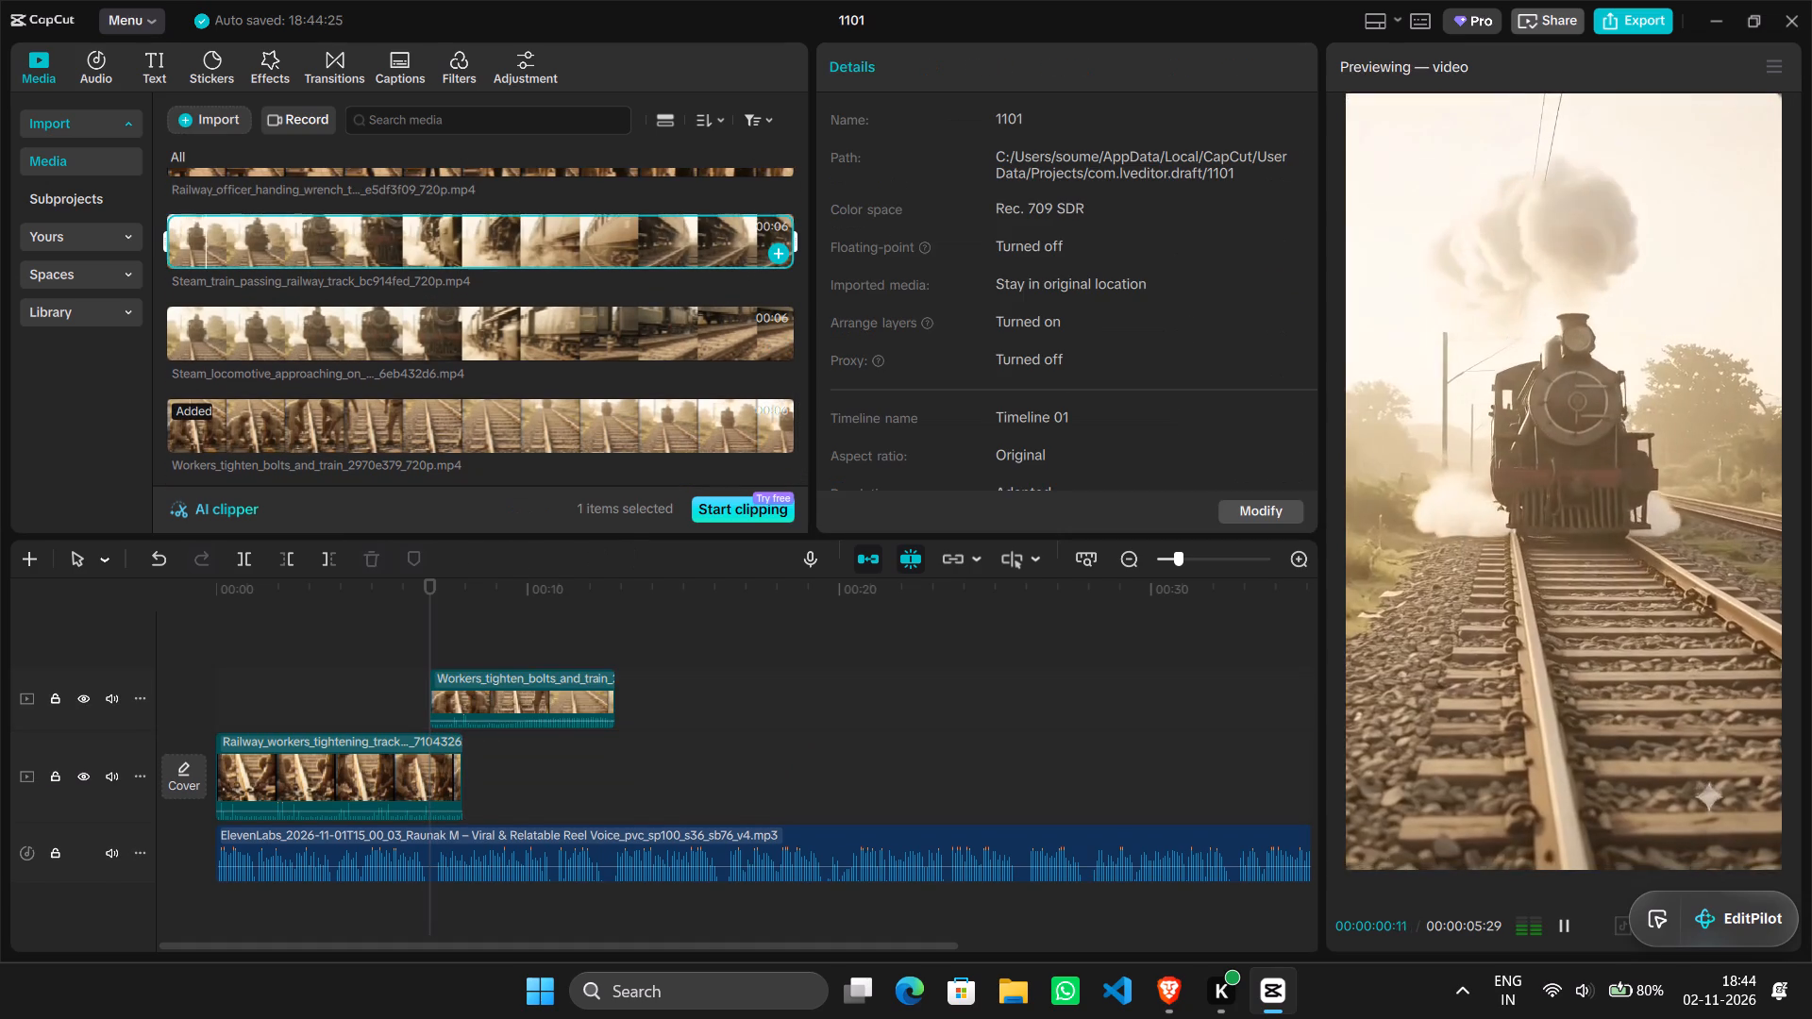
{"action": "left_click_drag", "start_coordinate": [301, 222], "coordinate": [494, 647]}
{"action": "key", "text": "space"}
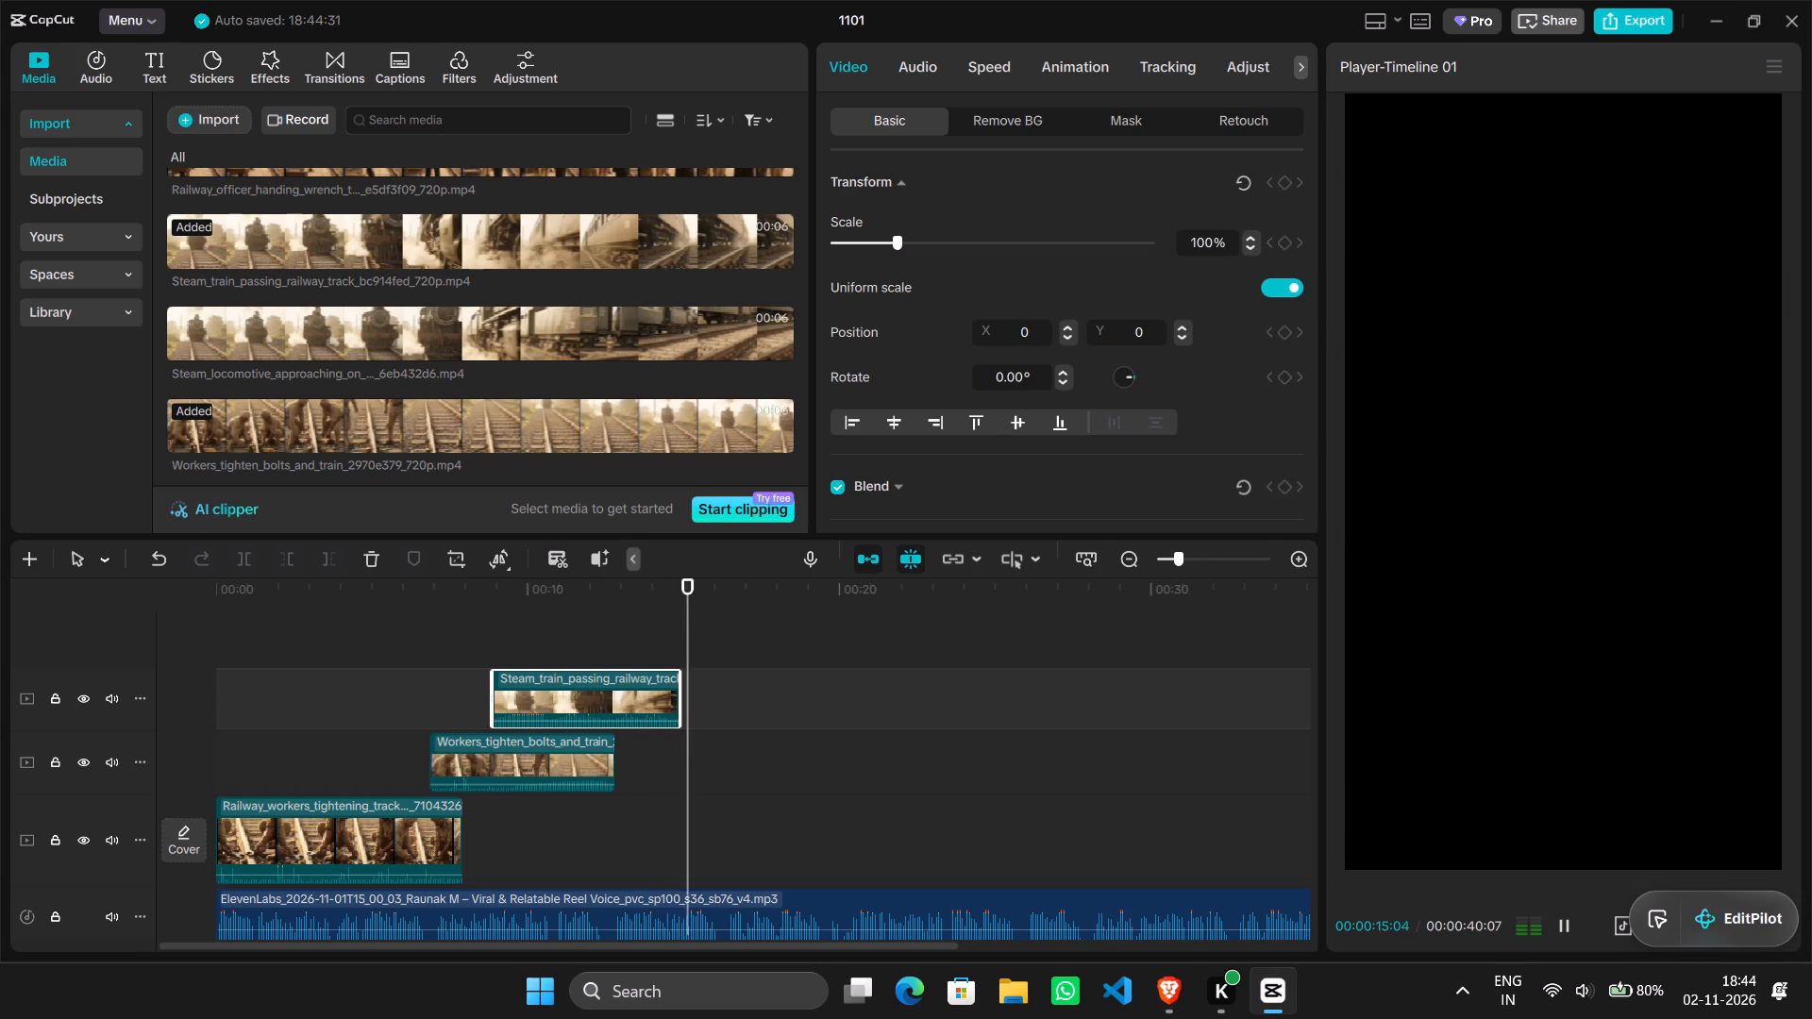
{"action": "left_click", "coordinate": [723, 618]}
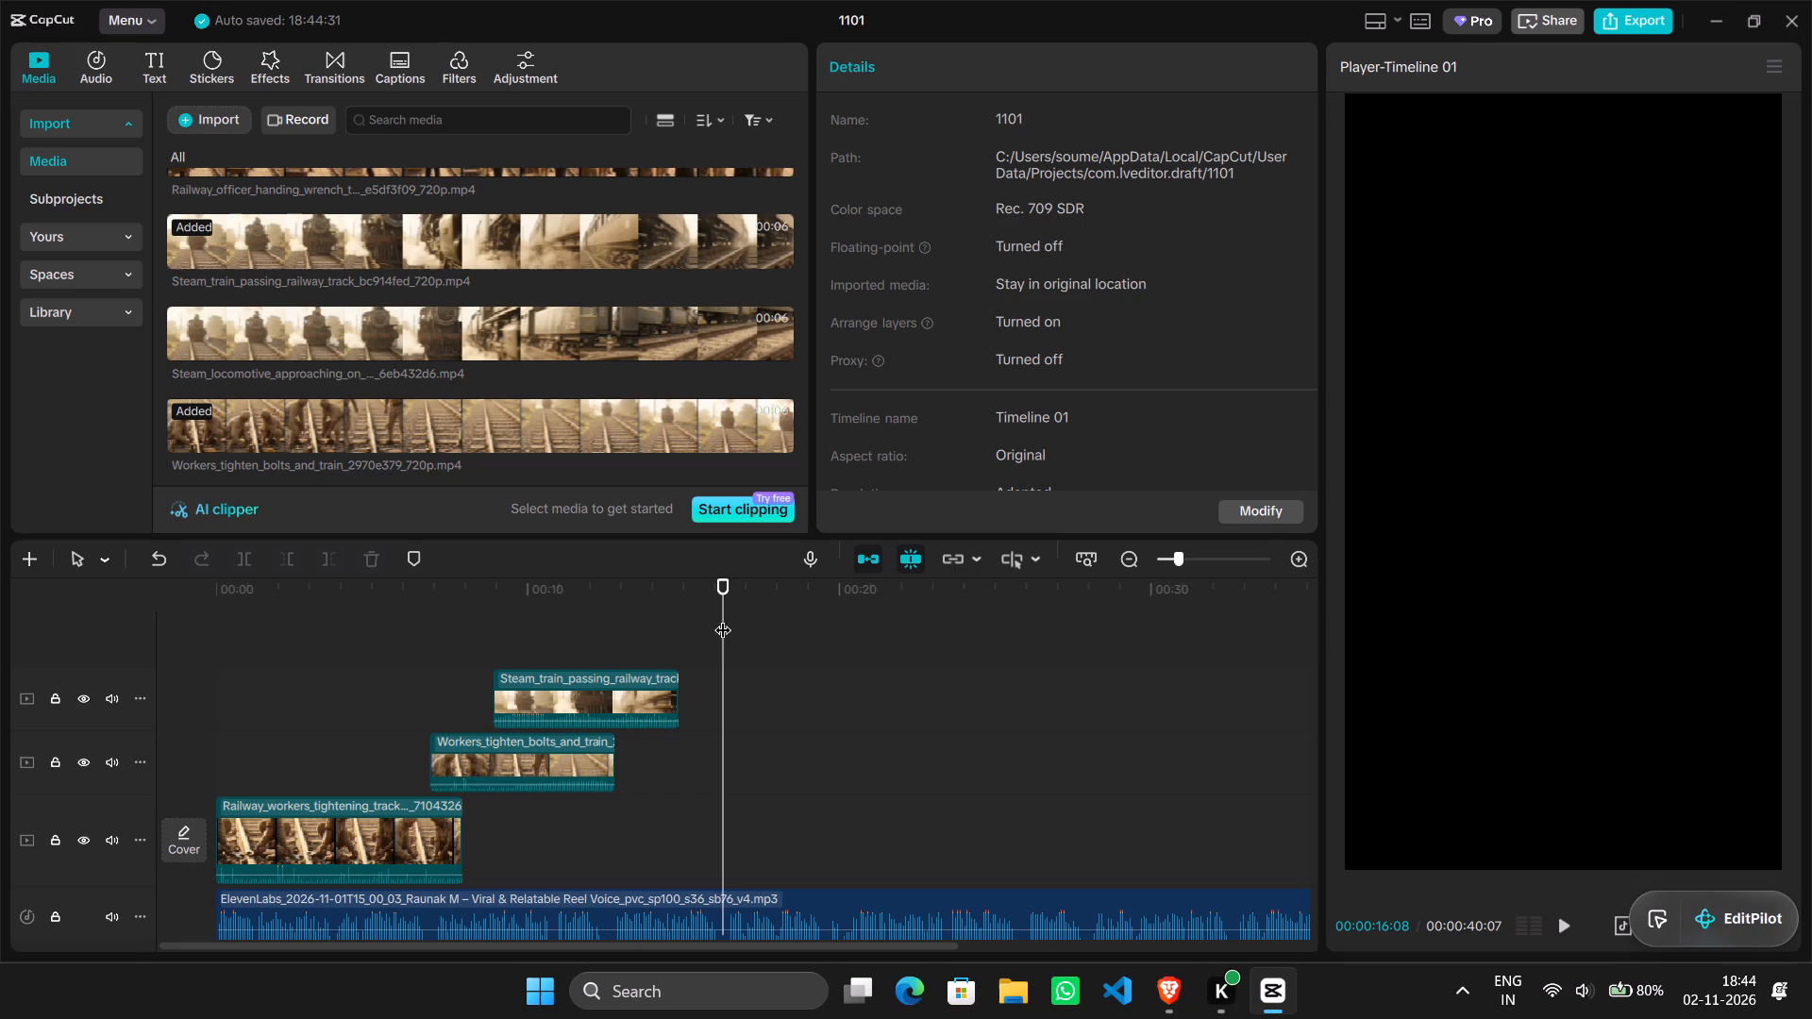
Move the floating EditPilot widget off the player preview to the far edge of the timeline, beside the track headers.
{"action": "left_click", "coordinate": [1602, 1004]}
{"action": "left_click", "coordinate": [1603, 1017]}
{"action": "left_click_drag", "start_coordinate": [1685, 895], "coordinate": [0, 591]}
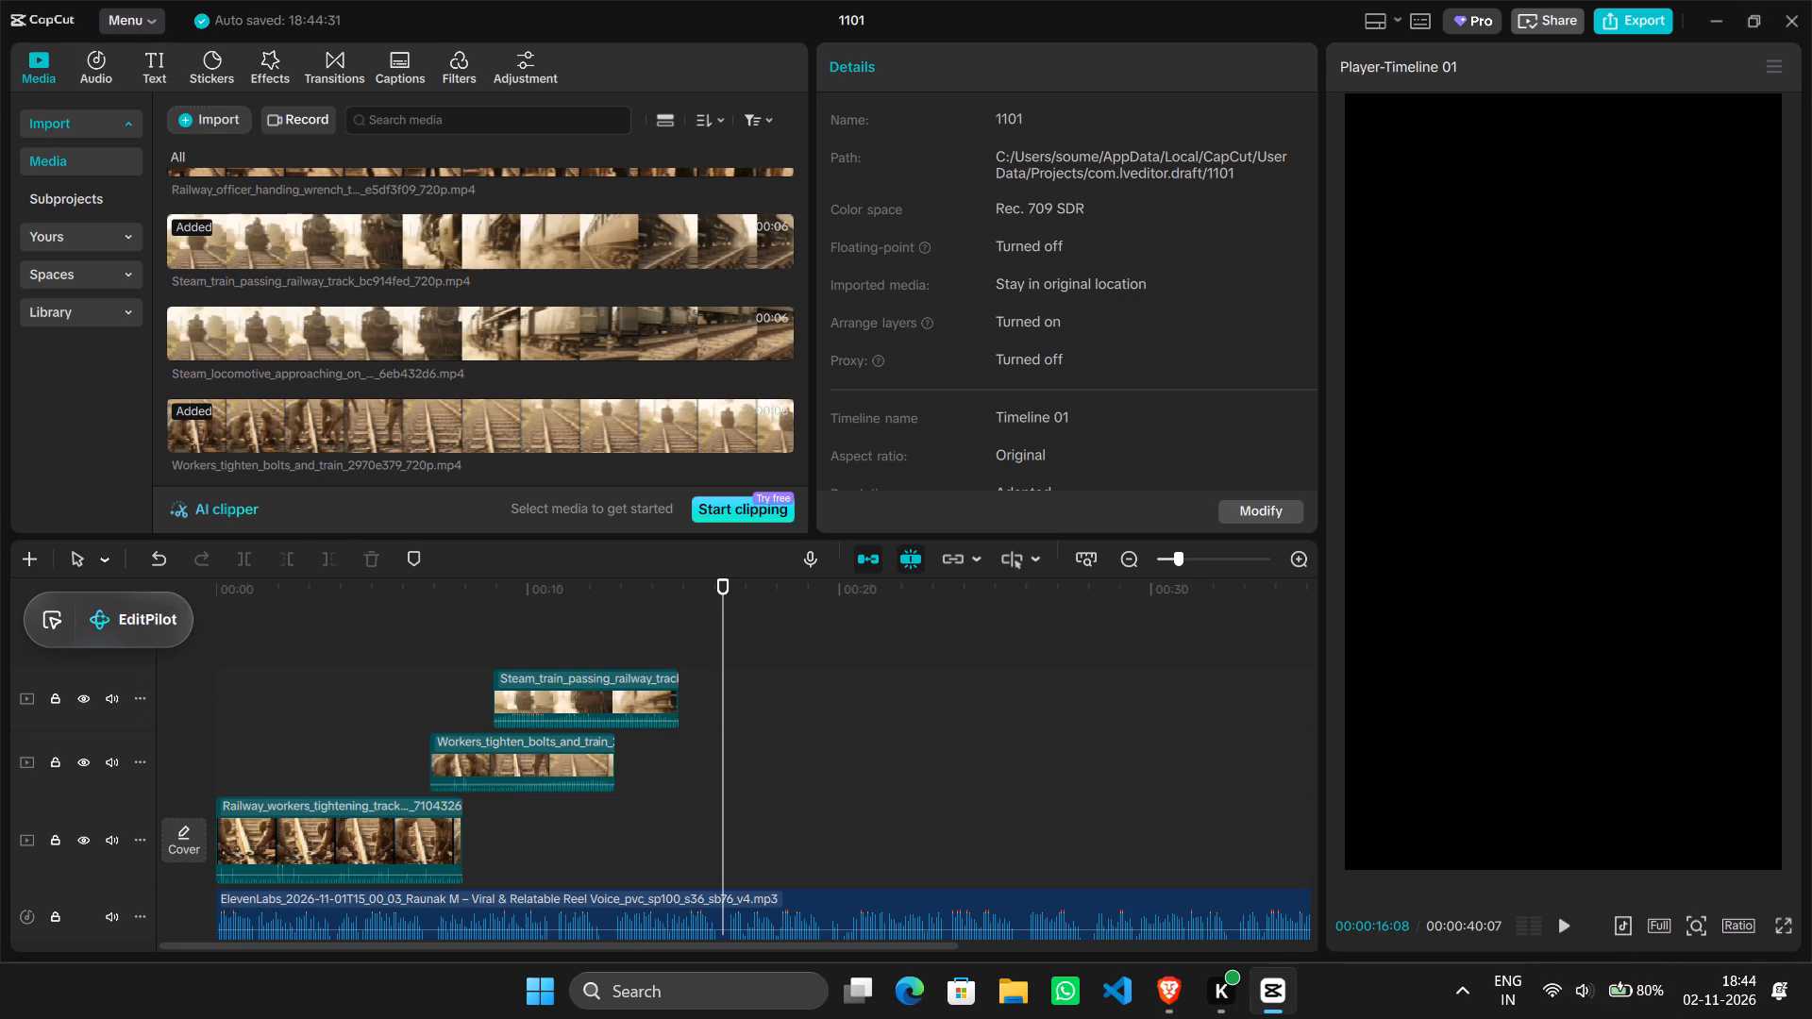
{"action": "left_click_drag", "start_coordinate": [0, 591], "coordinate": [0, 576]}
Turn on Bluetooth in the Windows quick settings.
{"action": "left_click", "coordinate": [1587, 1014]}
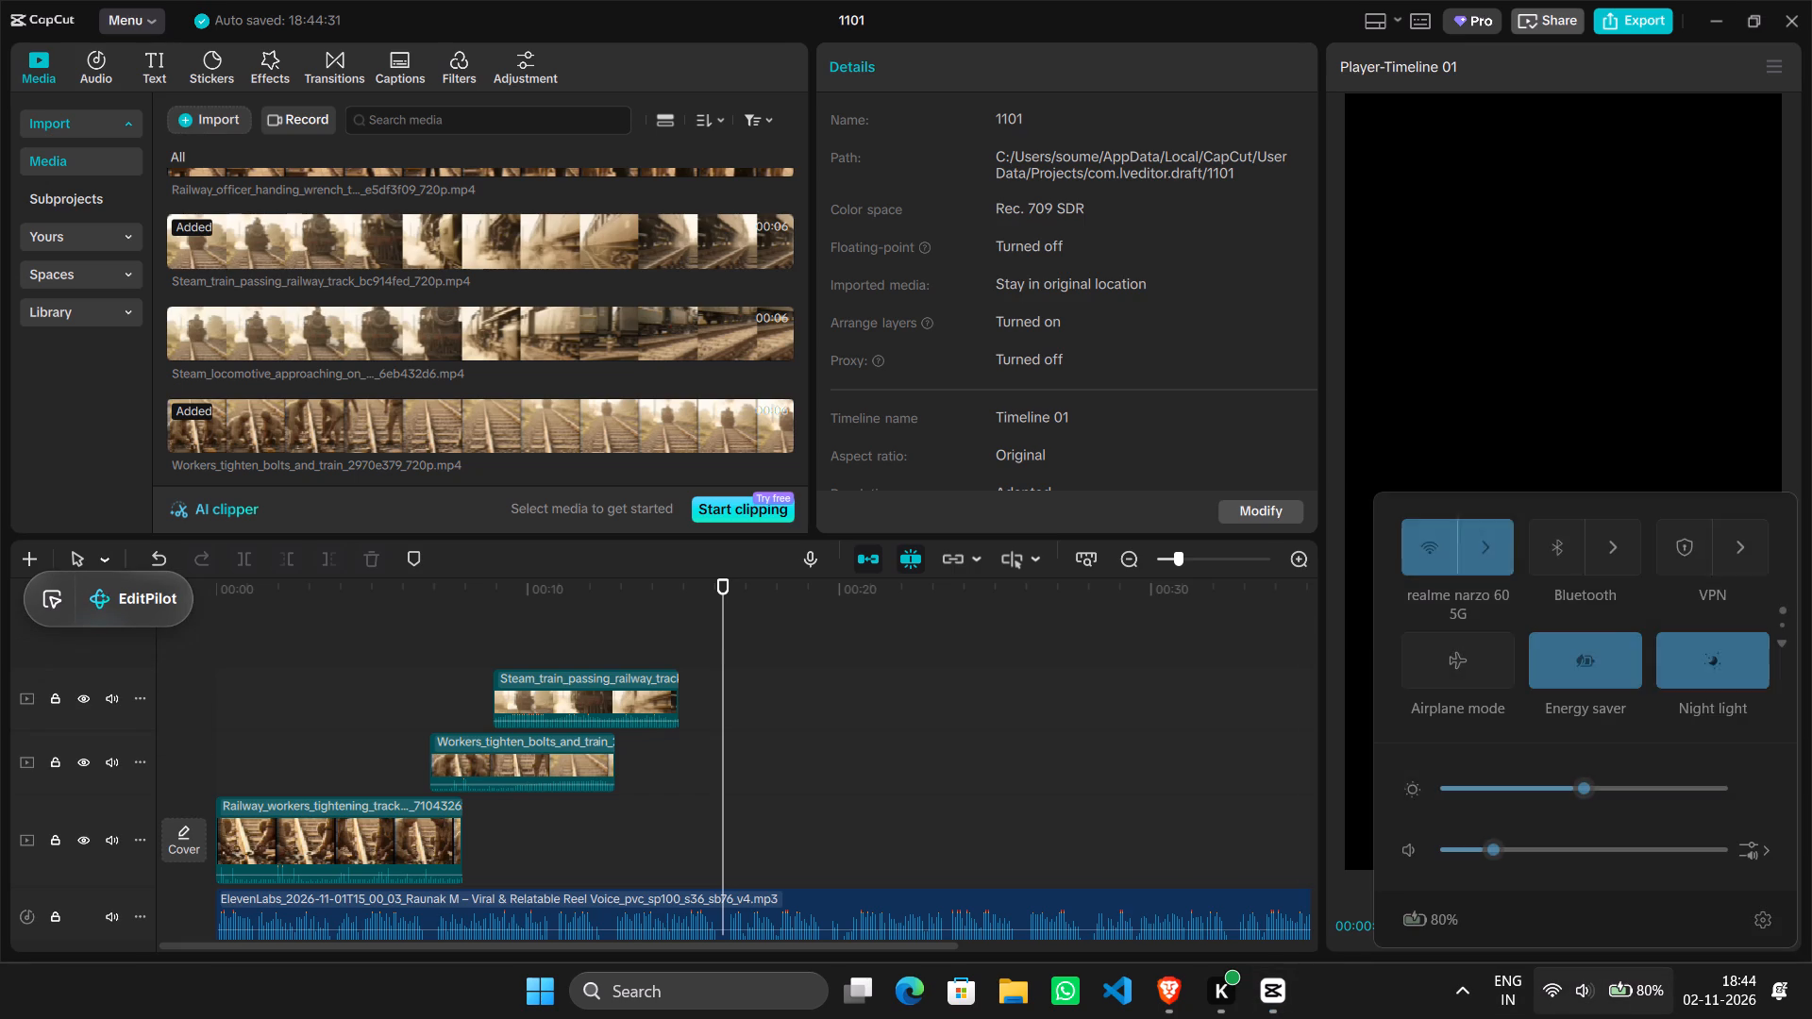
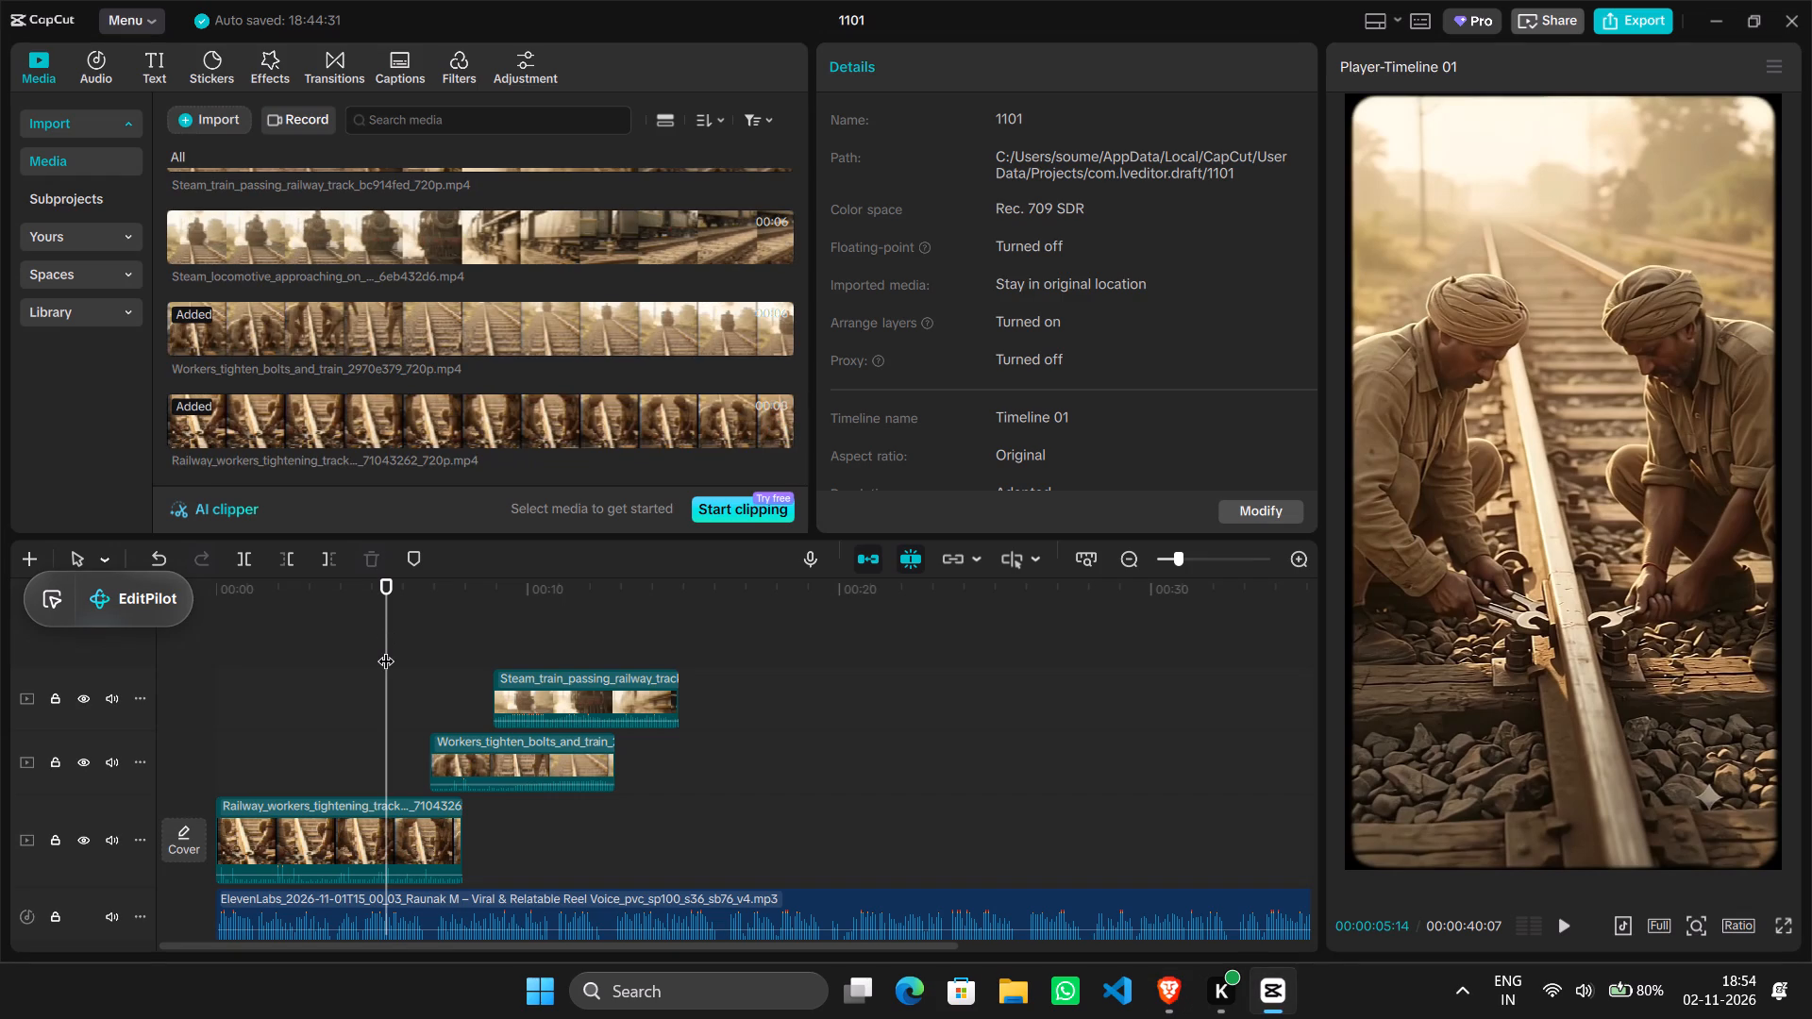
{"action": "left_click_drag", "start_coordinate": [386, 649], "coordinate": [147, 637]}
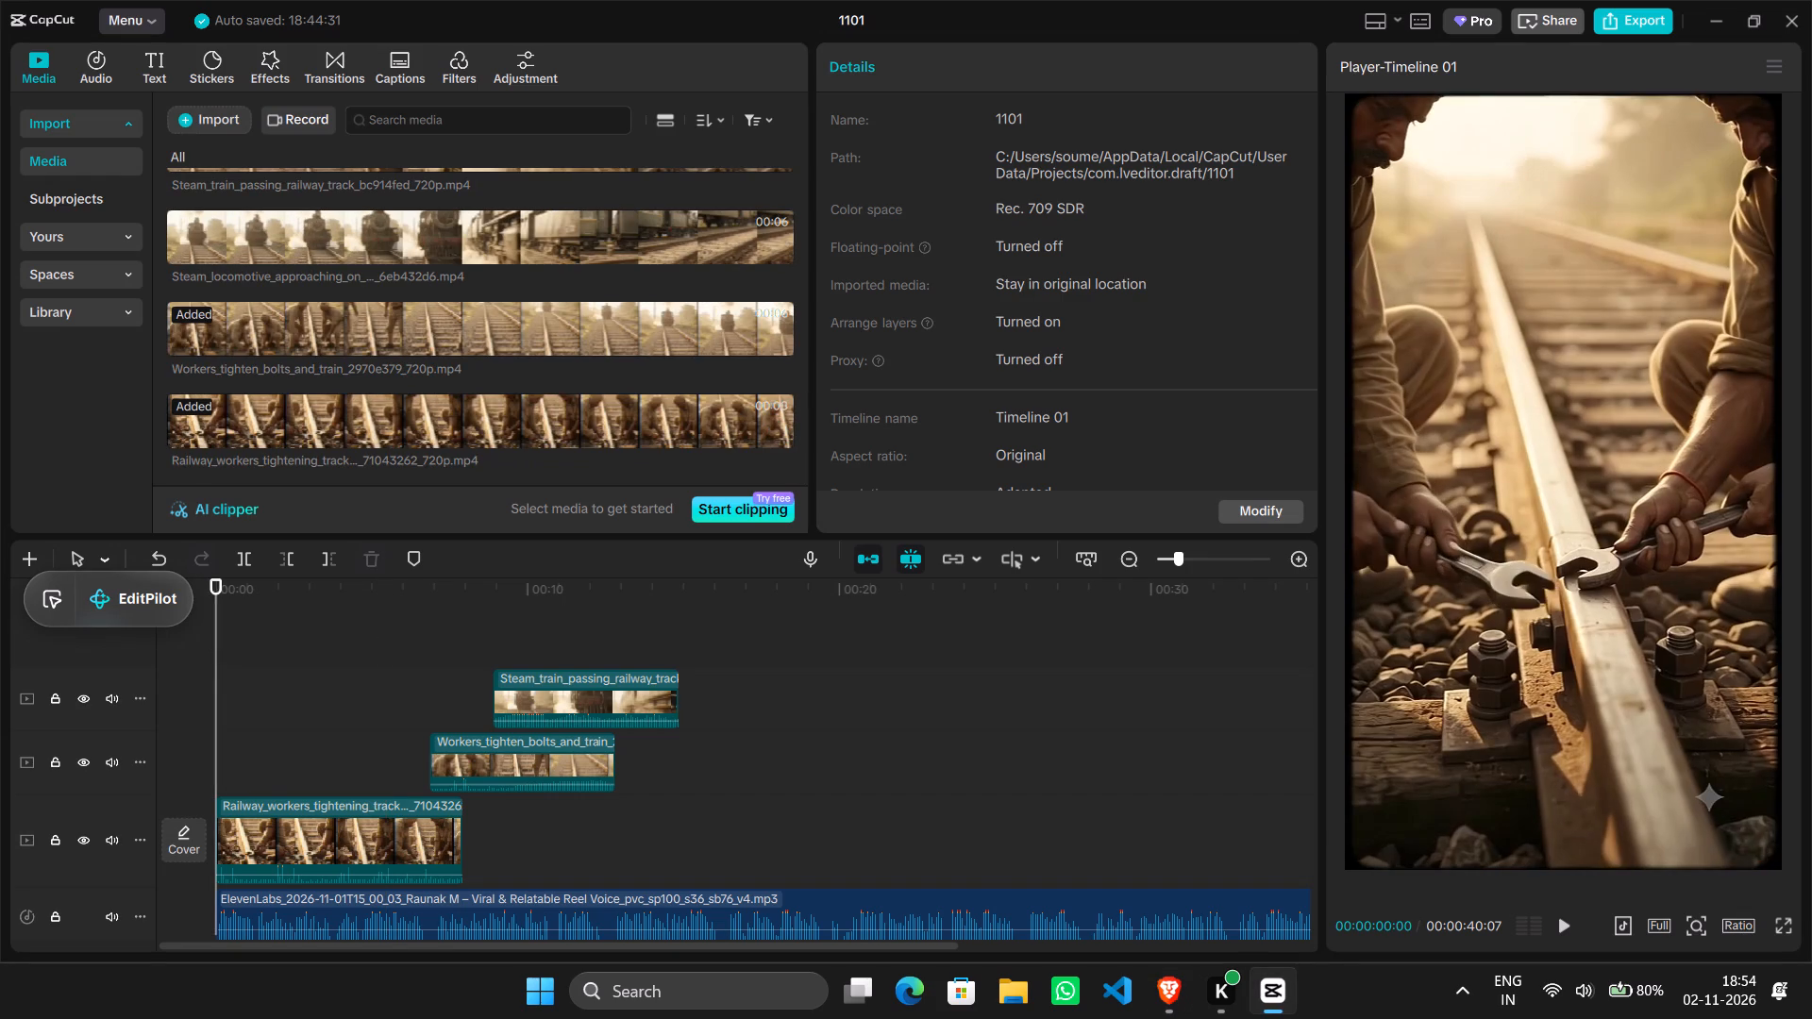
{"action": "key", "text": "space"}
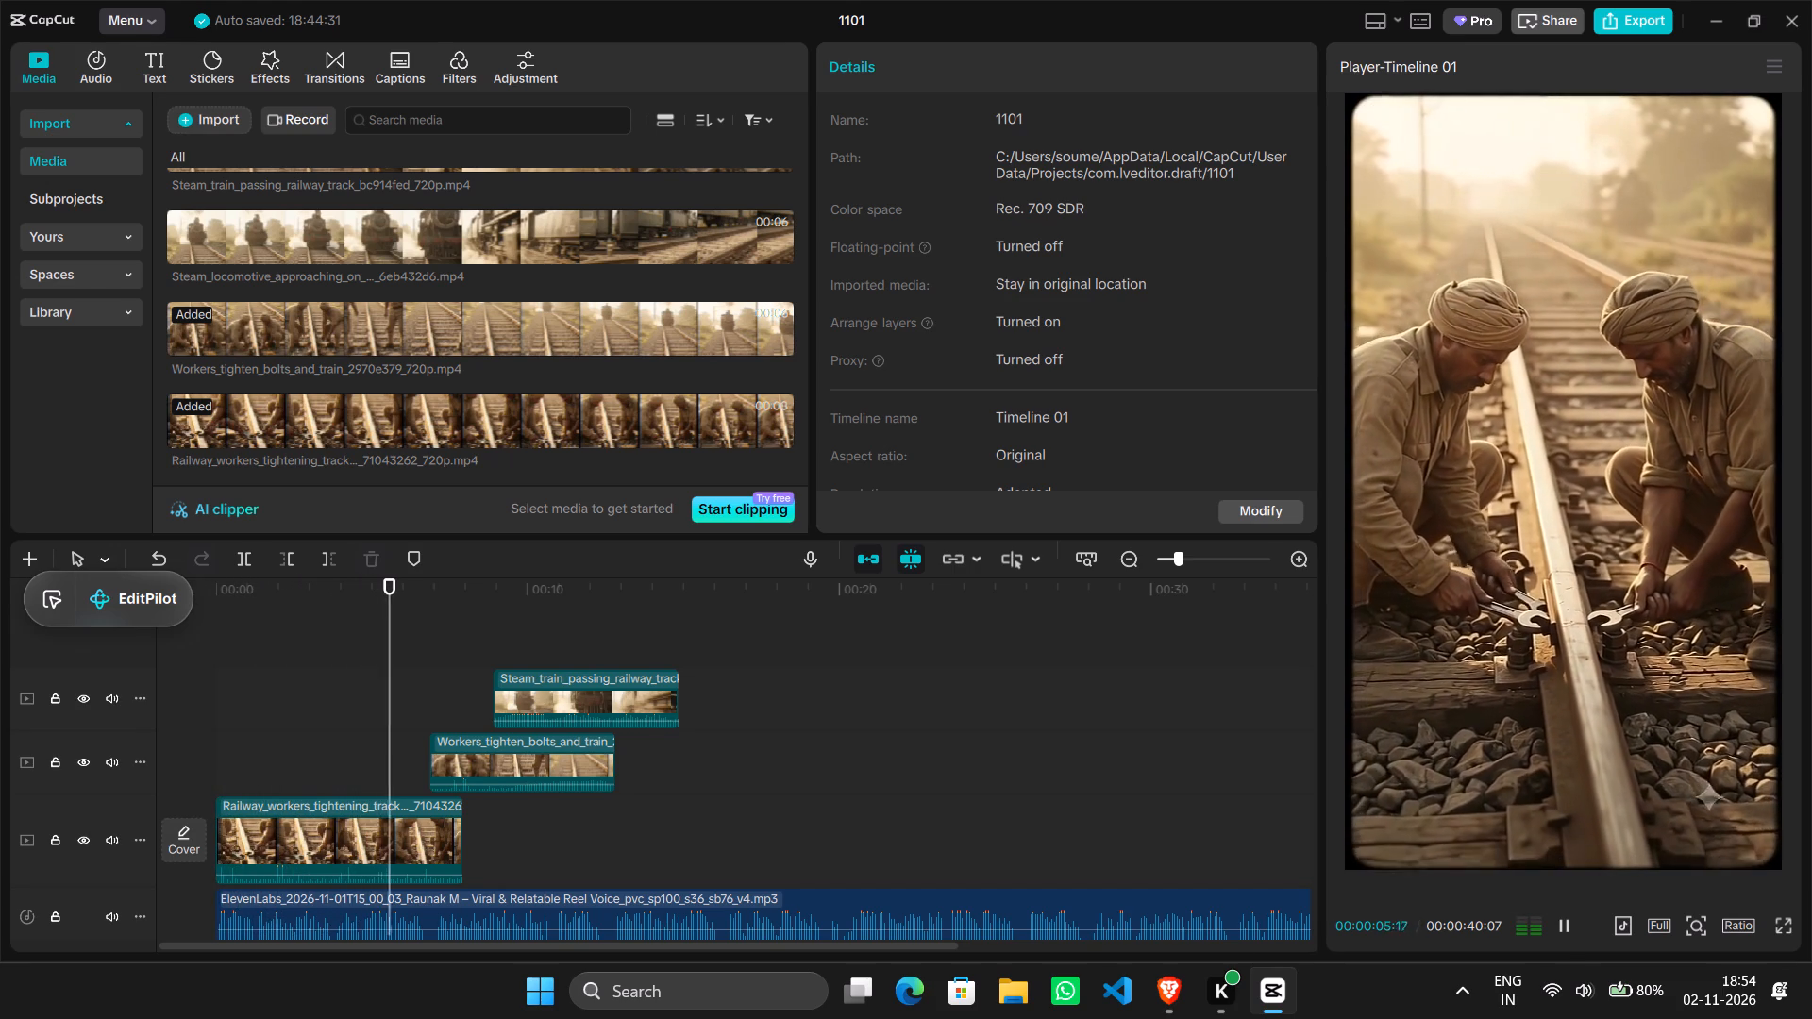
{"action": "key", "text": "space"}
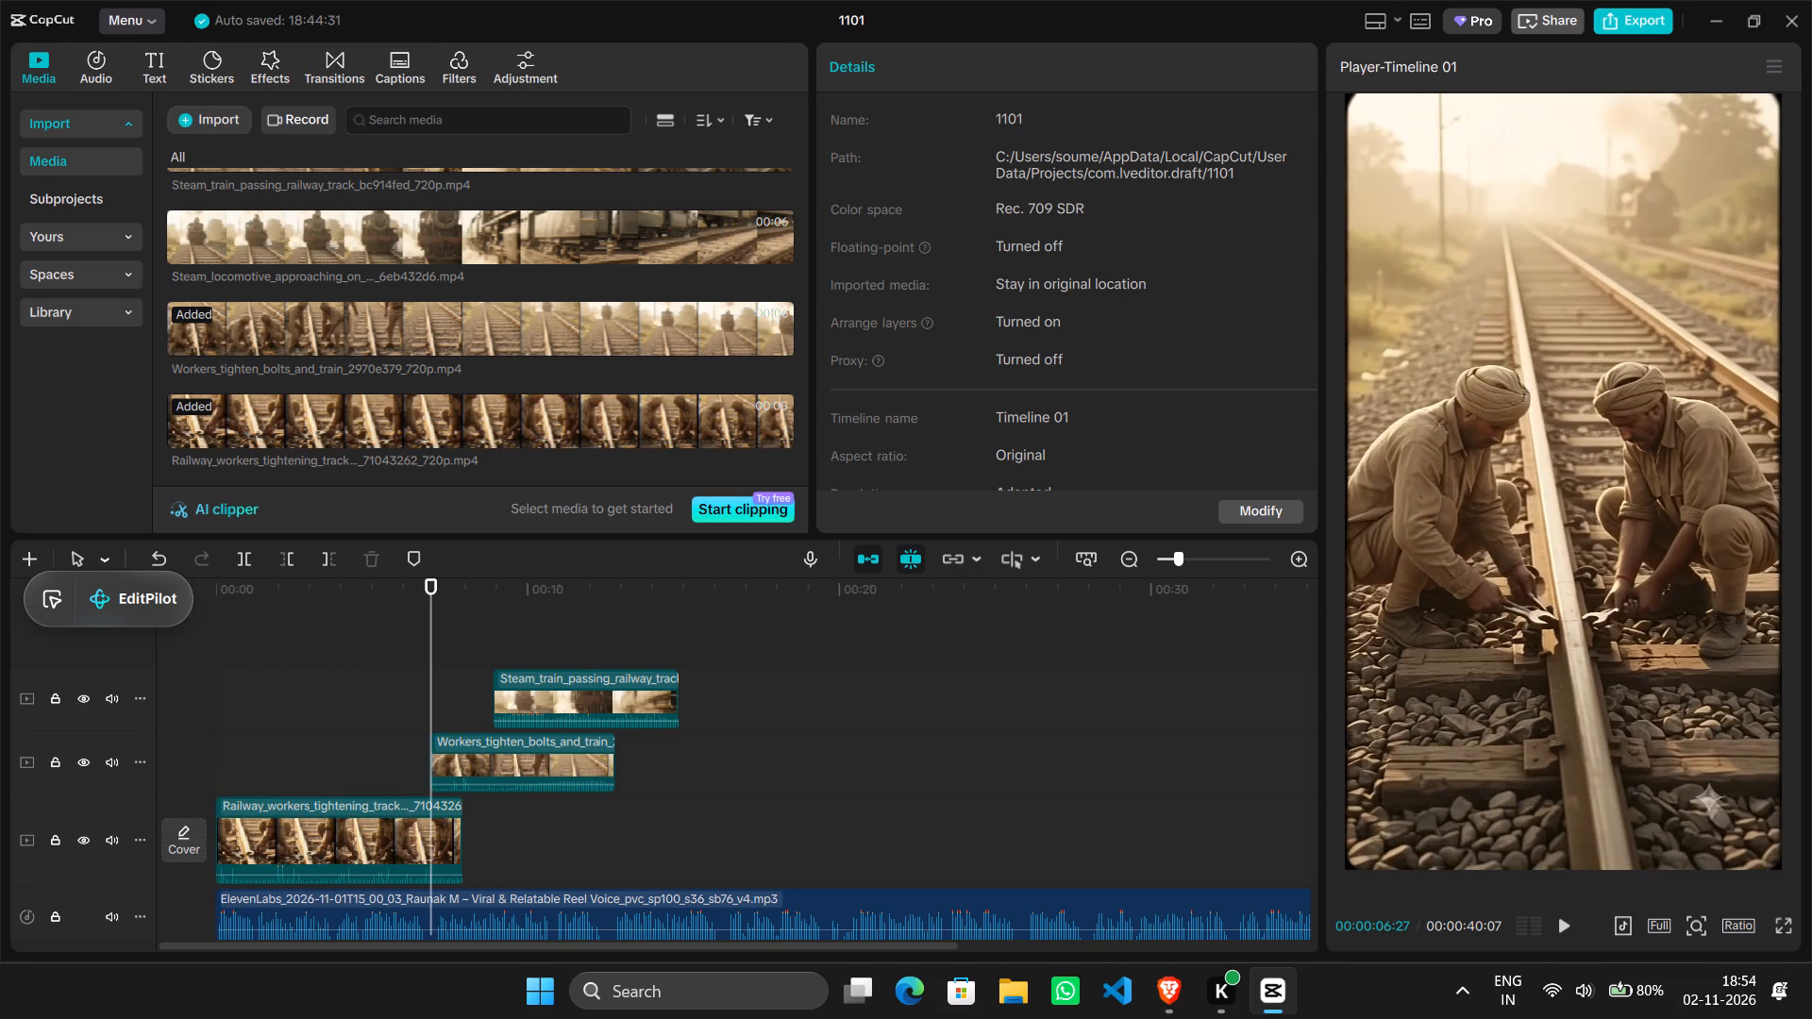
{"action": "left_click", "coordinate": [320, 858]}
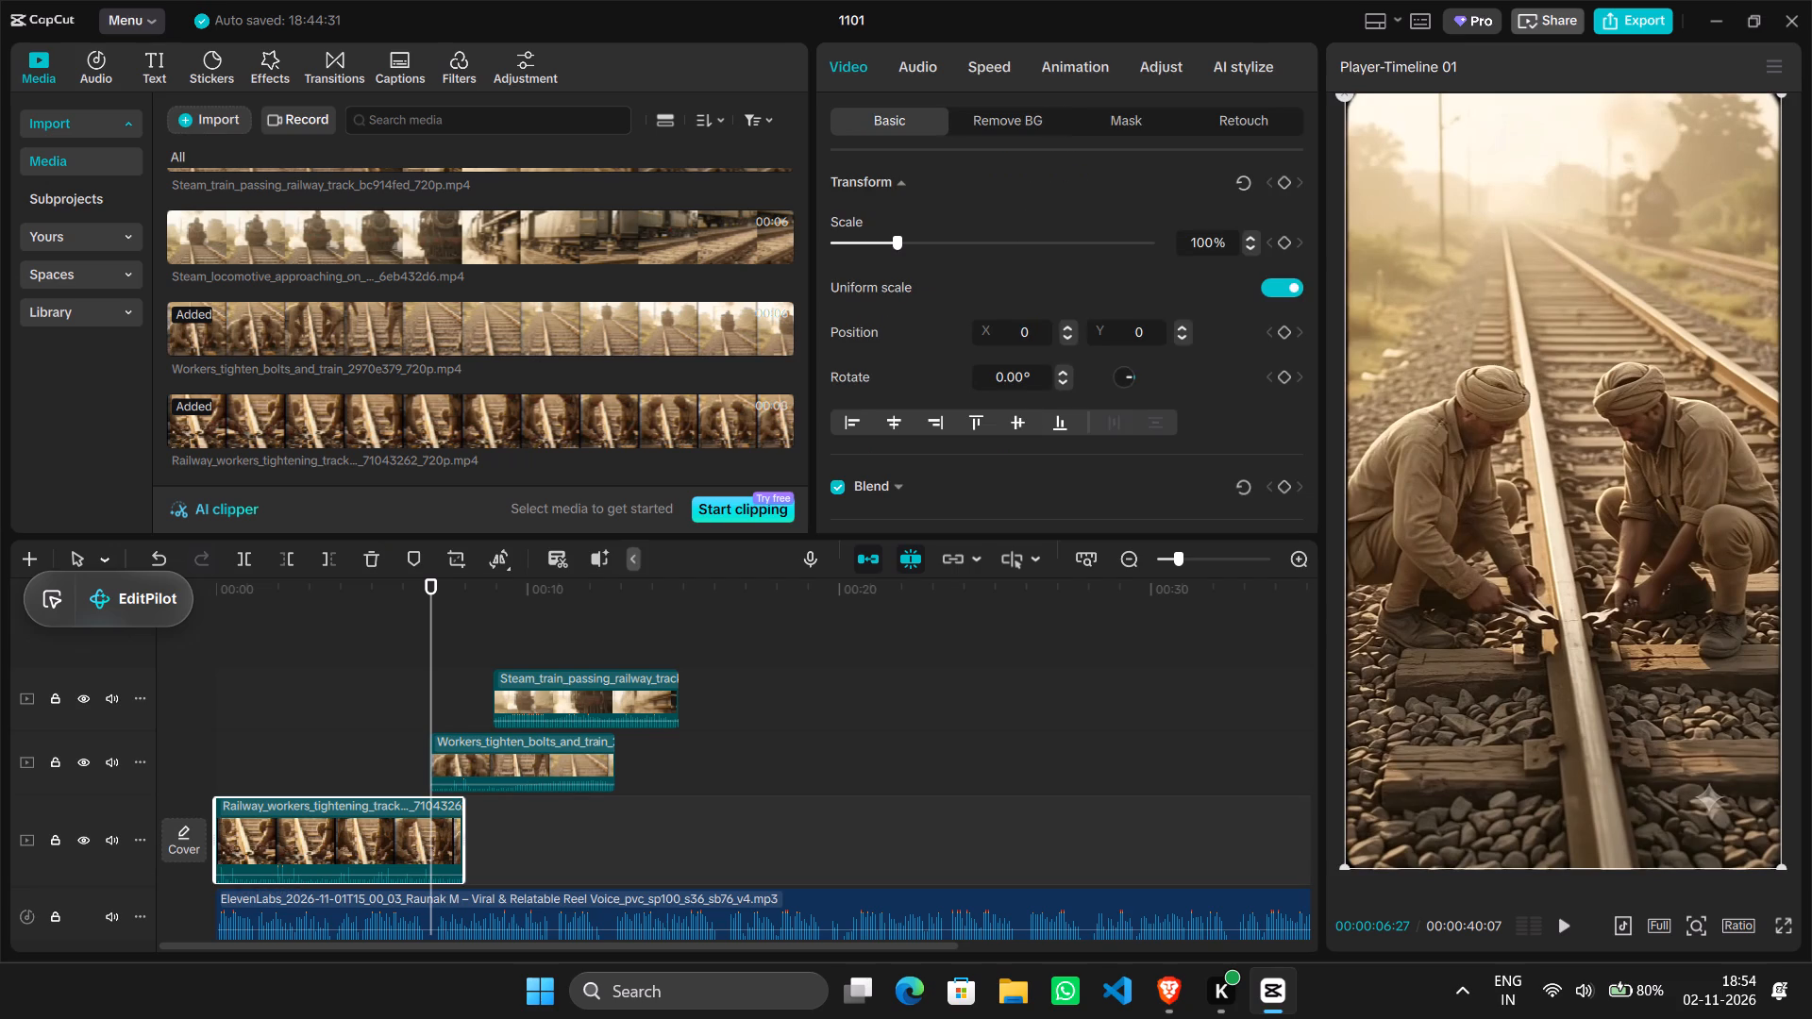
{"action": "left_click", "coordinate": [988, 64]}
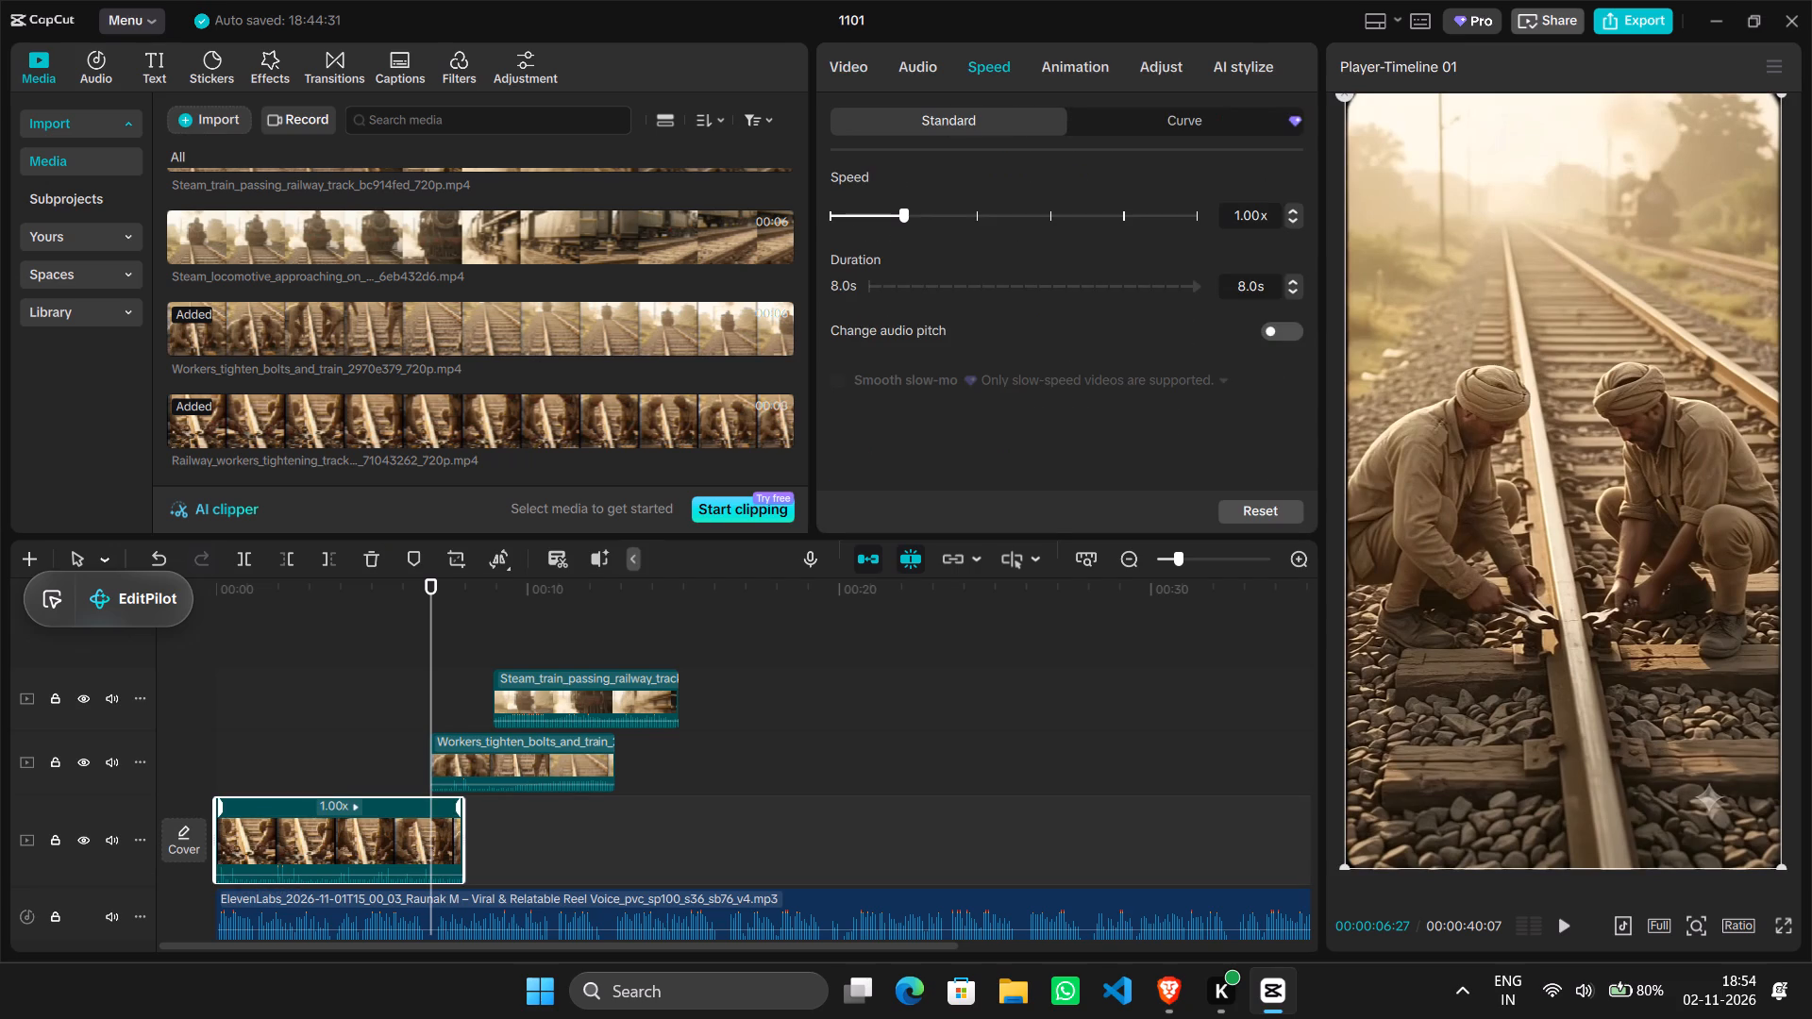
{"action": "left_click_drag", "start_coordinate": [901, 210], "coordinate": [910, 212]}
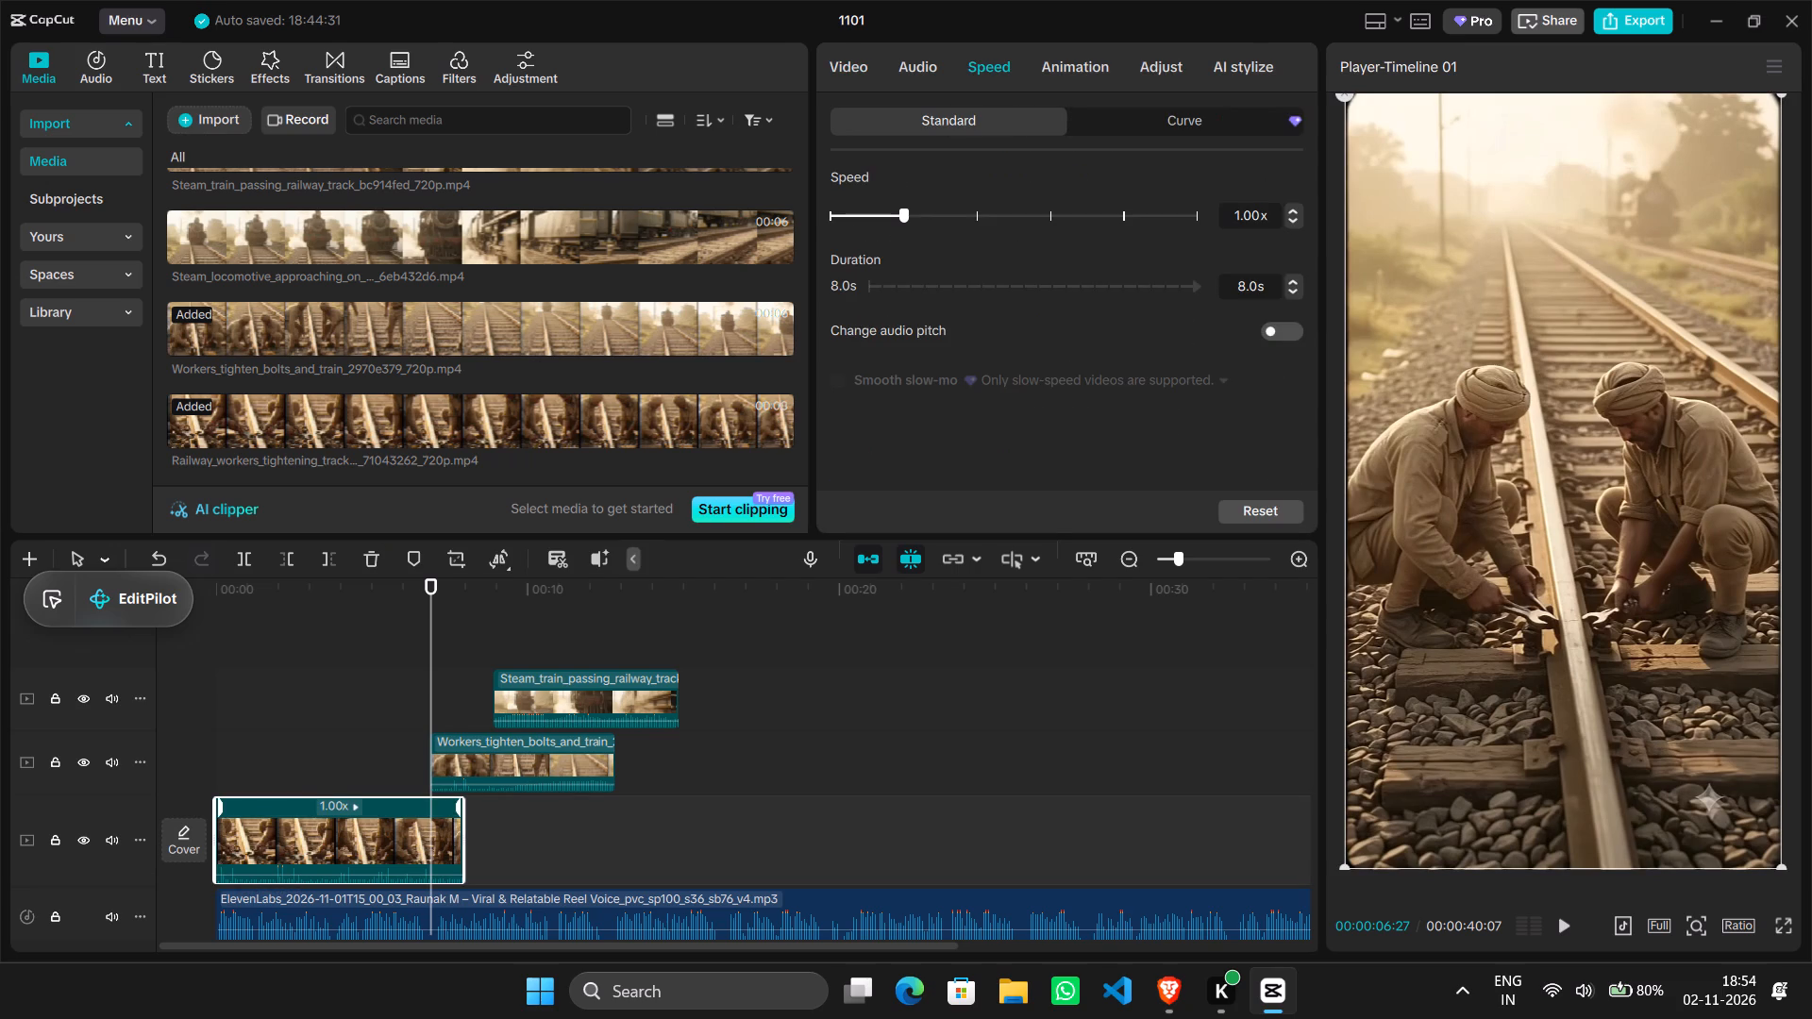
{"action": "left_click_drag", "start_coordinate": [910, 212], "coordinate": [911, 213]}
{"action": "left_click", "coordinate": [911, 213]}
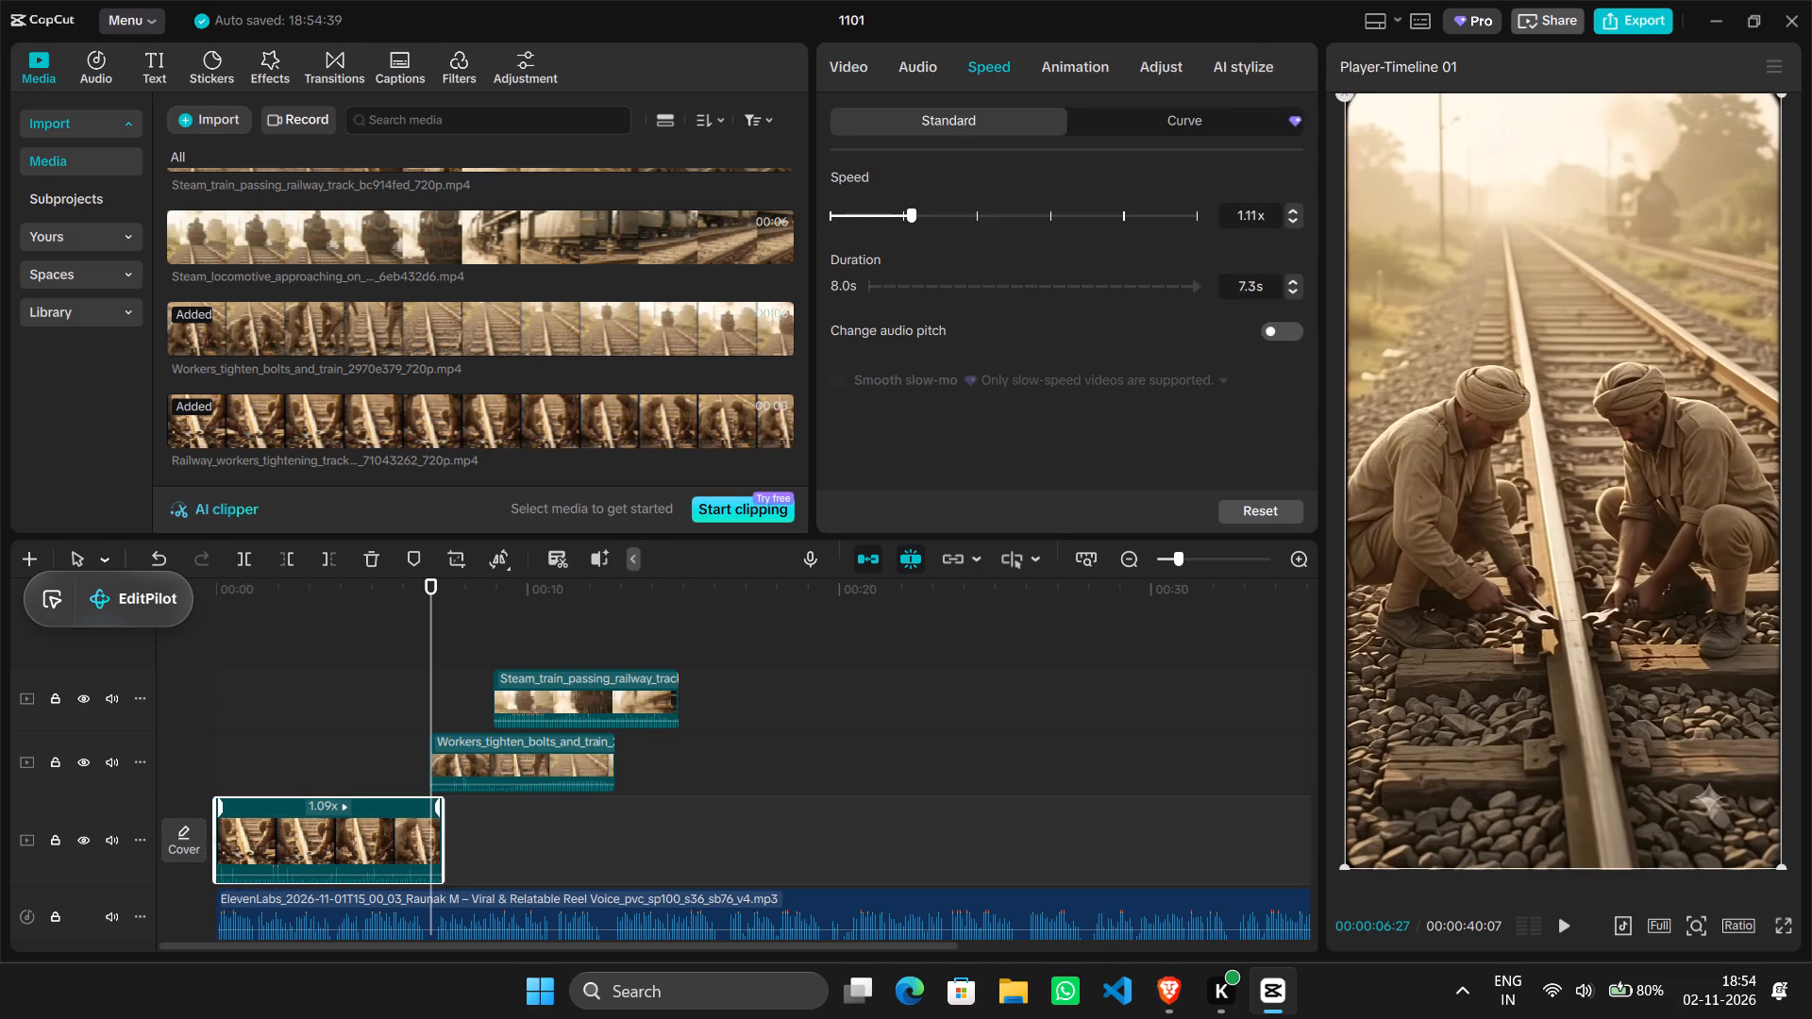
{"action": "left_click", "coordinate": [916, 213]}
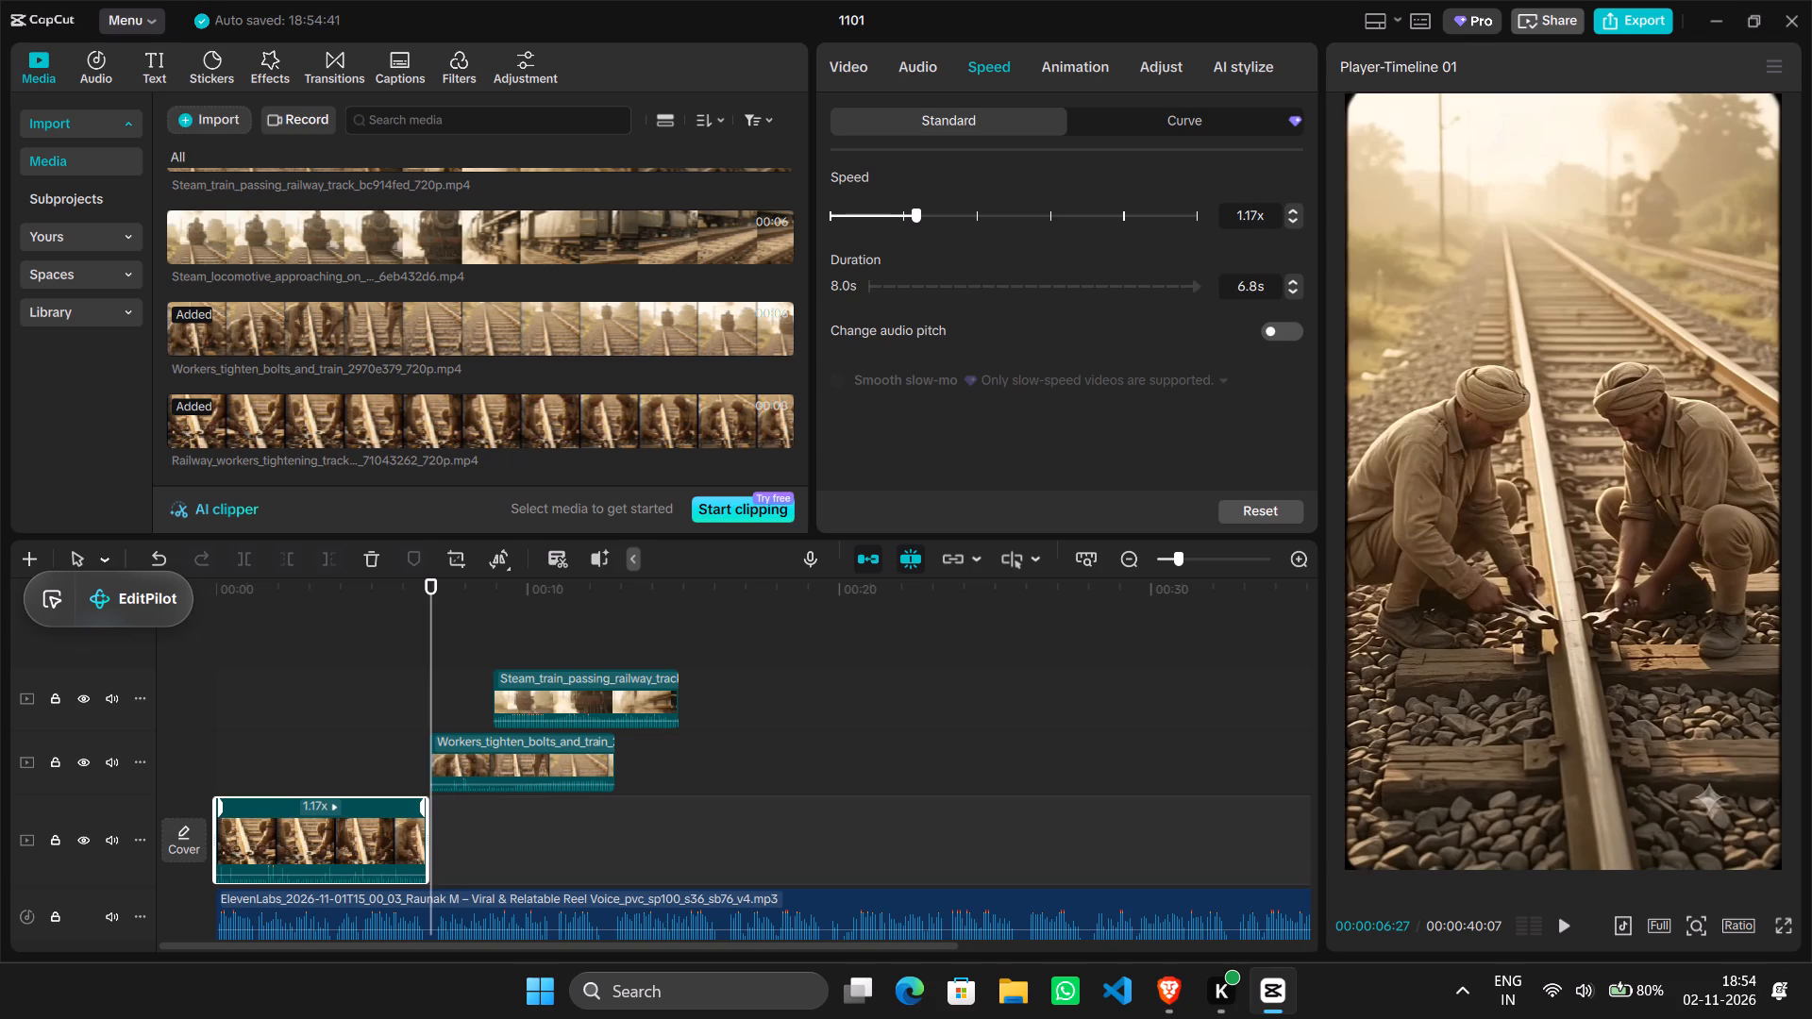
{"action": "left_click", "coordinate": [915, 213]}
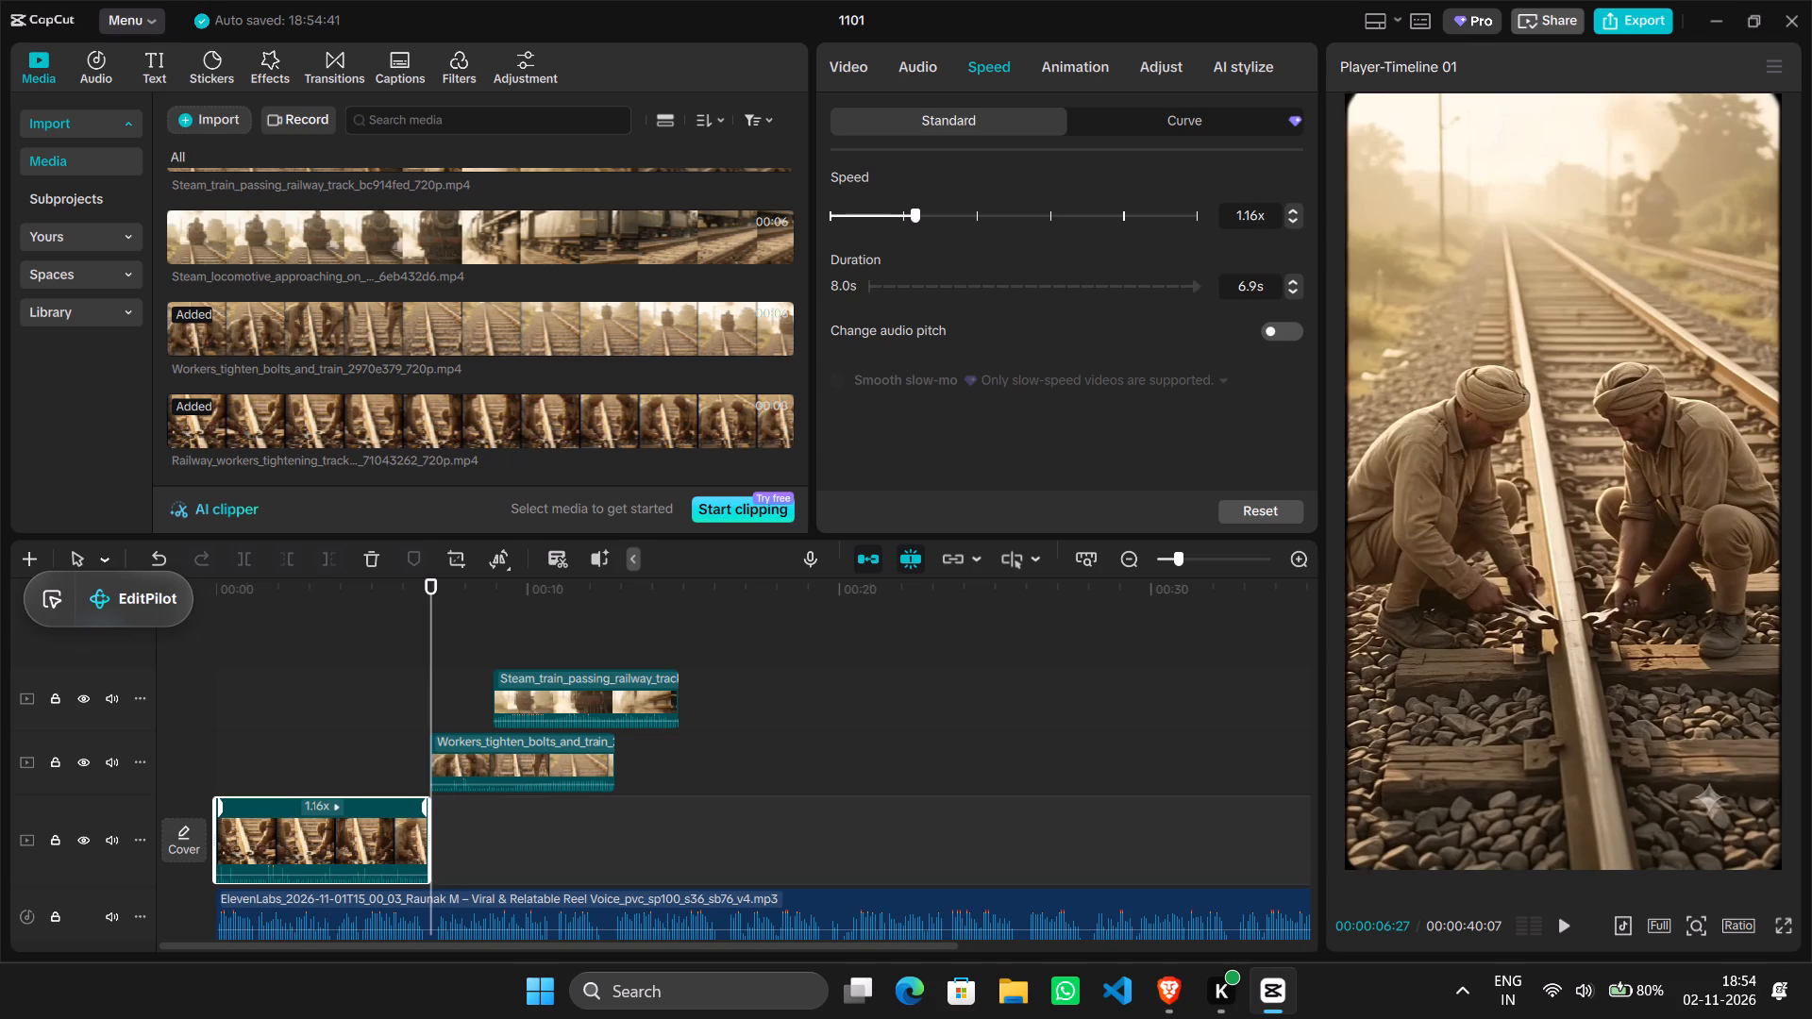
Move the Workers_tighten_bolts clip down onto the main track, directly after the opening clip.
{"action": "left_click", "coordinate": [288, 748]}
{"action": "left_click_drag", "start_coordinate": [288, 748], "coordinate": [178, 735]}
{"action": "key", "text": "space"}
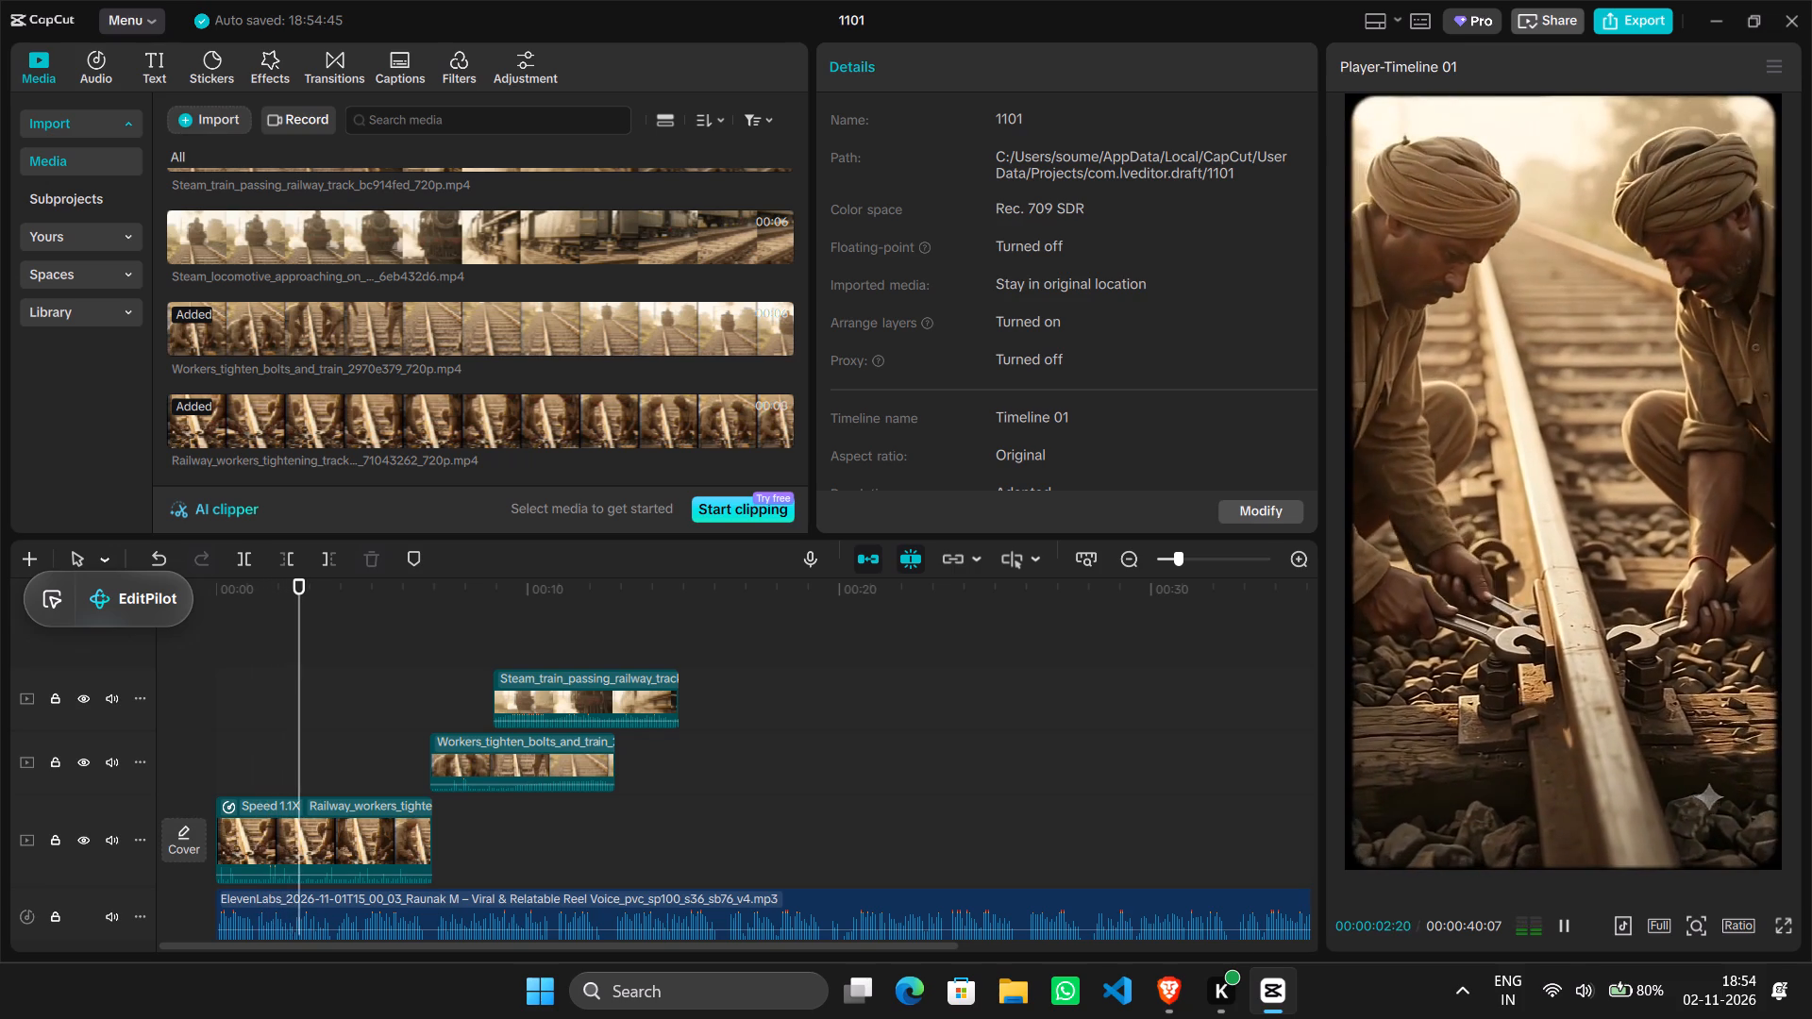
{"action": "left_click_drag", "start_coordinate": [476, 753], "coordinate": [480, 842]}
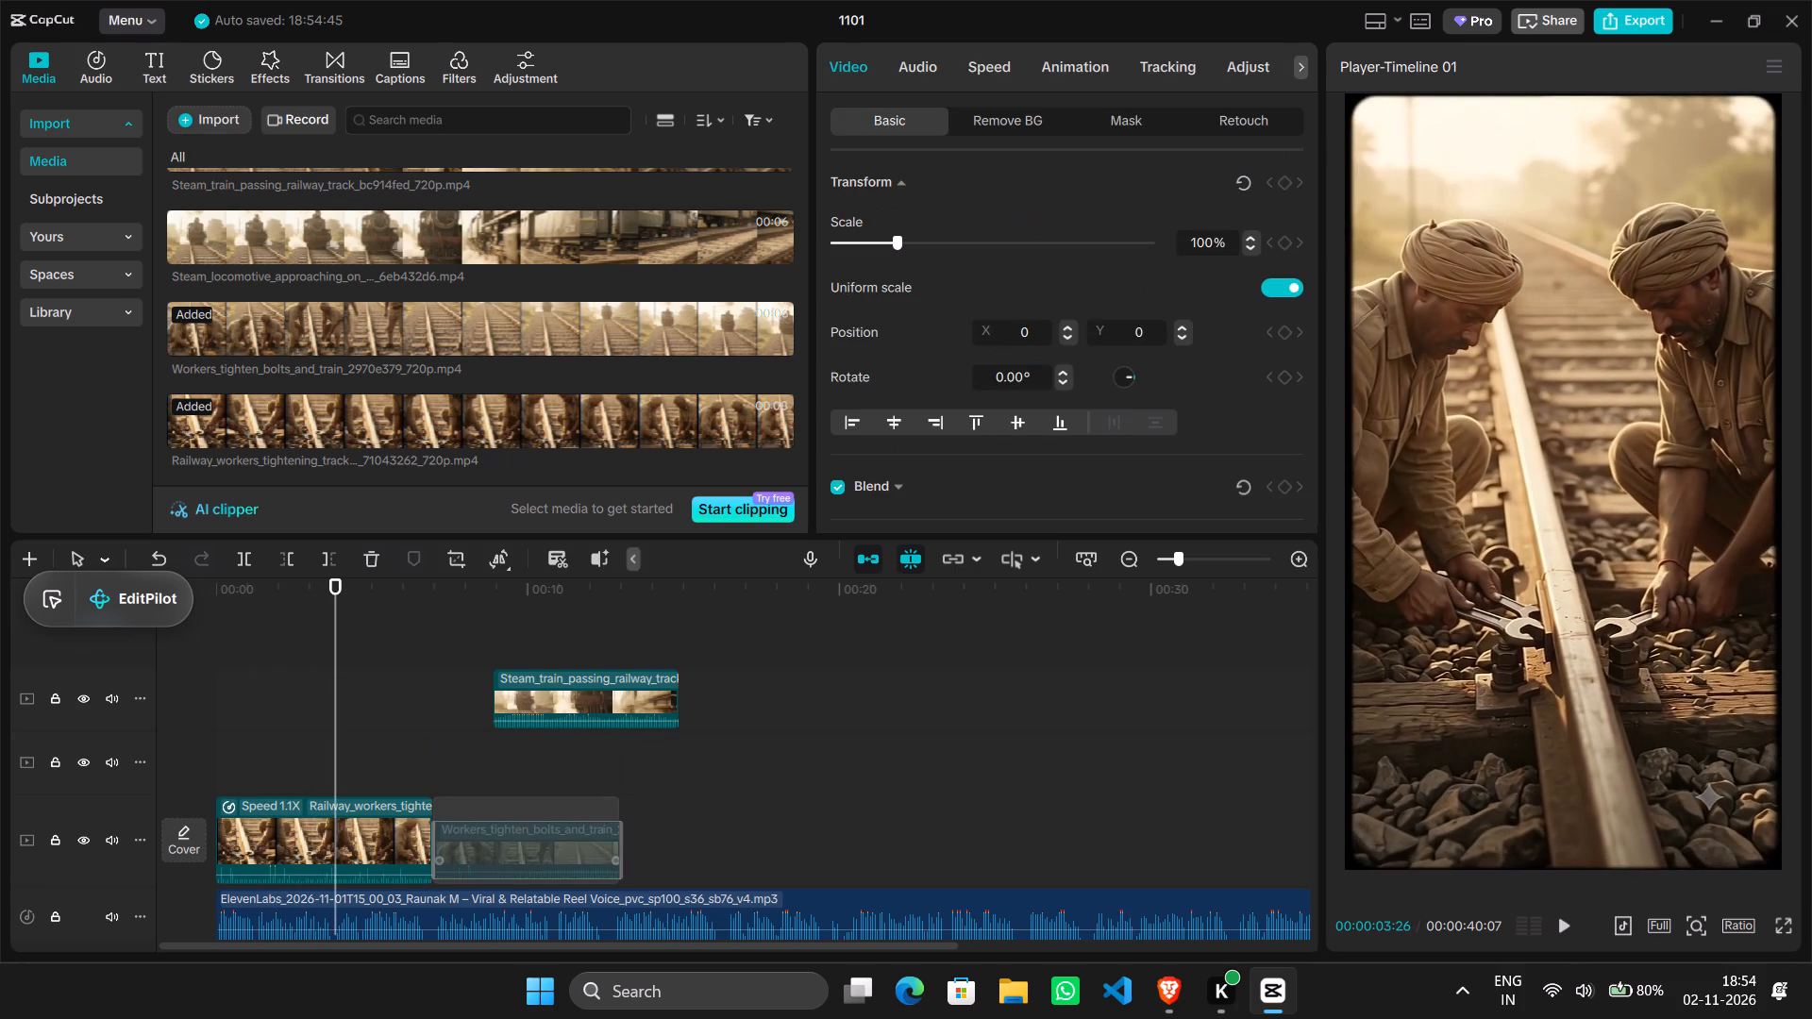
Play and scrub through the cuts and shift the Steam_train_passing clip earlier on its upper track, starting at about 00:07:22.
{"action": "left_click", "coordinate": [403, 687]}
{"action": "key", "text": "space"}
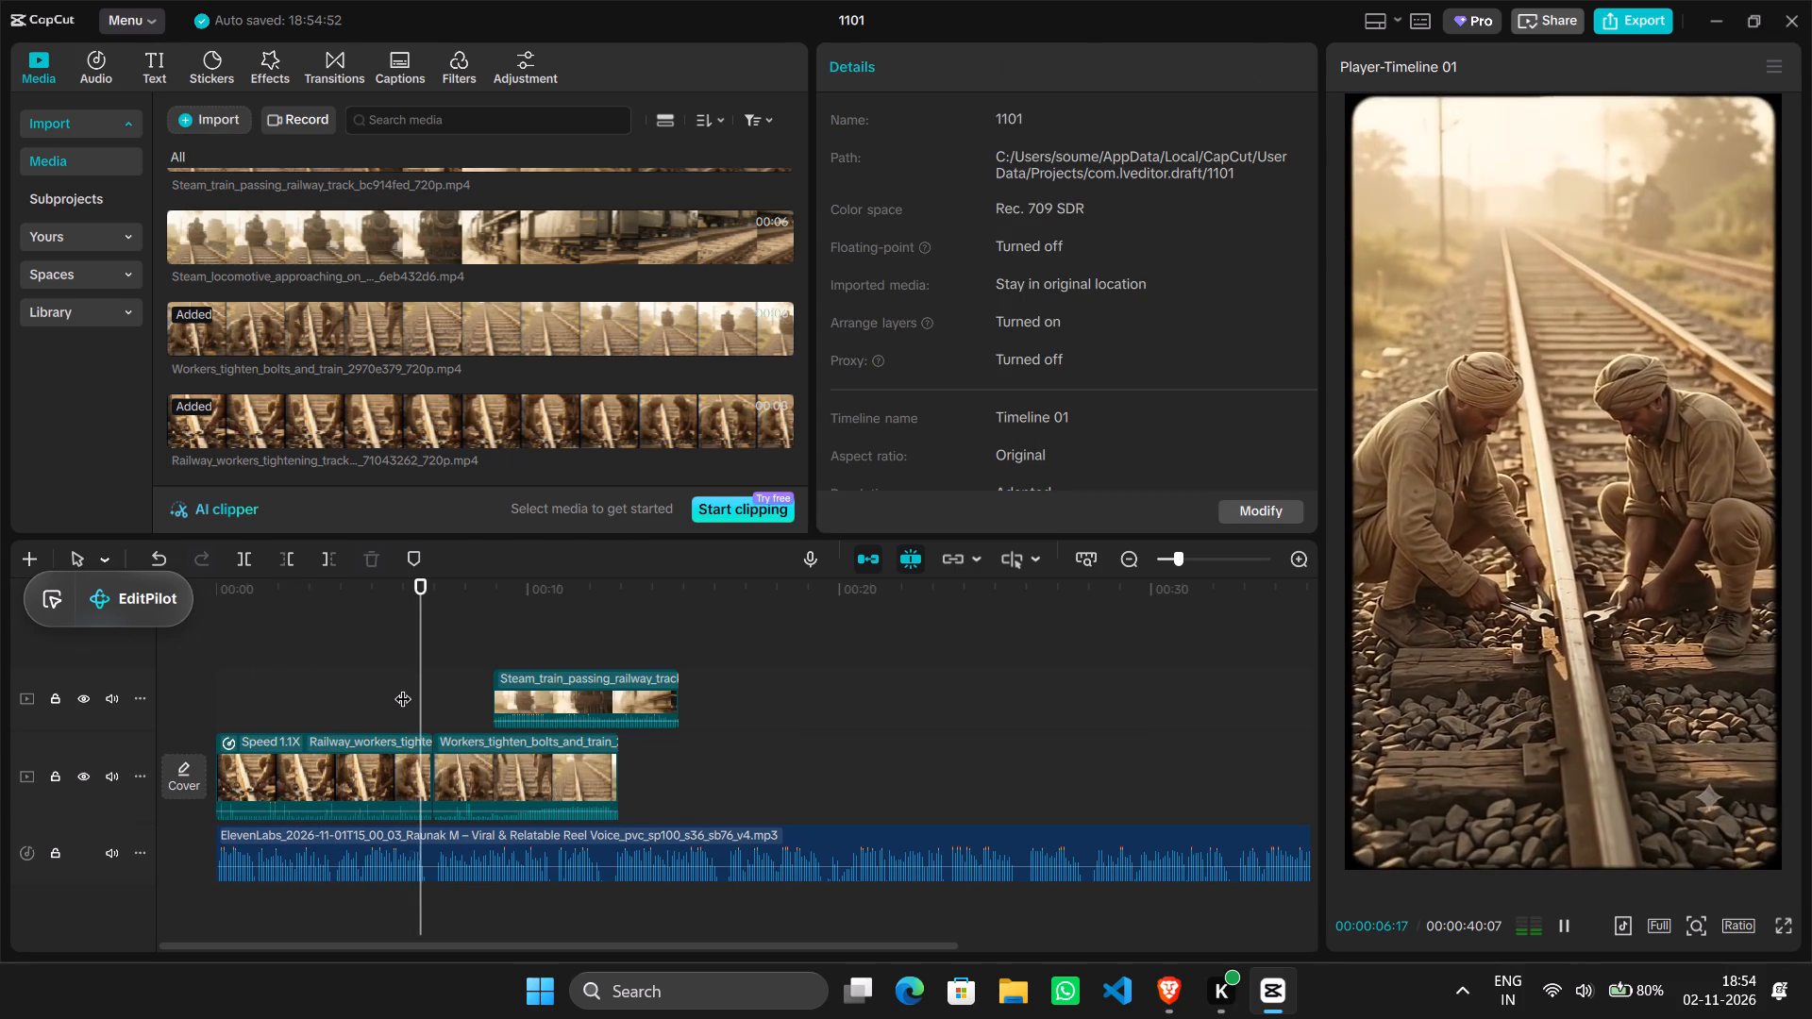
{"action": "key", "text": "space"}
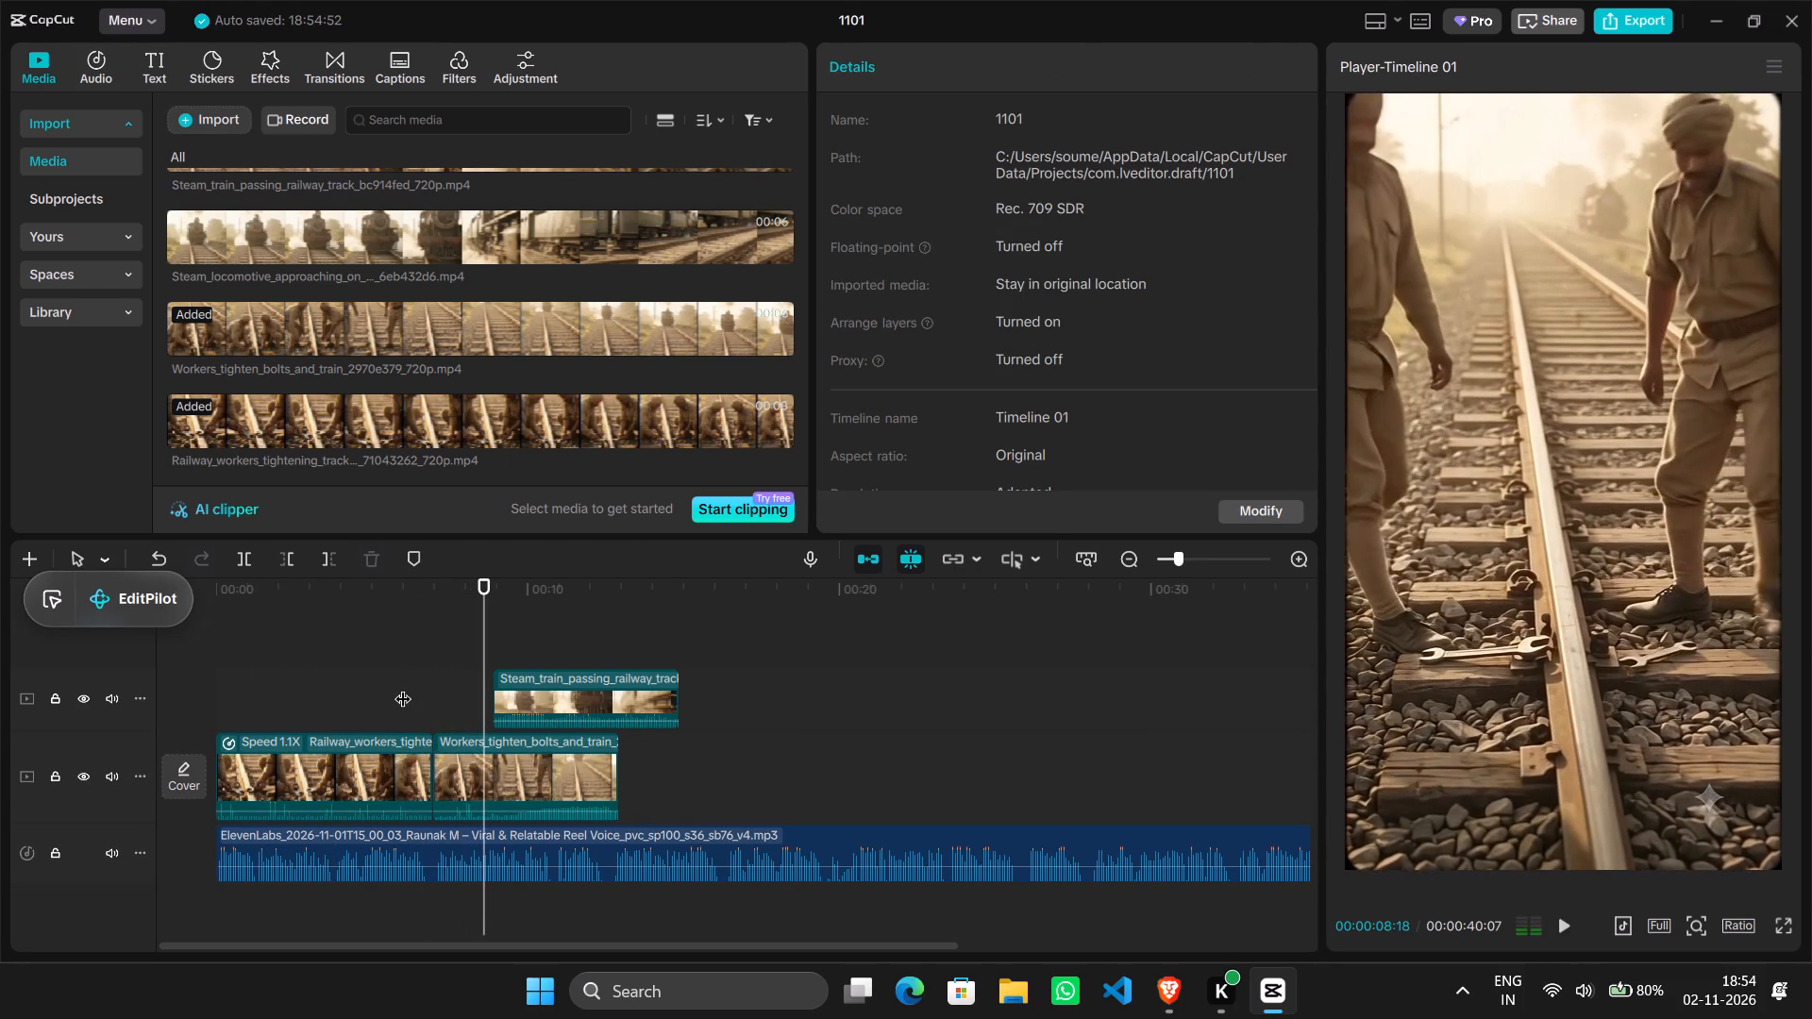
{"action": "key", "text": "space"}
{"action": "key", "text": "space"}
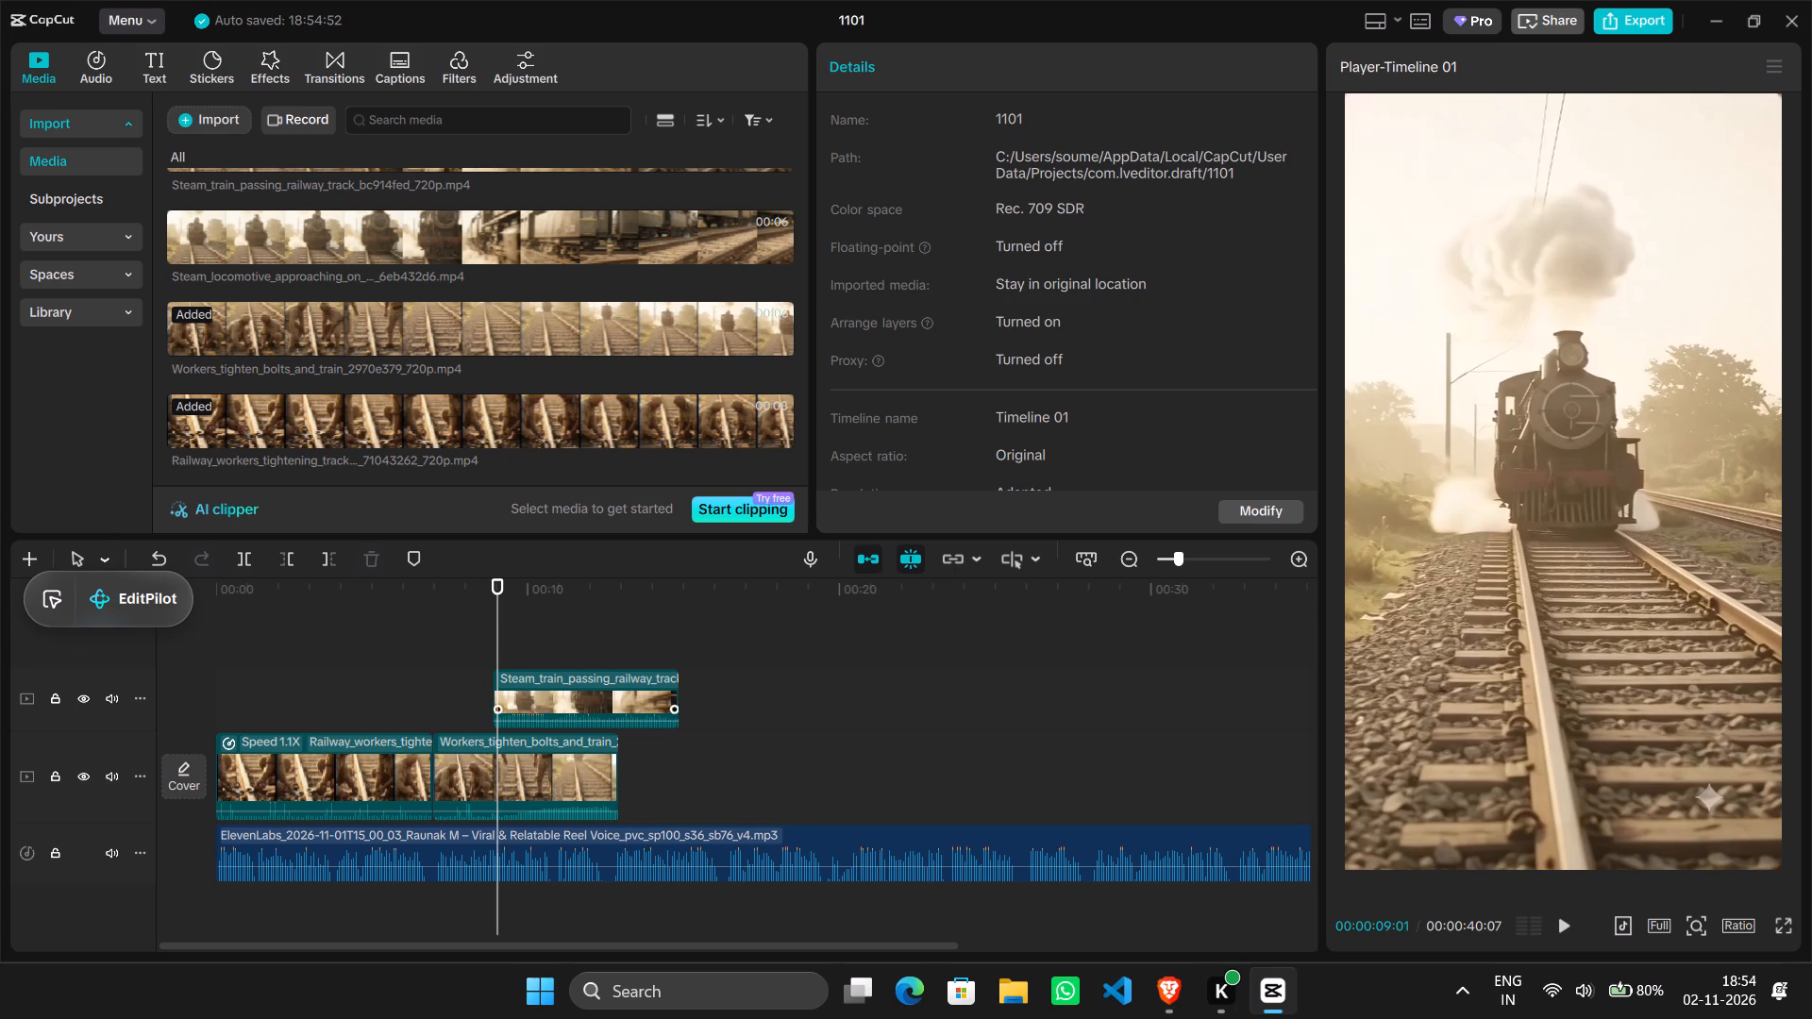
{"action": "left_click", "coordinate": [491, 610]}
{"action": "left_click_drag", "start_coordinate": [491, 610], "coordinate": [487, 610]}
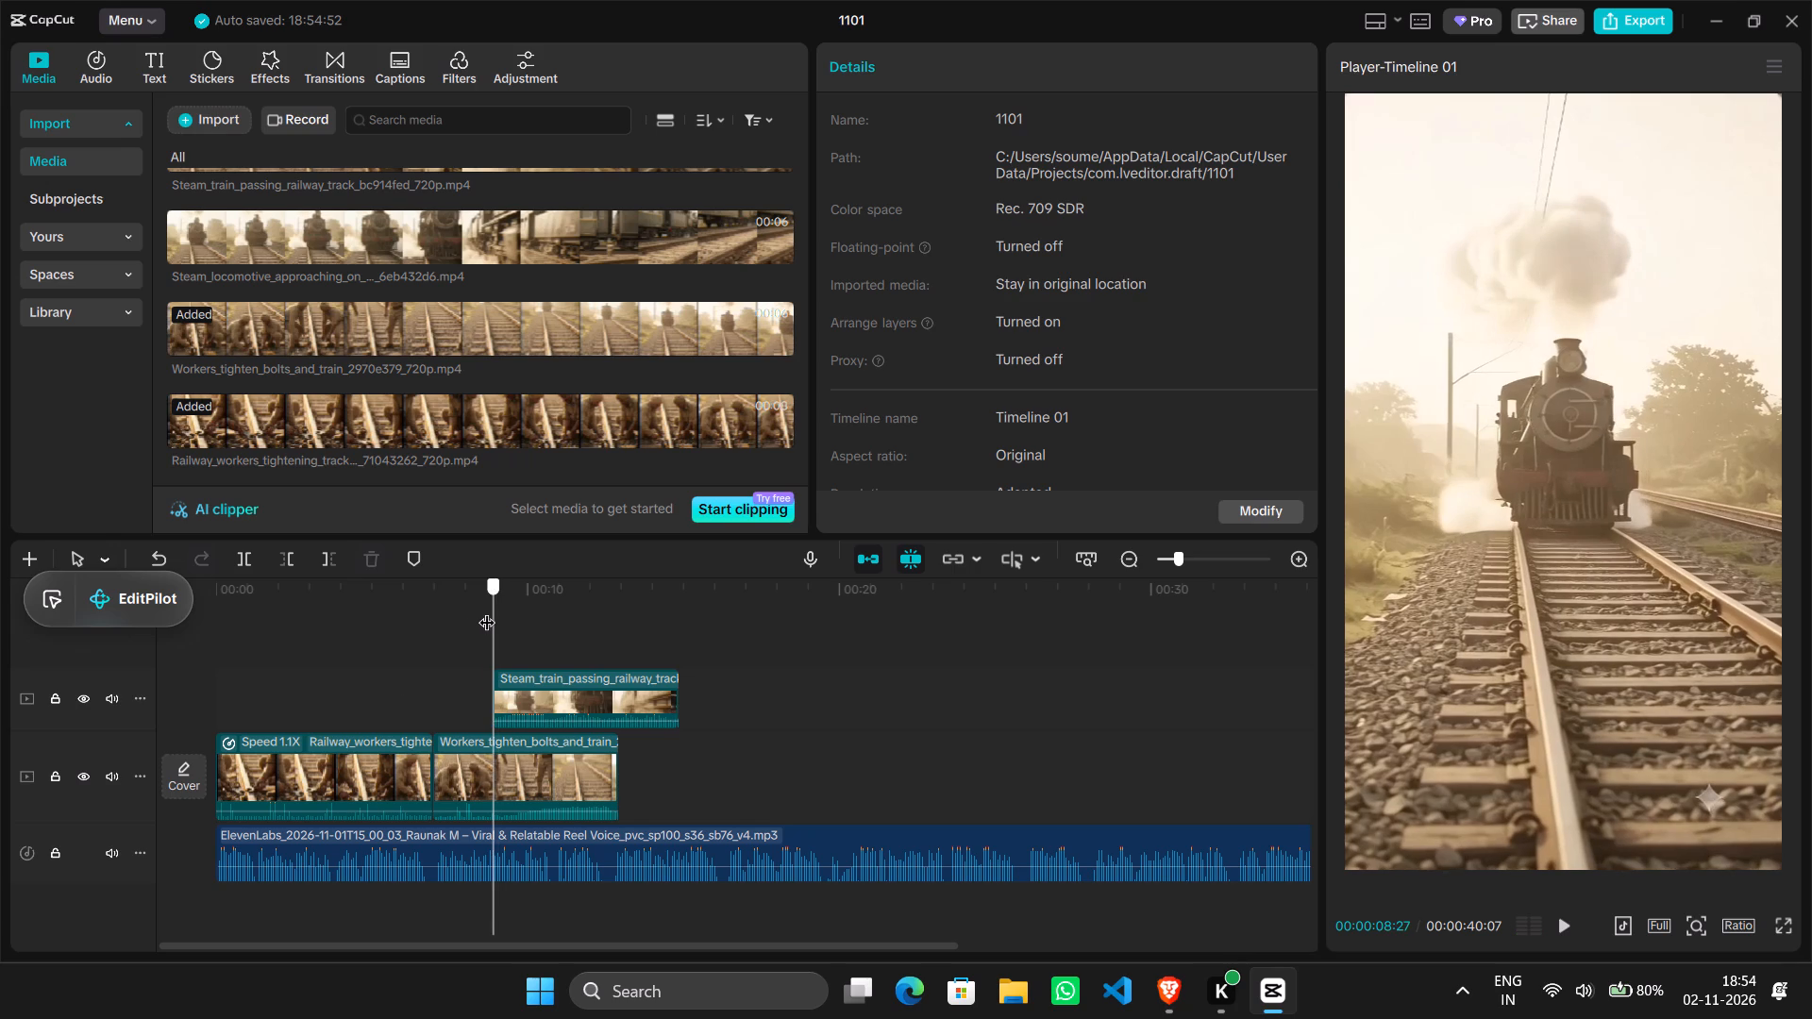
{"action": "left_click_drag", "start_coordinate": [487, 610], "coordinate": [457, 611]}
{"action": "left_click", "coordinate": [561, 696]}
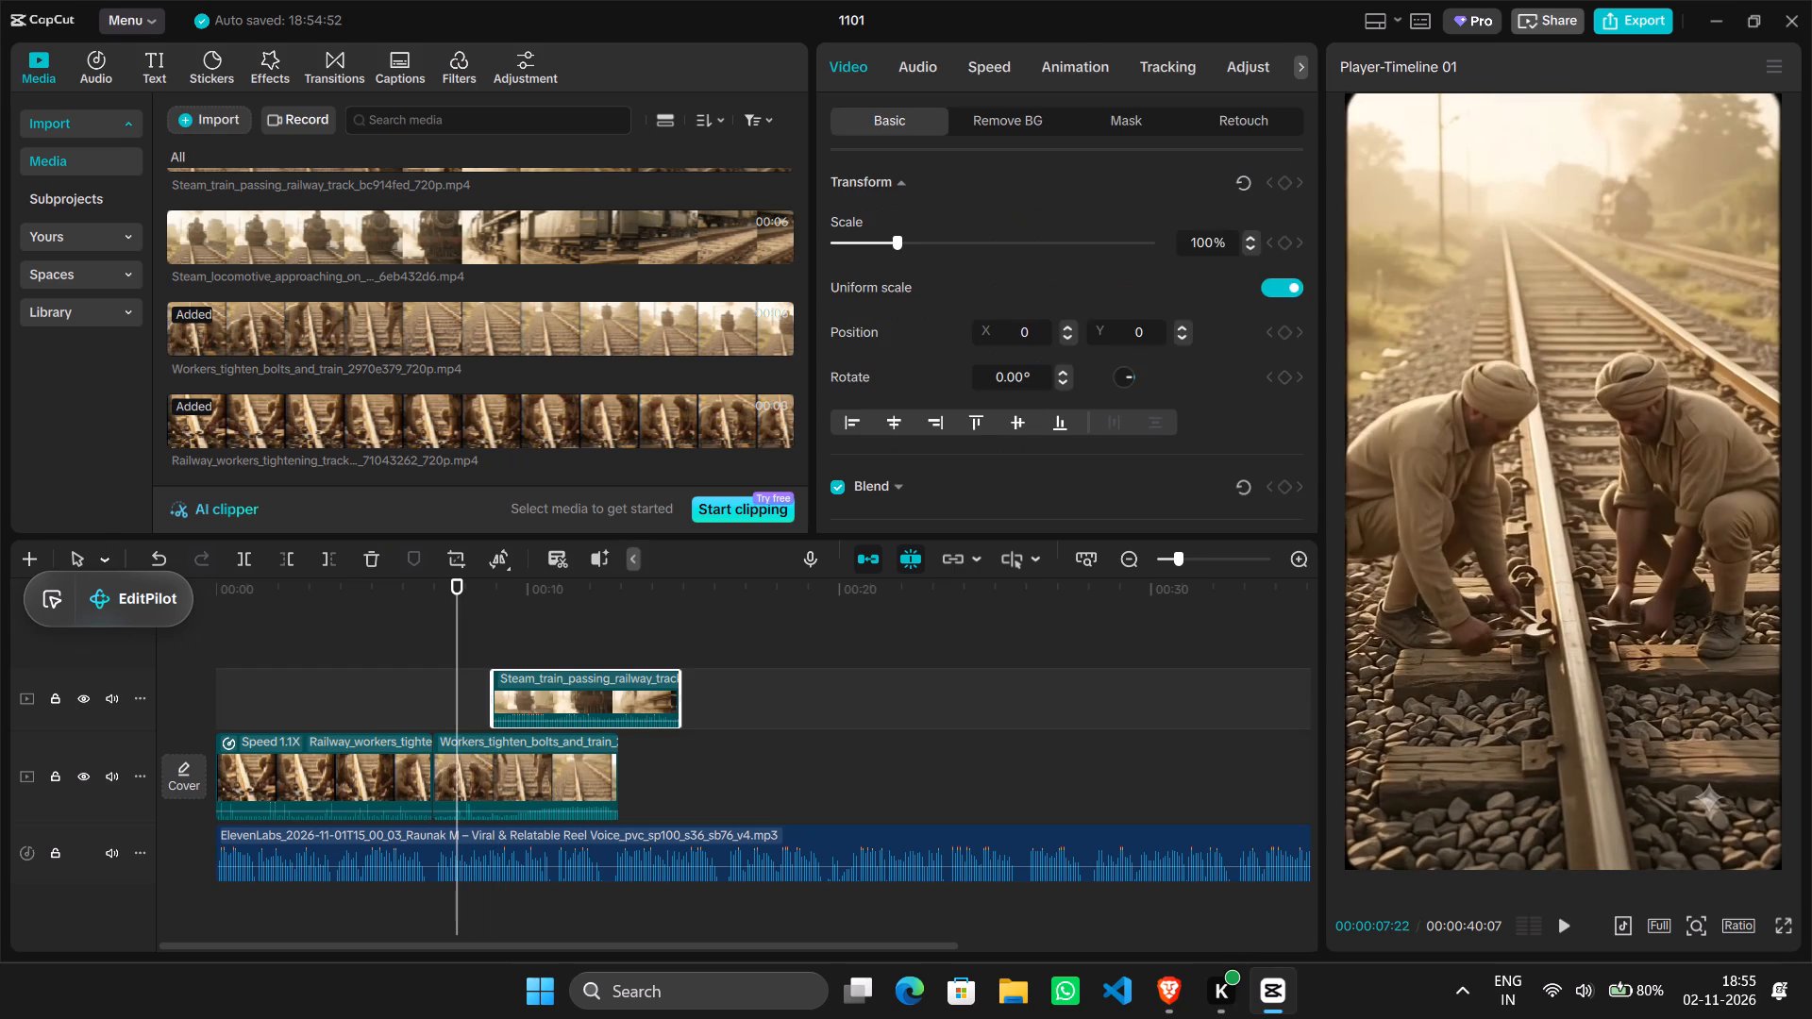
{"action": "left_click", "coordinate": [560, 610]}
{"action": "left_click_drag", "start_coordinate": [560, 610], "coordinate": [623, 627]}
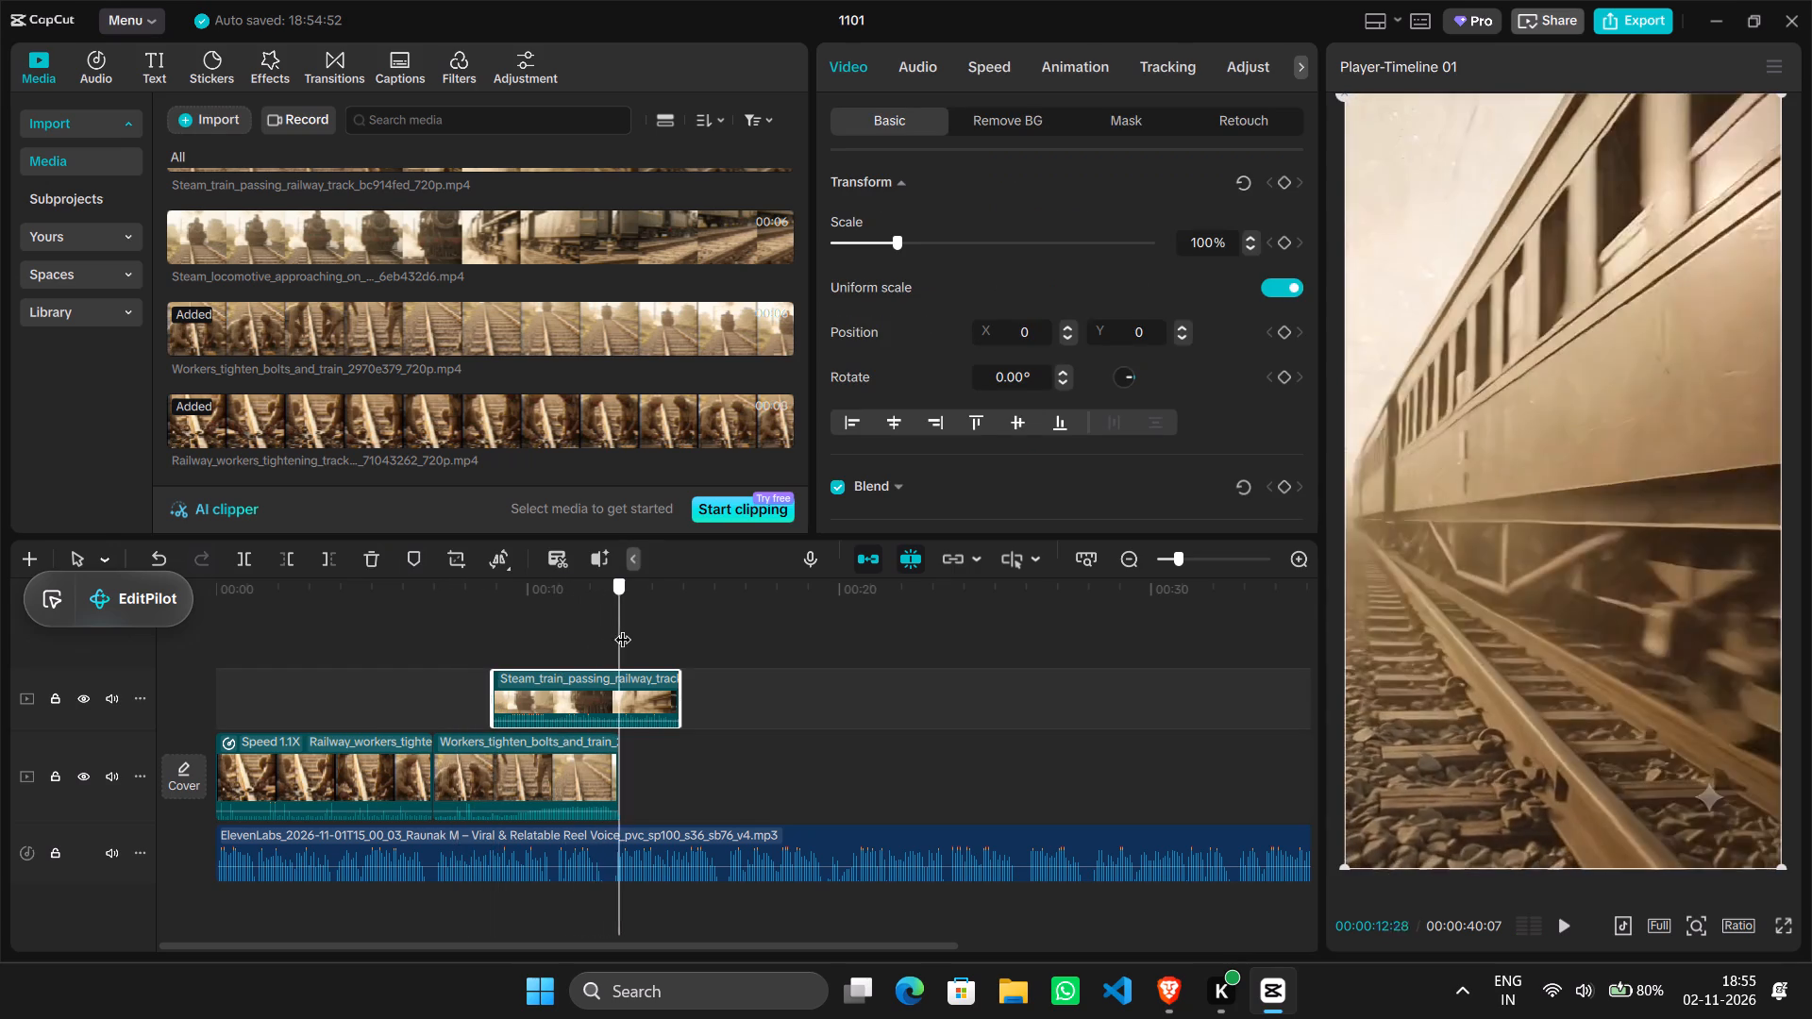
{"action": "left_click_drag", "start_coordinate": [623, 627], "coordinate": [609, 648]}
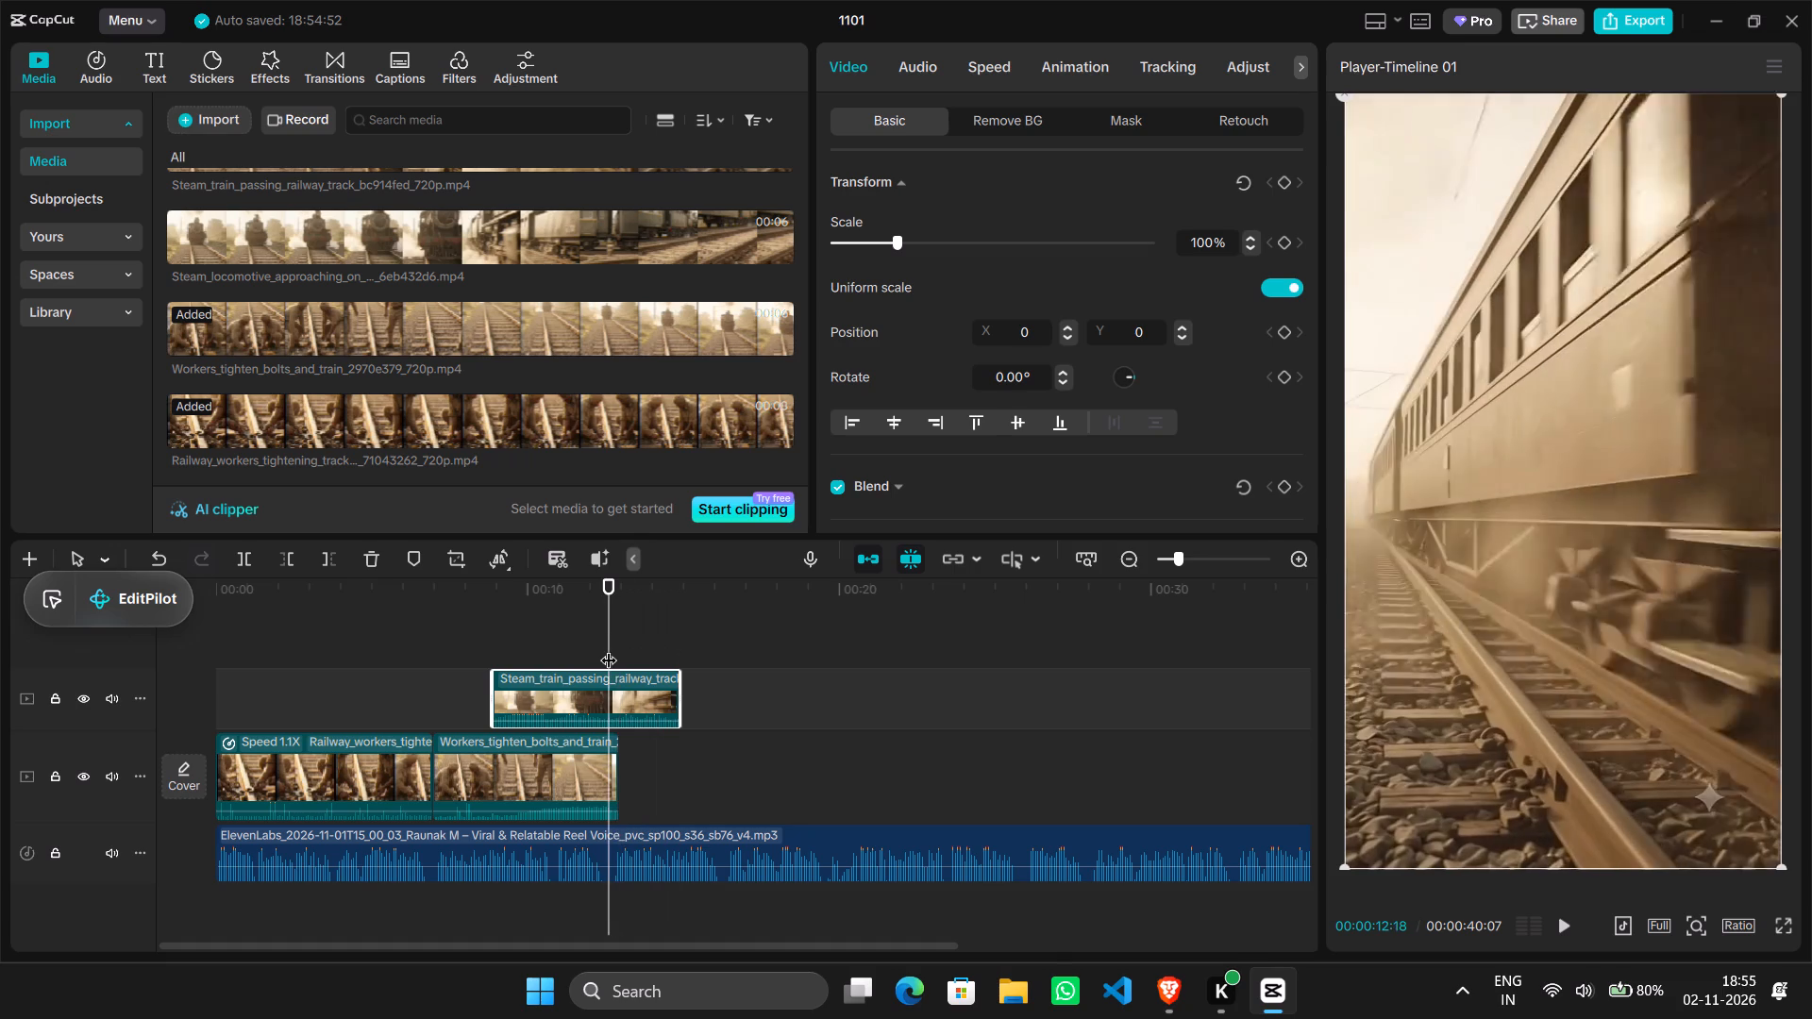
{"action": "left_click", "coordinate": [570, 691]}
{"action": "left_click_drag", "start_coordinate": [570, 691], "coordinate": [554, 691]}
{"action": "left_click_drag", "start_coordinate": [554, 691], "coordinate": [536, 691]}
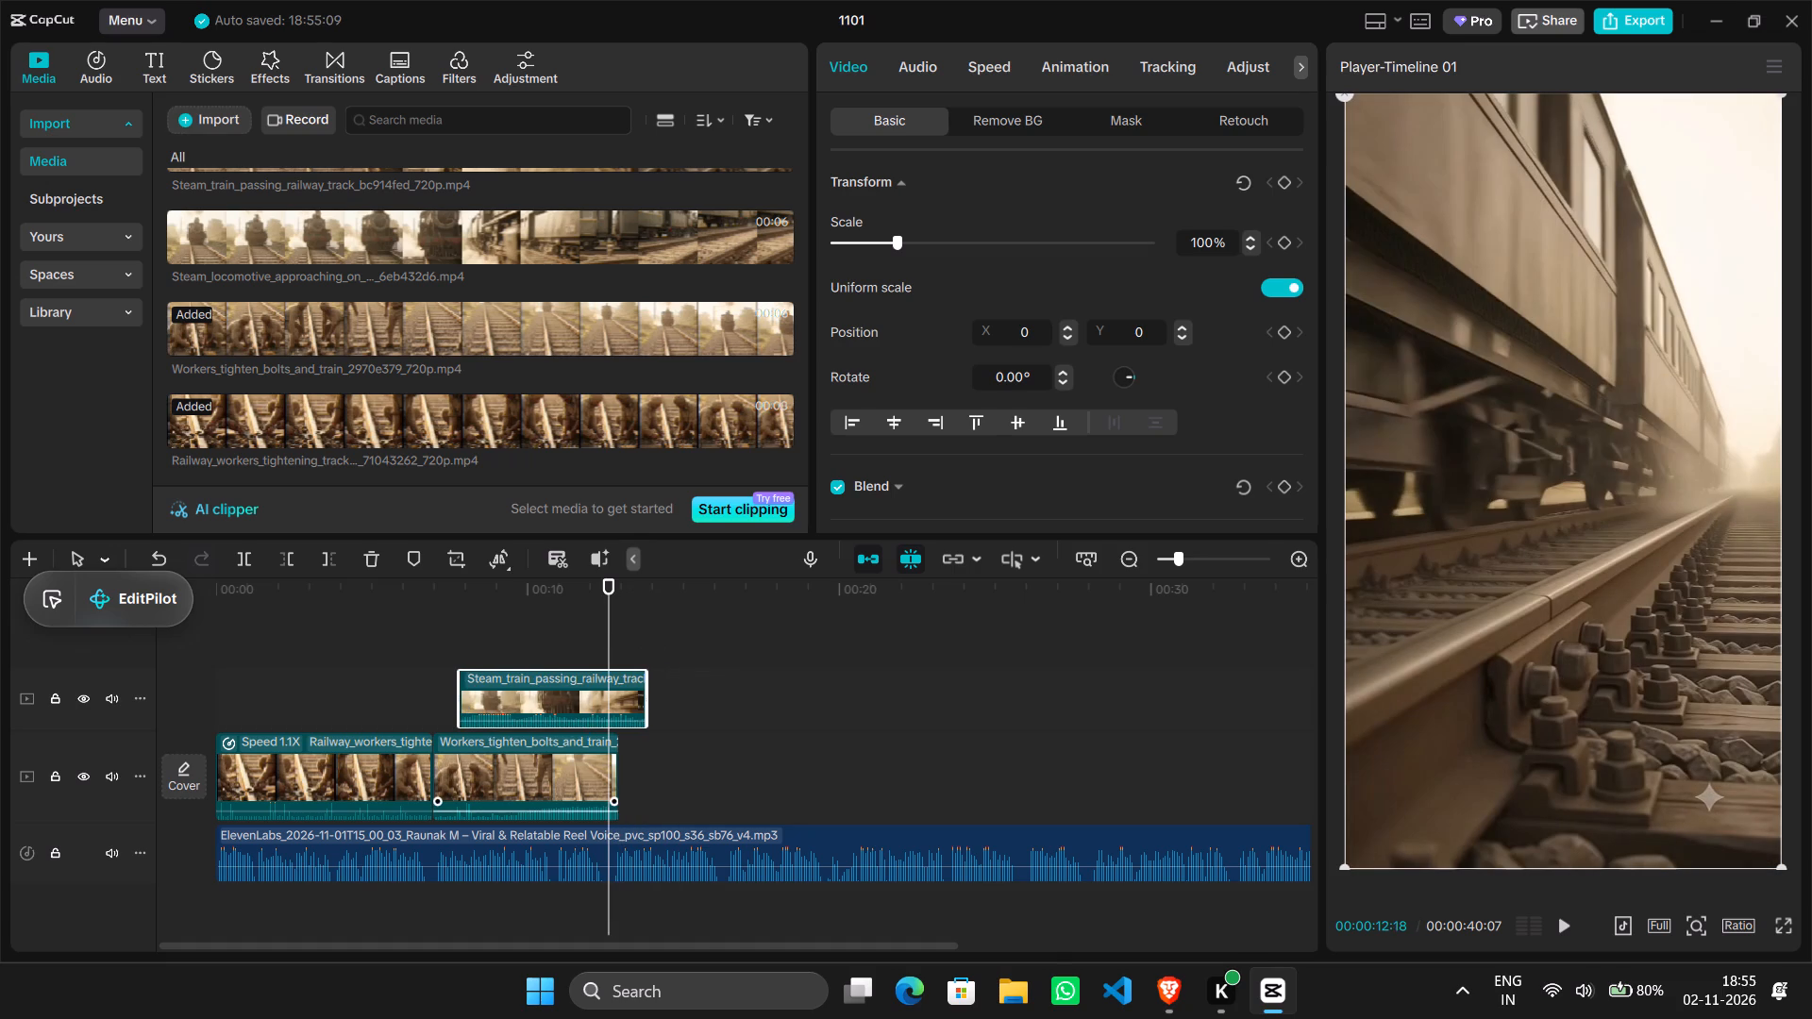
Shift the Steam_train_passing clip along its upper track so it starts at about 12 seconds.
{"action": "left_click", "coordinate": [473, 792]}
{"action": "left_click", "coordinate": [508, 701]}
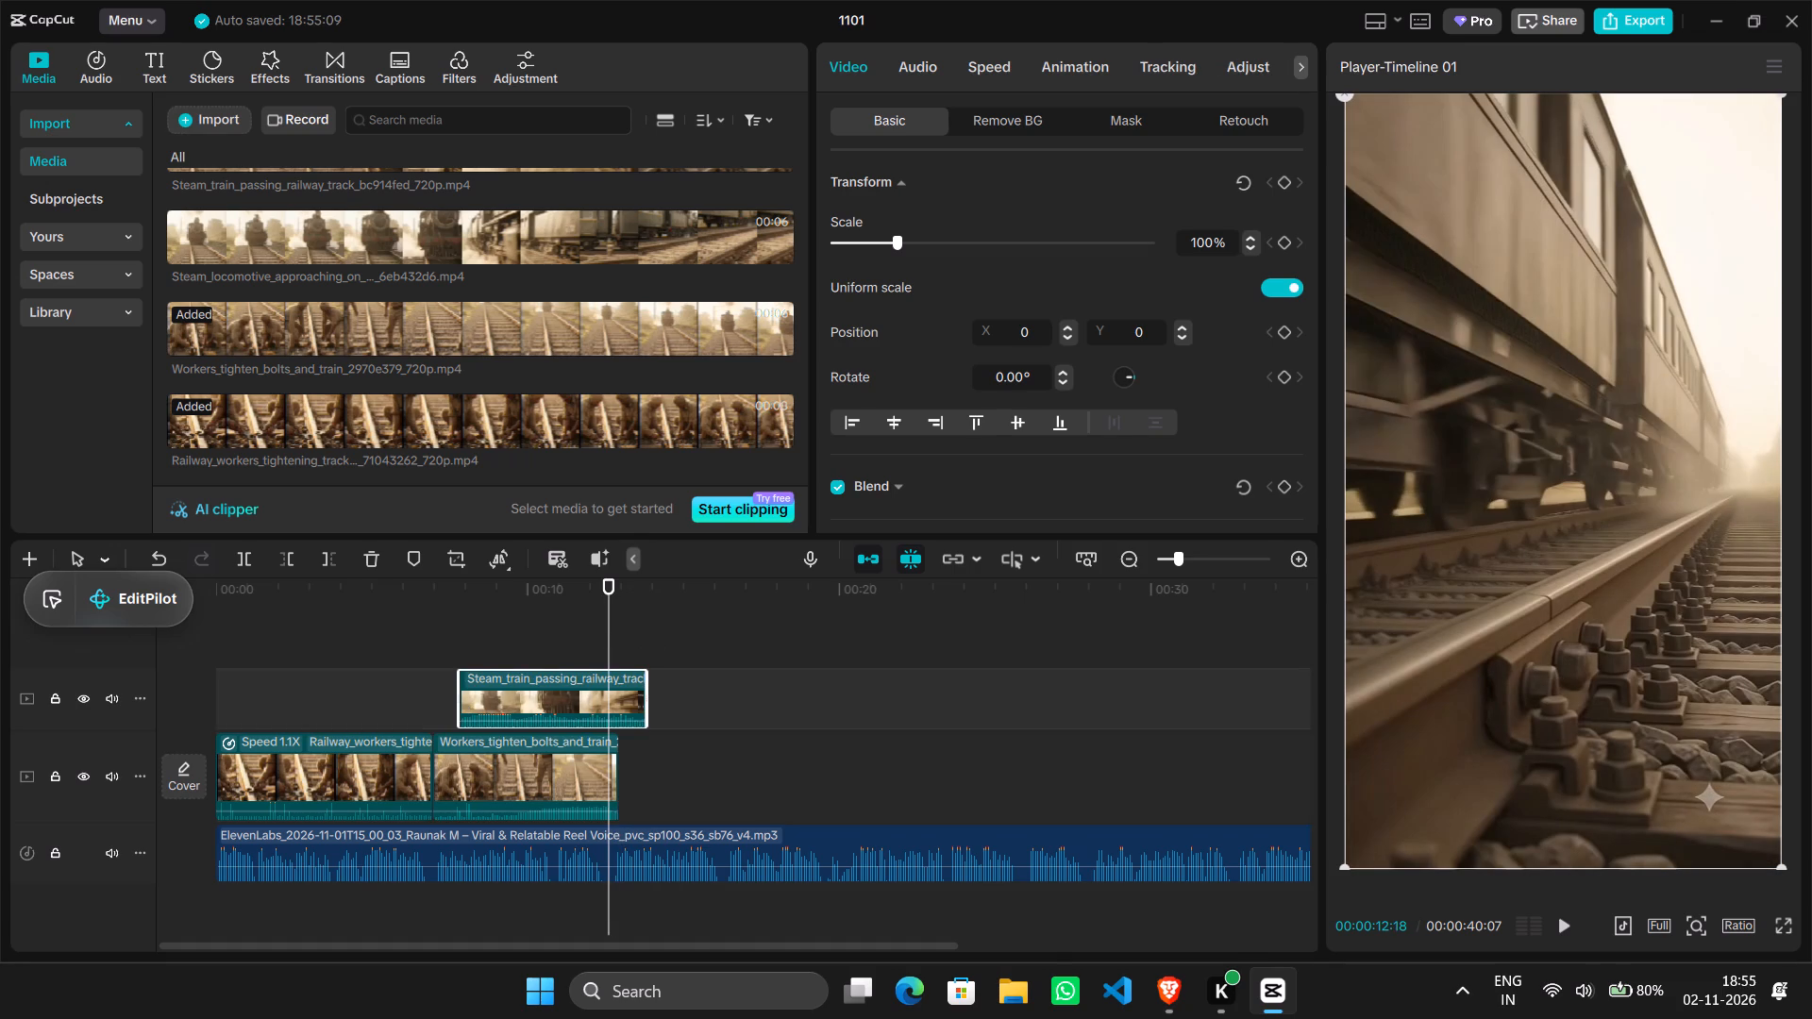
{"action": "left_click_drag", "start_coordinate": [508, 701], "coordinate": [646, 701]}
Speed up the Workers_tighten_bolts clip to 3.56x so it ends at about 00:08:20.
{"action": "left_click", "coordinate": [488, 691]}
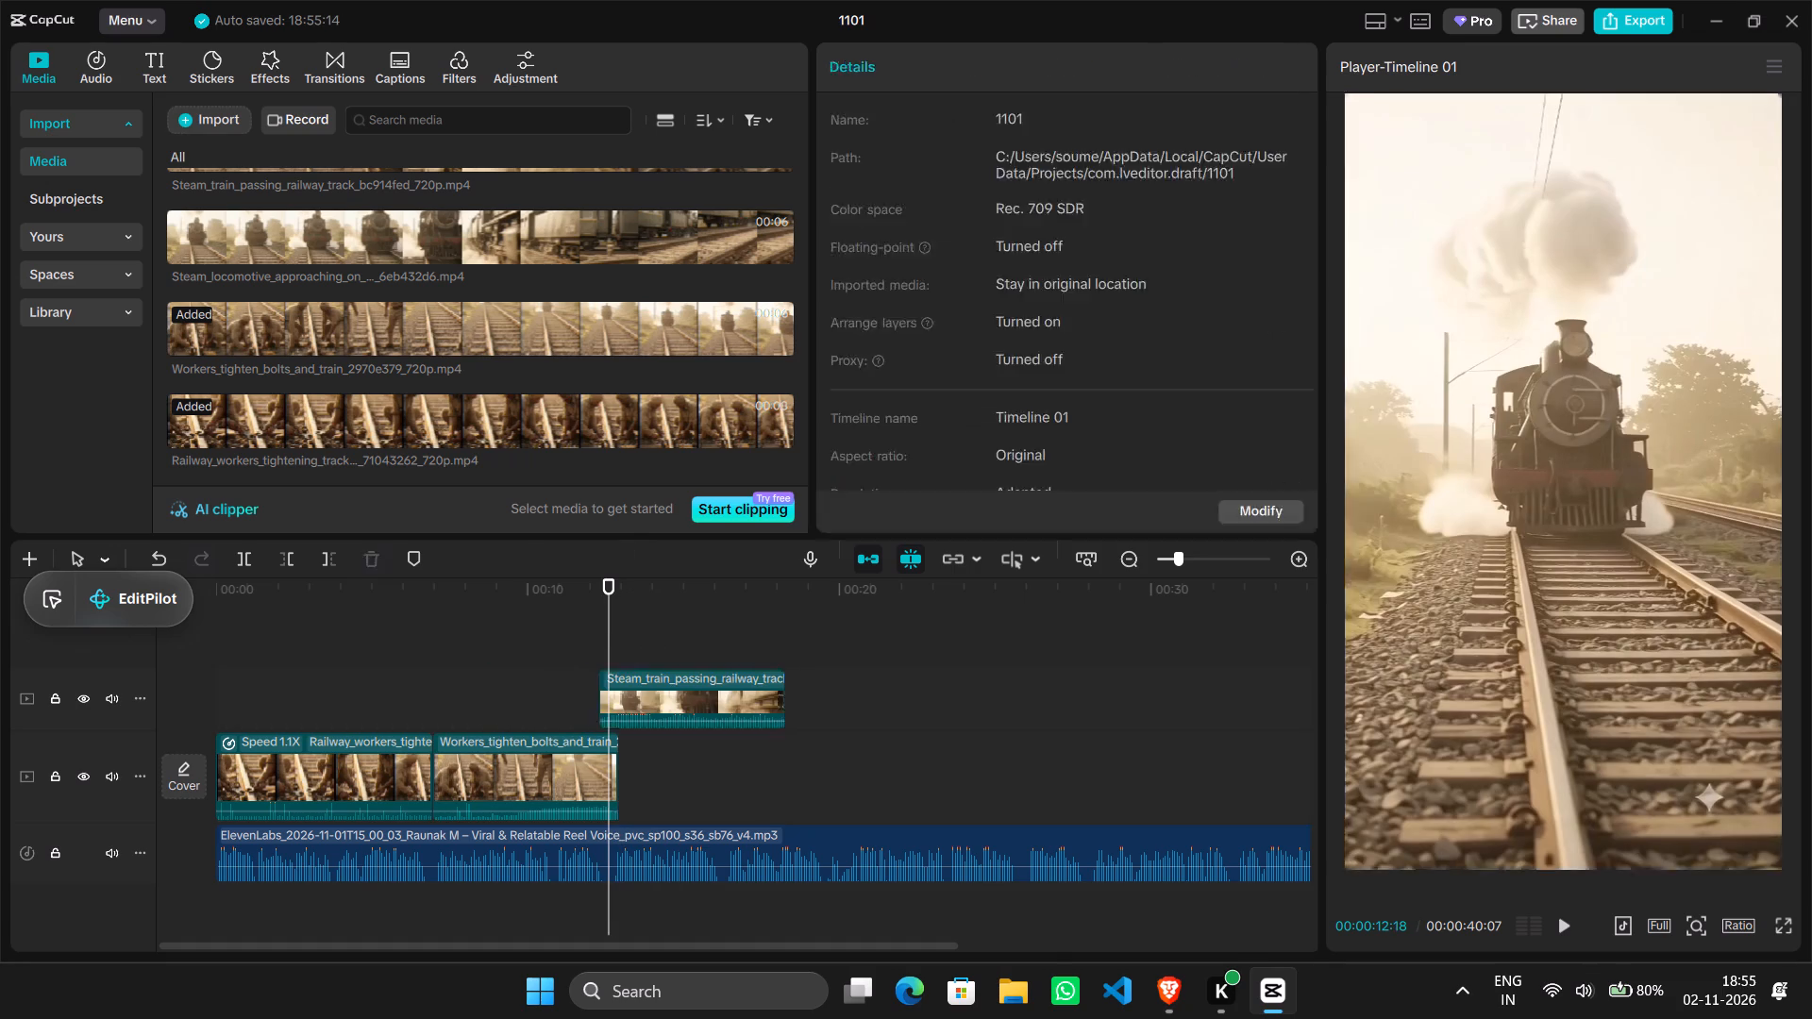
{"action": "left_click_drag", "start_coordinate": [488, 691], "coordinate": [562, 714]}
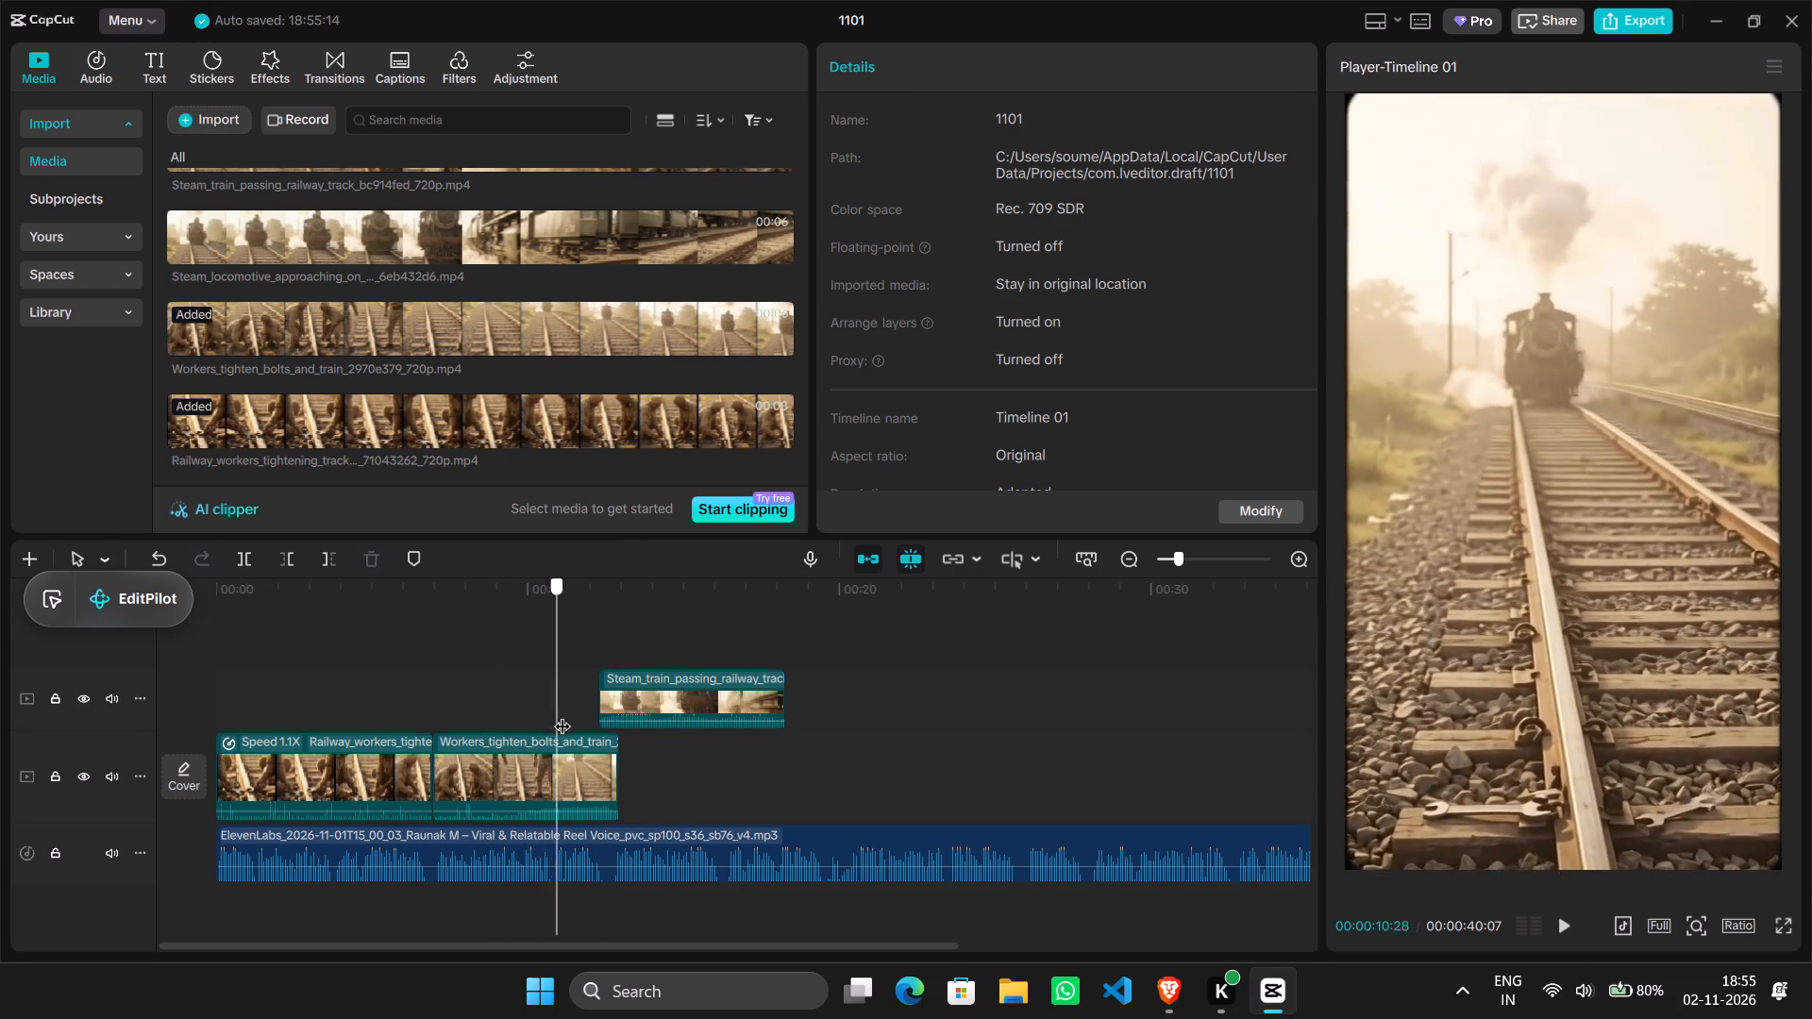
{"action": "left_click_drag", "start_coordinate": [562, 714], "coordinate": [488, 710]}
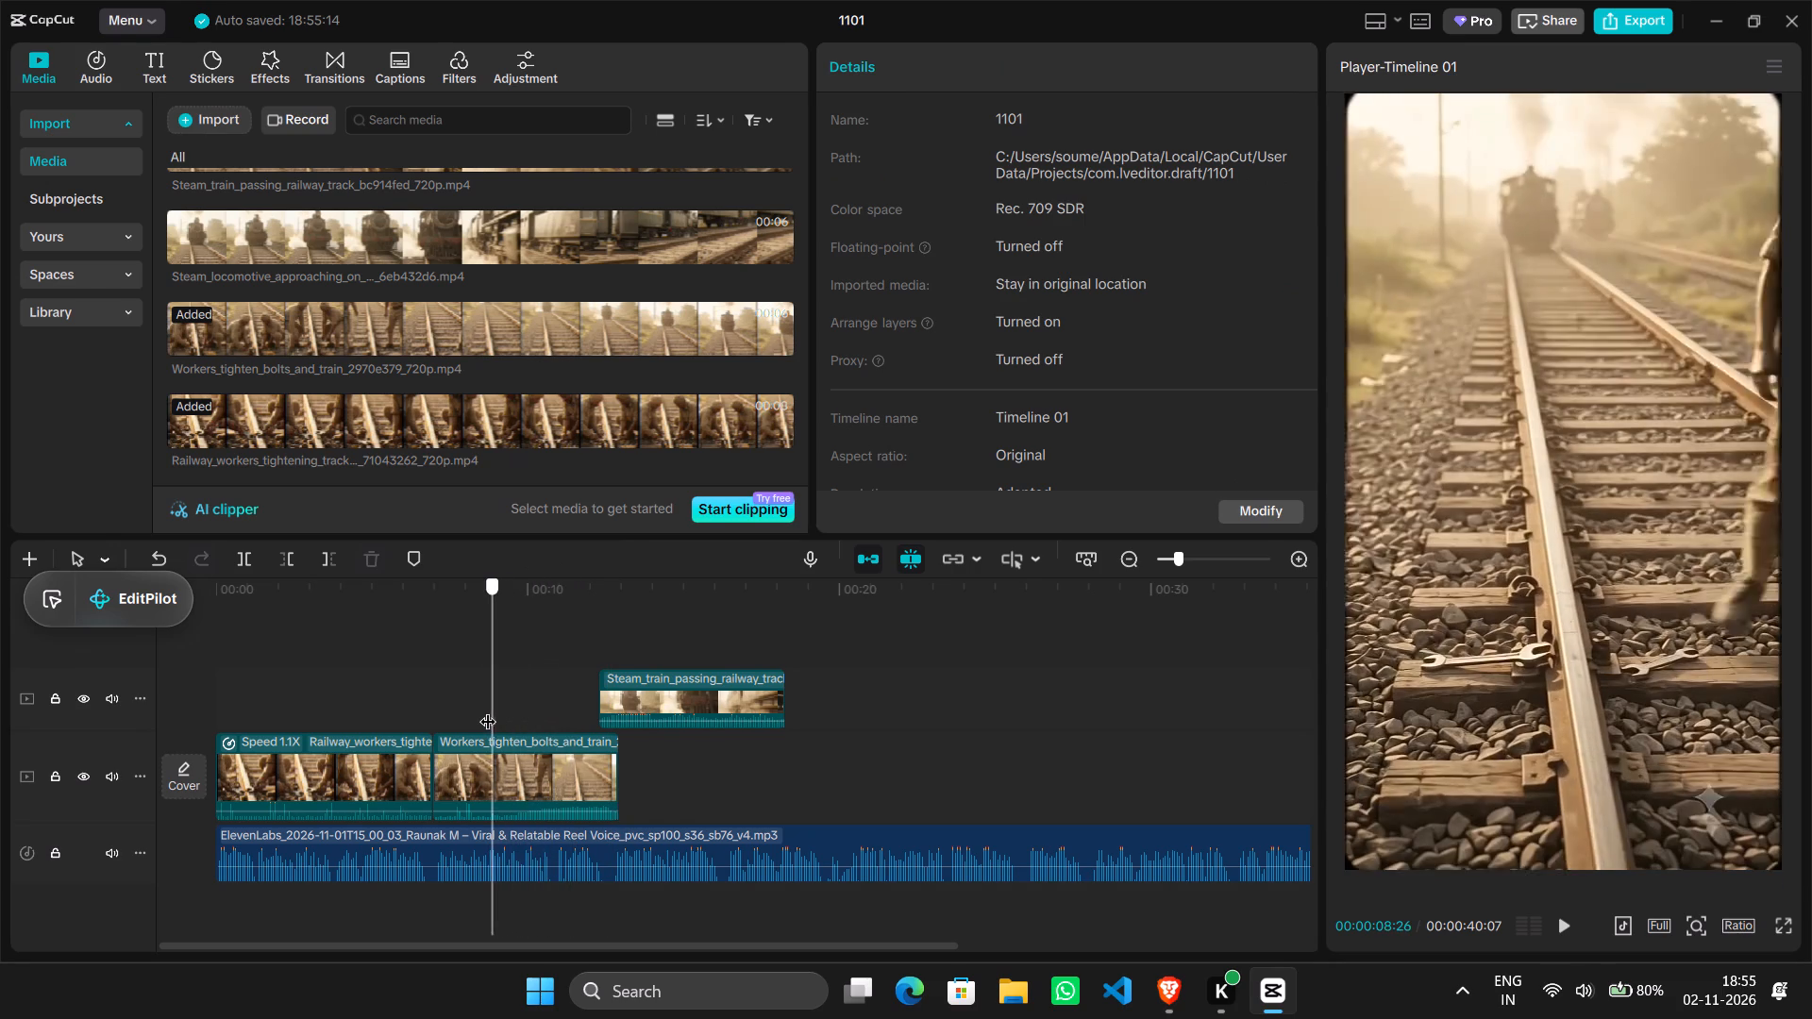
{"action": "left_click_drag", "start_coordinate": [488, 710], "coordinate": [486, 710]}
{"action": "left_click", "coordinate": [512, 789]}
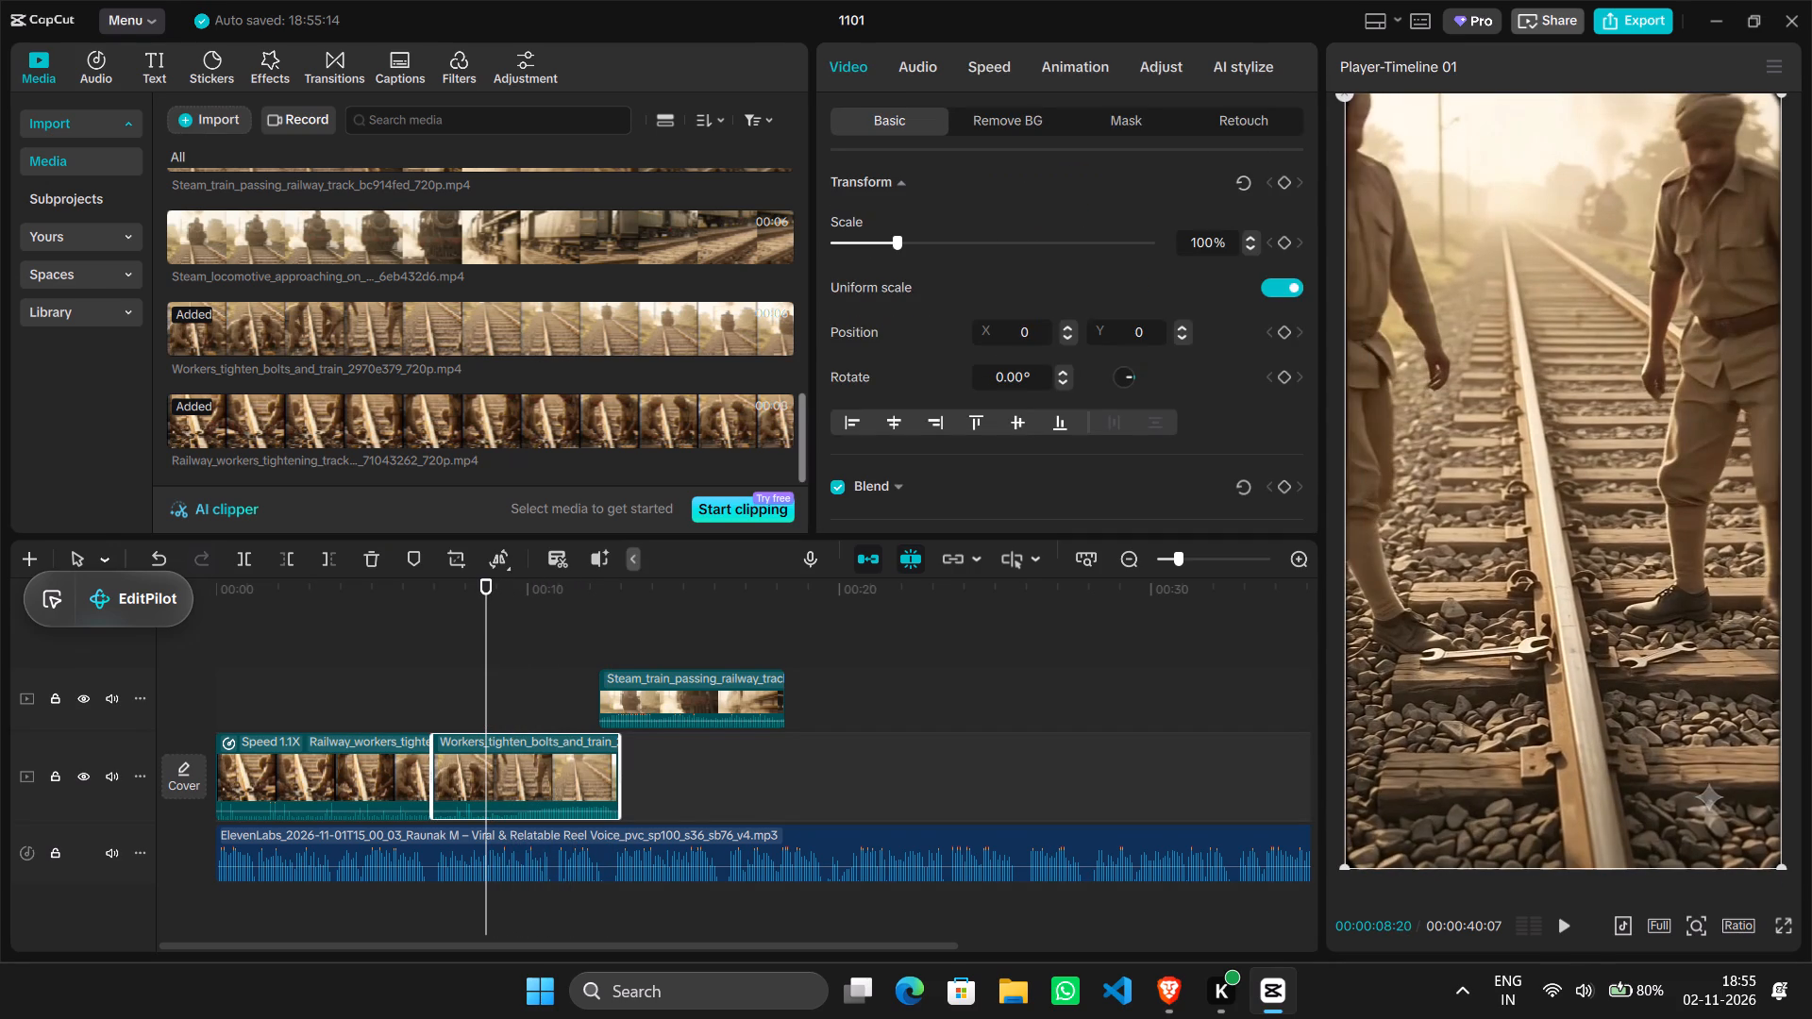
{"action": "left_click", "coordinate": [983, 63]}
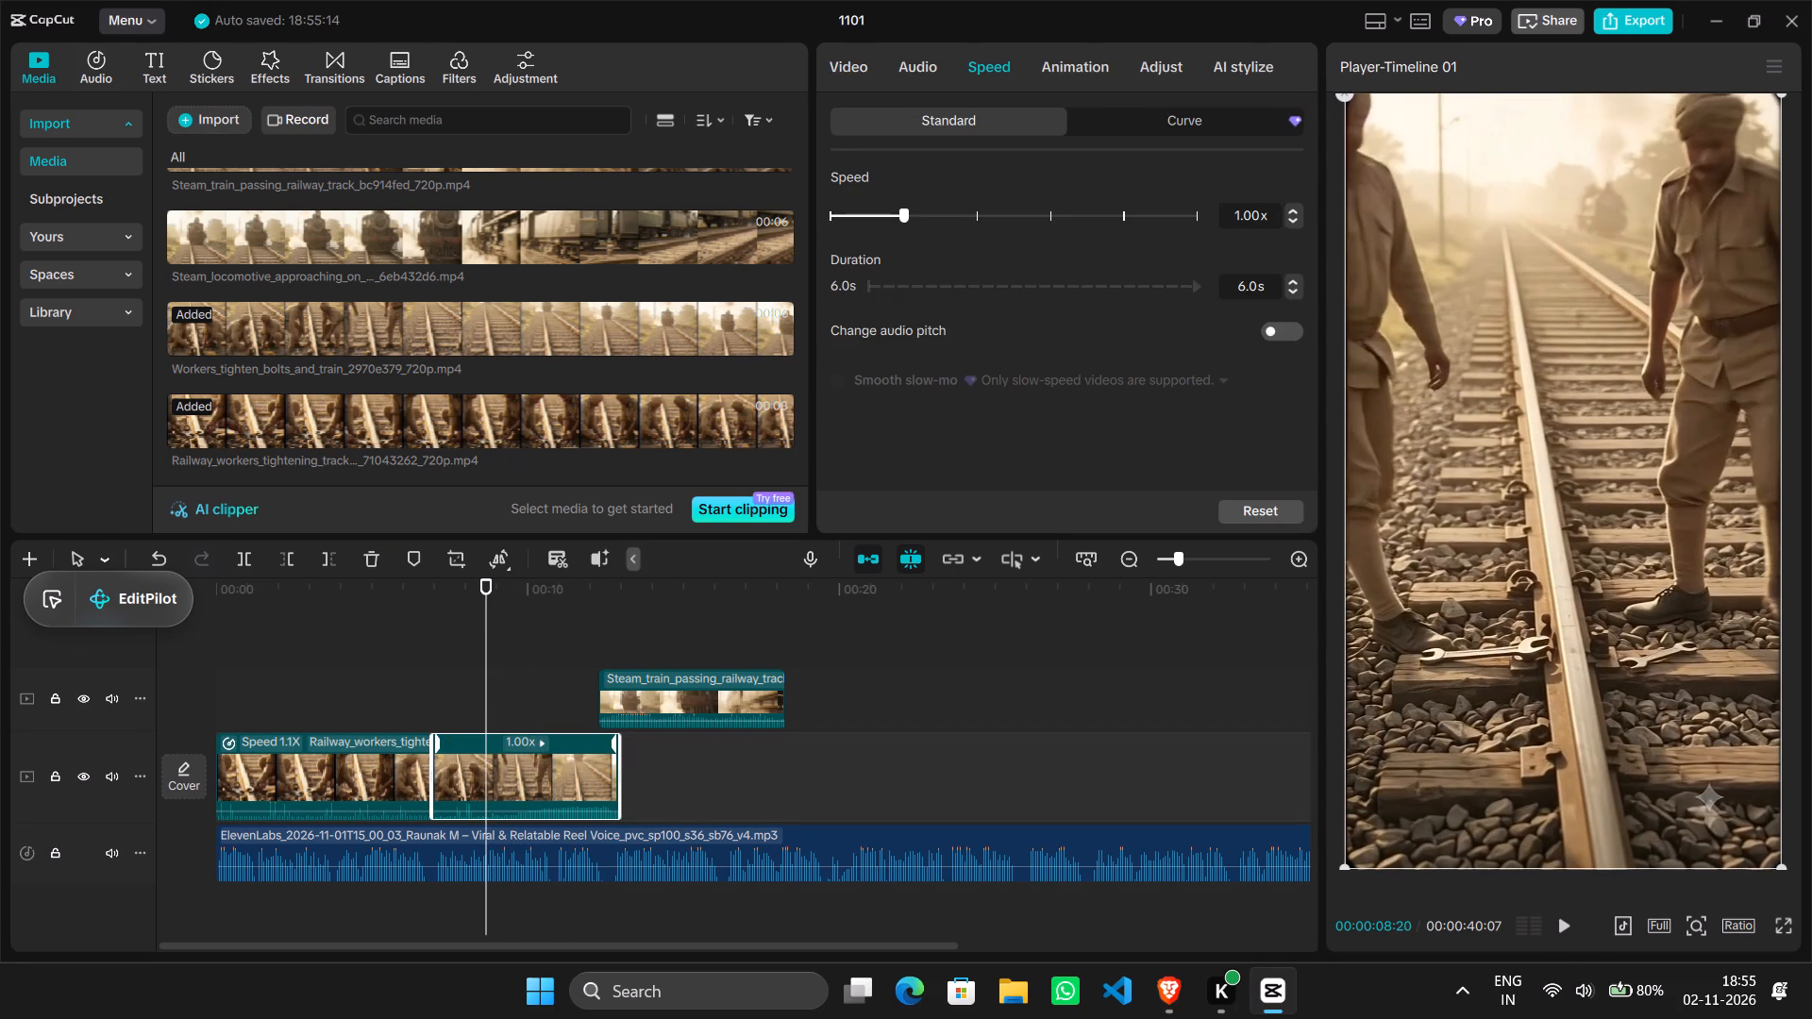
{"action": "left_click", "coordinate": [933, 211]}
{"action": "left_click_drag", "start_coordinate": [933, 211], "coordinate": [977, 218]}
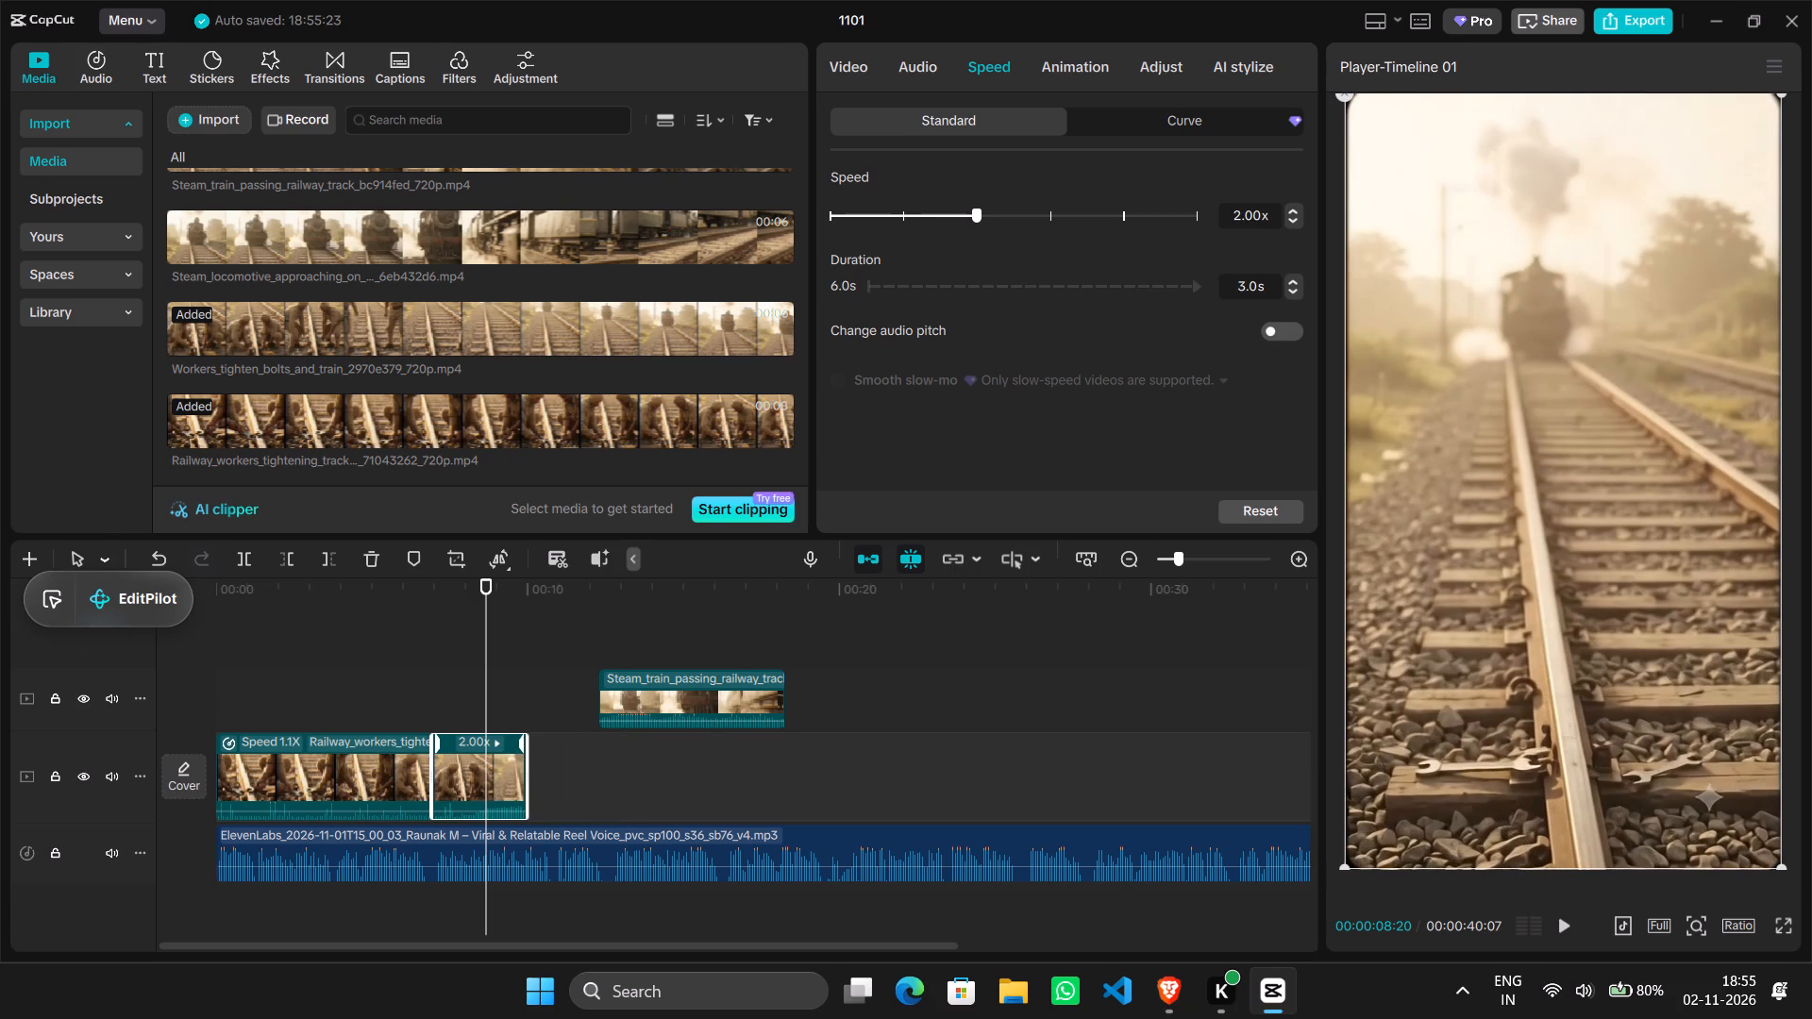
{"action": "left_click_drag", "start_coordinate": [977, 218], "coordinate": [1015, 224]}
{"action": "left_click_drag", "start_coordinate": [1015, 224], "coordinate": [1015, 223]}
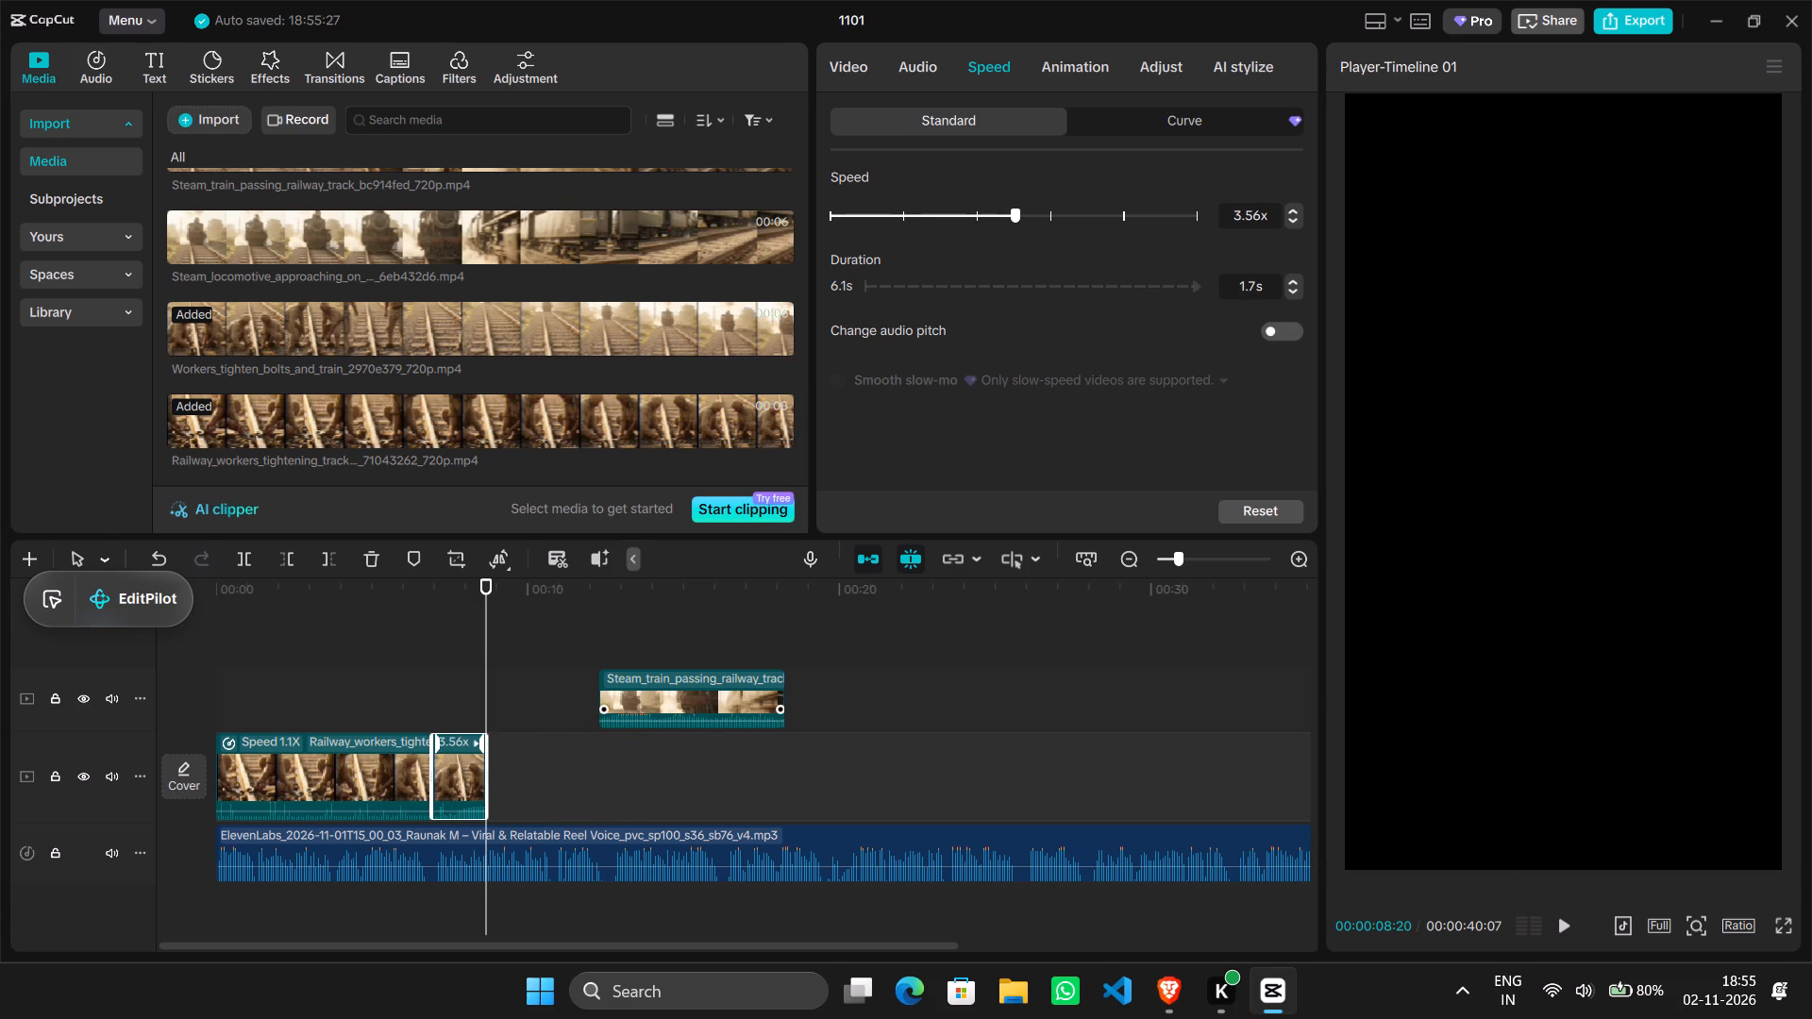
Move the Steam_train_passing clip down onto the main track, directly after the Workers_tighten_bolts clip.
{"action": "left_click", "coordinate": [691, 678]}
{"action": "left_click_drag", "start_coordinate": [691, 678], "coordinate": [576, 775]}
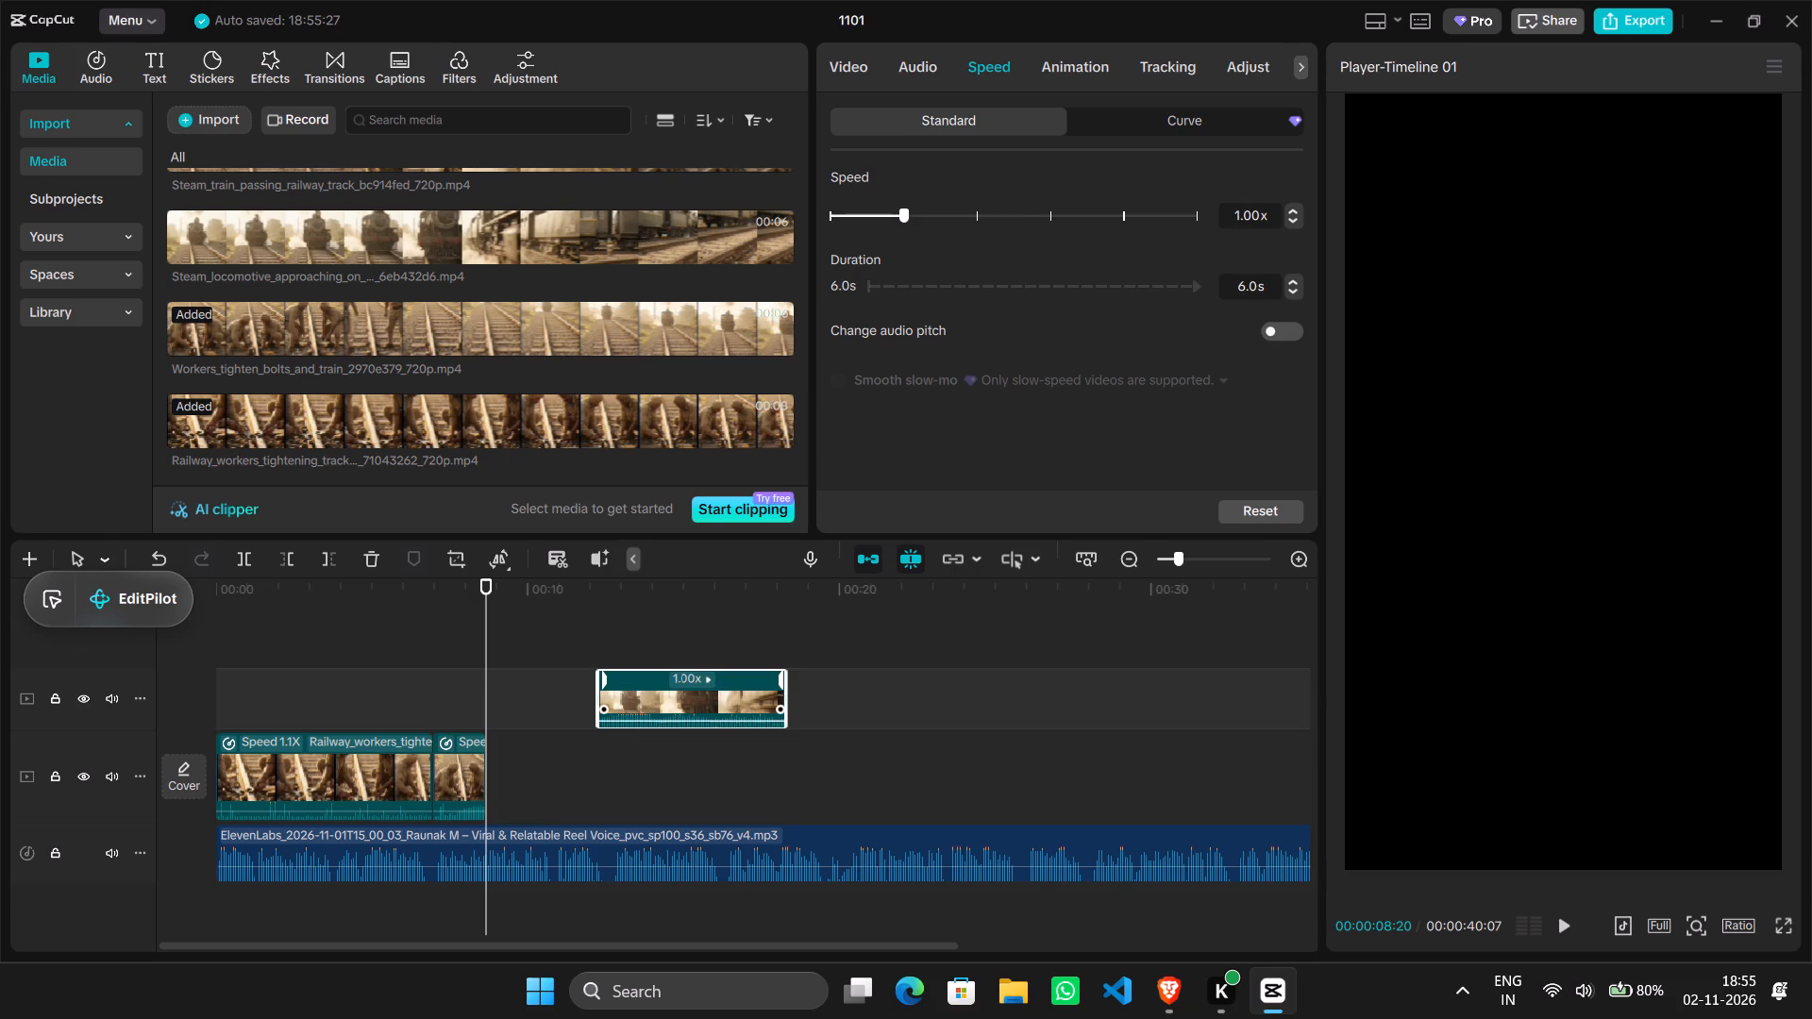
{"action": "left_click_drag", "start_coordinate": [652, 692], "coordinate": [553, 778]}
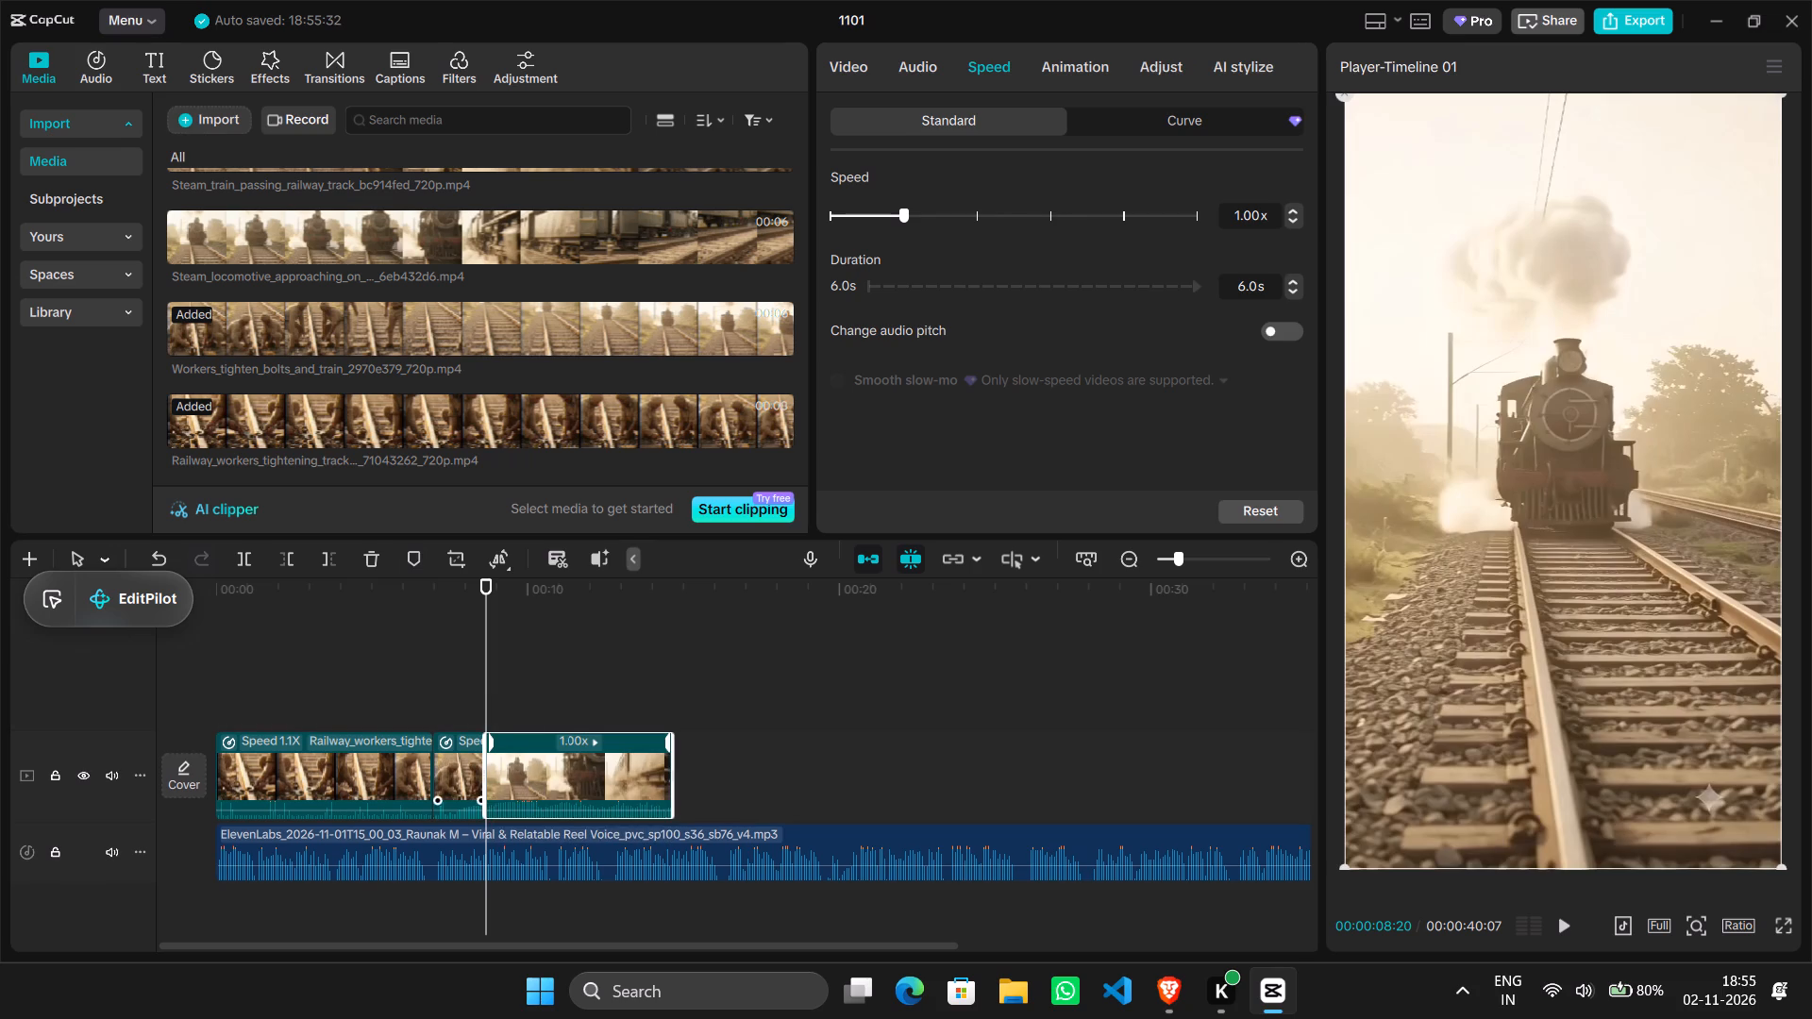
Play back the joined clips with the voiceover from before the second clip into the steam train scene.
{"action": "left_click", "coordinate": [420, 701]}
{"action": "key", "text": "space"}
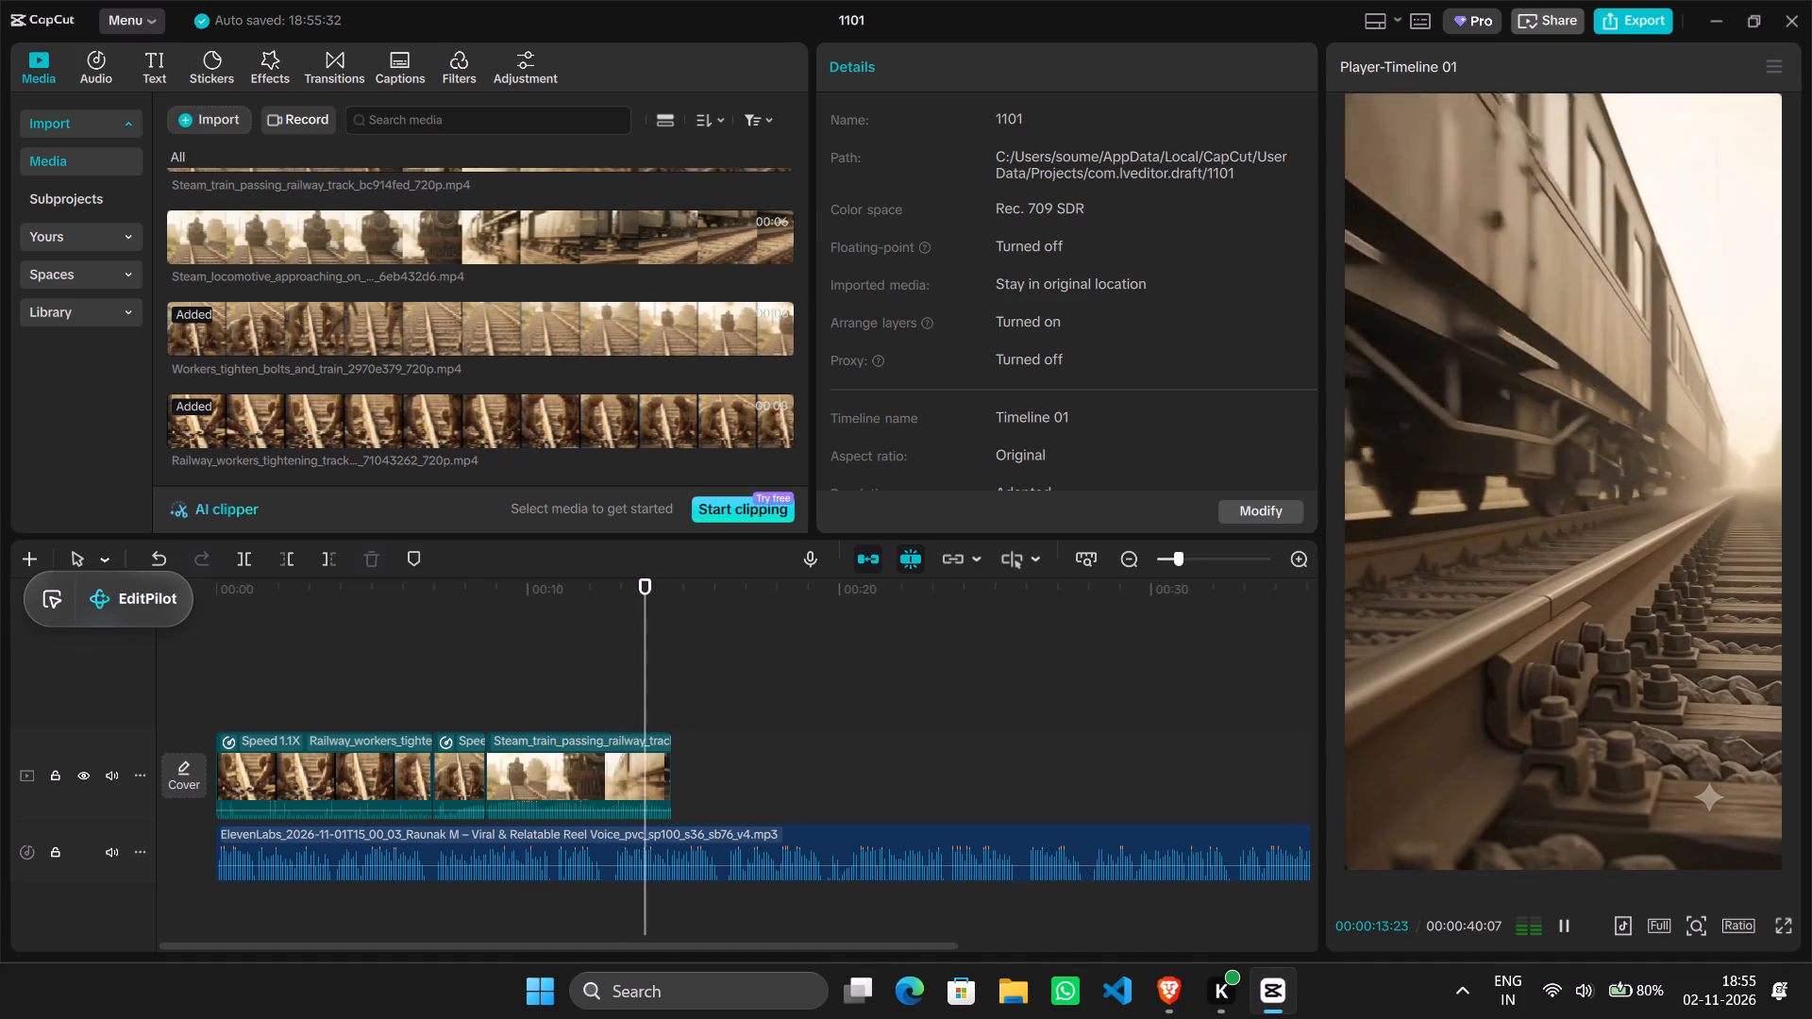
{"action": "left_click", "coordinate": [533, 684]}
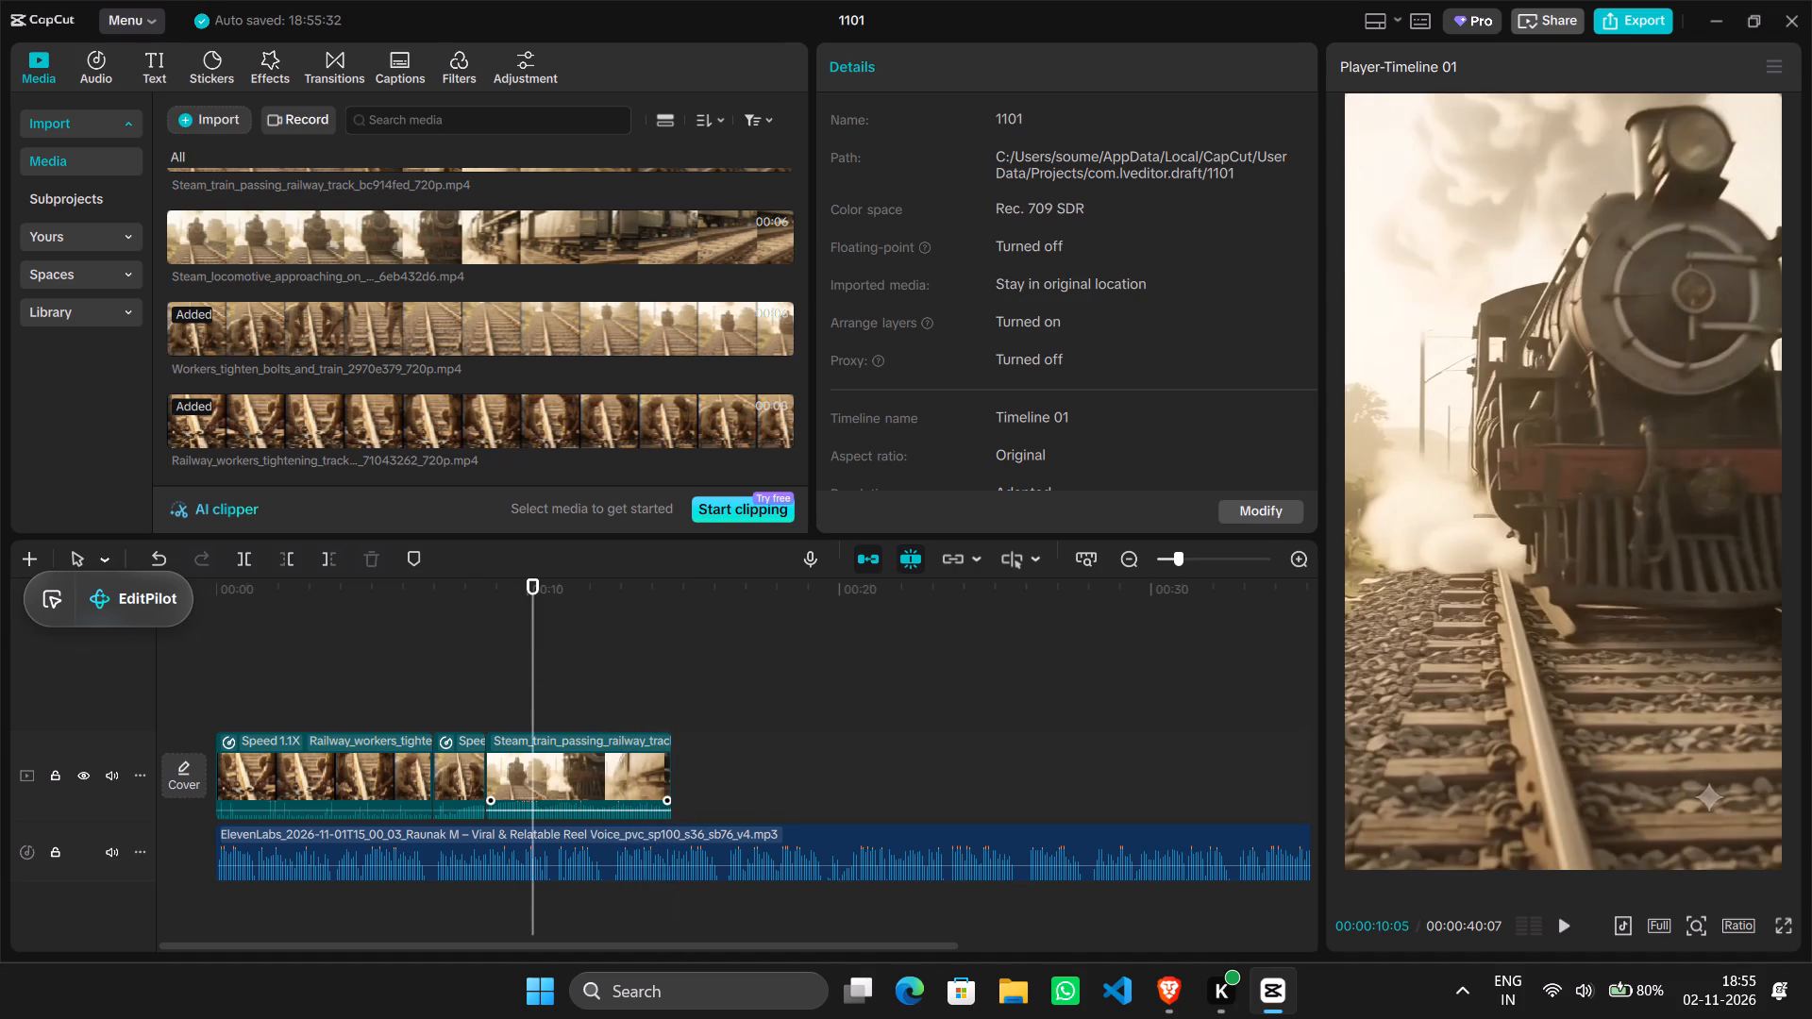
Speed up the Steam_train_passing clip to 1.50x, giving a duration of 4.0s, so it ends near the 00:00:12:17 voiceover cue.
{"action": "left_click", "coordinate": [571, 811]}
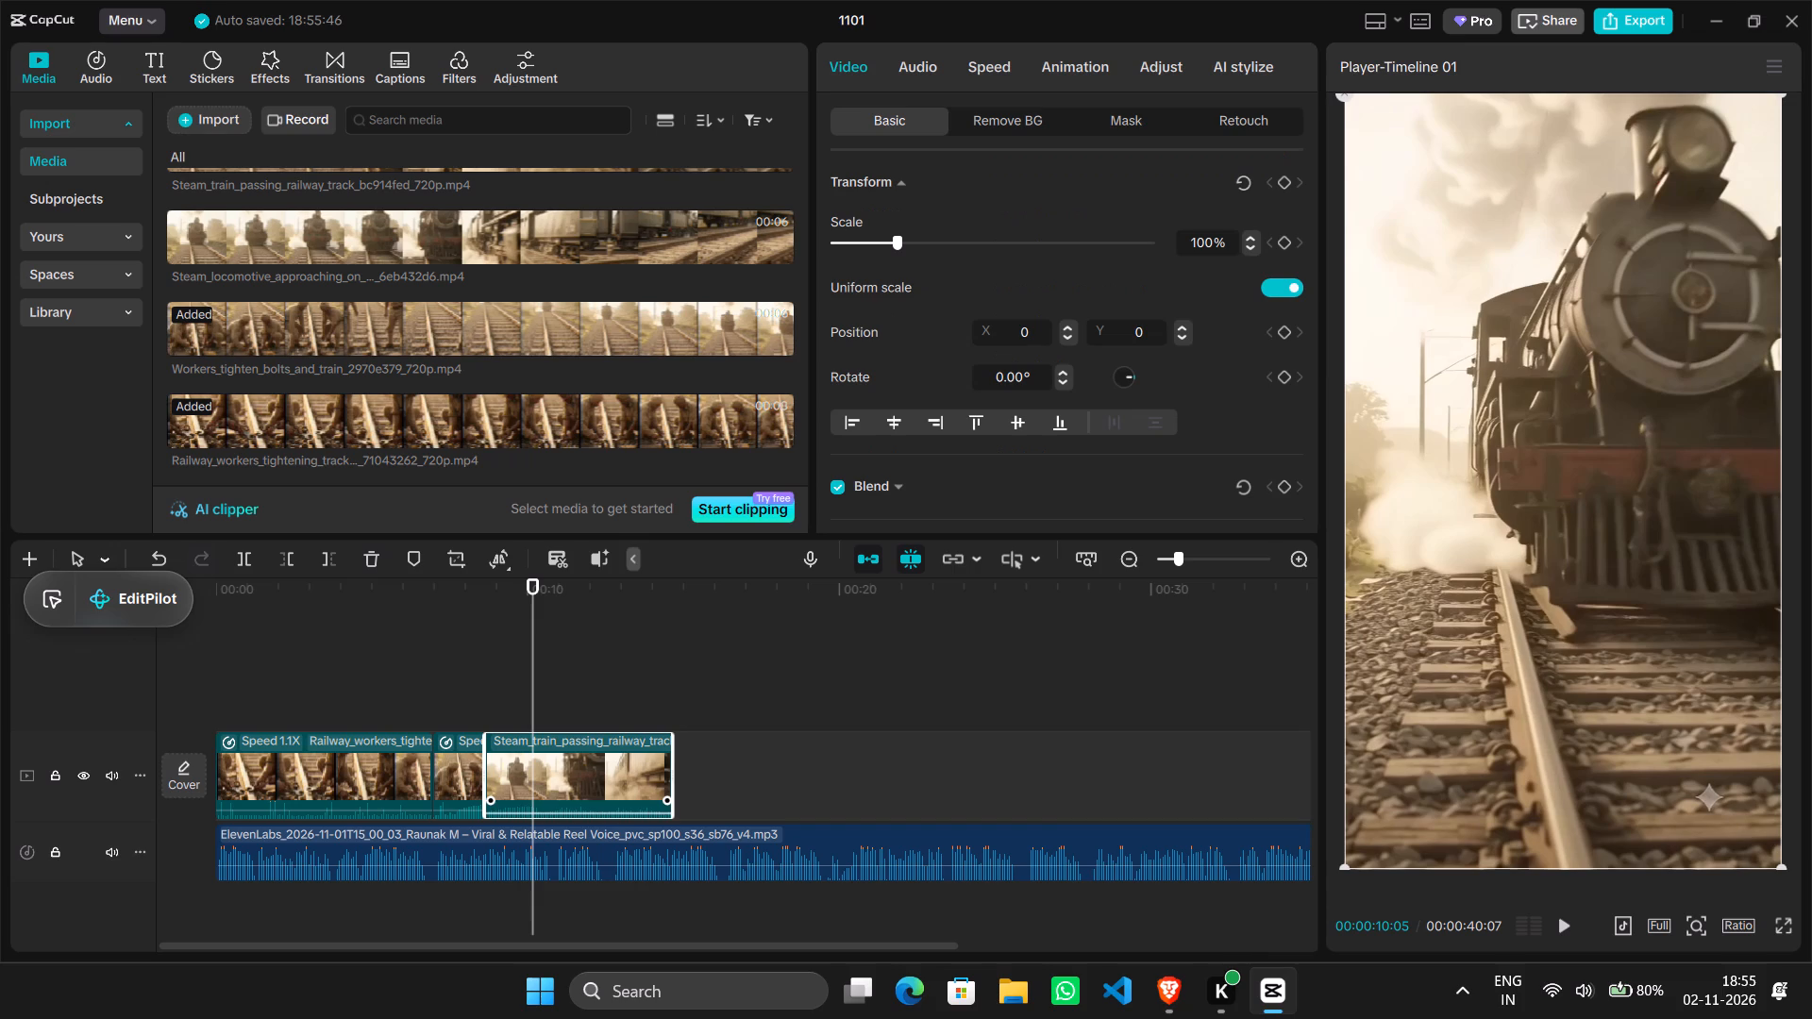
{"action": "left_click", "coordinate": [481, 672]}
{"action": "key", "text": "space"}
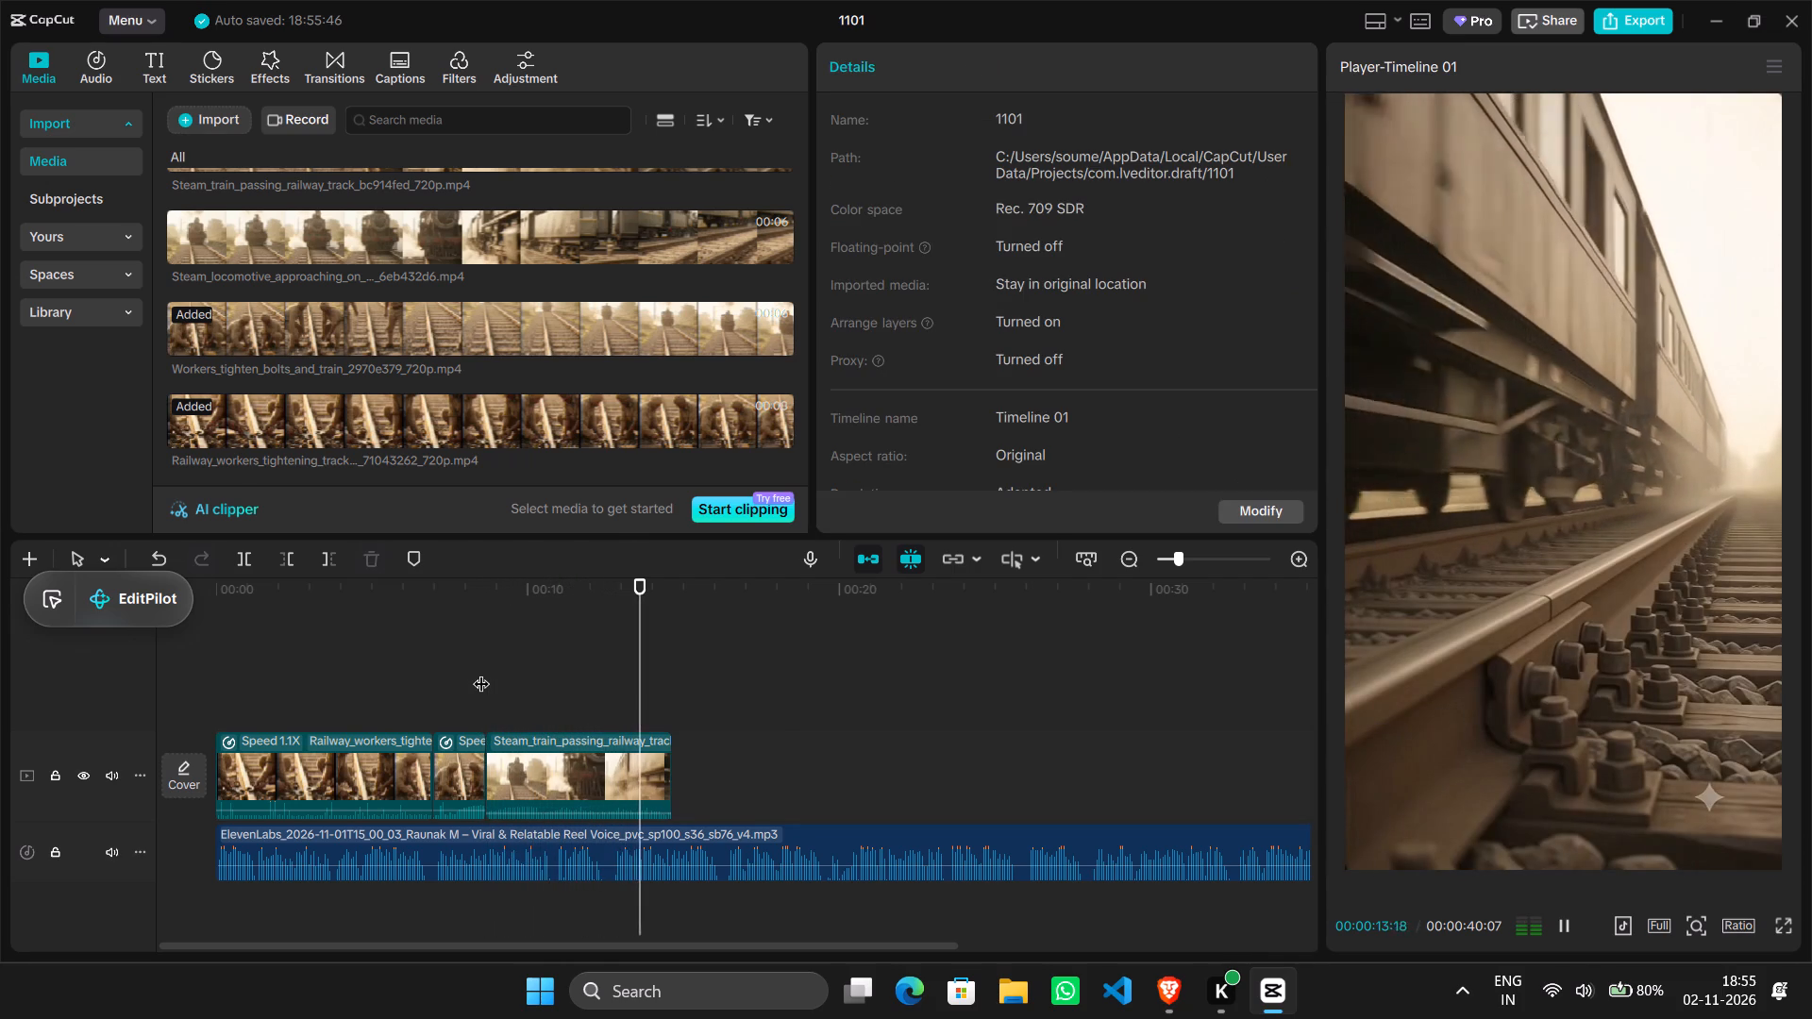
{"action": "key", "text": "space"}
{"action": "left_click", "coordinate": [602, 652]}
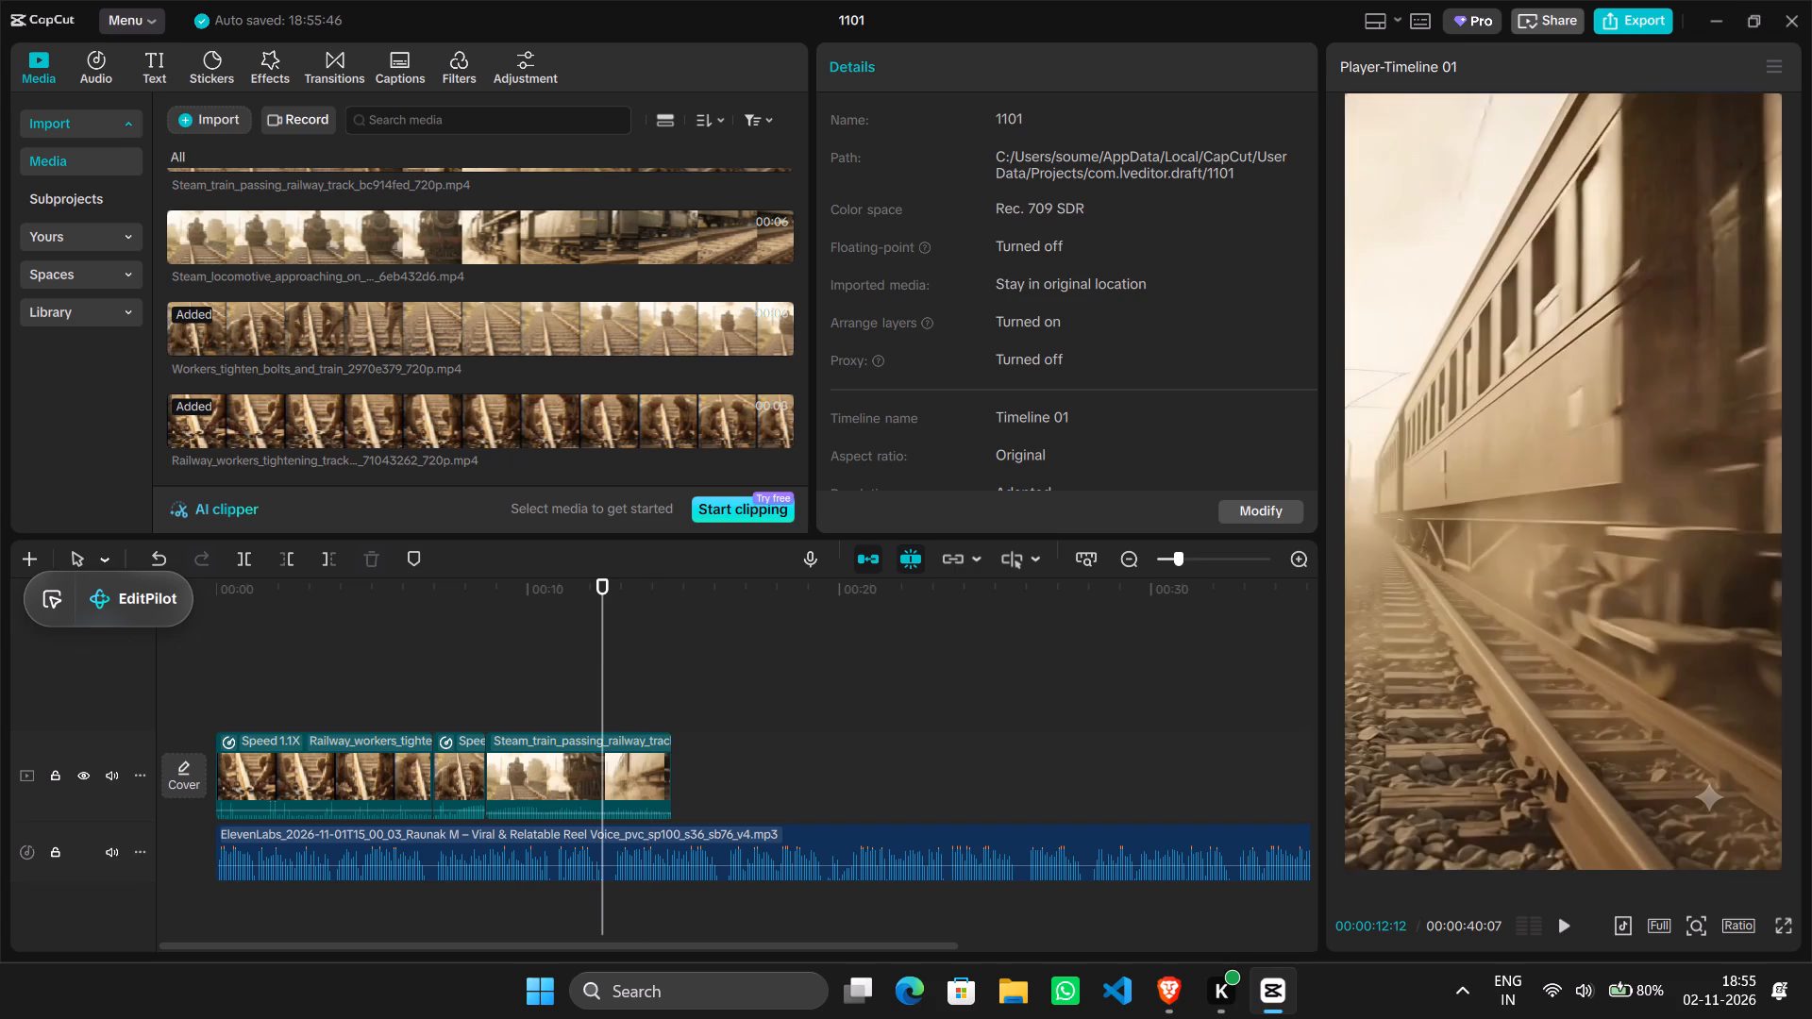
{"action": "left_click", "coordinate": [602, 652]}
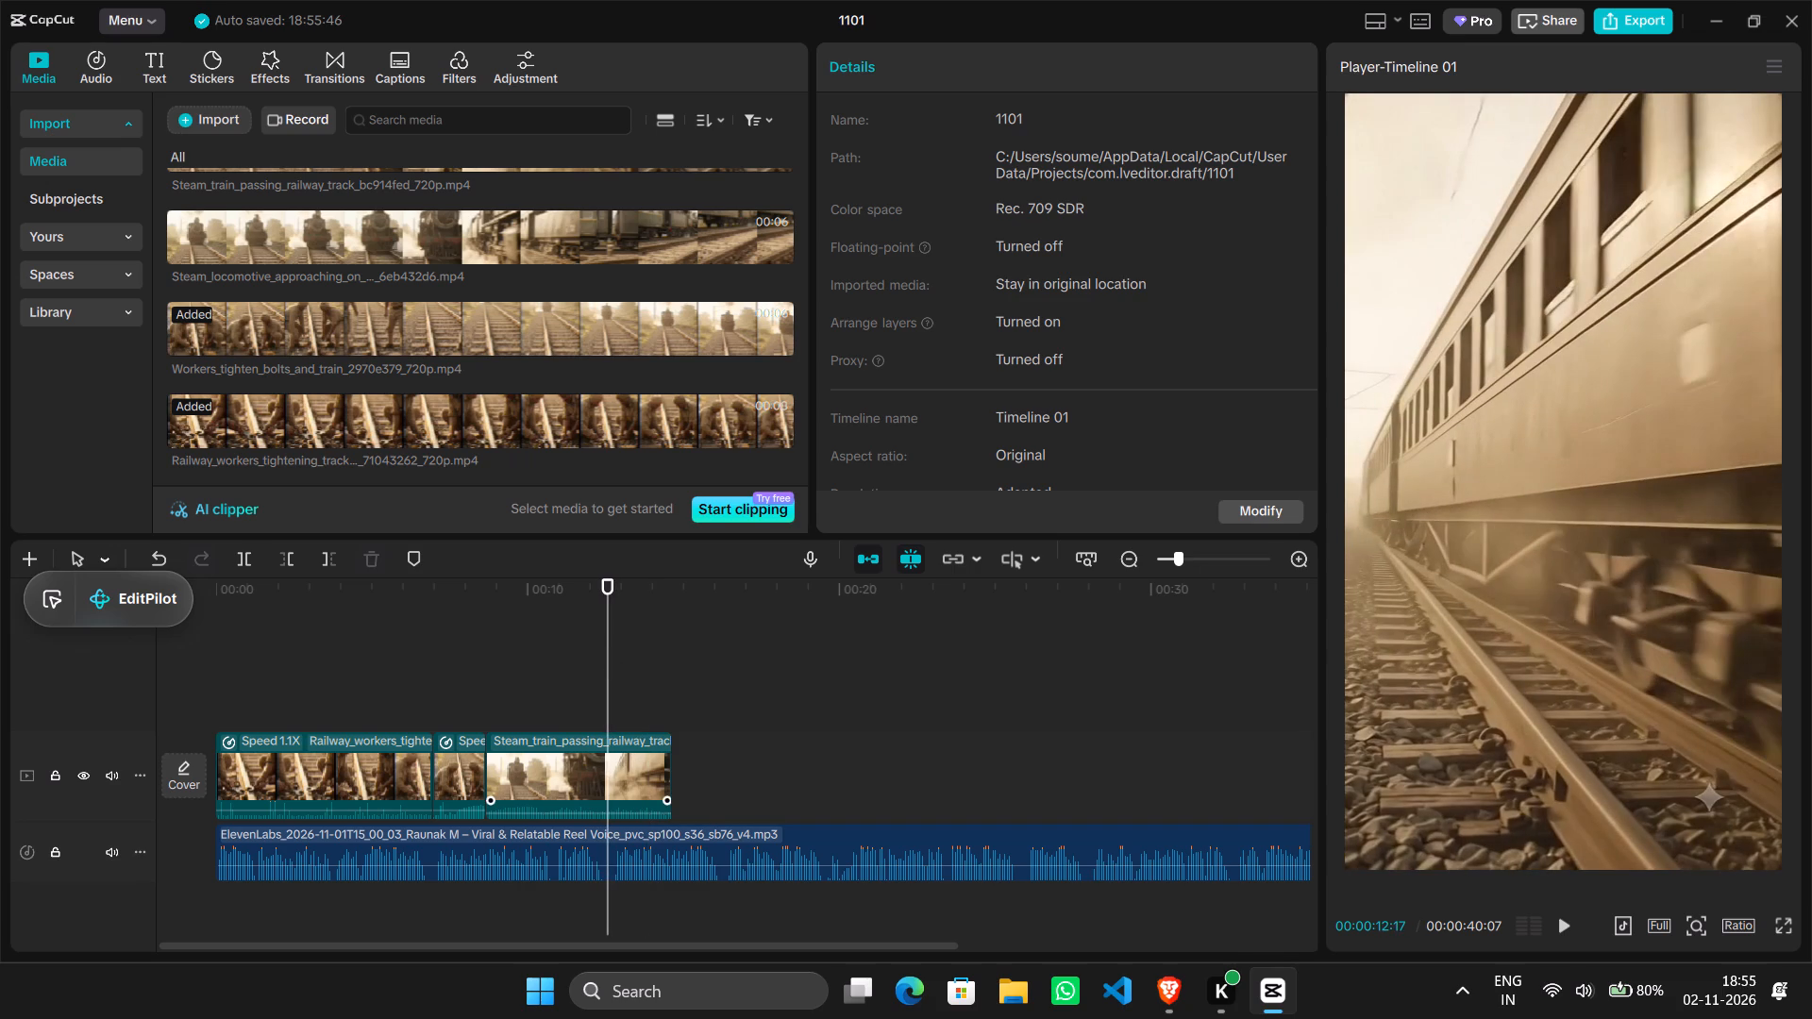
{"action": "left_click", "coordinate": [543, 746]}
{"action": "left_click", "coordinate": [991, 71]}
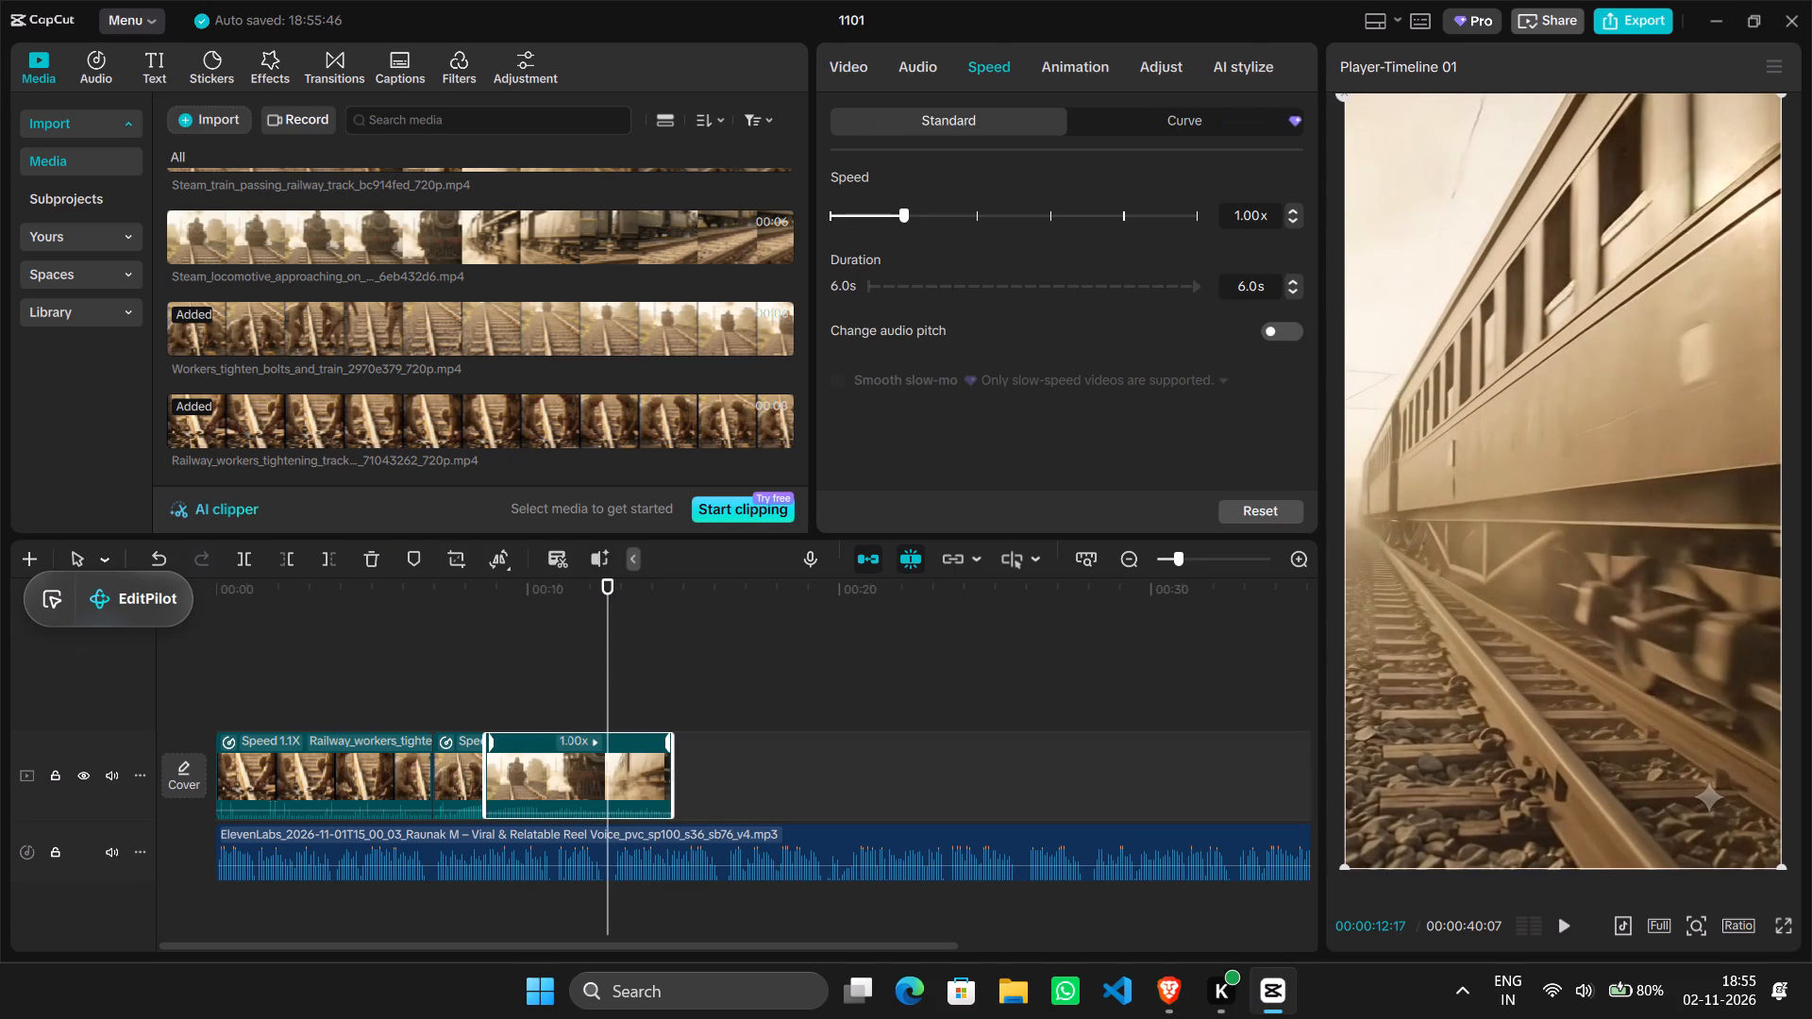
{"action": "left_click_drag", "start_coordinate": [901, 218], "coordinate": [929, 219]}
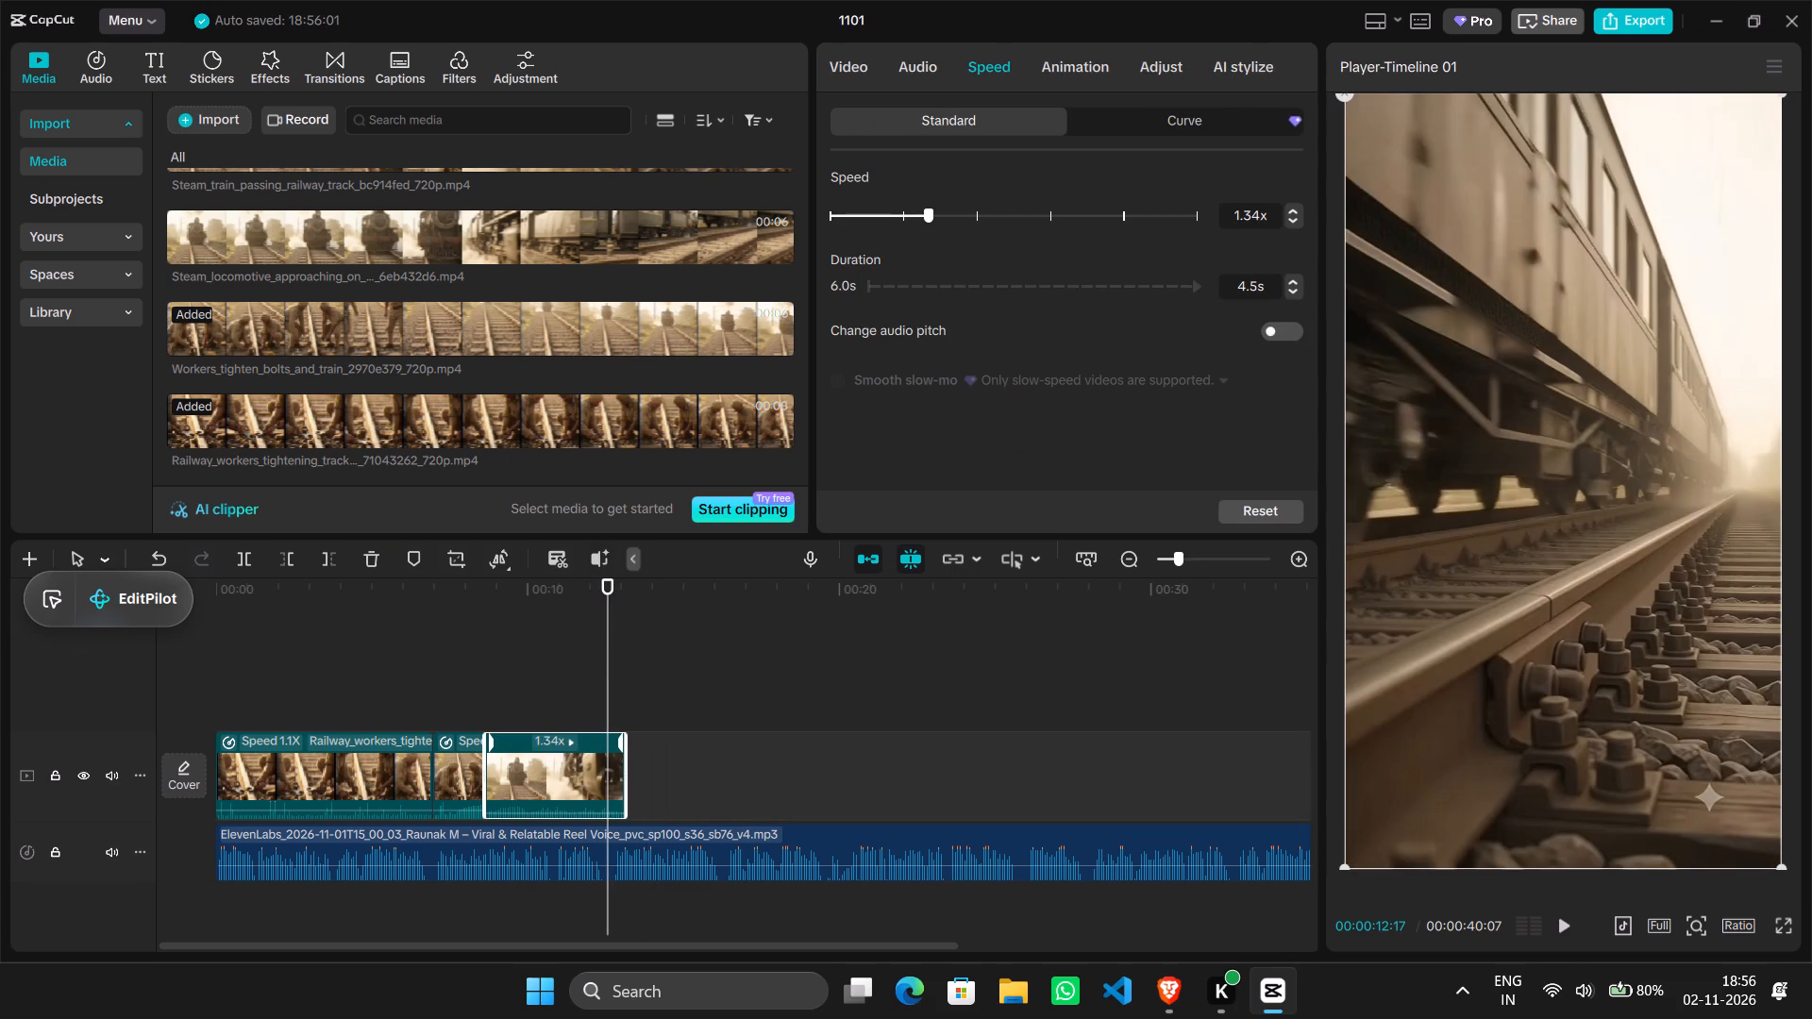
{"action": "left_click_drag", "start_coordinate": [929, 219], "coordinate": [937, 219]}
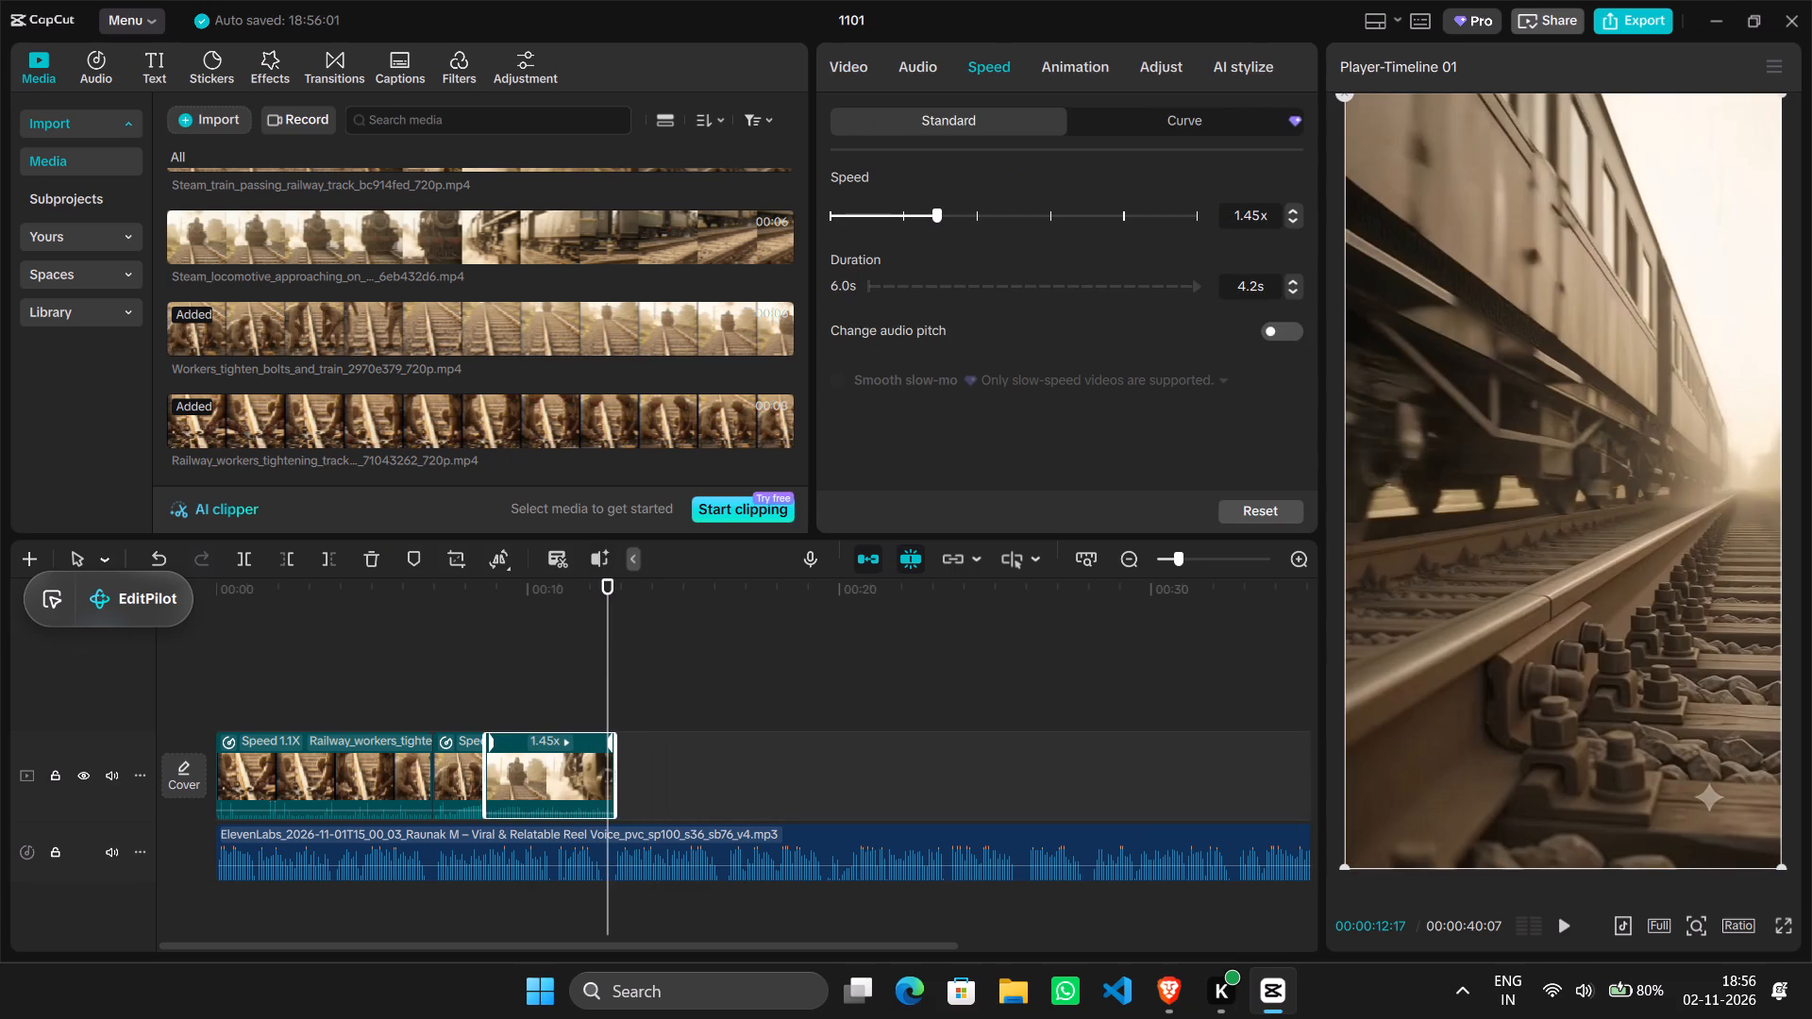
{"action": "left_click", "coordinate": [937, 219]}
{"action": "left_click", "coordinate": [945, 219]}
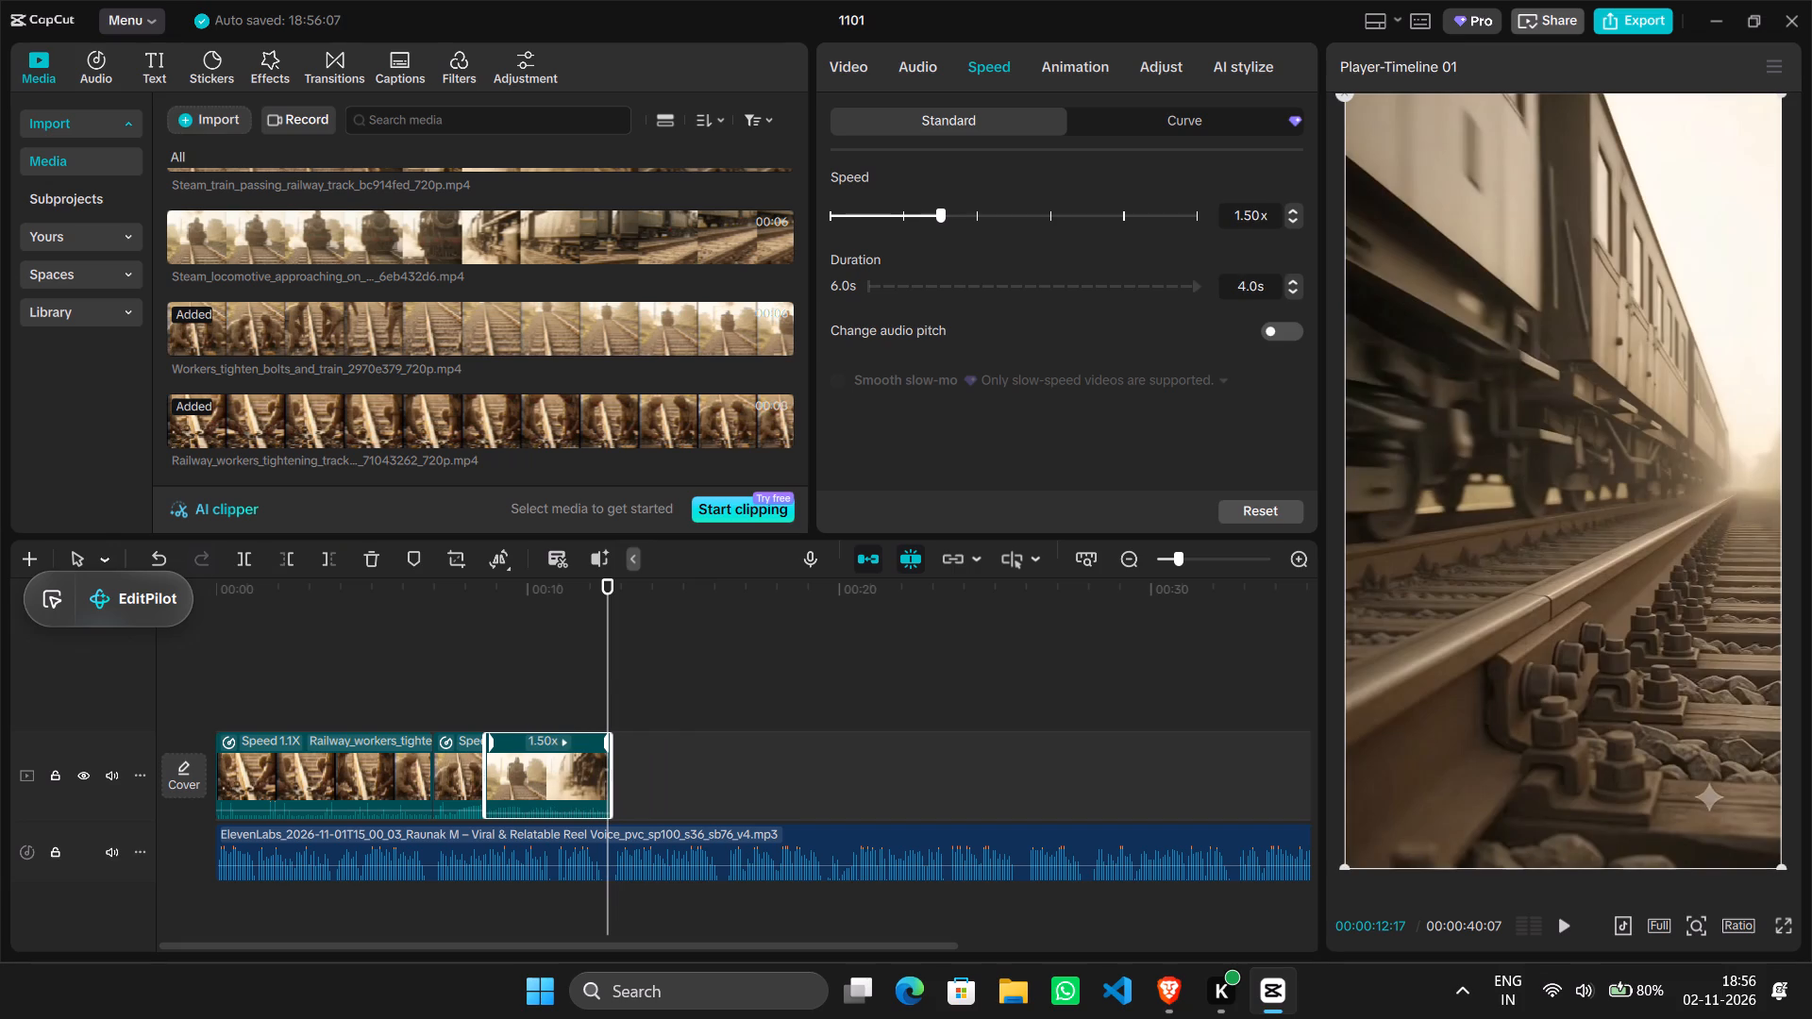
{"action": "left_click", "coordinate": [613, 656]}
{"action": "left_click_drag", "start_coordinate": [613, 656], "coordinate": [596, 654]}
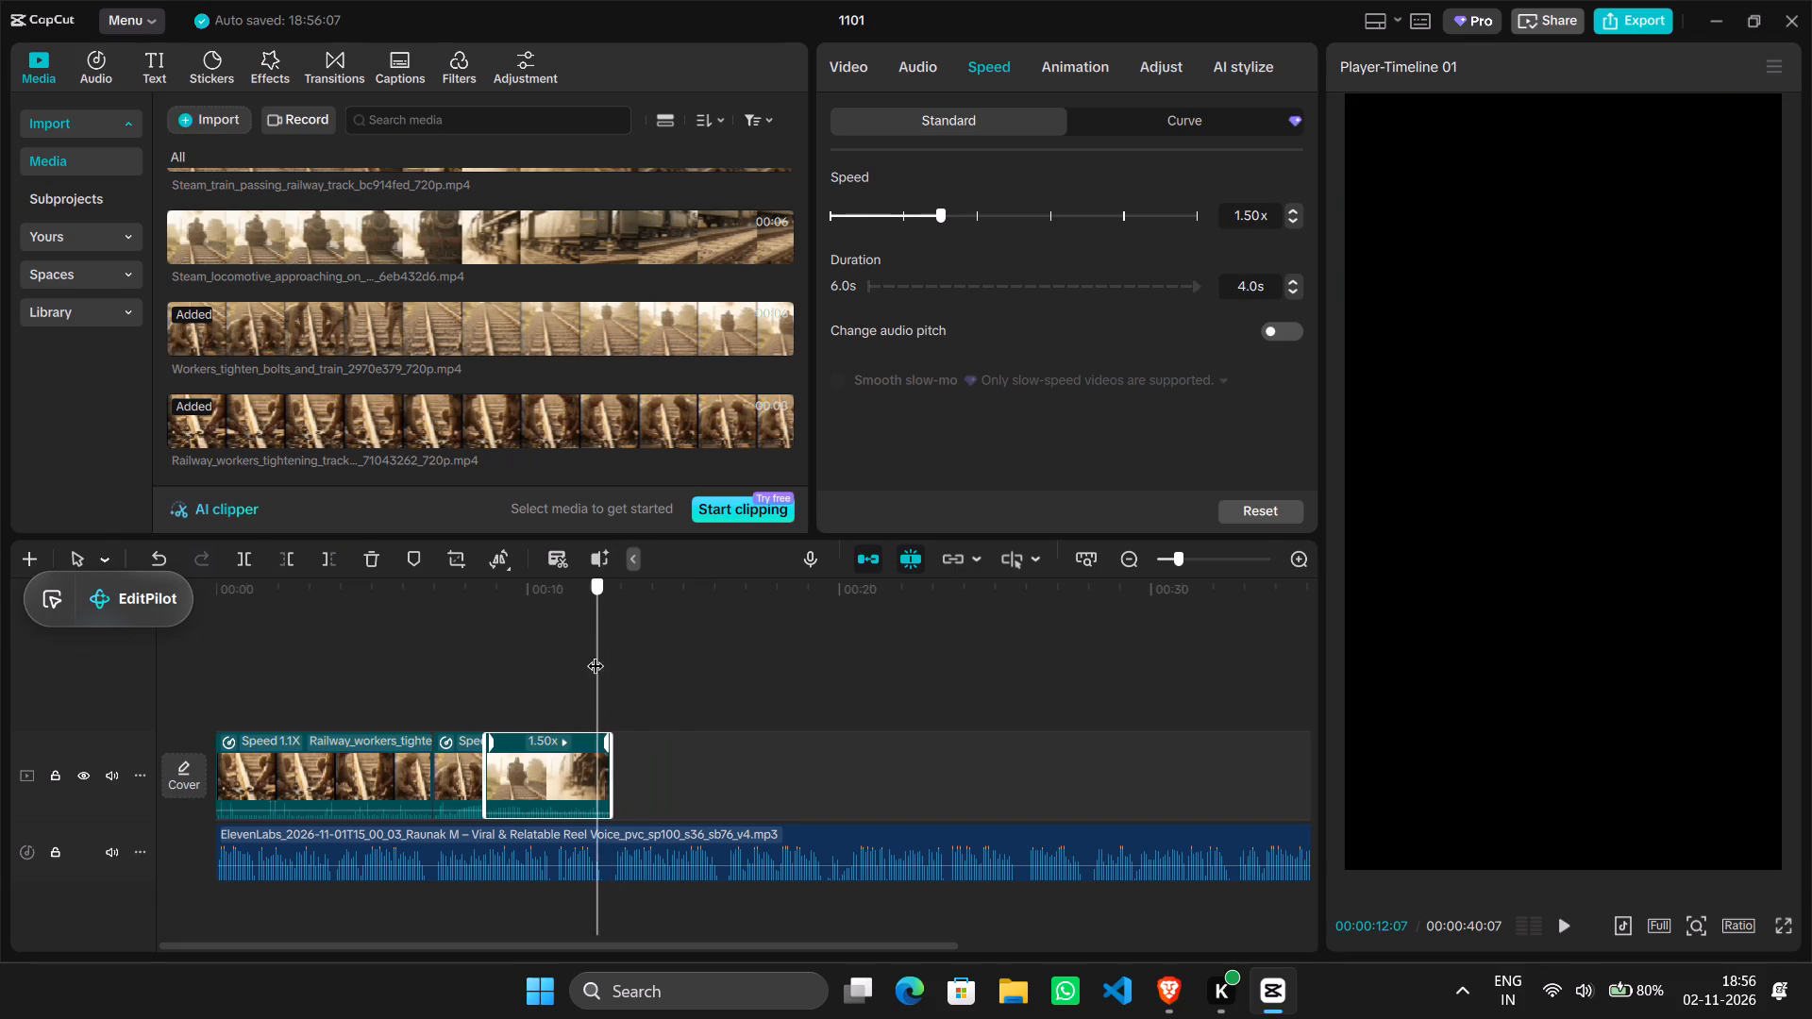
{"action": "left_click_drag", "start_coordinate": [596, 654], "coordinate": [603, 655]}
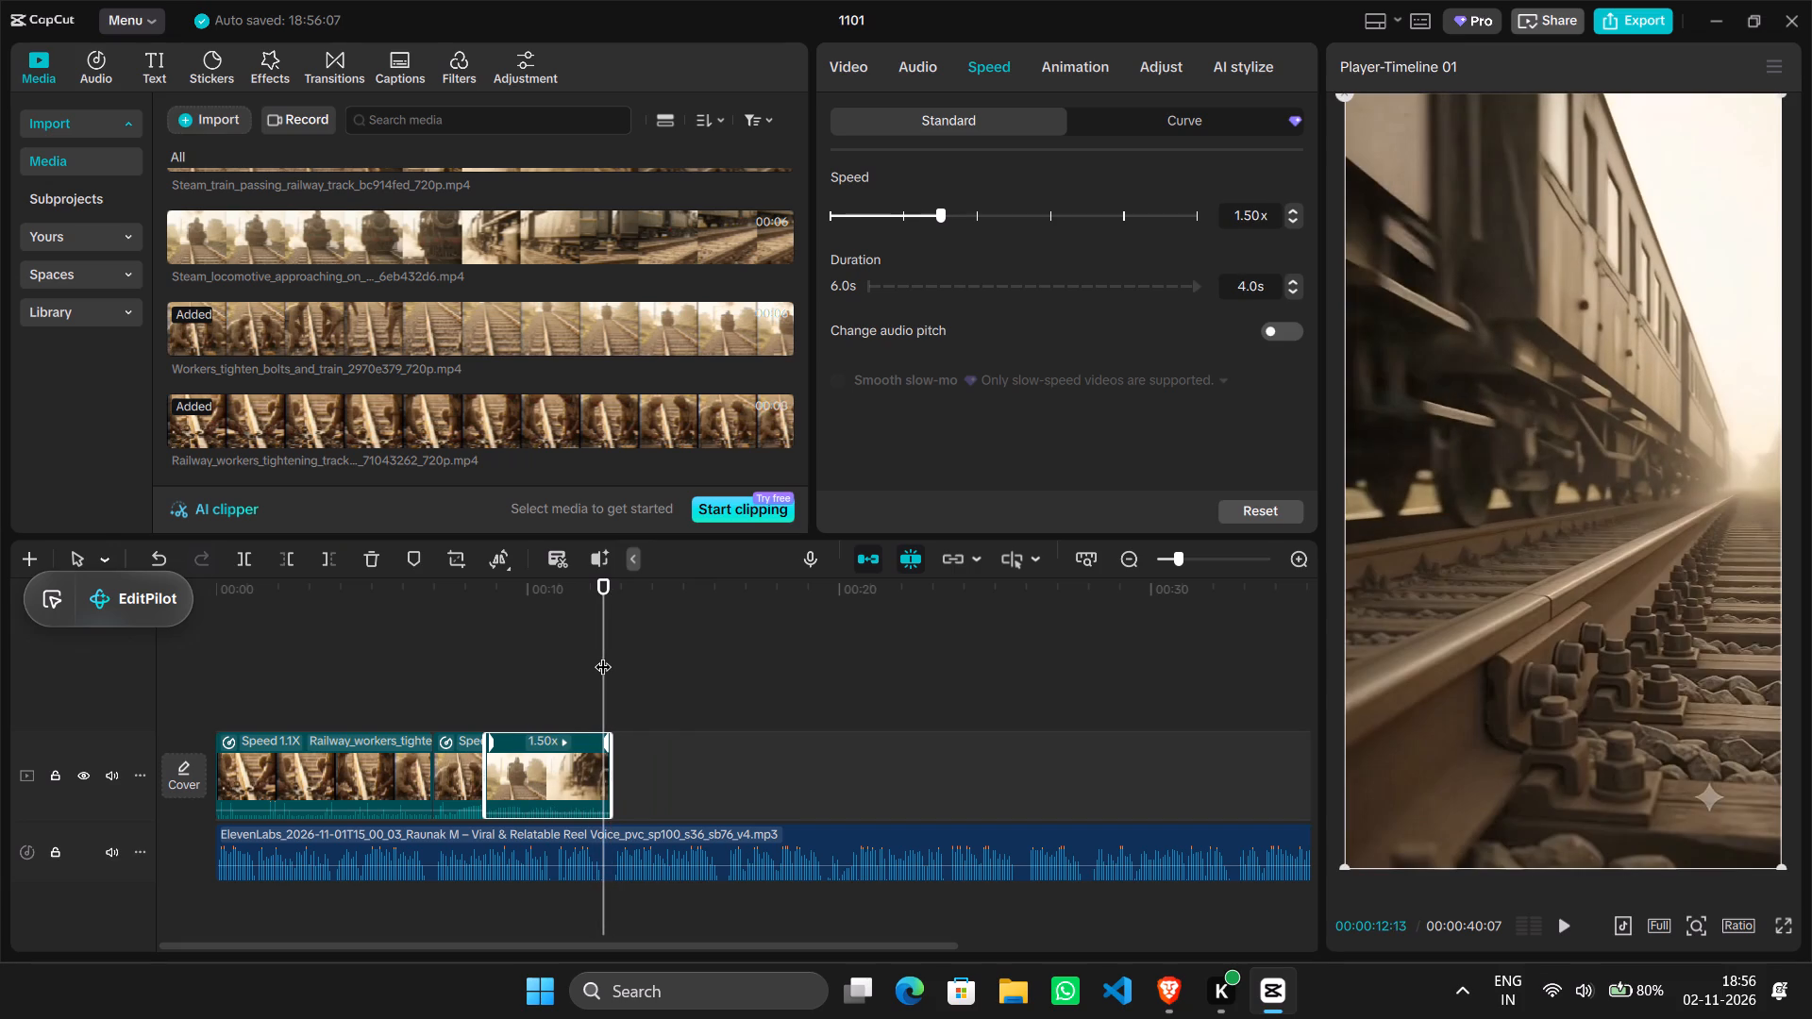
Add the Railway_officer_handing_wrench clip to the main track directly after the Steam_train_passing clip.
{"action": "scroll", "coordinate": [331, 350], "scroll_direction": "up", "scroll_amount": 5}
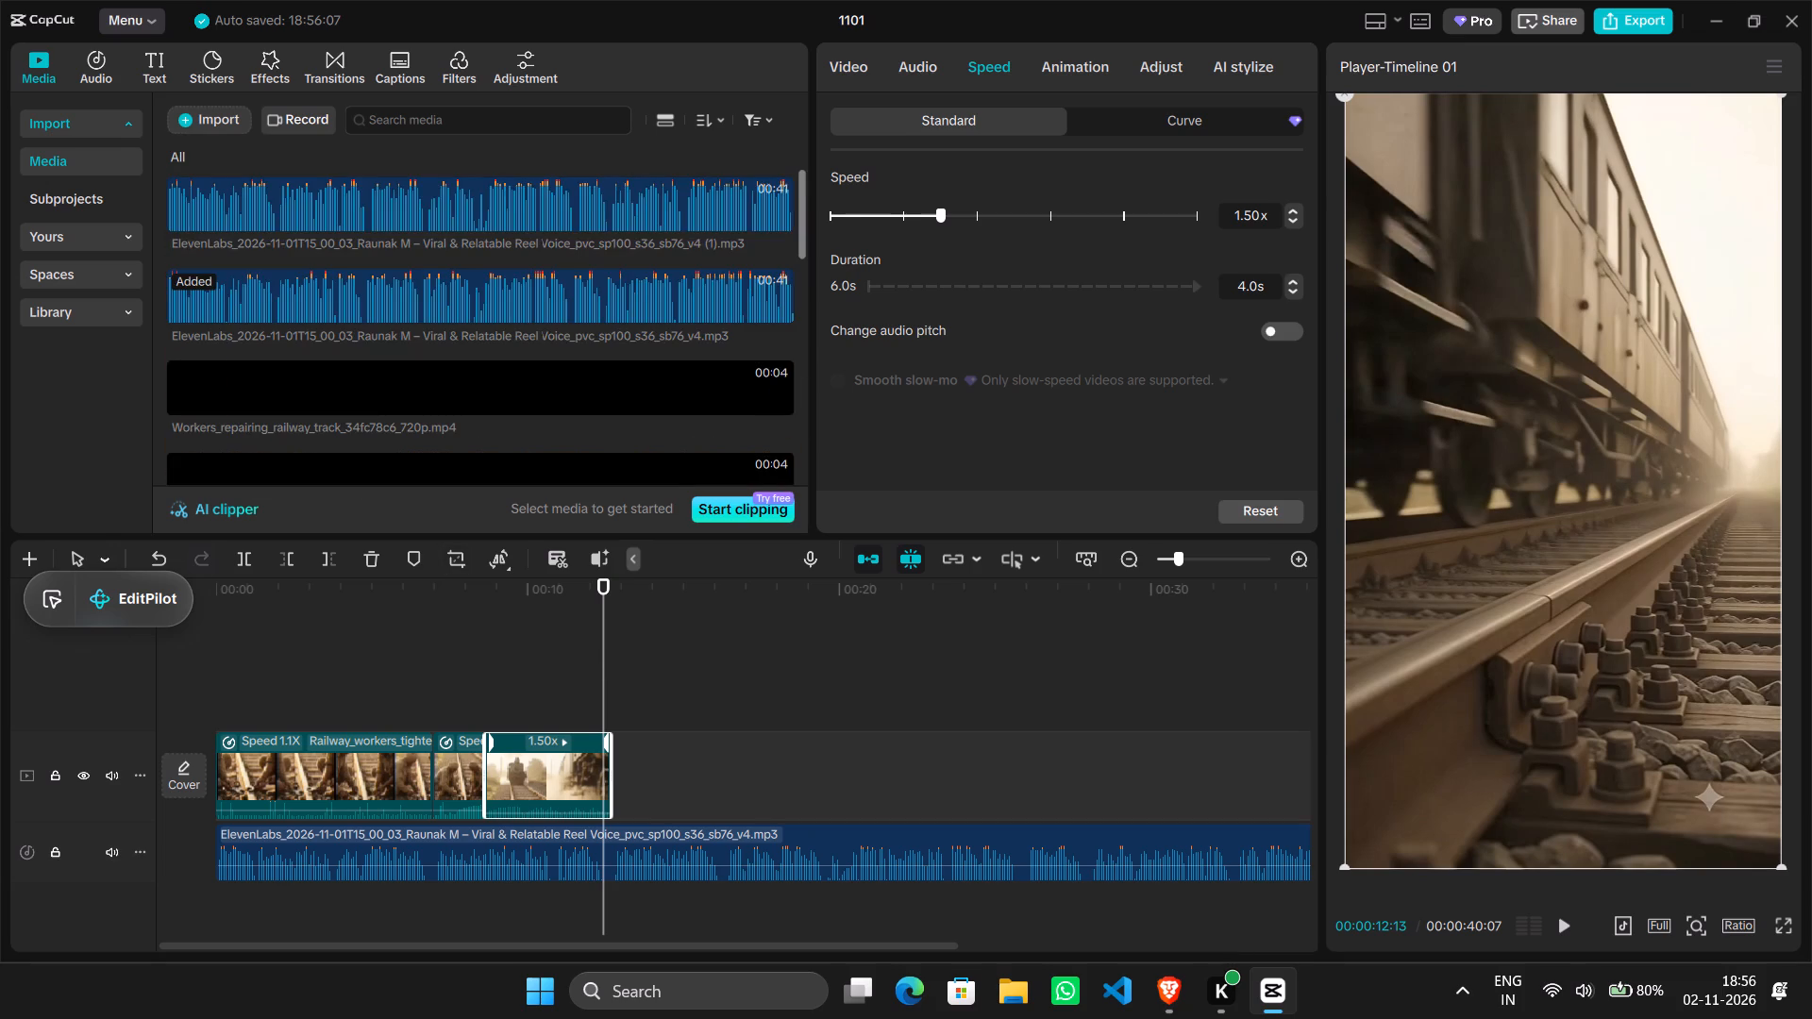
{"action": "scroll", "coordinate": [331, 350], "scroll_direction": "down", "scroll_amount": 1}
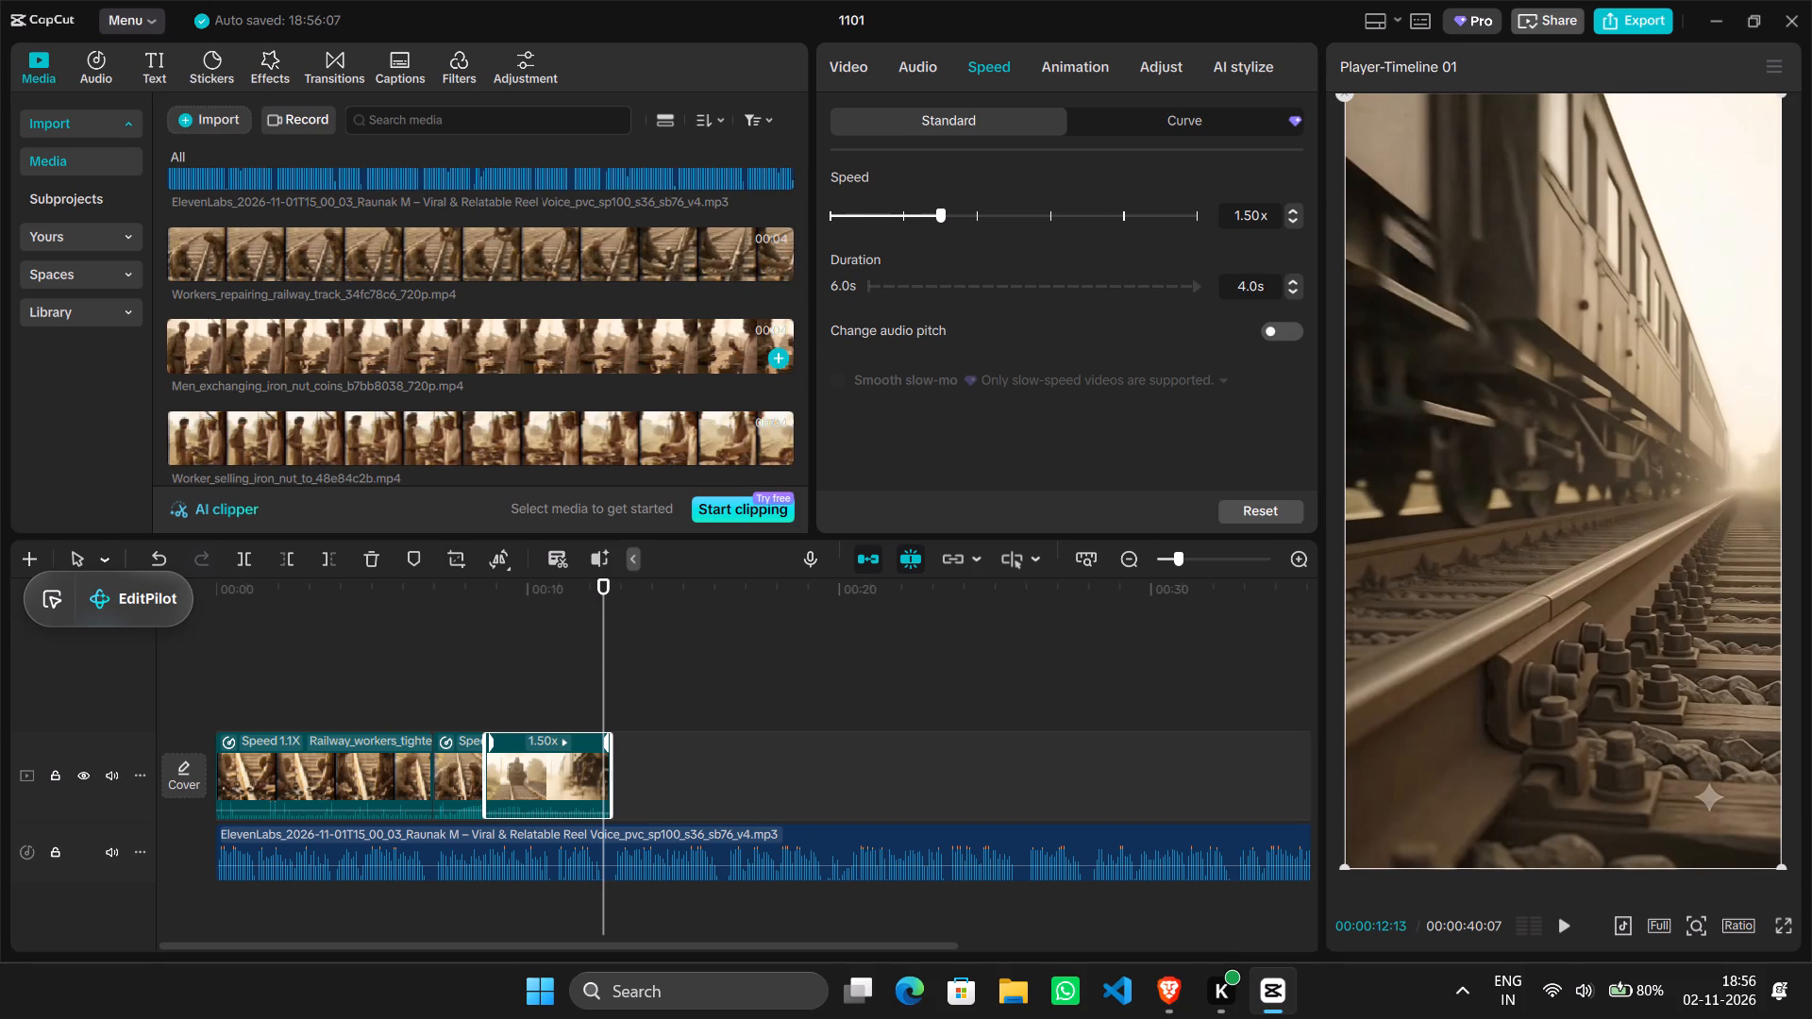
{"action": "scroll", "coordinate": [331, 350], "scroll_direction": "down", "scroll_amount": 1}
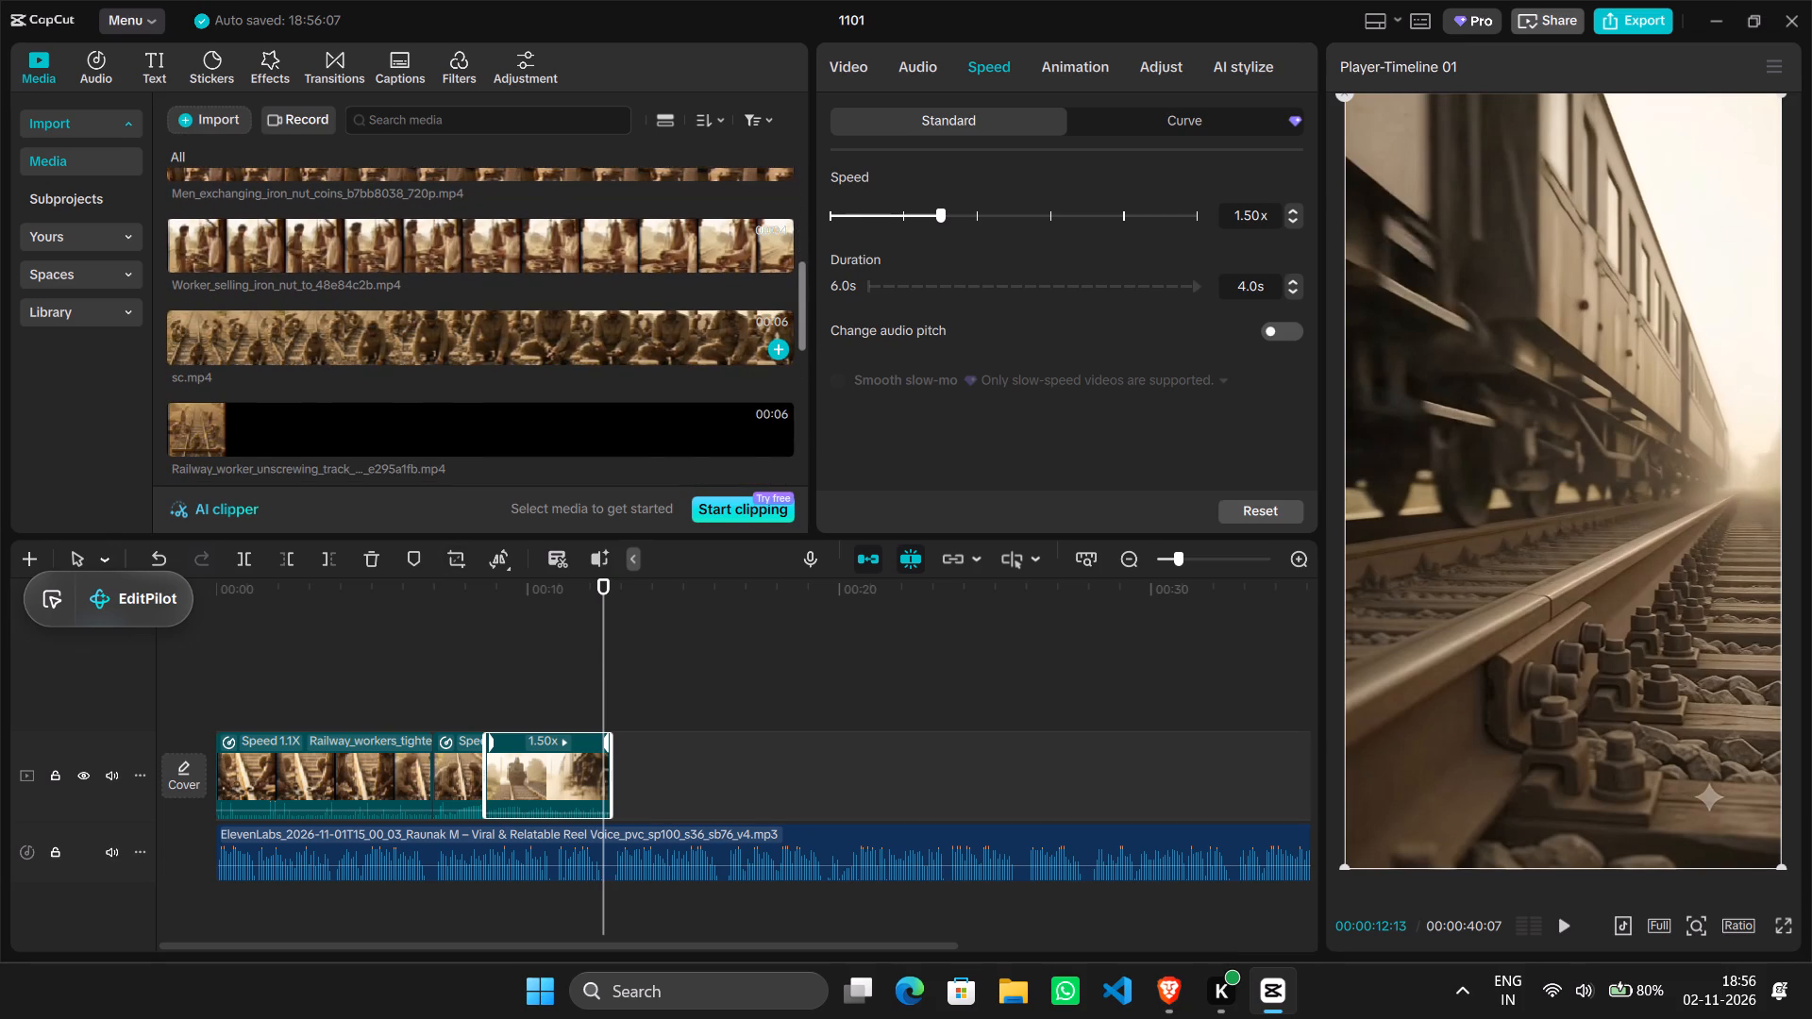
{"action": "scroll", "coordinate": [331, 350], "scroll_direction": "down", "scroll_amount": 3}
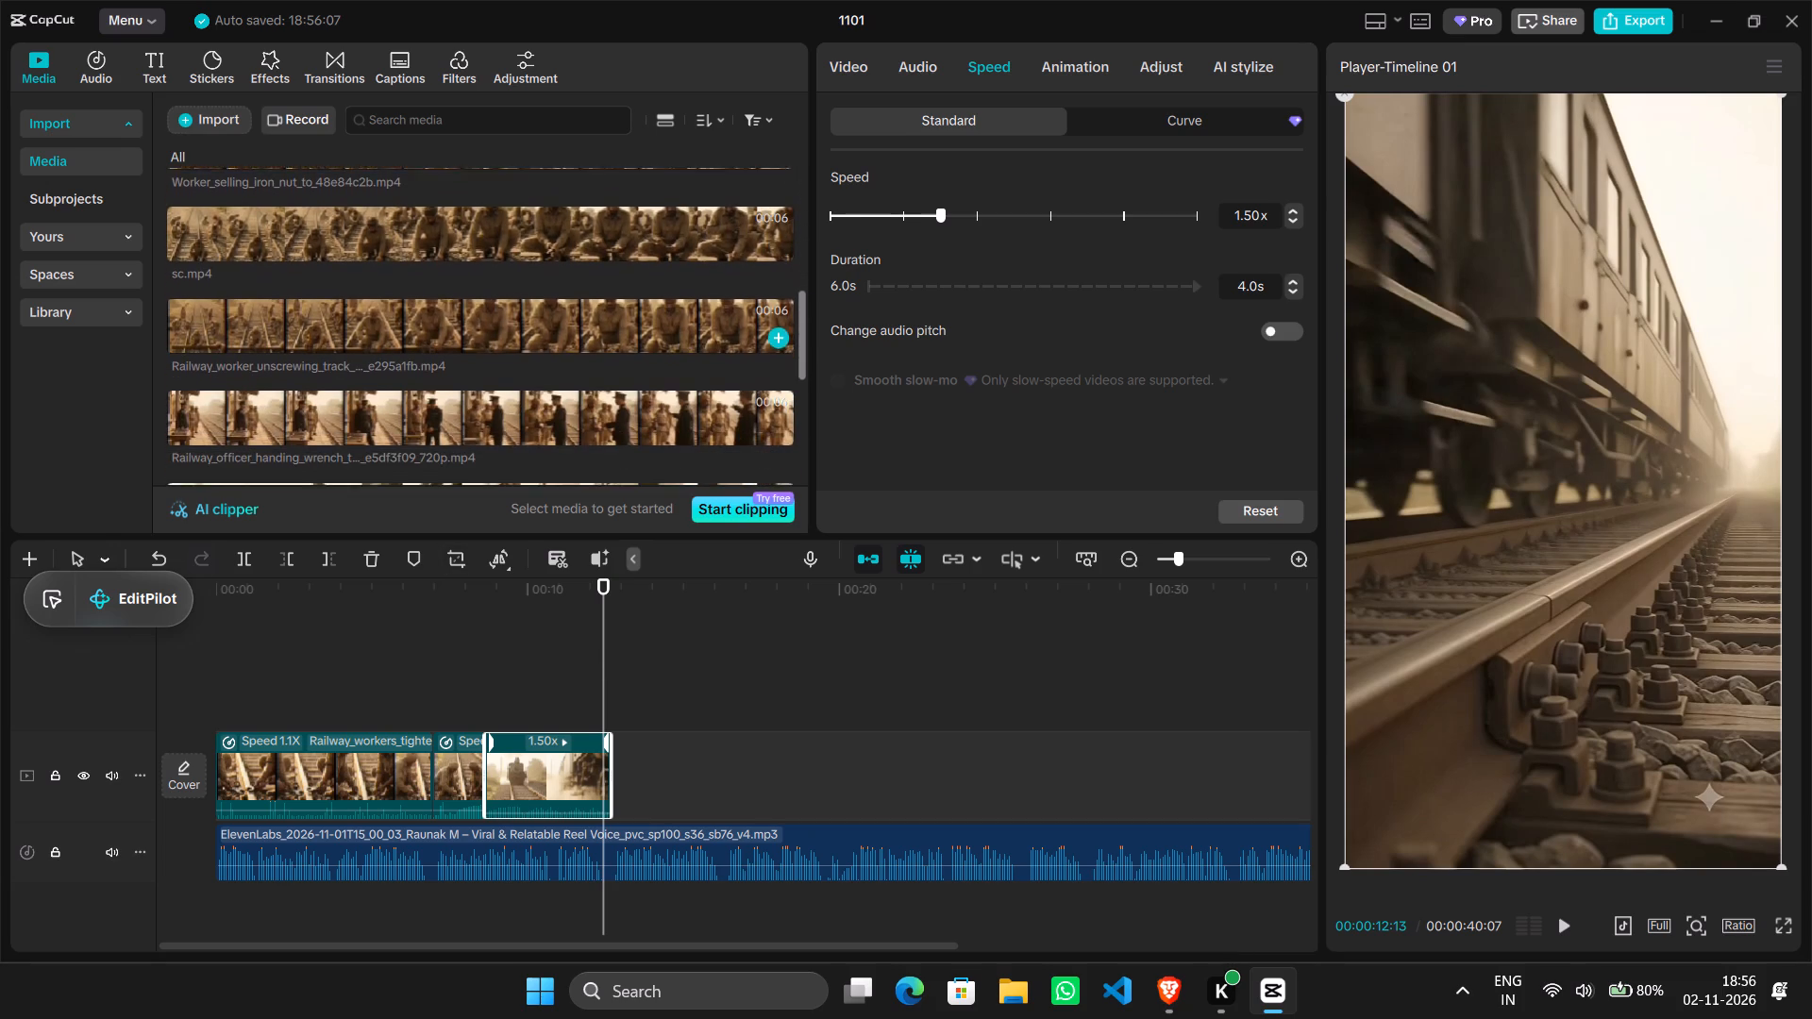
{"action": "scroll", "coordinate": [331, 350], "scroll_direction": "down", "scroll_amount": 1}
{"action": "left_click_drag", "start_coordinate": [193, 395], "coordinate": [656, 767]}
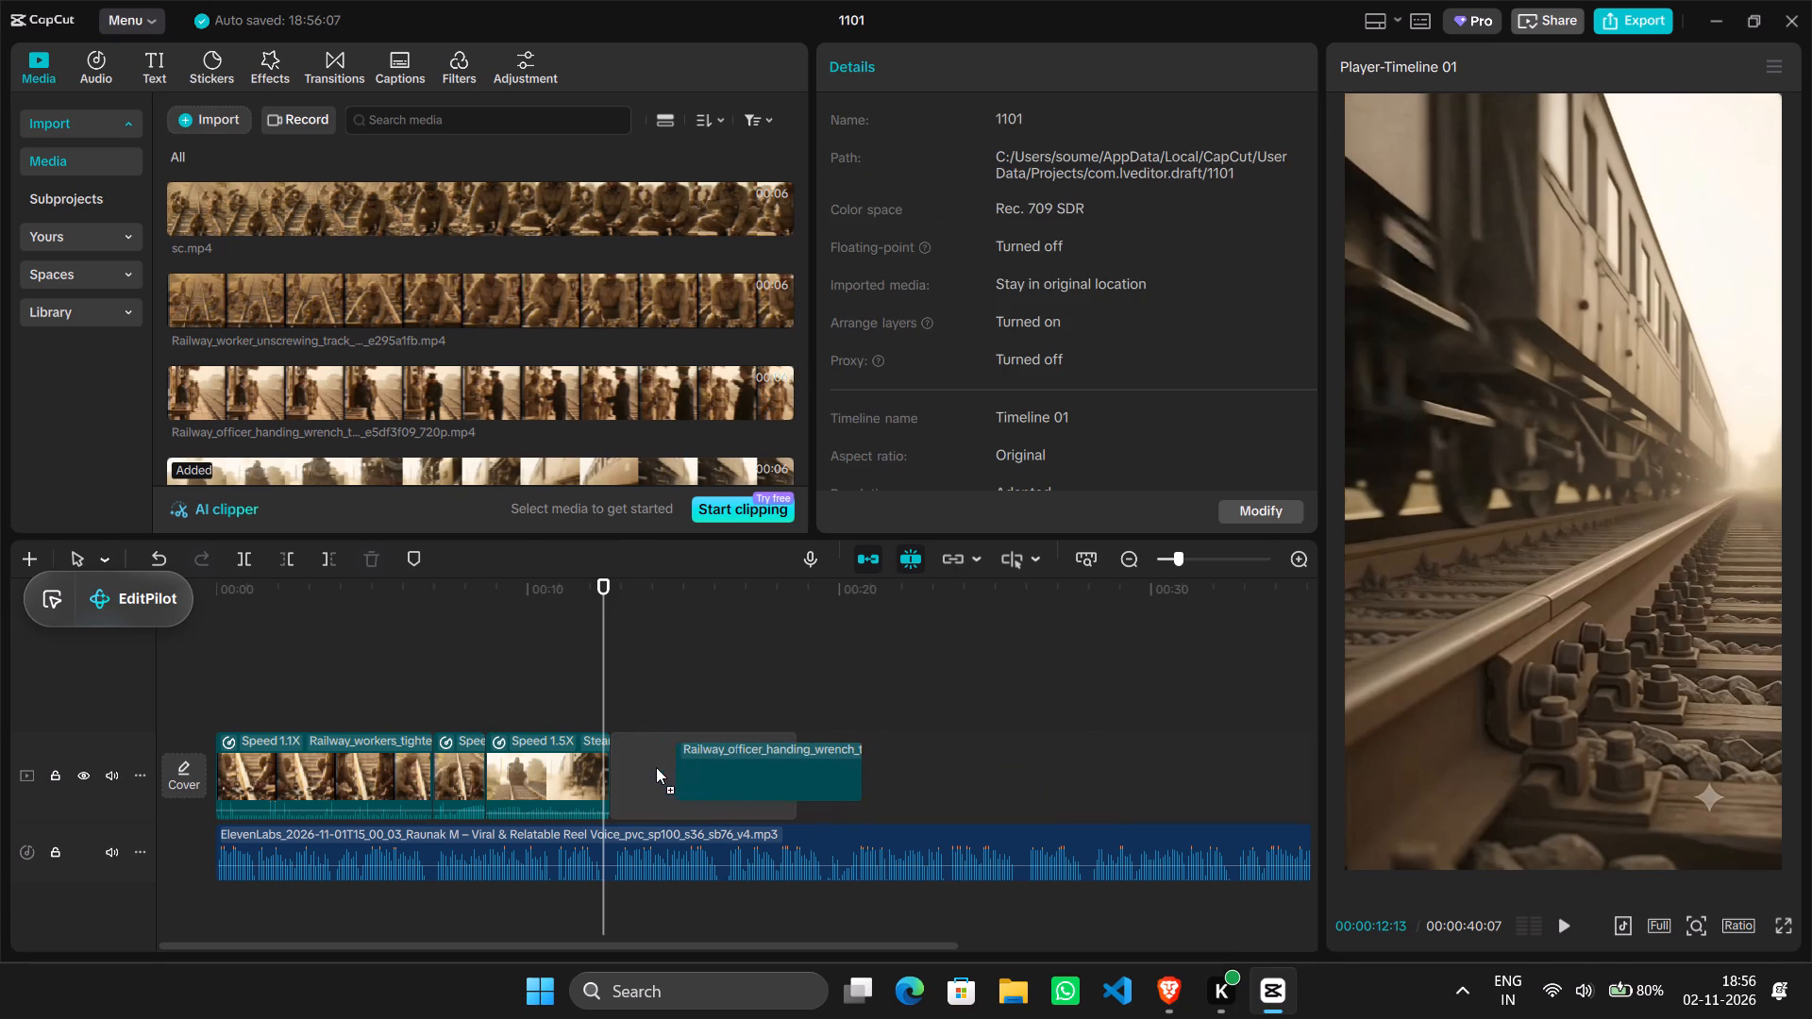
{"action": "left_click_drag", "start_coordinate": [656, 767], "coordinate": [654, 766]}
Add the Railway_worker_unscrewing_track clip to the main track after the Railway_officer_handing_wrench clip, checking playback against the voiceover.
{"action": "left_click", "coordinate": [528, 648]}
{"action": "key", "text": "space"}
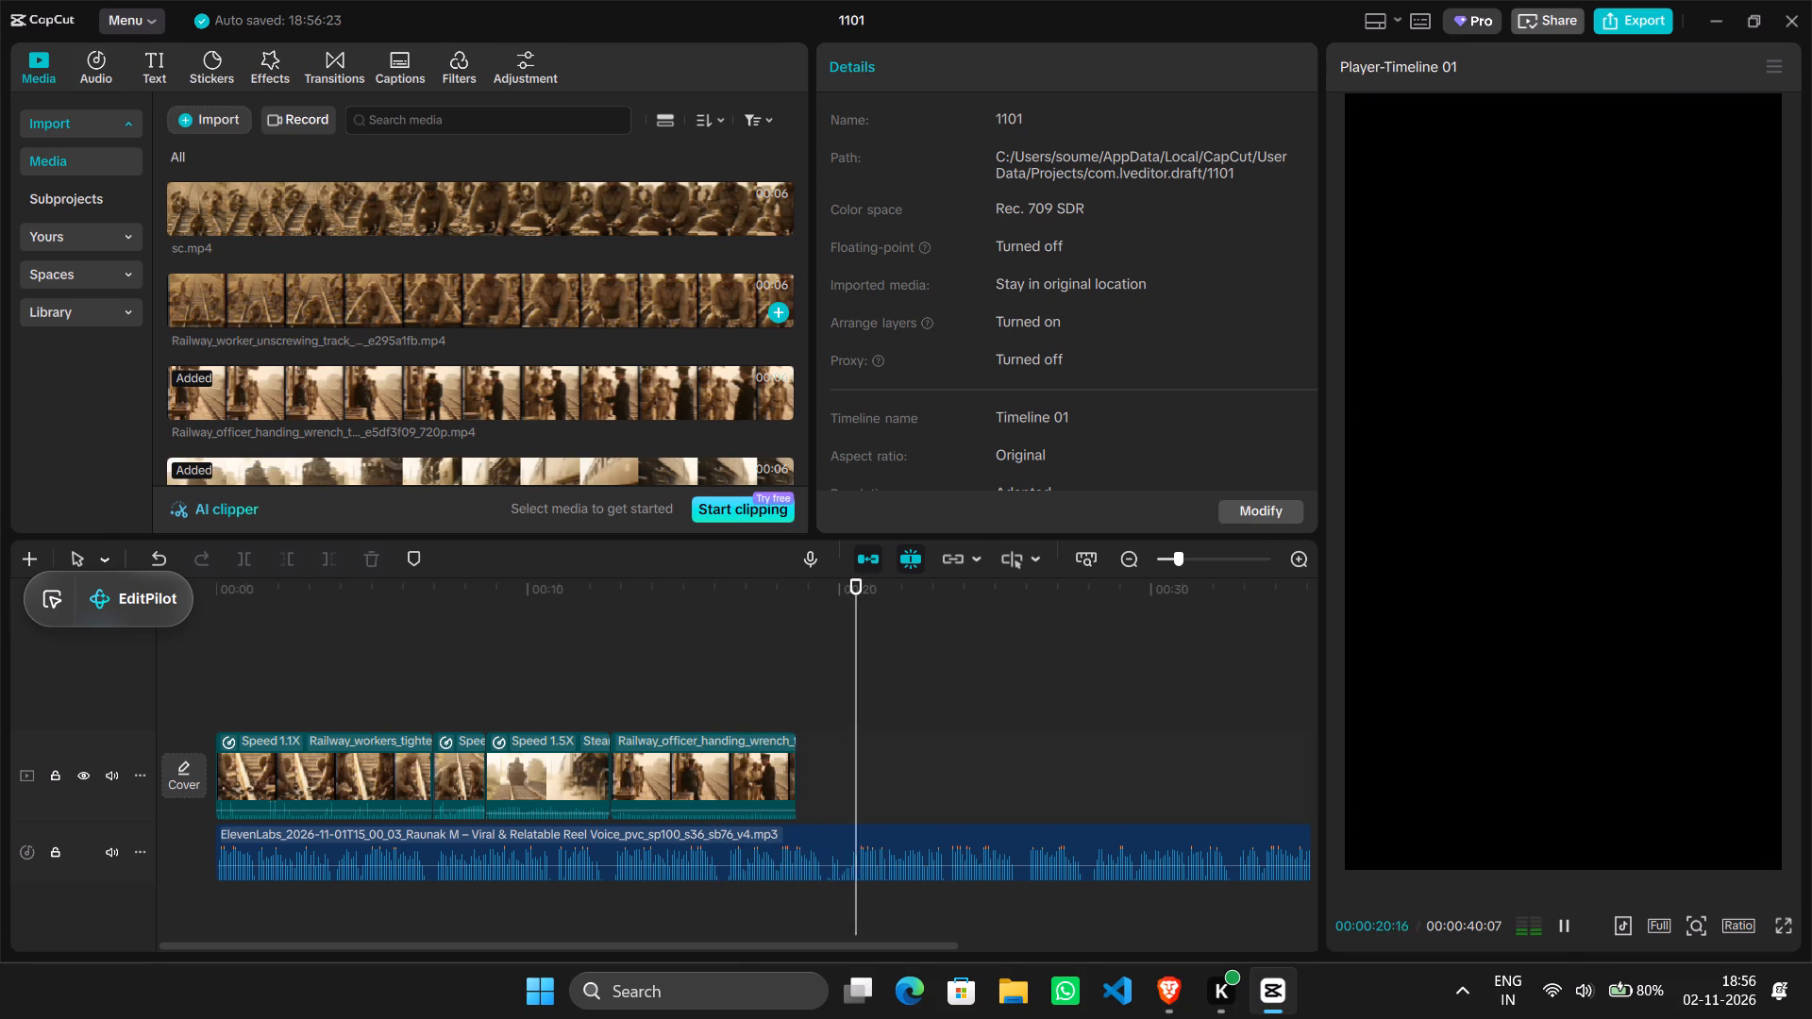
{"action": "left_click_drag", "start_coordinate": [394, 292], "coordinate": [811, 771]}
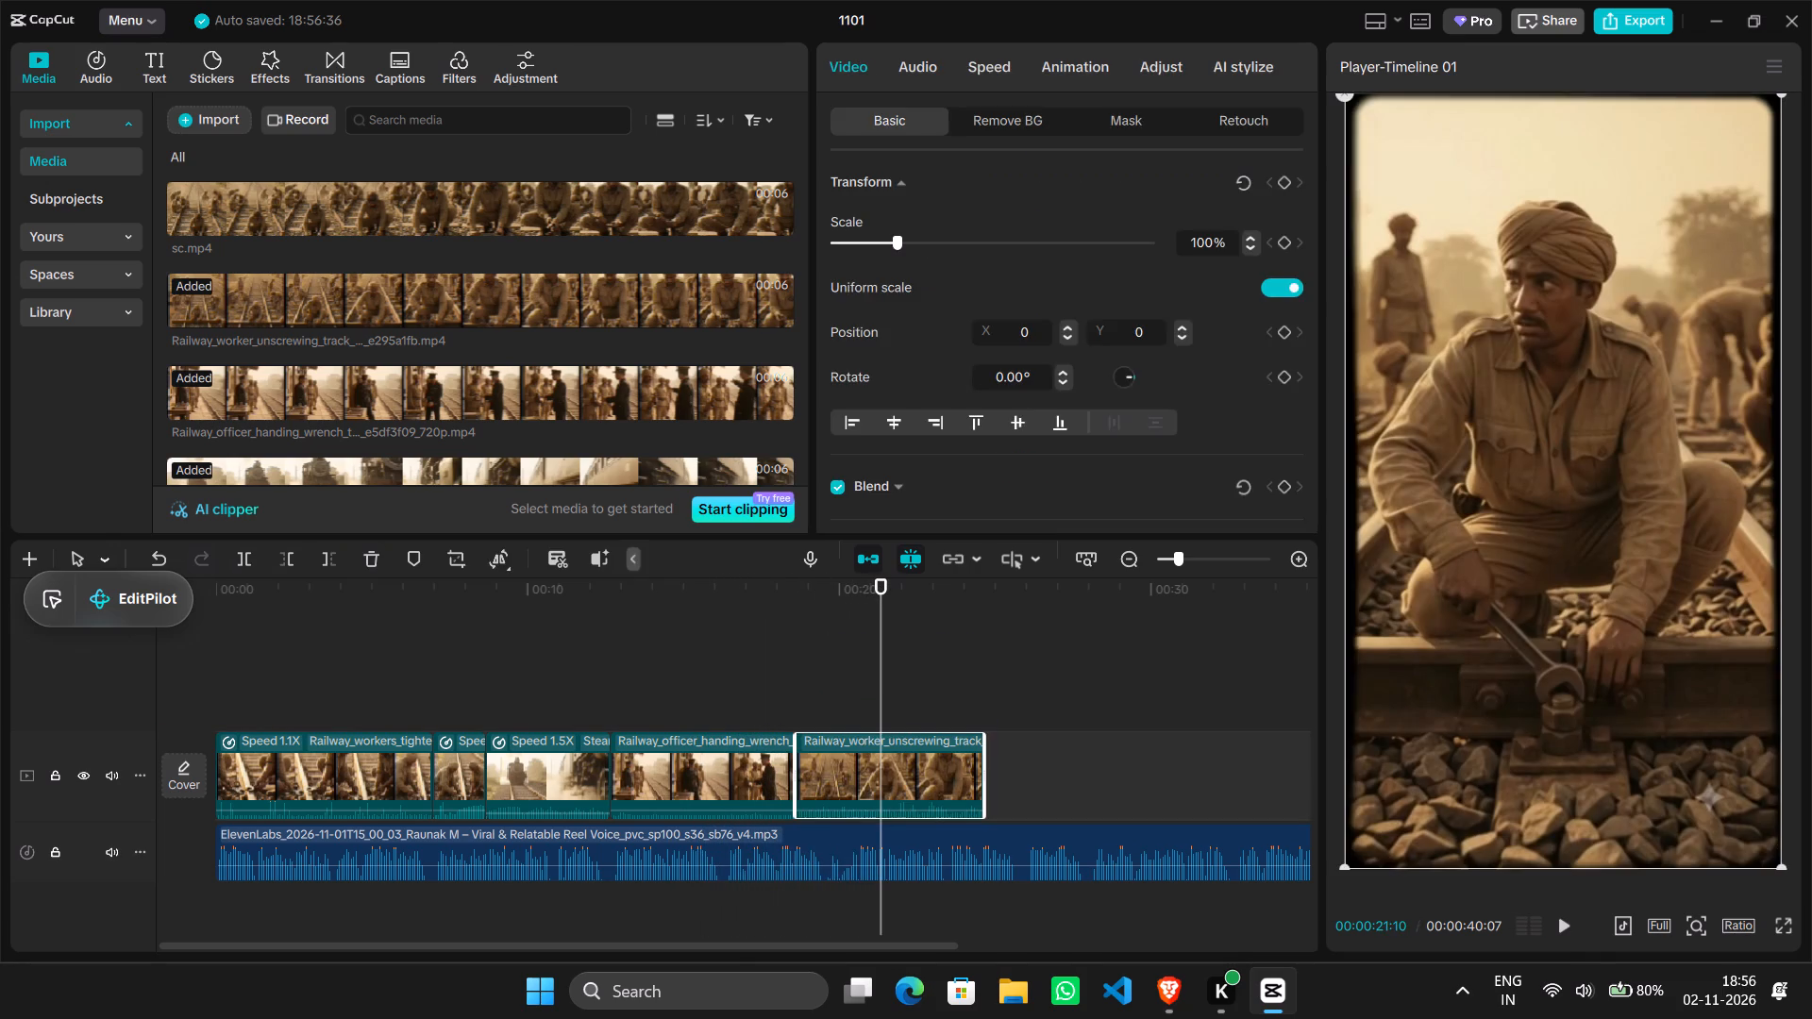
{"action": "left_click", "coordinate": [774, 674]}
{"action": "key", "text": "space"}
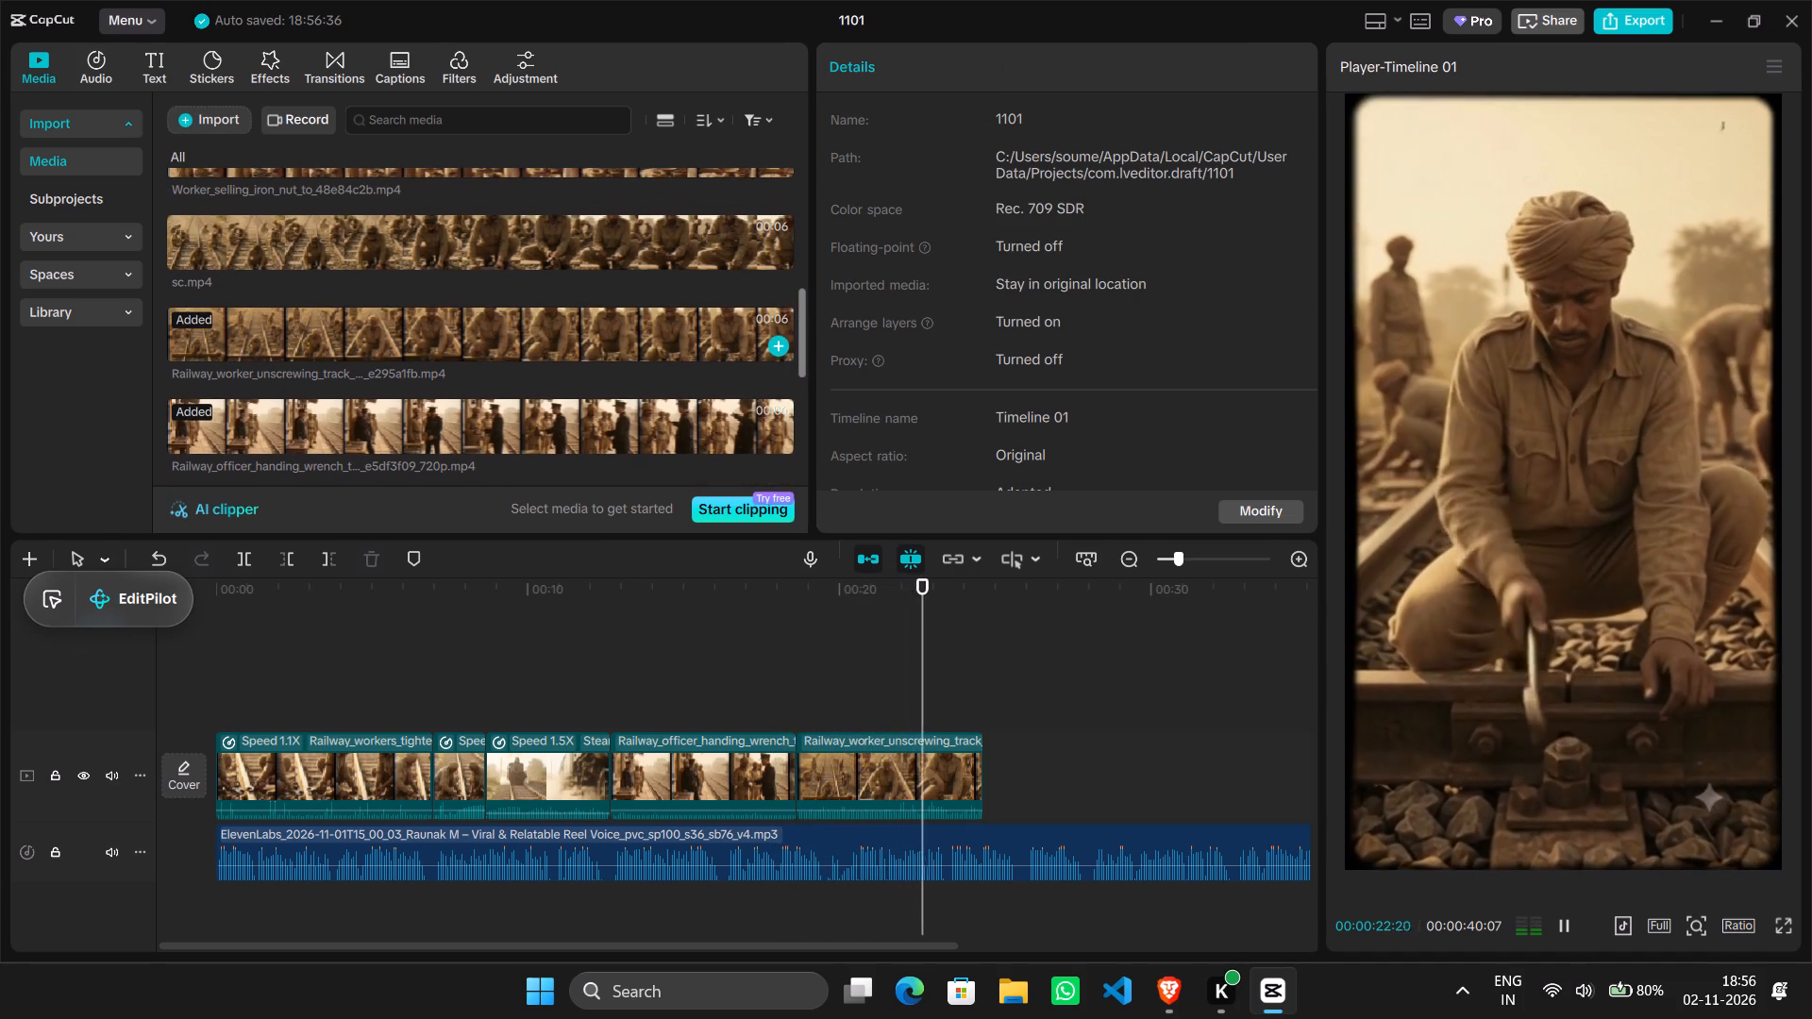
Replace the Railway_worker_unscrewing_track clip on the main track with sc.mp4, directly after the Railway_officer_handing_wrench clip.
{"action": "left_click_drag", "start_coordinate": [296, 241], "coordinate": [839, 764]}
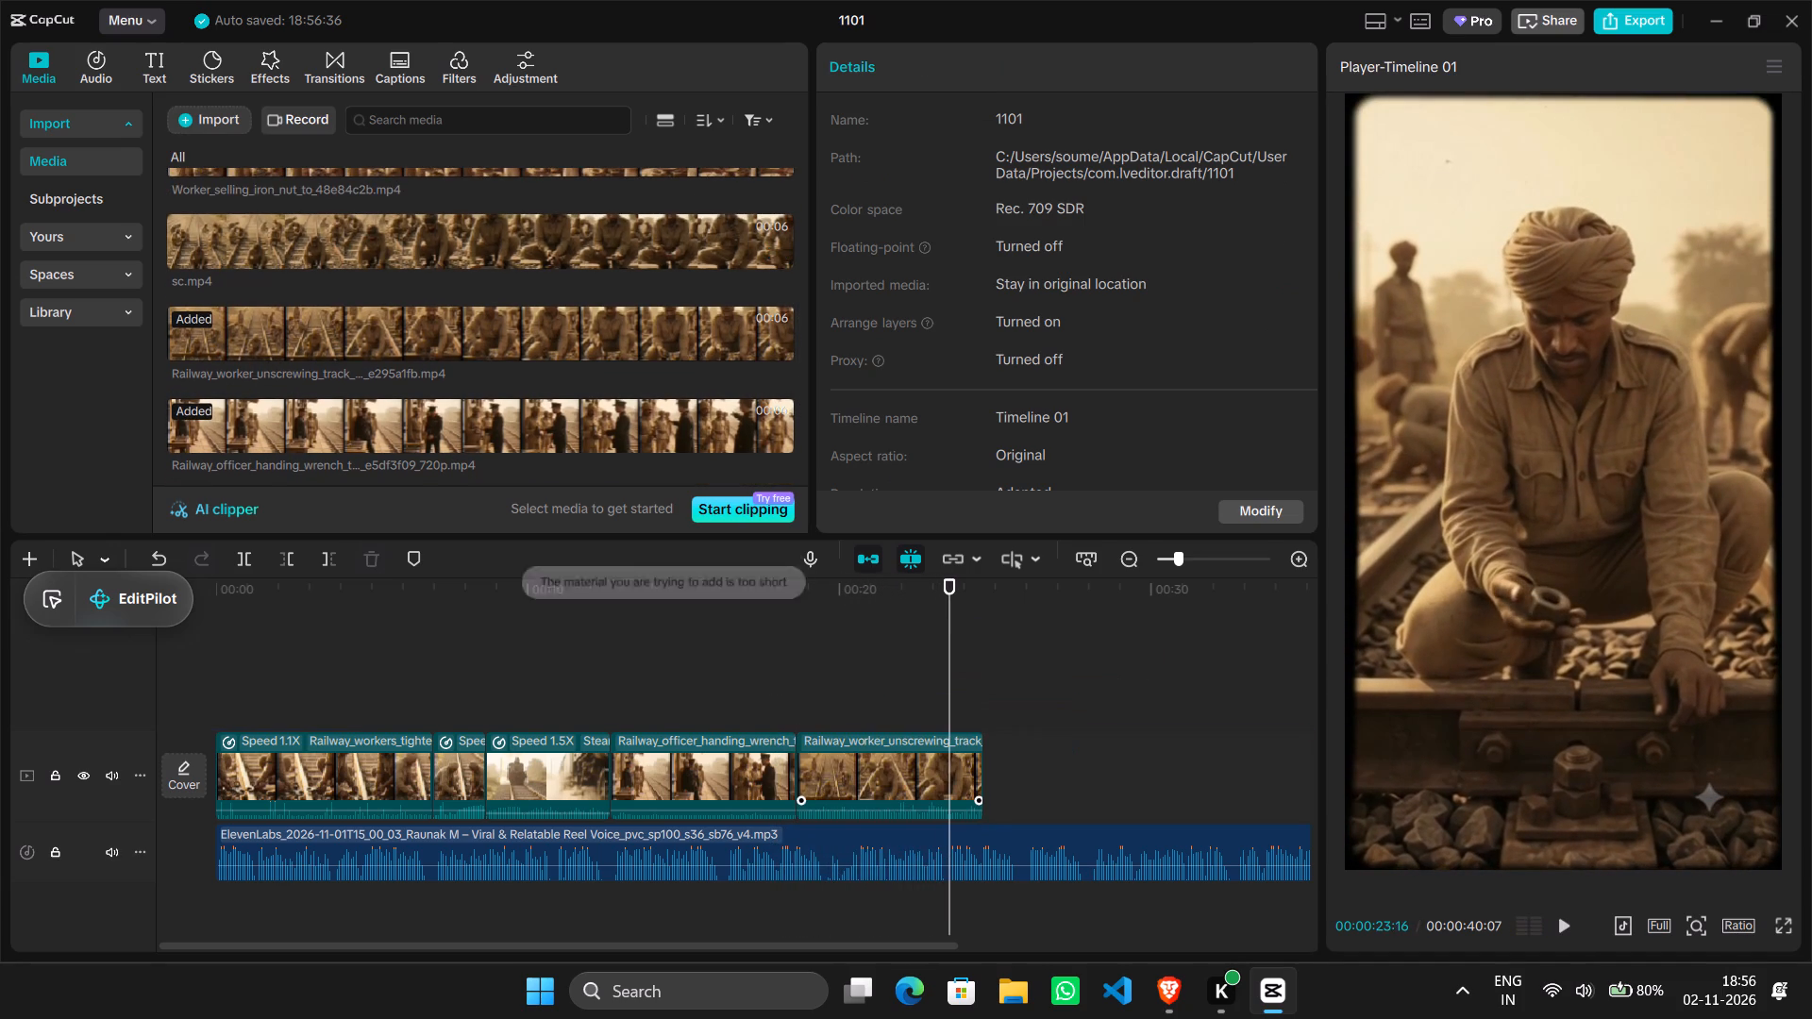
{"action": "left_click_drag", "start_coordinate": [447, 244], "coordinate": [794, 698]}
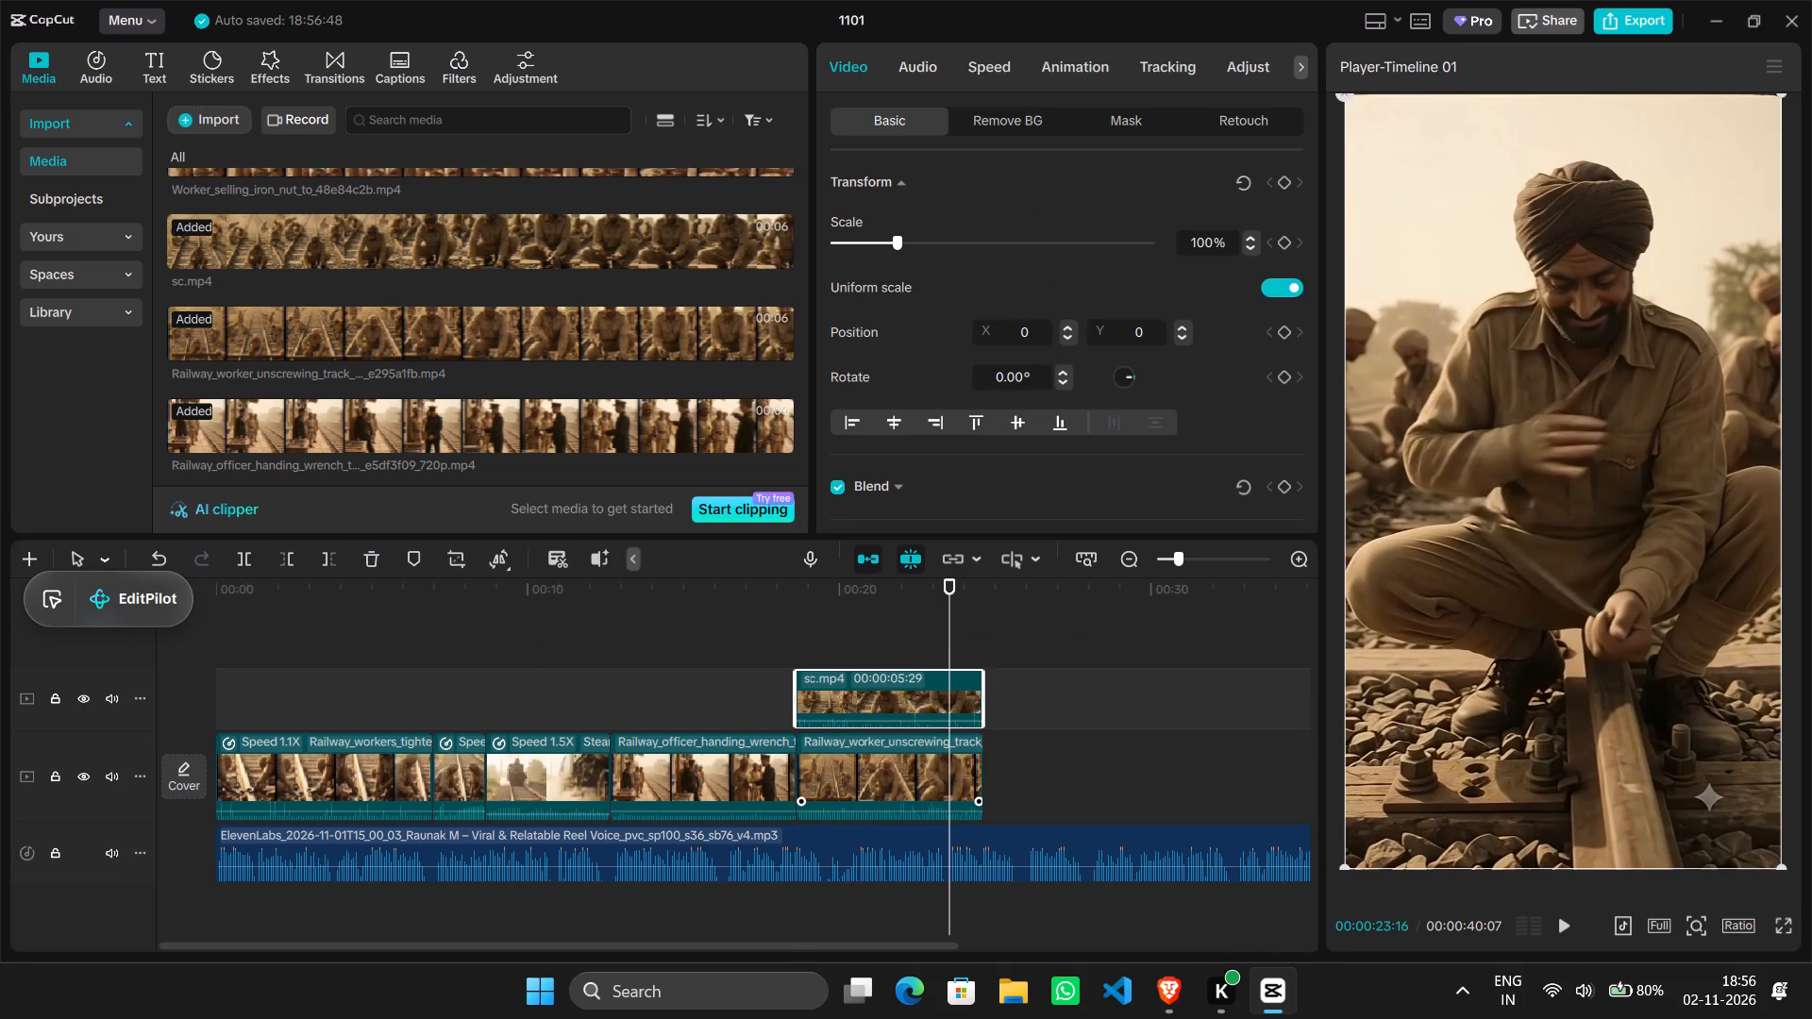
{"action": "left_click", "coordinate": [853, 766]}
{"action": "key", "text": "Delete"}
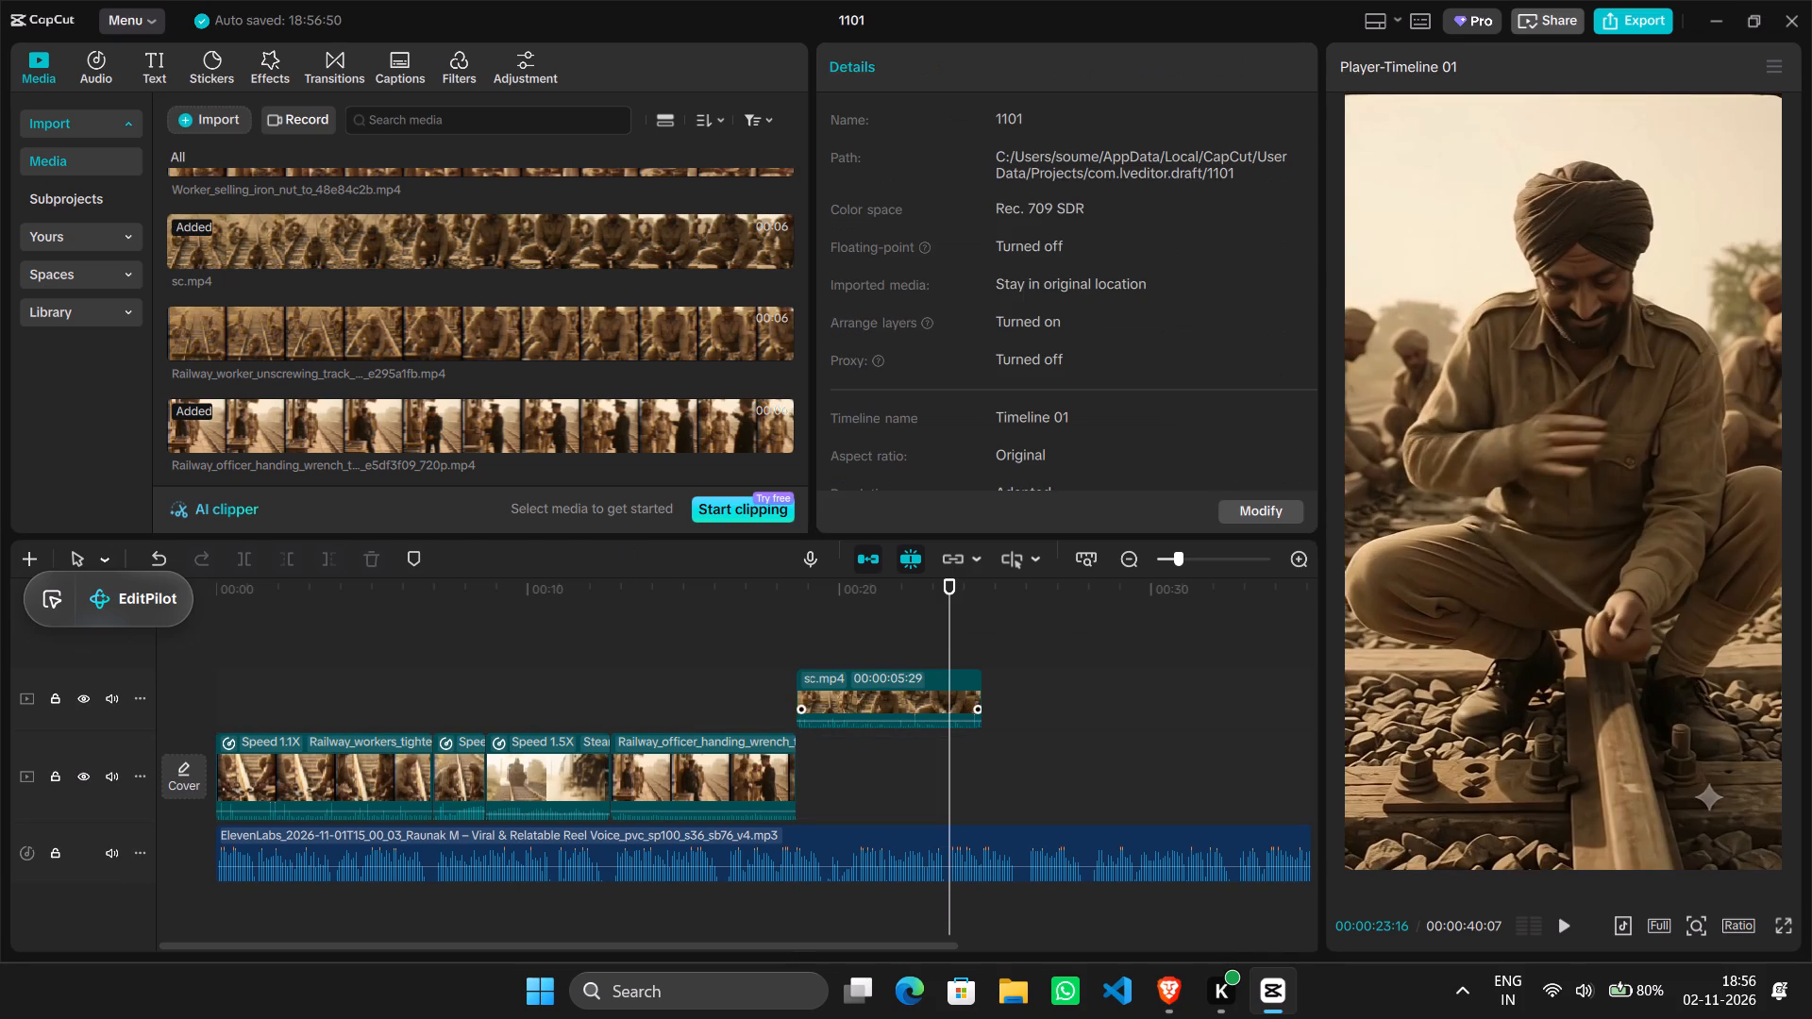
{"action": "left_click", "coordinate": [810, 632]}
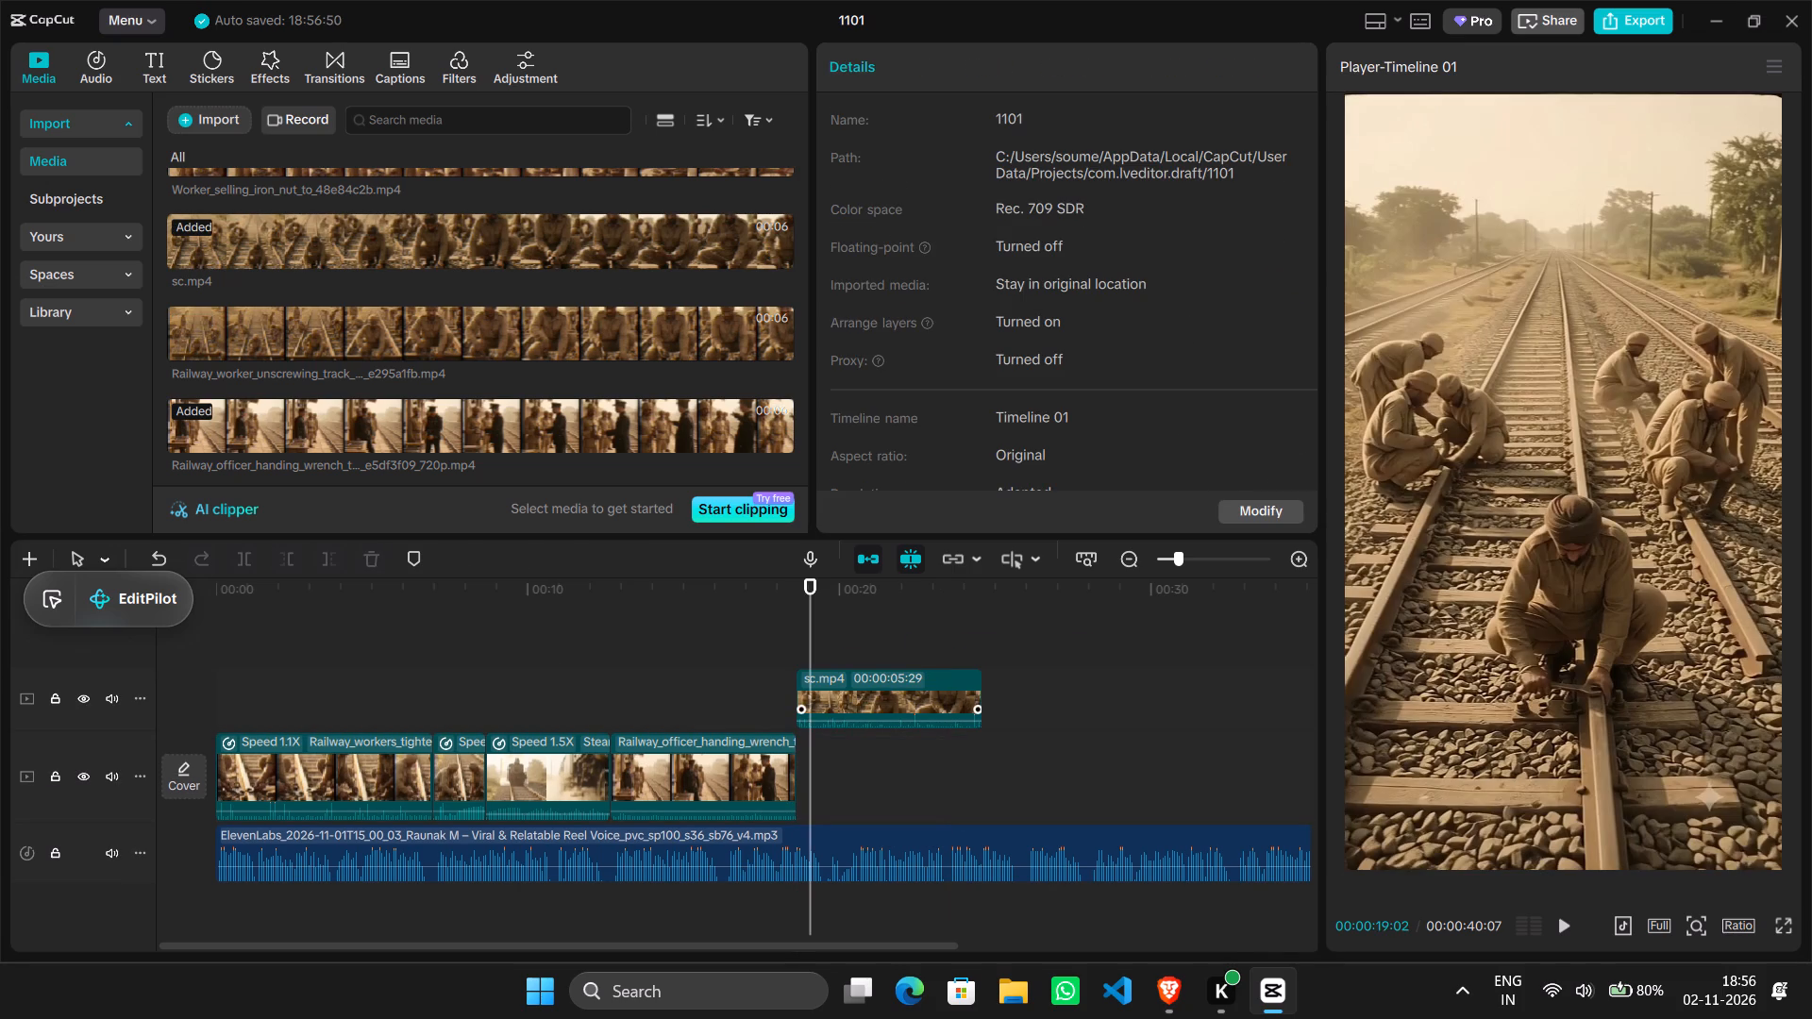
{"action": "left_click_drag", "start_coordinate": [846, 692], "coordinate": [903, 772]}
Place the Men_exchanging_iron_nut_coins clip on an upper track over sc.mp4, starting at the 00:00:22:06 voiceover cue.
{"action": "left_click", "coordinate": [814, 699]}
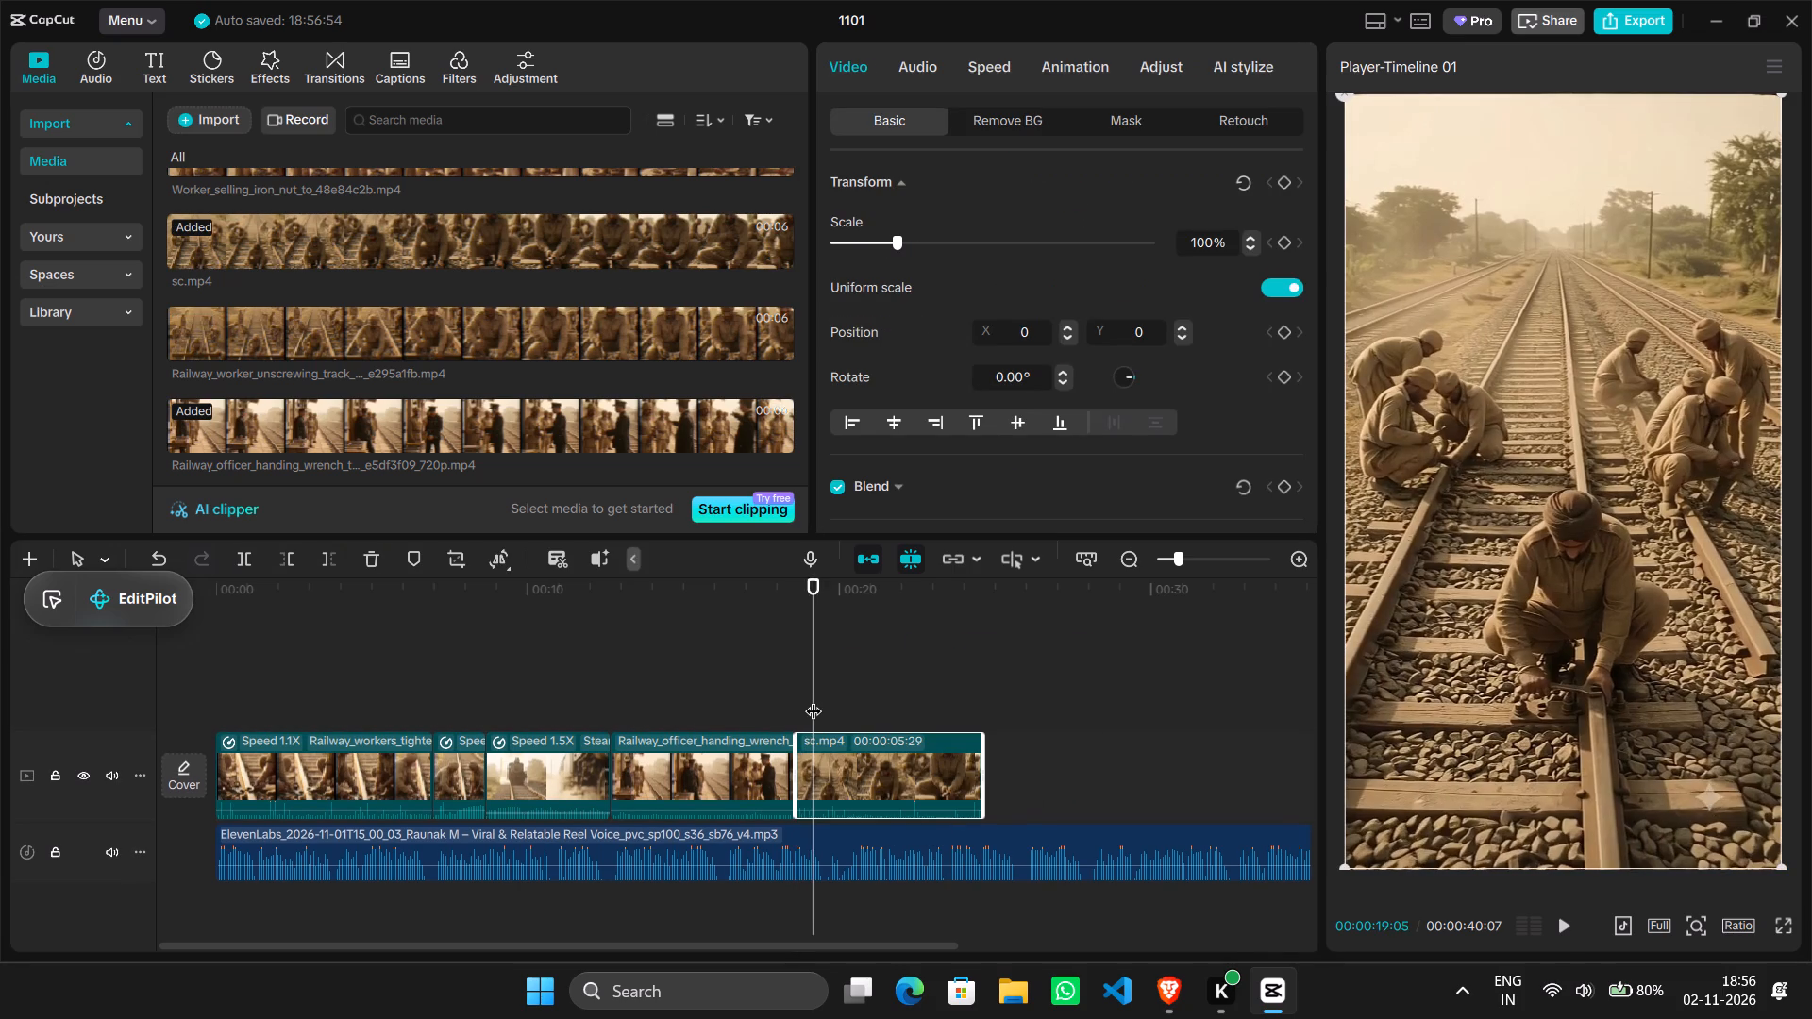
{"action": "left_click_drag", "start_coordinate": [814, 699], "coordinate": [752, 701]}
{"action": "key", "text": "space"}
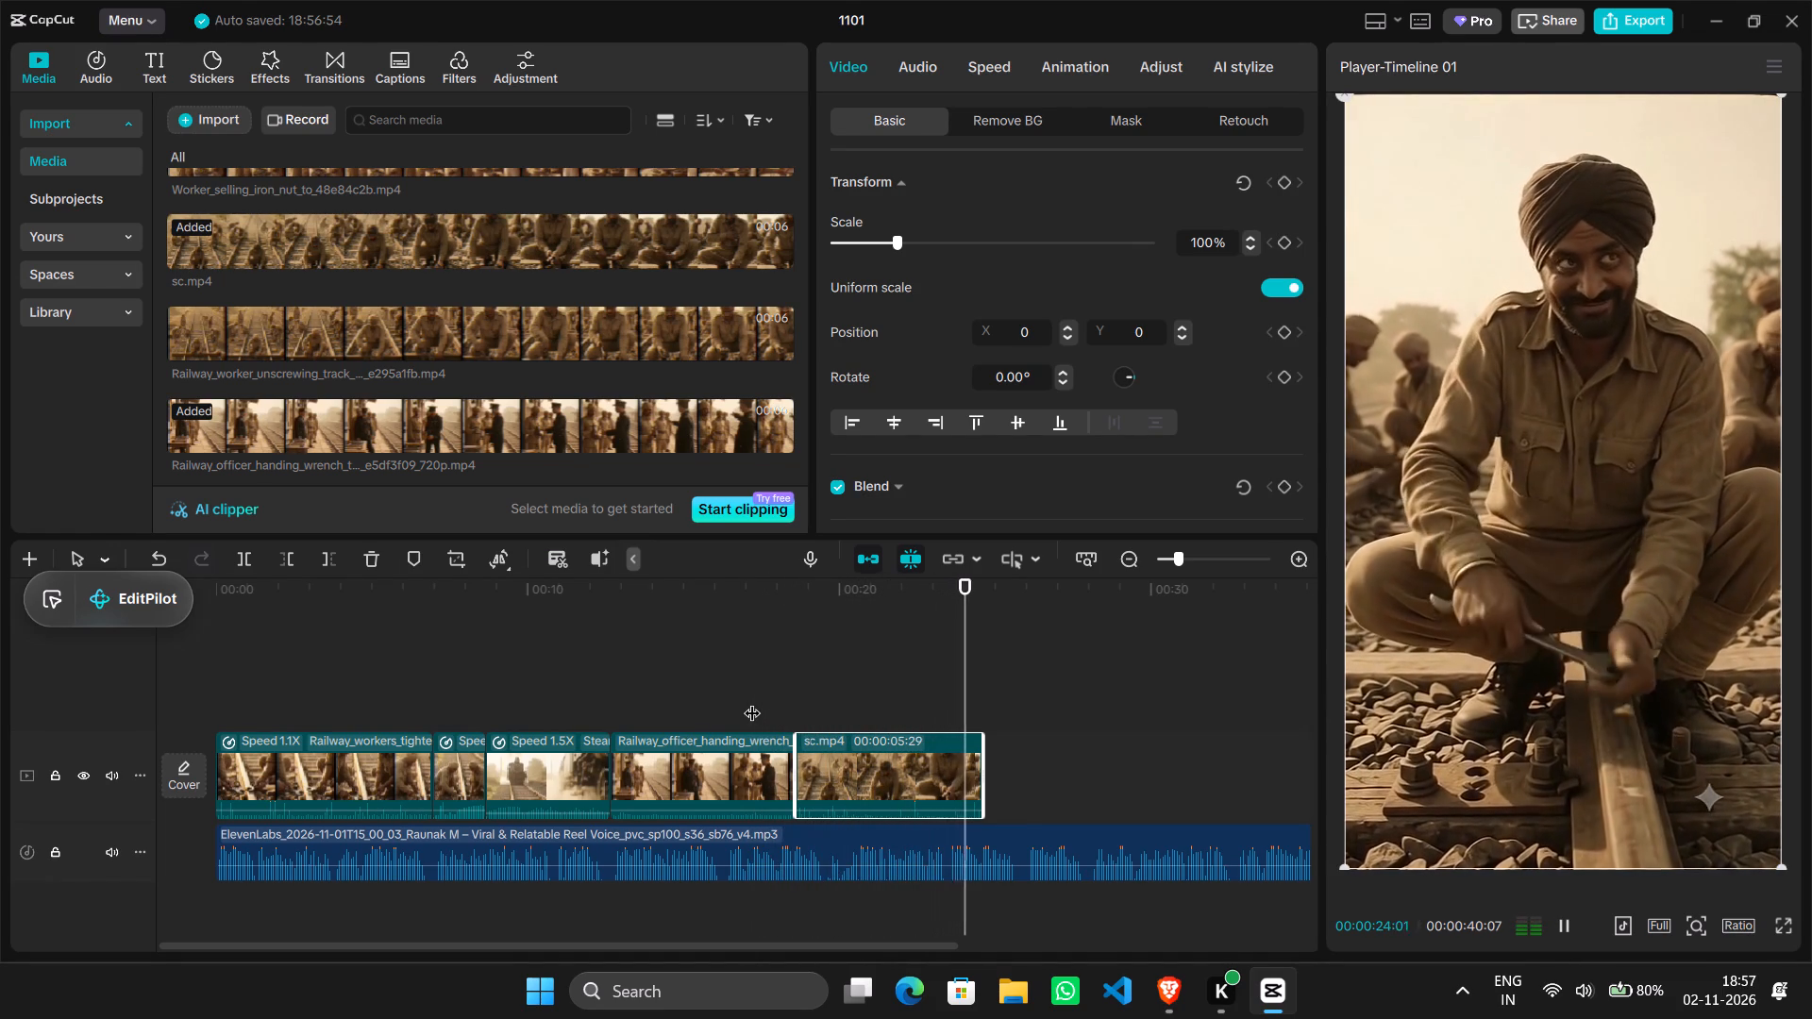
{"action": "left_click", "coordinate": [908, 682]}
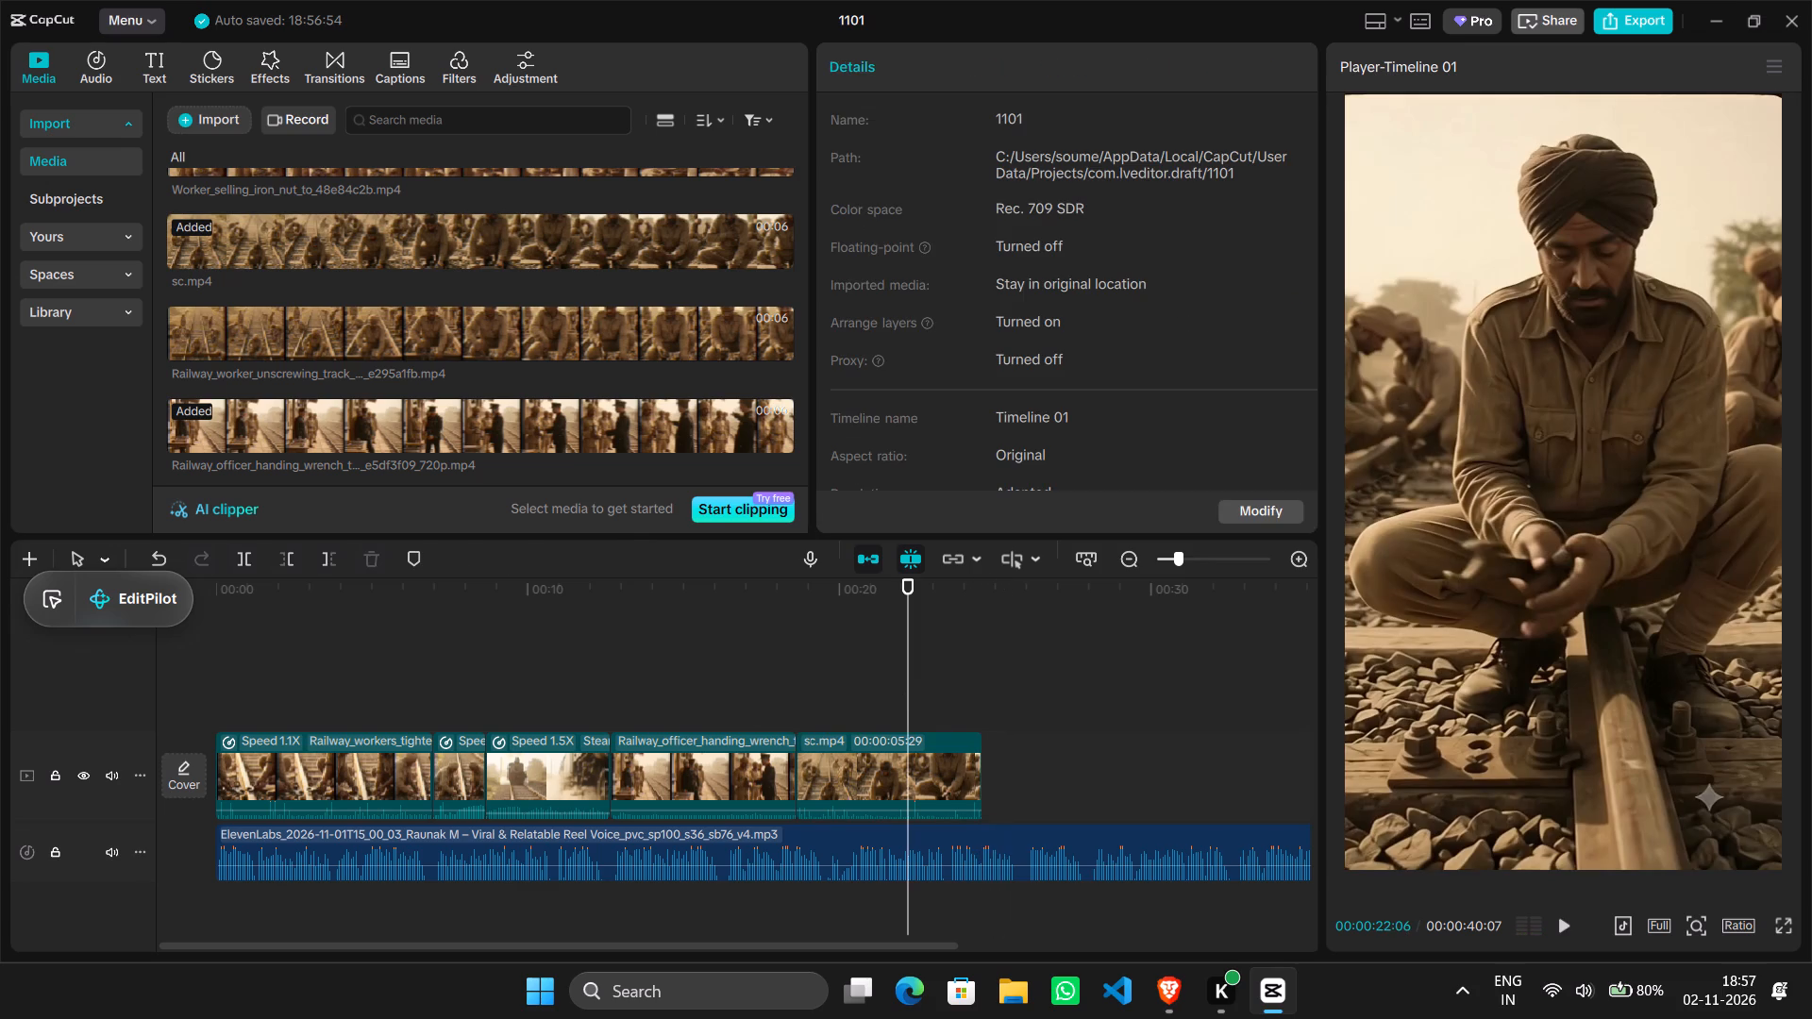
{"action": "scroll", "coordinate": [531, 487], "scroll_direction": "up", "scroll_amount": 1}
{"action": "scroll", "coordinate": [460, 379], "scroll_direction": "up", "scroll_amount": 1}
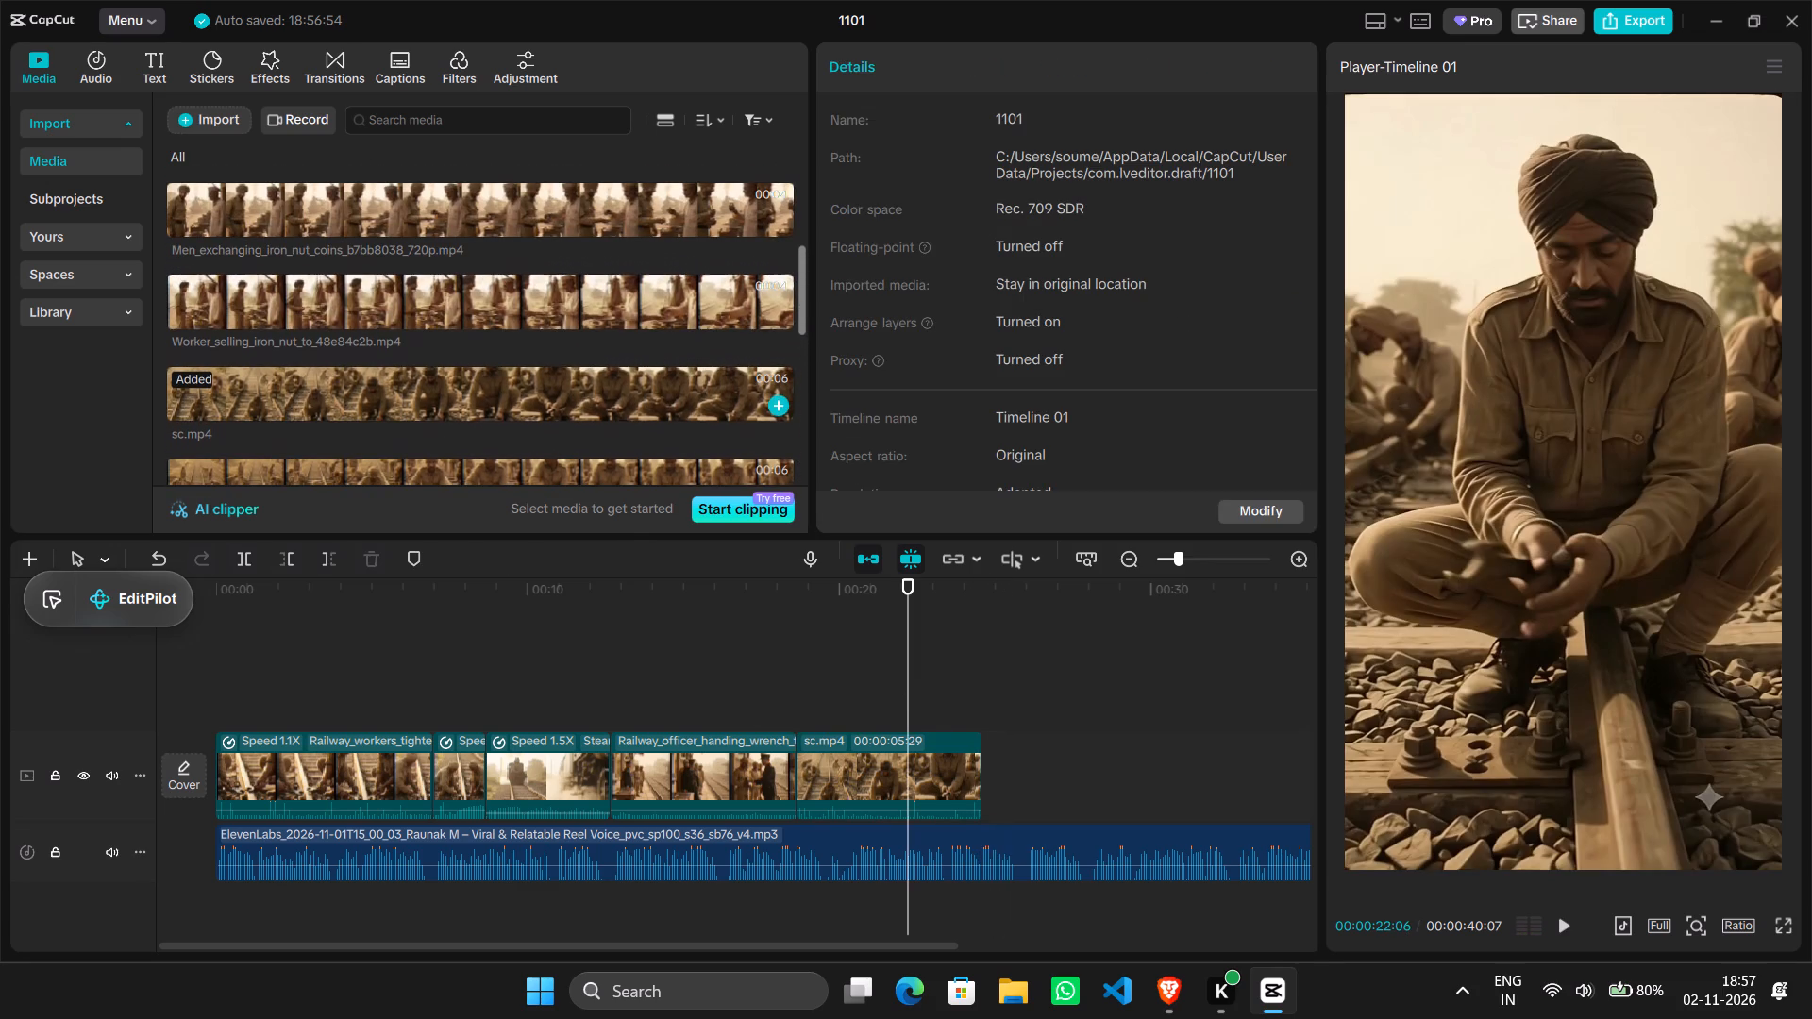
{"action": "left_click_drag", "start_coordinate": [351, 310], "coordinate": [411, 336]}
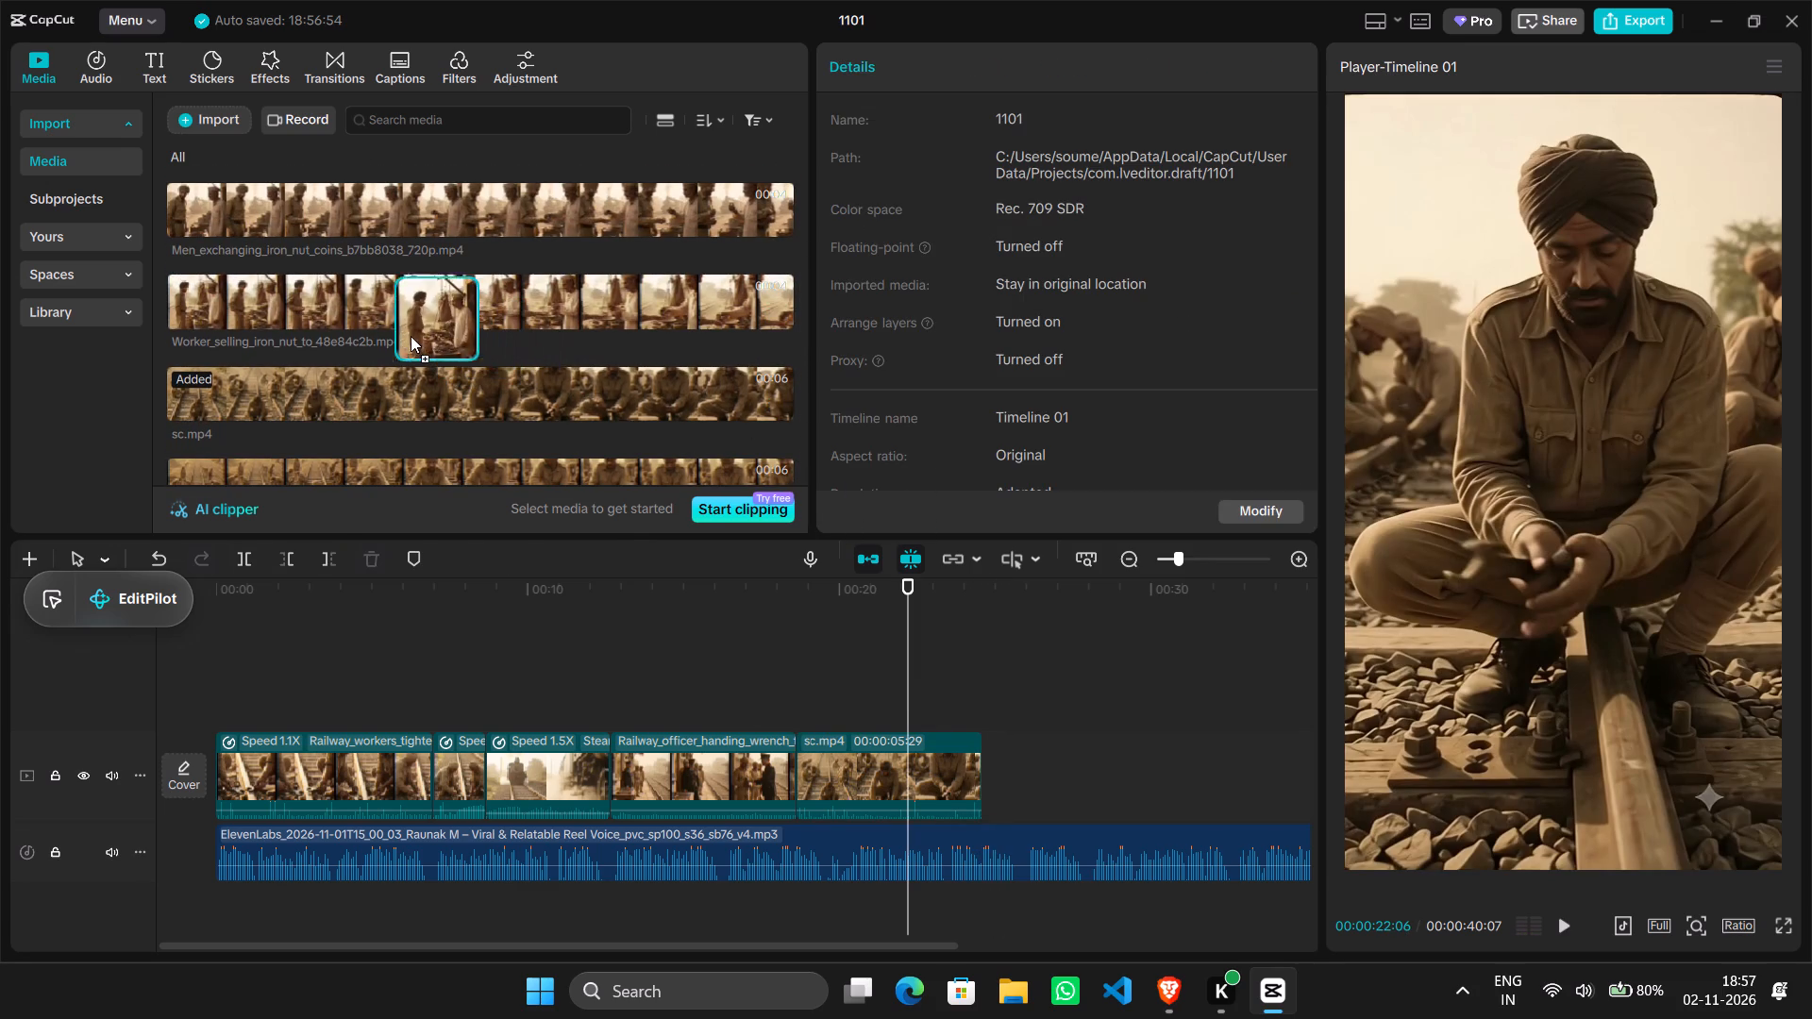
{"action": "left_click_drag", "start_coordinate": [411, 336], "coordinate": [408, 335]}
{"action": "scroll", "coordinate": [408, 335], "scroll_direction": "up", "scroll_amount": 1}
{"action": "double_click", "coordinate": [300, 271]}
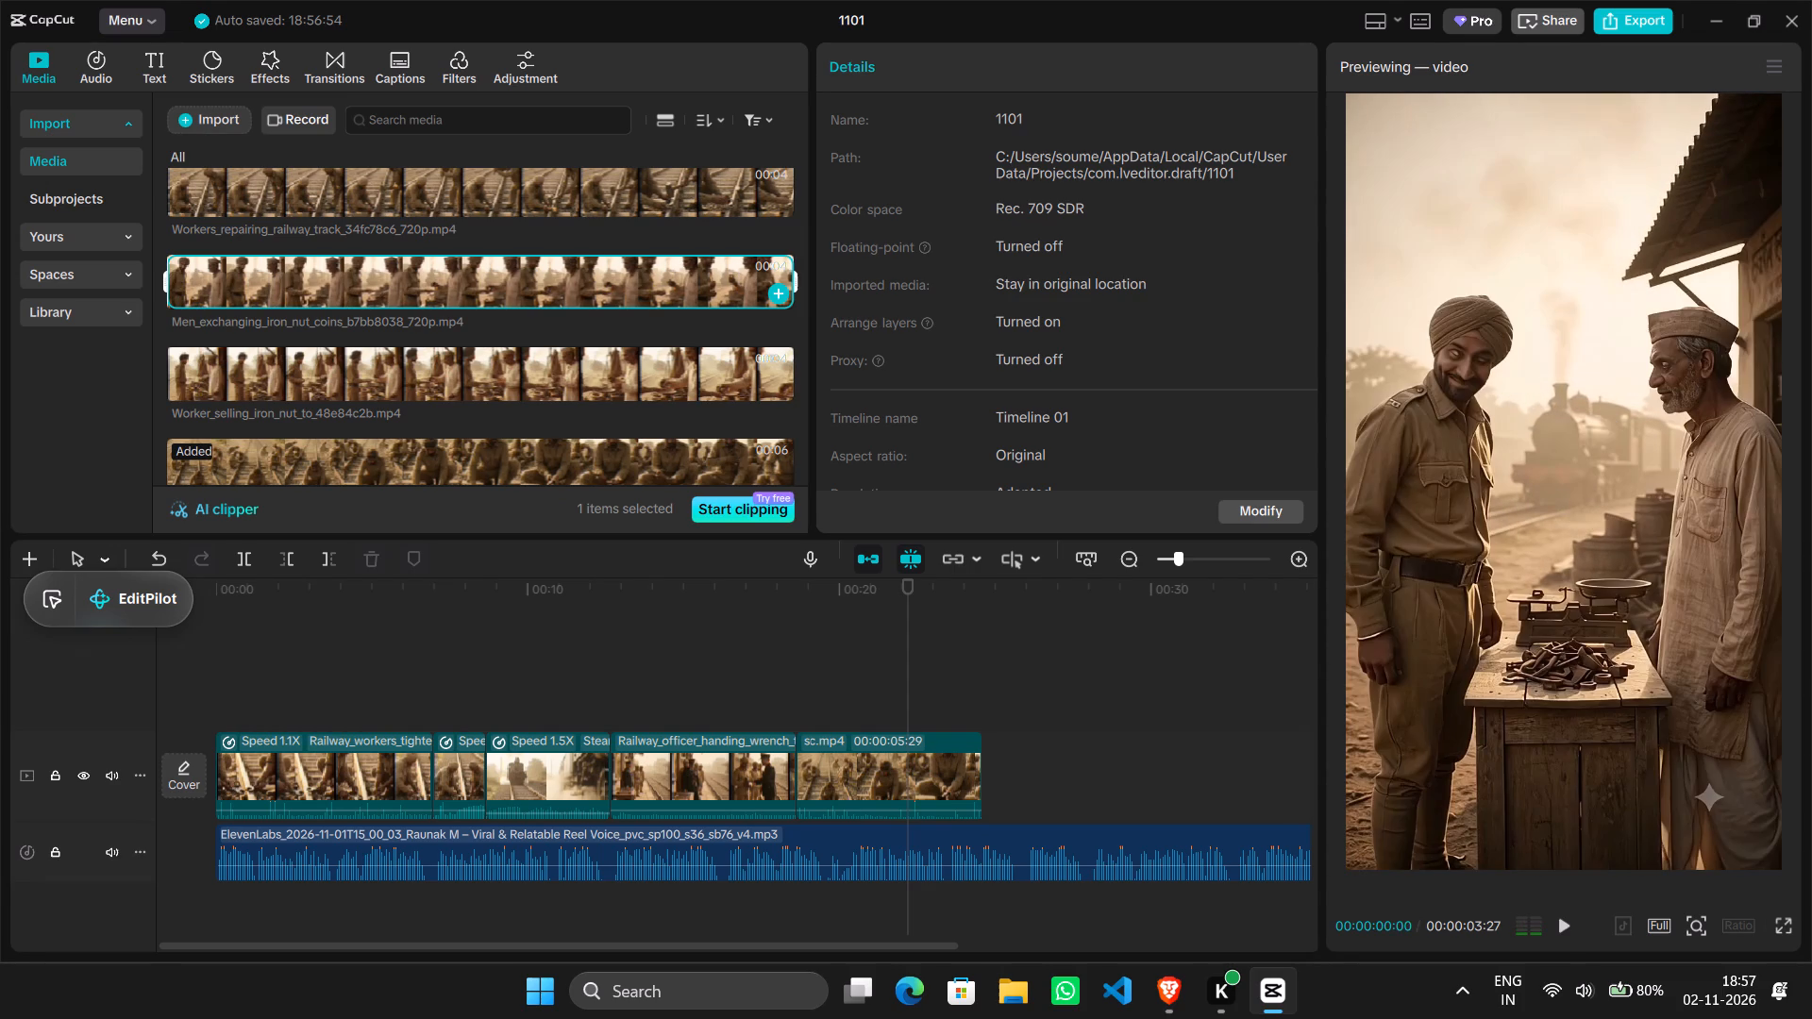
{"action": "left_click_drag", "start_coordinate": [300, 271], "coordinate": [927, 691]}
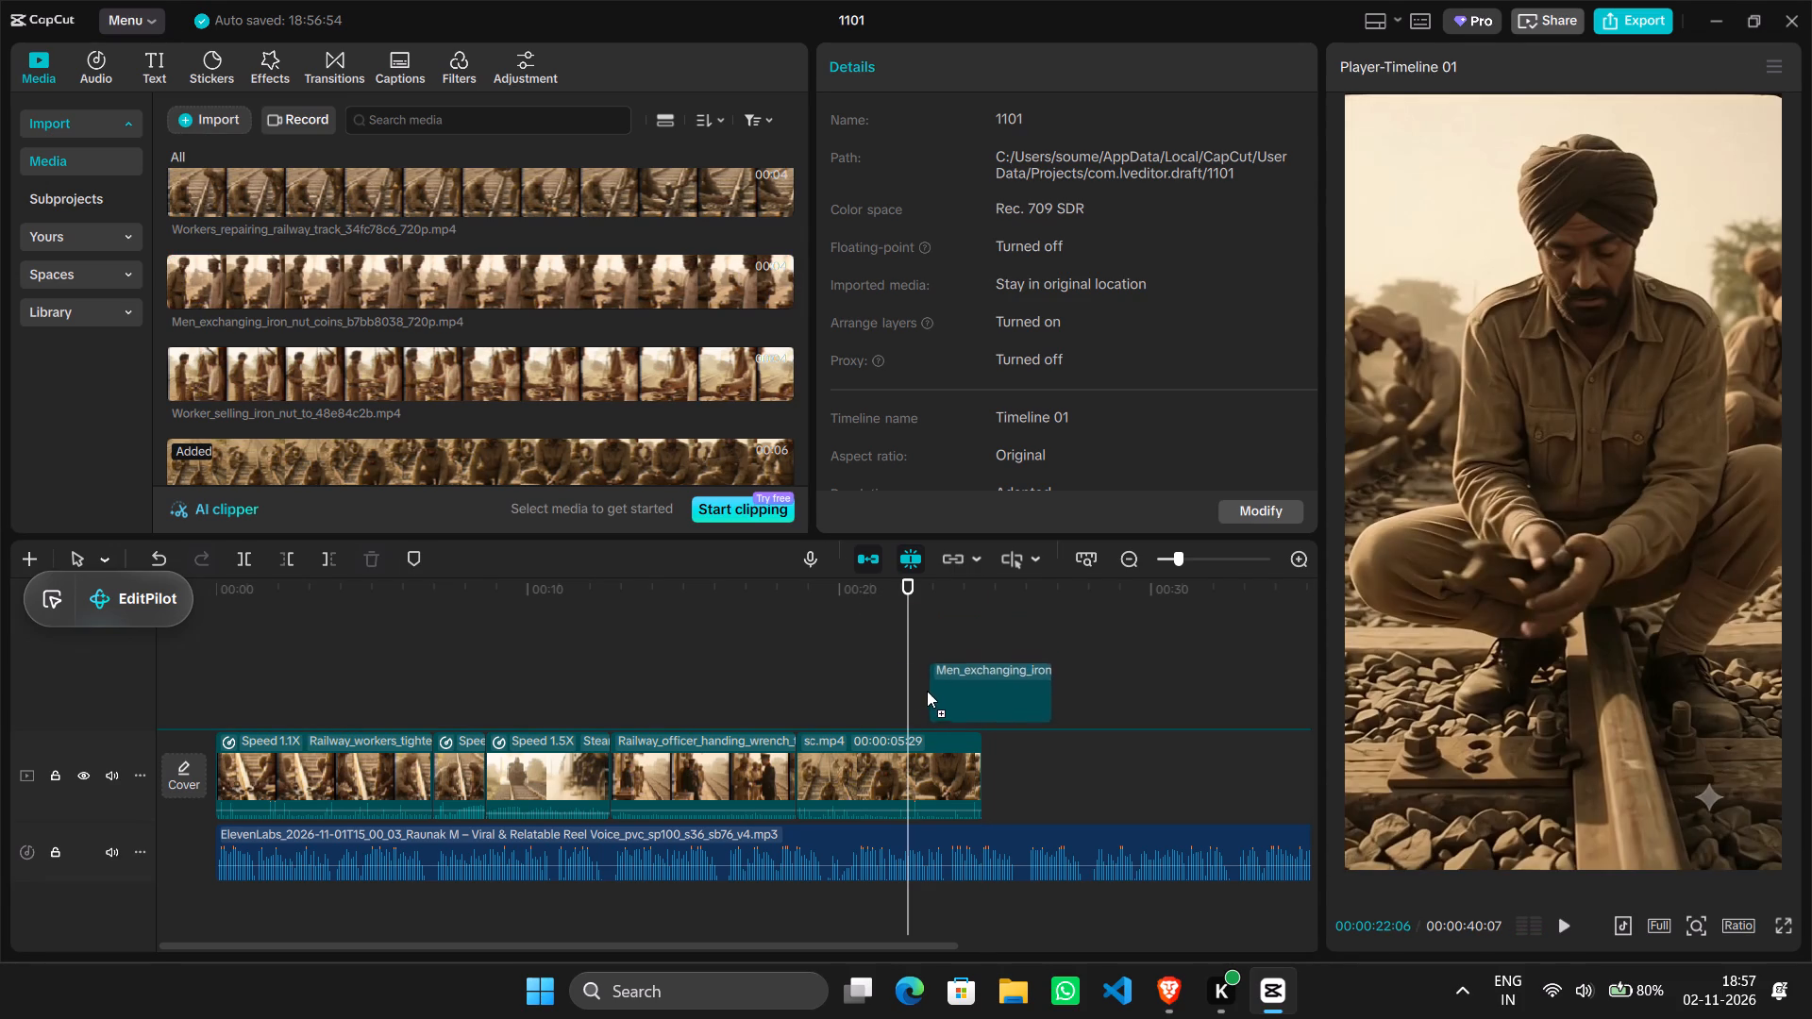
{"action": "left_click_drag", "start_coordinate": [927, 691], "coordinate": [910, 690]}
Play back sc.mp4 and the Men_exchanging_iron_nut_coins clip with the voiceover, and park the playhead at about 00:00:25:25.
{"action": "left_click", "coordinate": [827, 647]}
{"action": "key", "text": "space"}
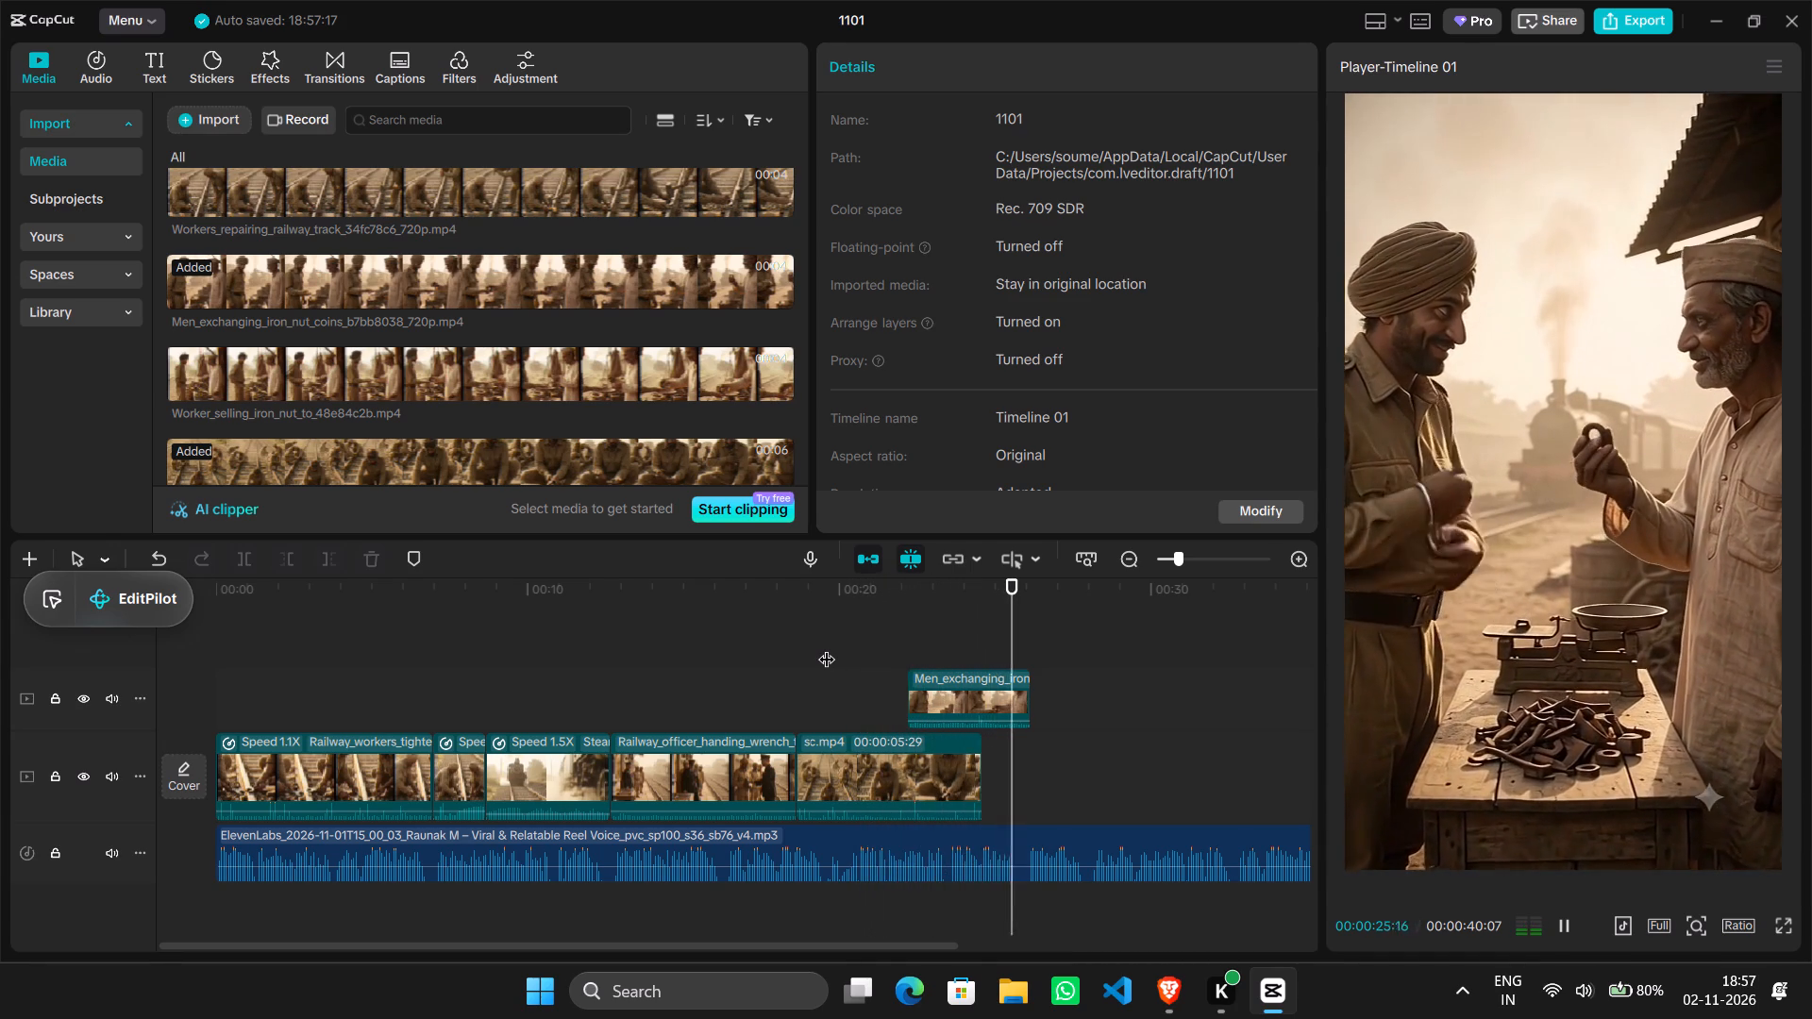
{"action": "scroll", "coordinate": [827, 647], "scroll_direction": "left", "scroll_amount": 1}
{"action": "left_click", "coordinate": [810, 641]}
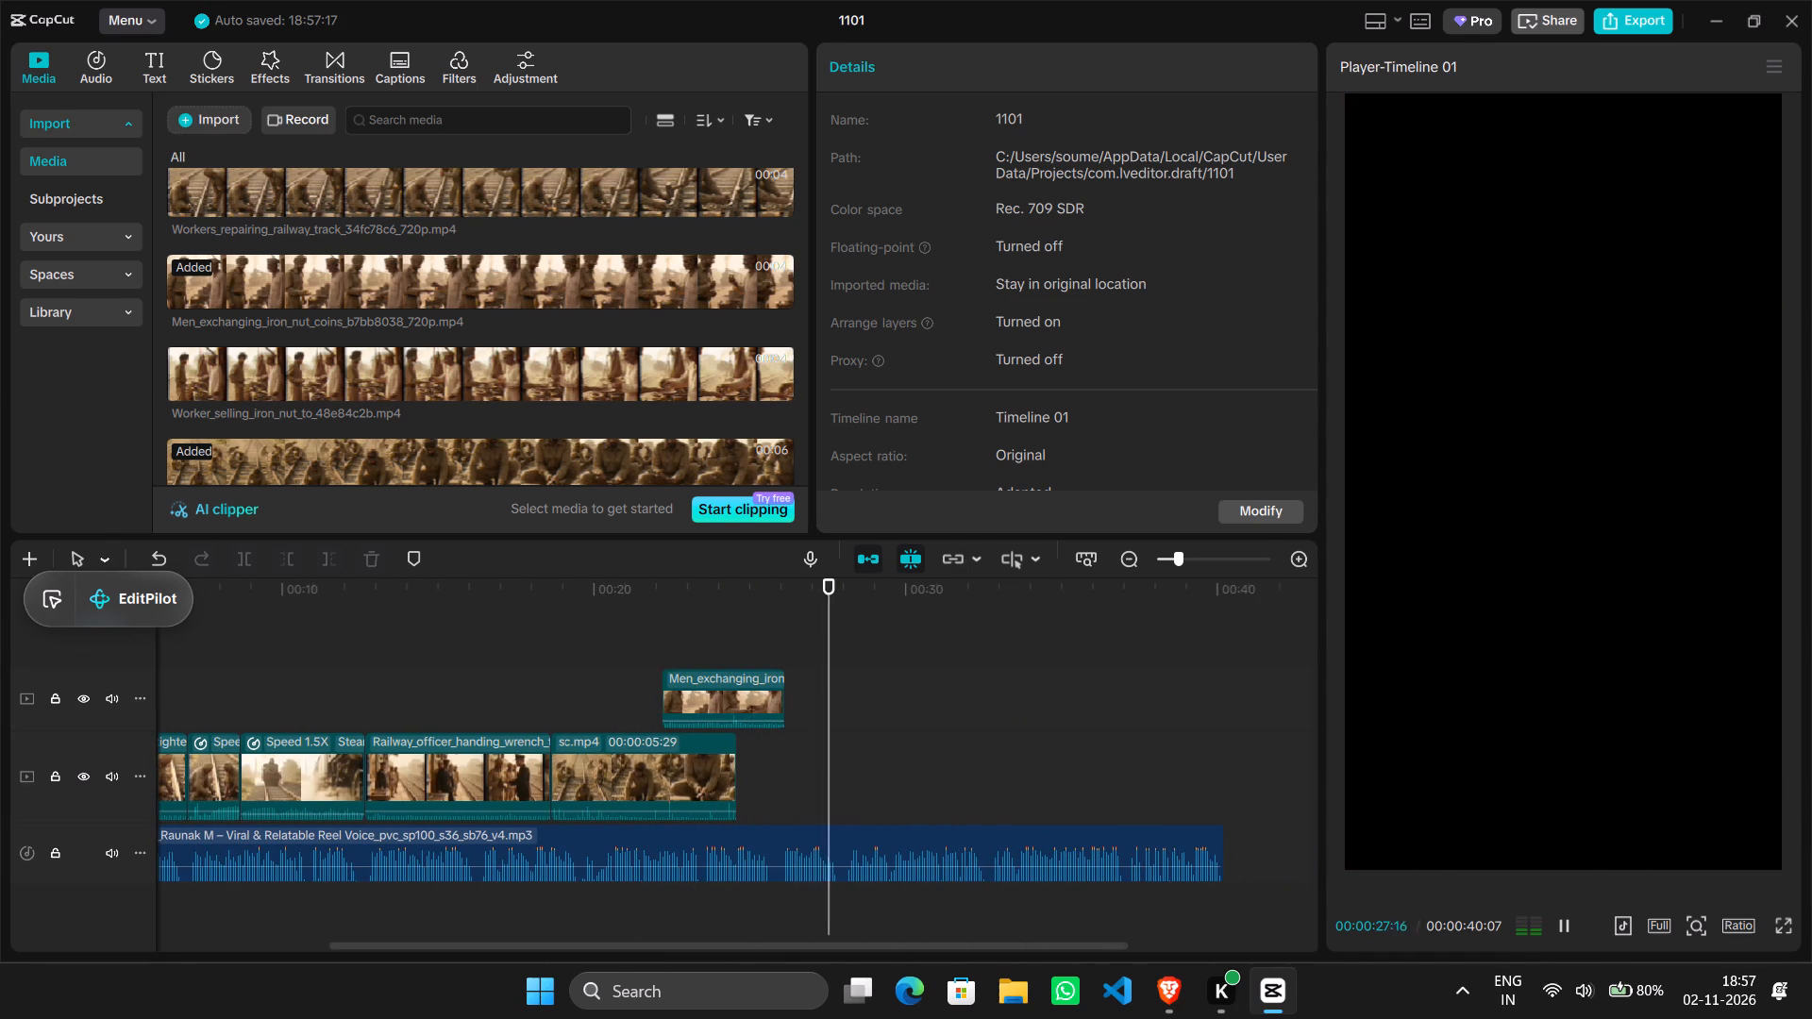
{"action": "left_click_drag", "start_coordinate": [810, 641], "coordinate": [773, 636]}
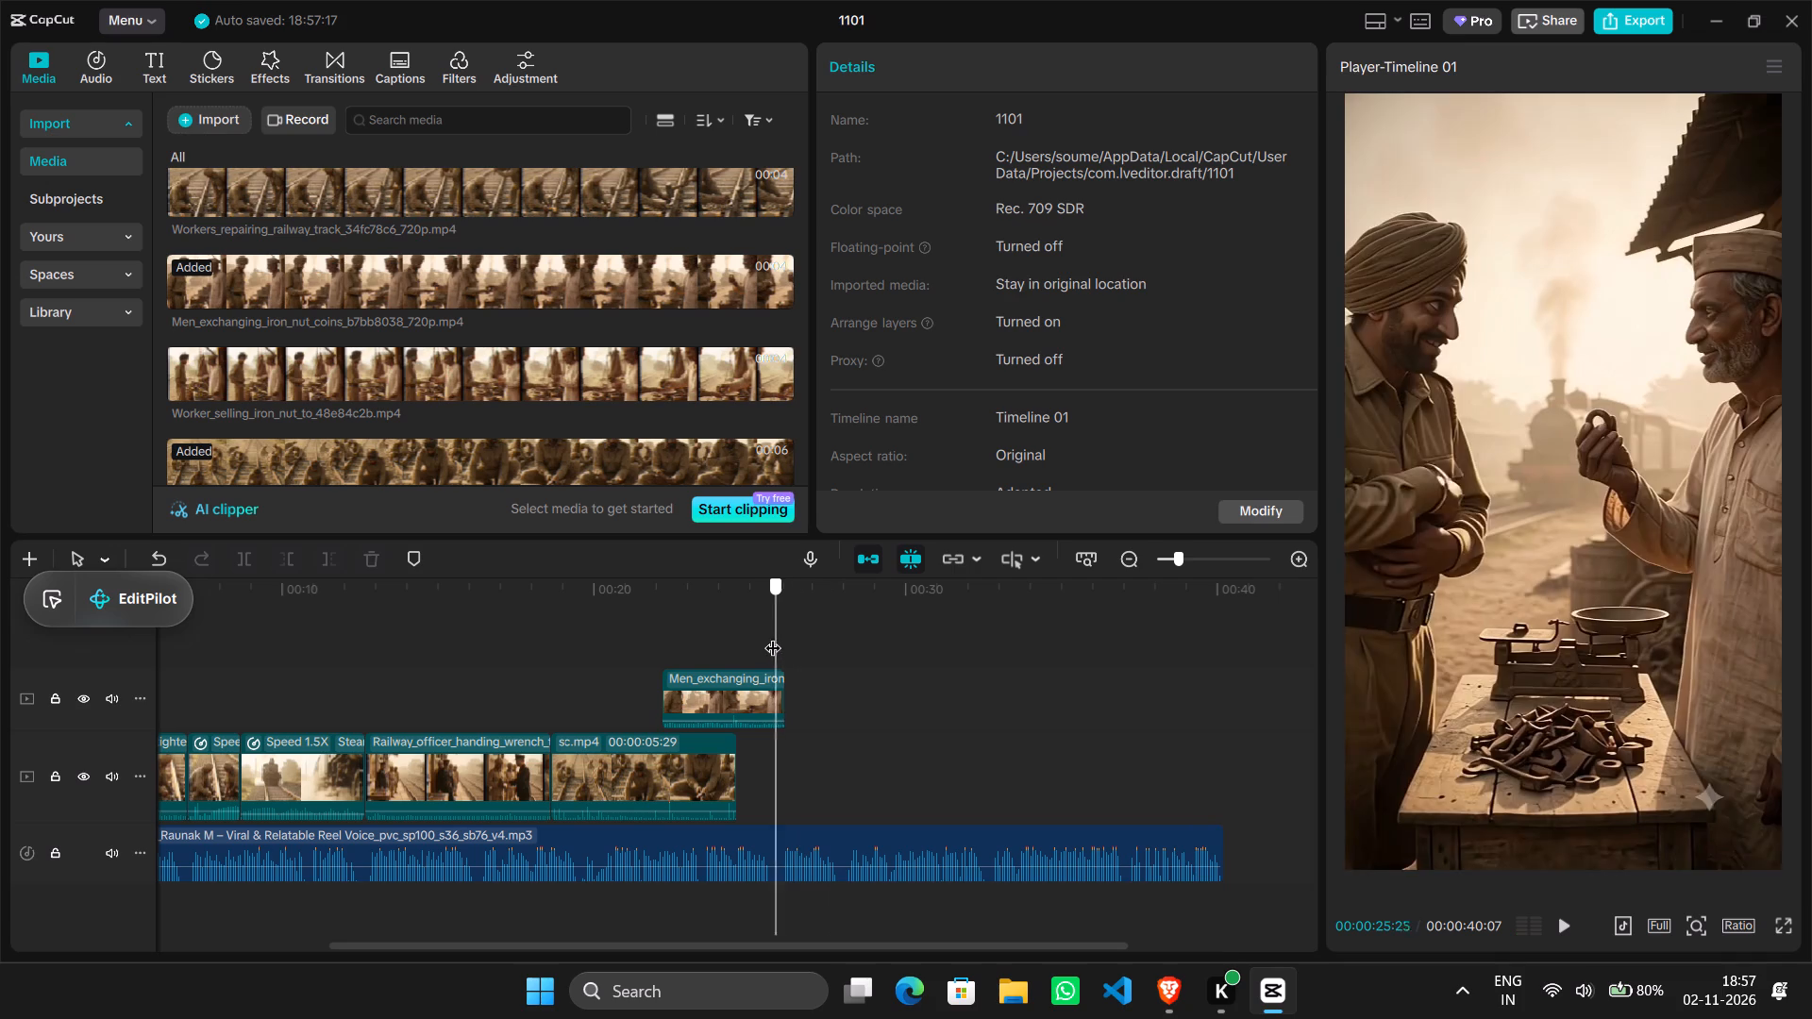
{"action": "left_click_drag", "start_coordinate": [773, 636], "coordinate": [776, 643]}
{"action": "left_click", "coordinate": [203, 126]}
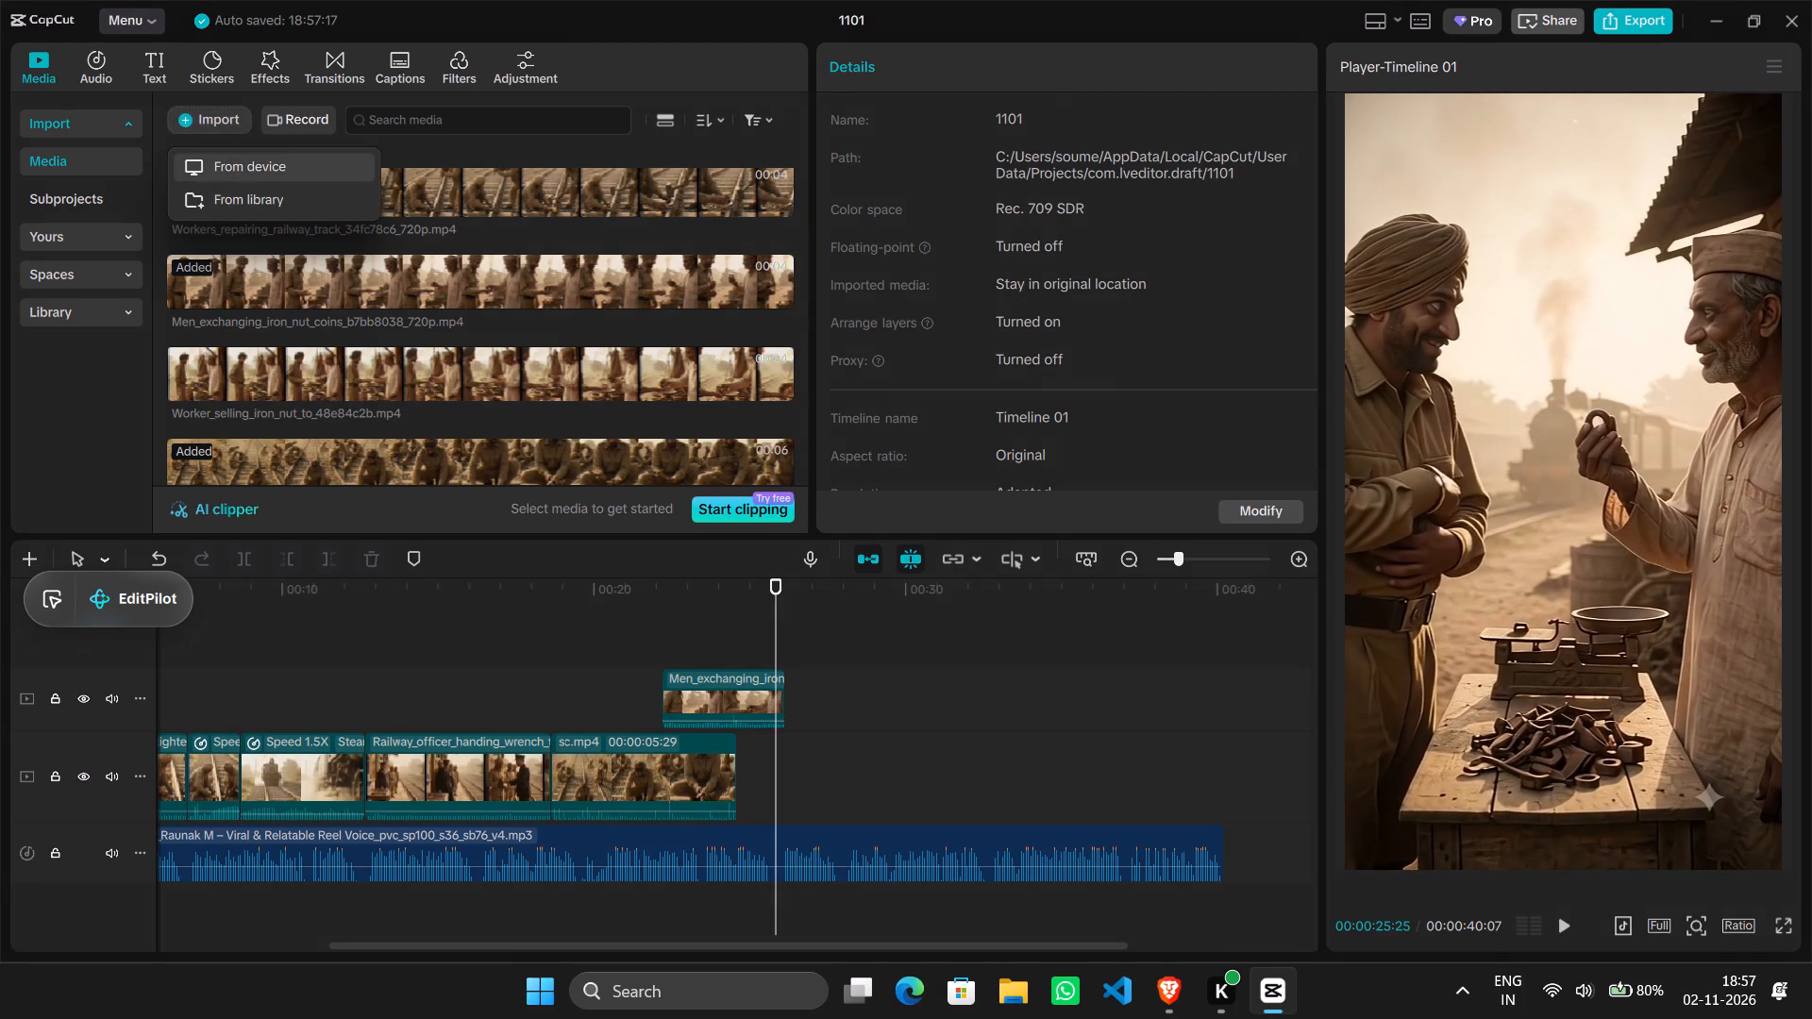
{"action": "left_click", "coordinate": [246, 167]}
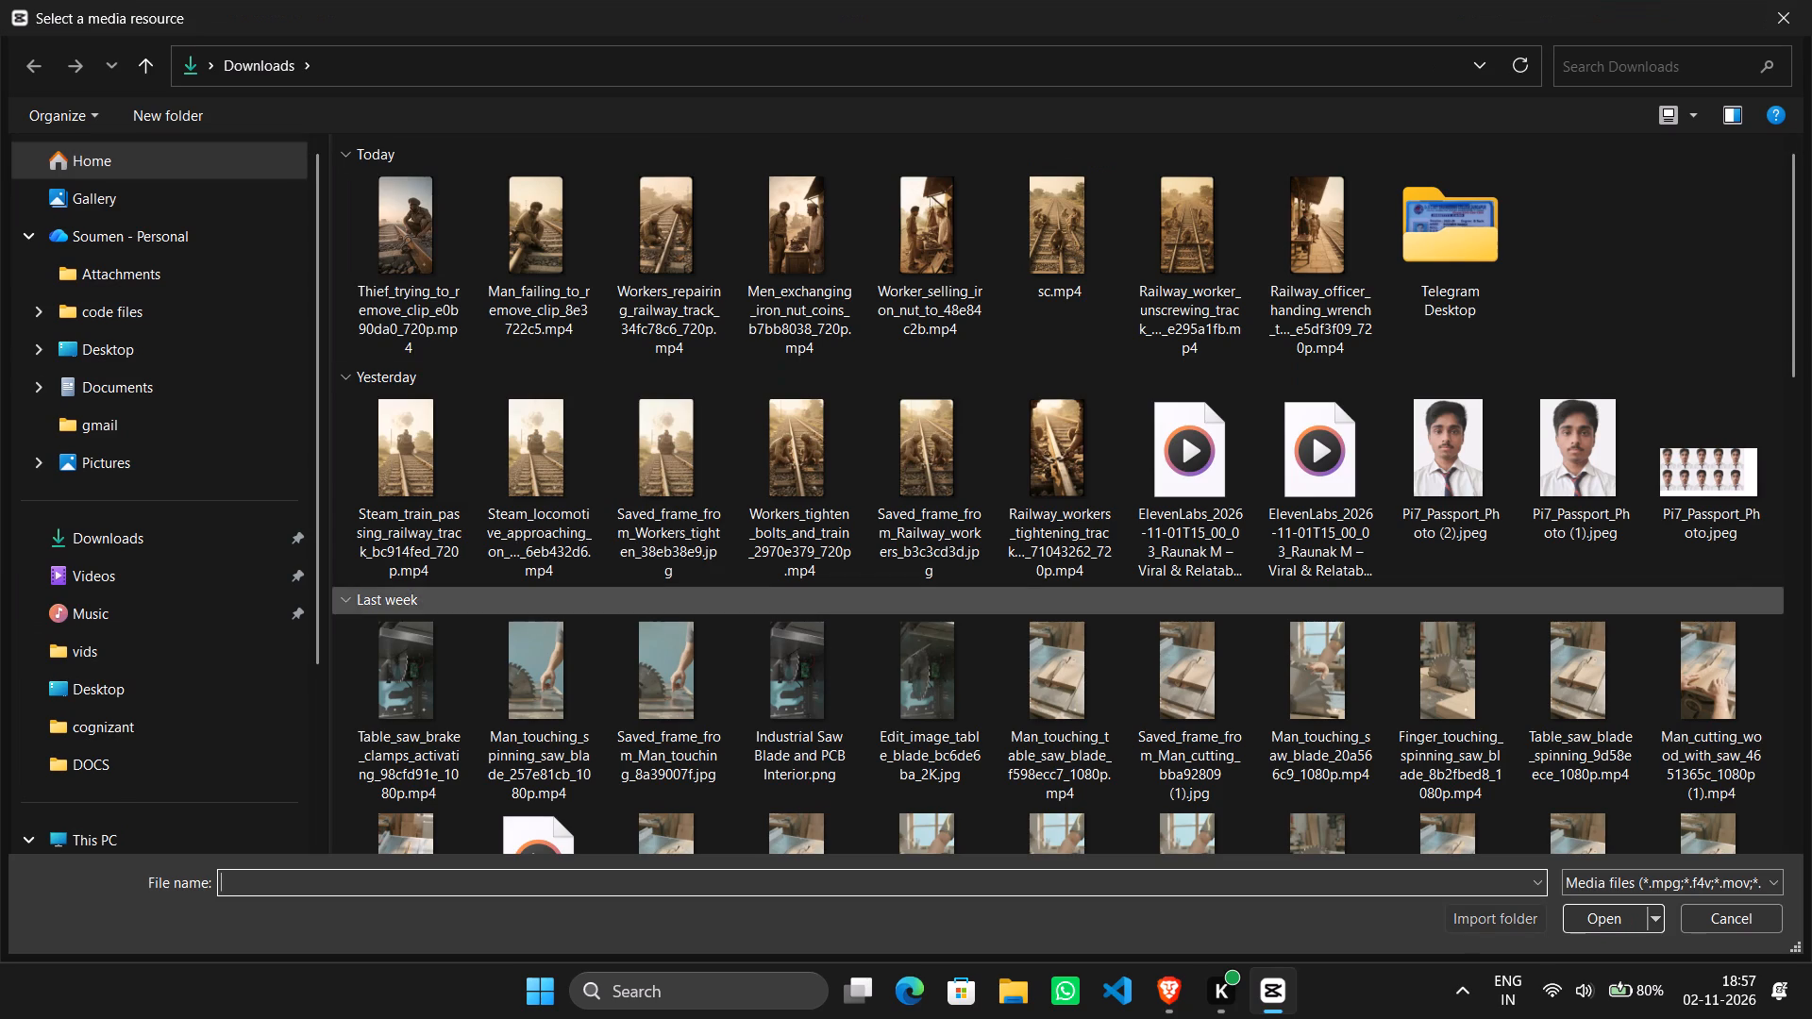
{"action": "left_click_drag", "start_coordinate": [1800, 306], "coordinate": [1800, 309]}
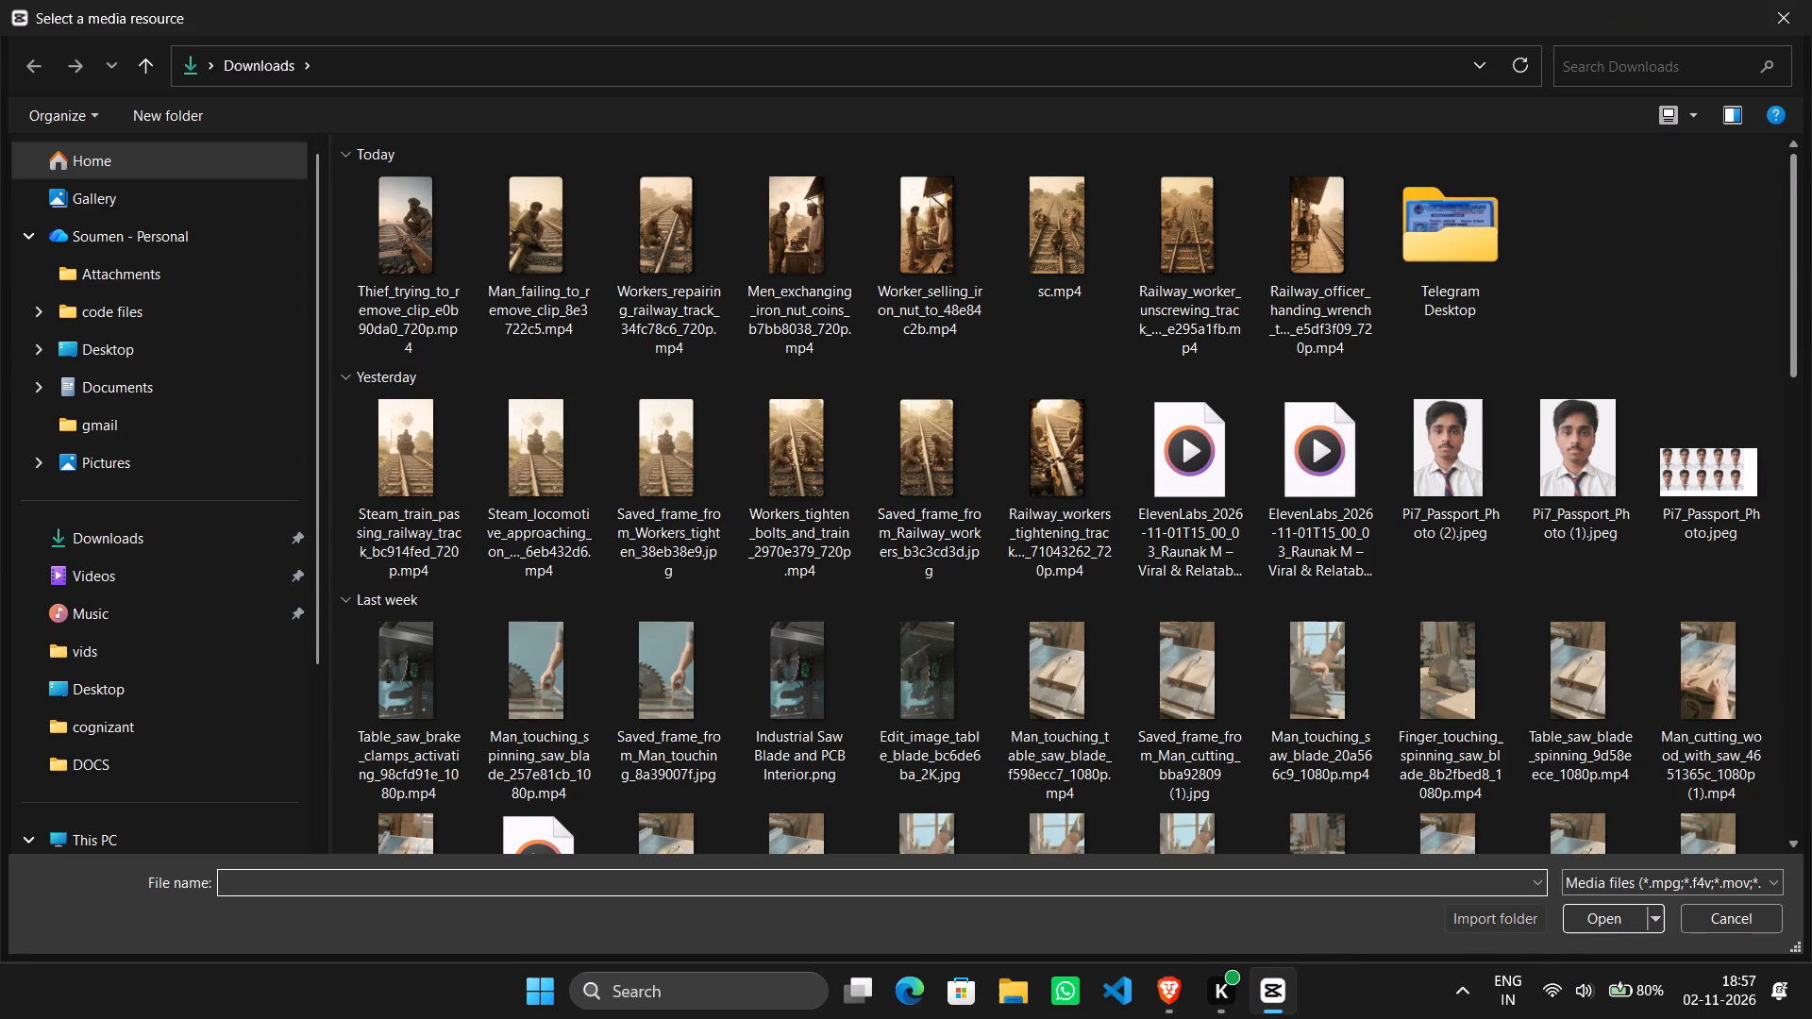
{"action": "left_click_drag", "start_coordinate": [1800, 309], "coordinate": [1772, 497]}
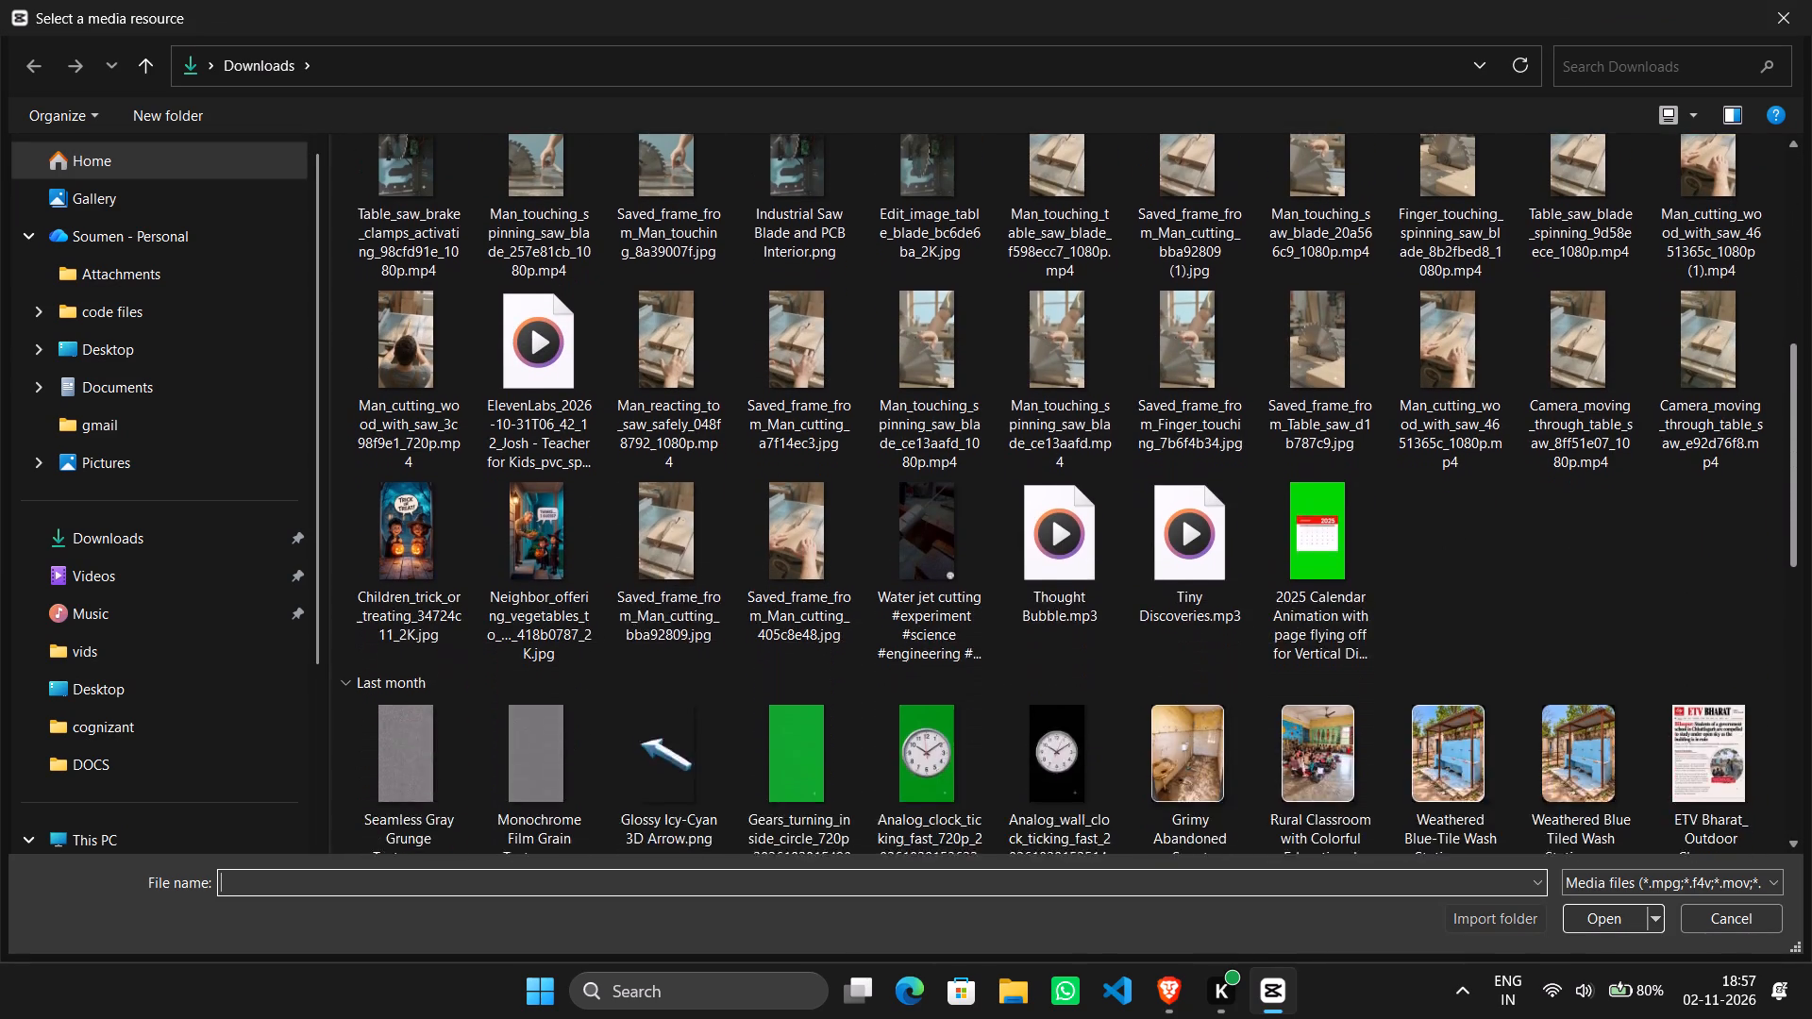
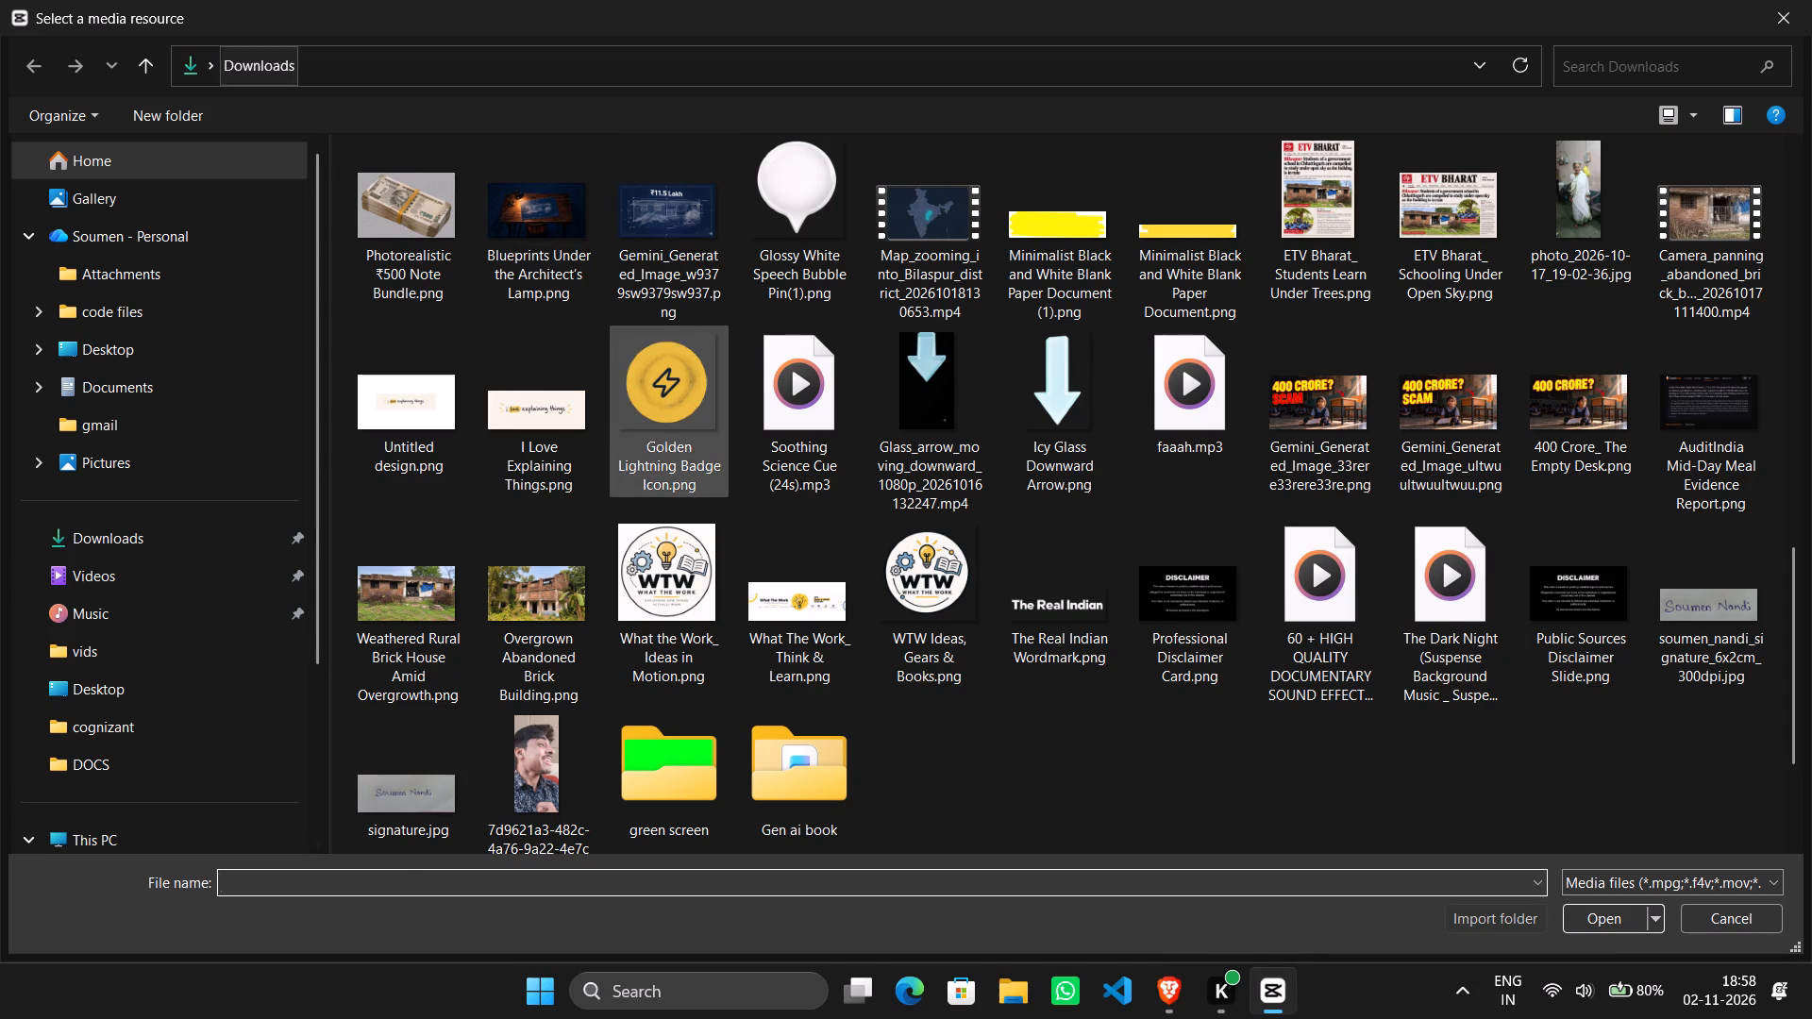
{"action": "scroll", "coordinate": [612, 428], "scroll_direction": "up", "scroll_amount": 20}
{"action": "scroll", "coordinate": [612, 428], "scroll_direction": "up", "scroll_amount": 4}
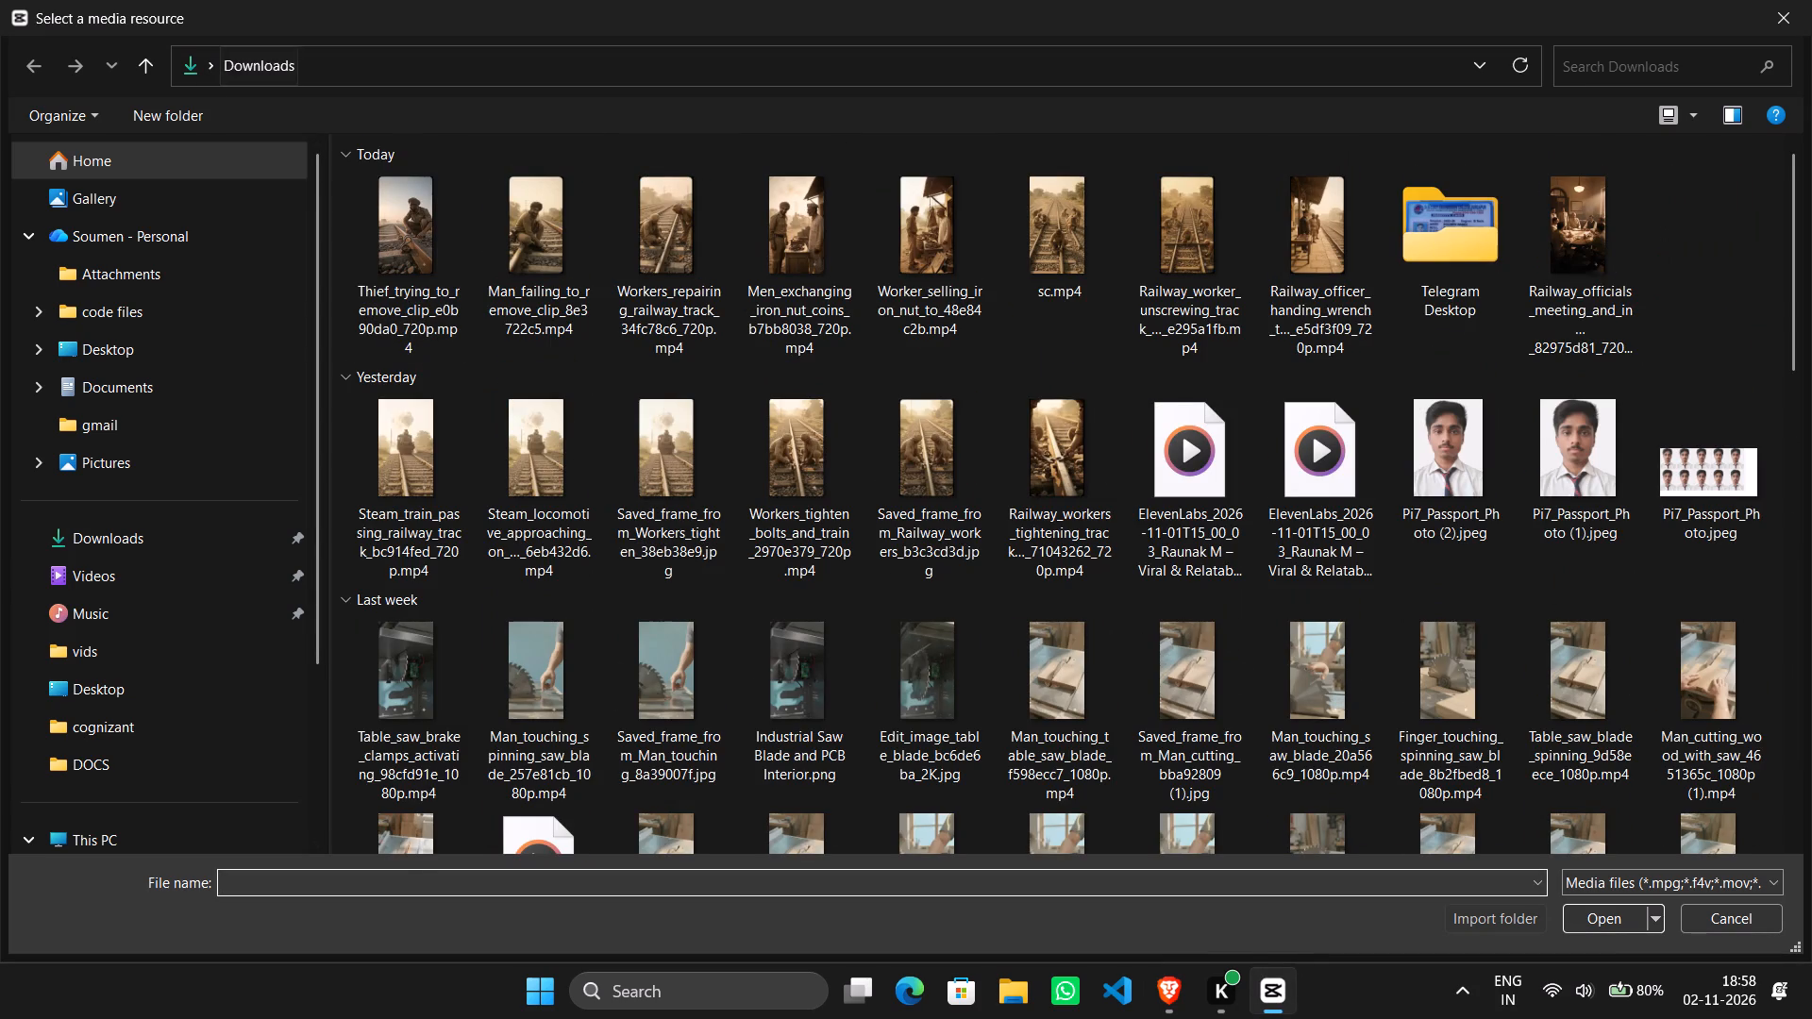
{"action": "left_click", "coordinate": [1529, 66]}
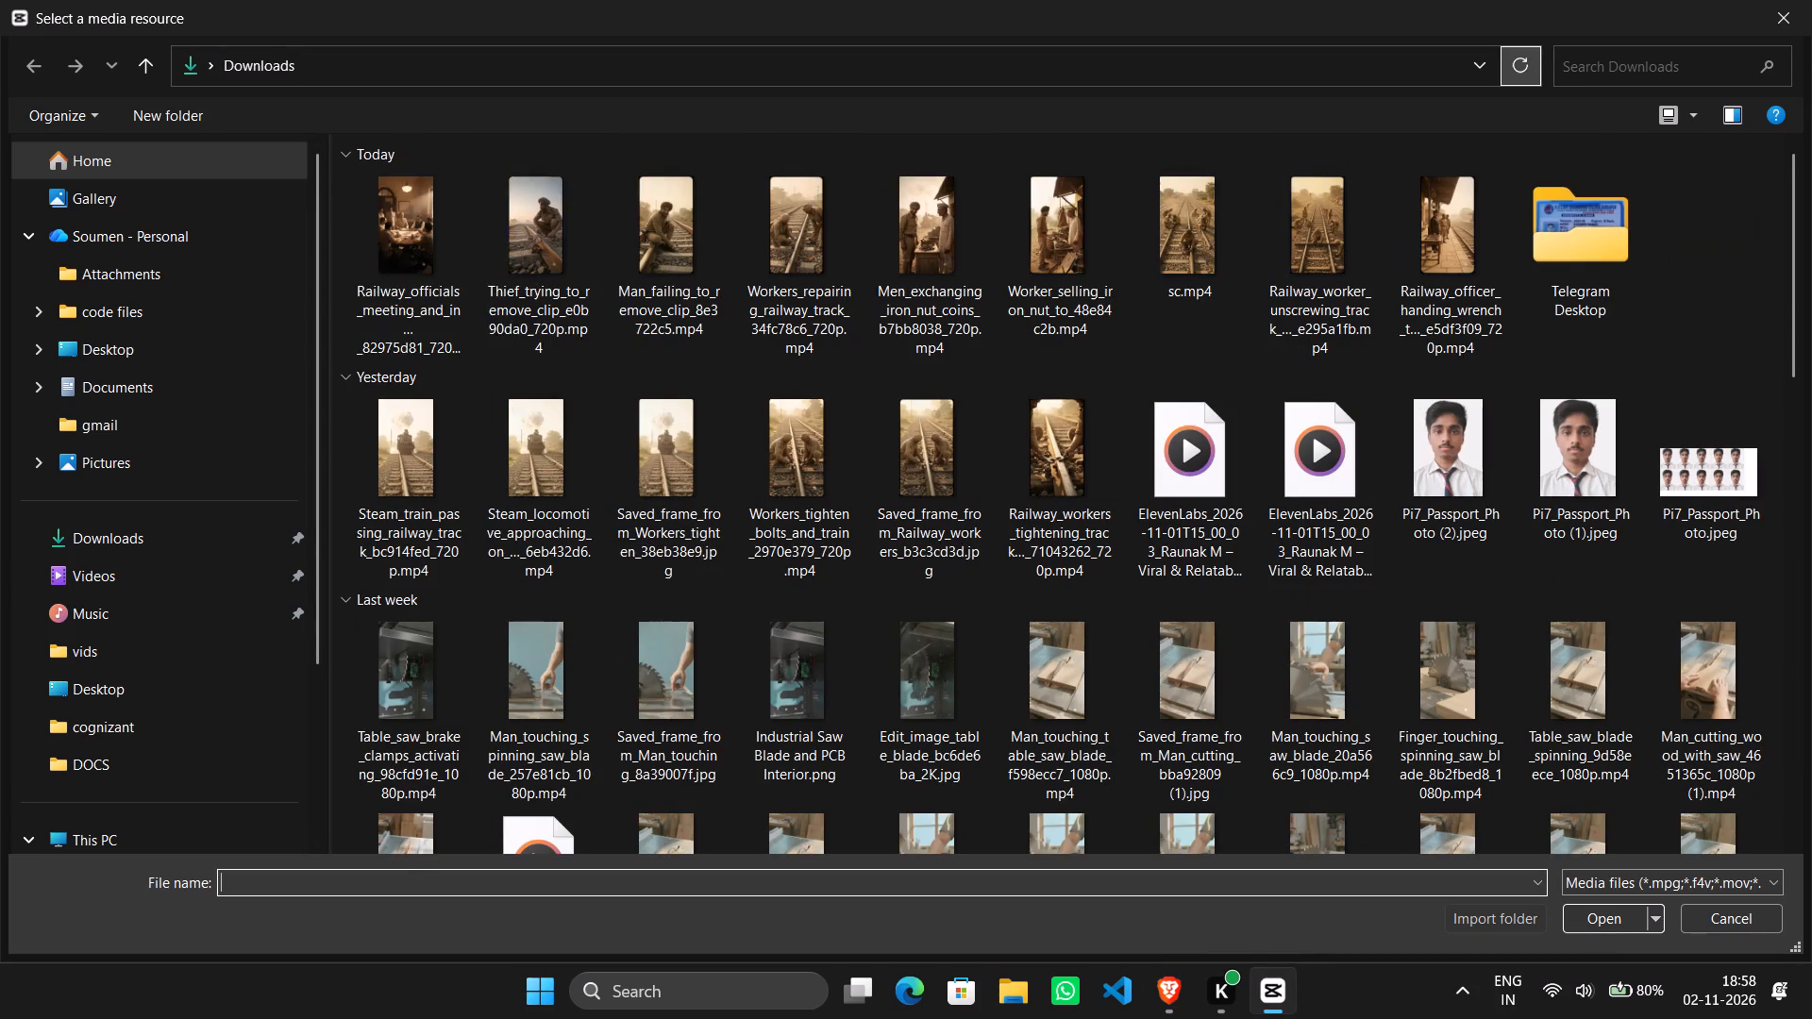
{"action": "double_click", "coordinate": [411, 238]}
{"action": "left_click_drag", "start_coordinate": [481, 418], "coordinate": [795, 770]}
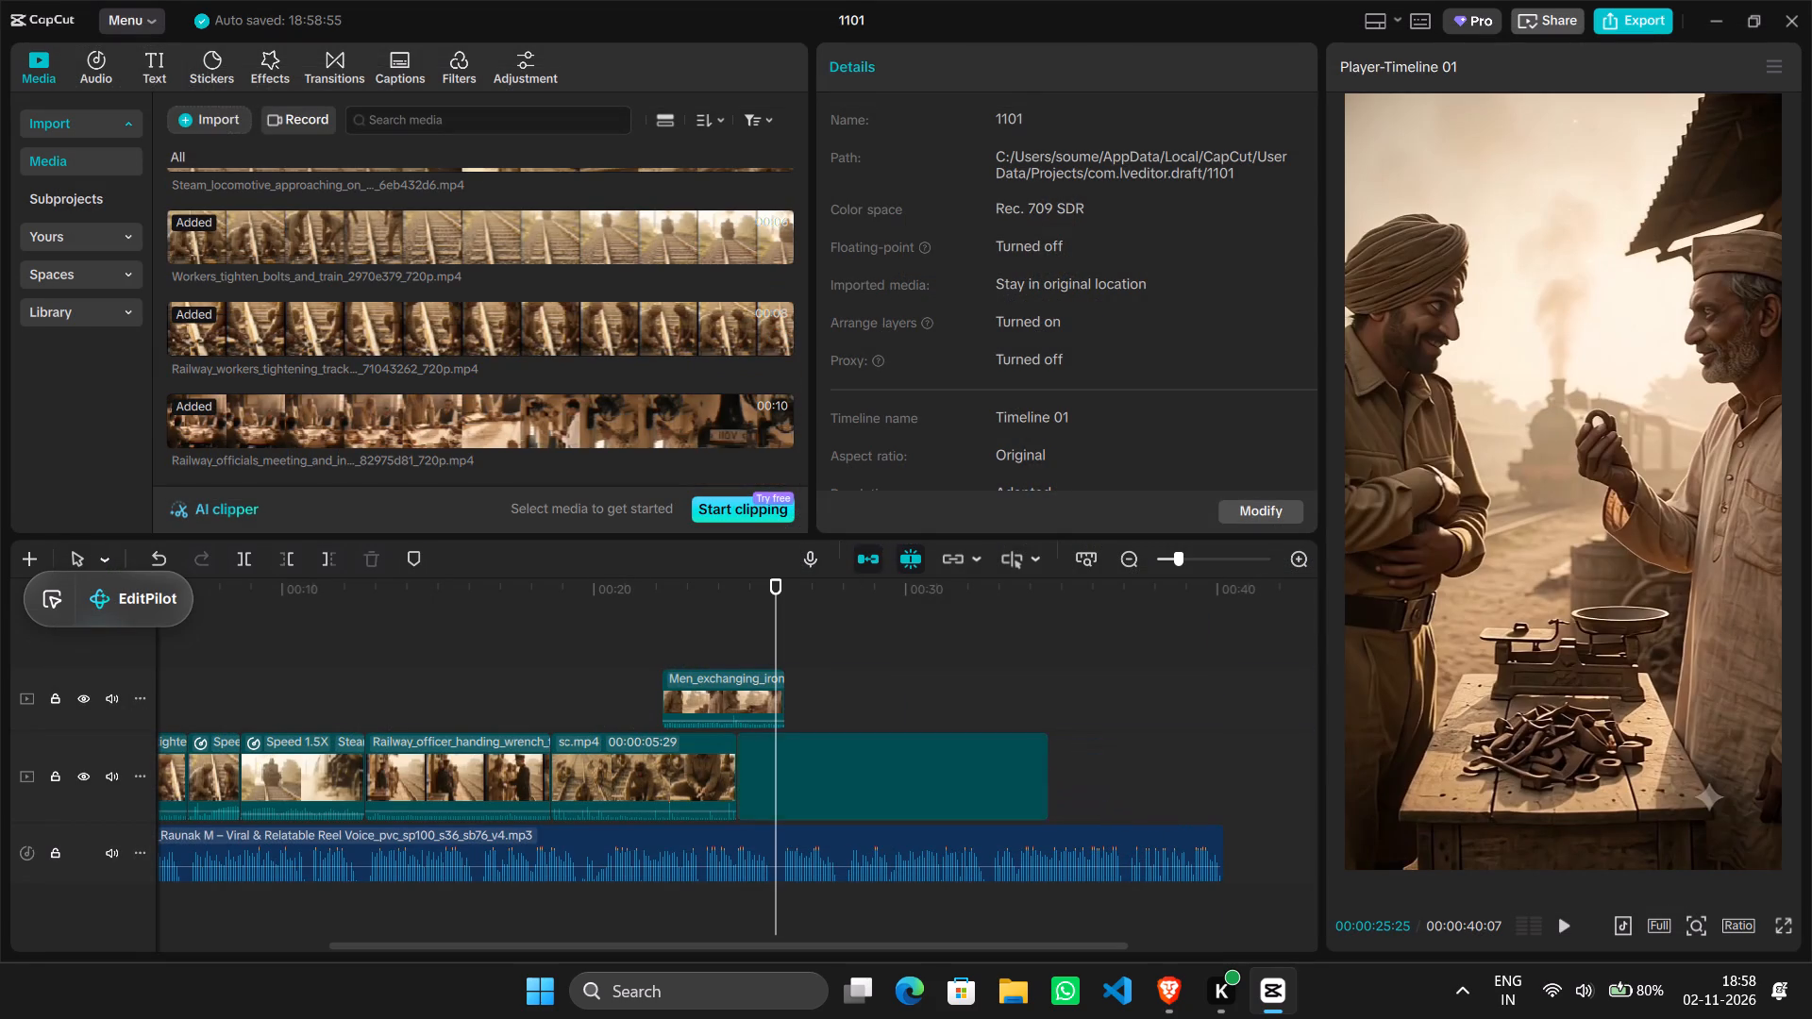
Turn off the main track magnet and move the Railway_officials_meeting clip to start where the Men_exchanging_iron_nut_coins clip ends.
{"action": "left_click", "coordinate": [869, 560]}
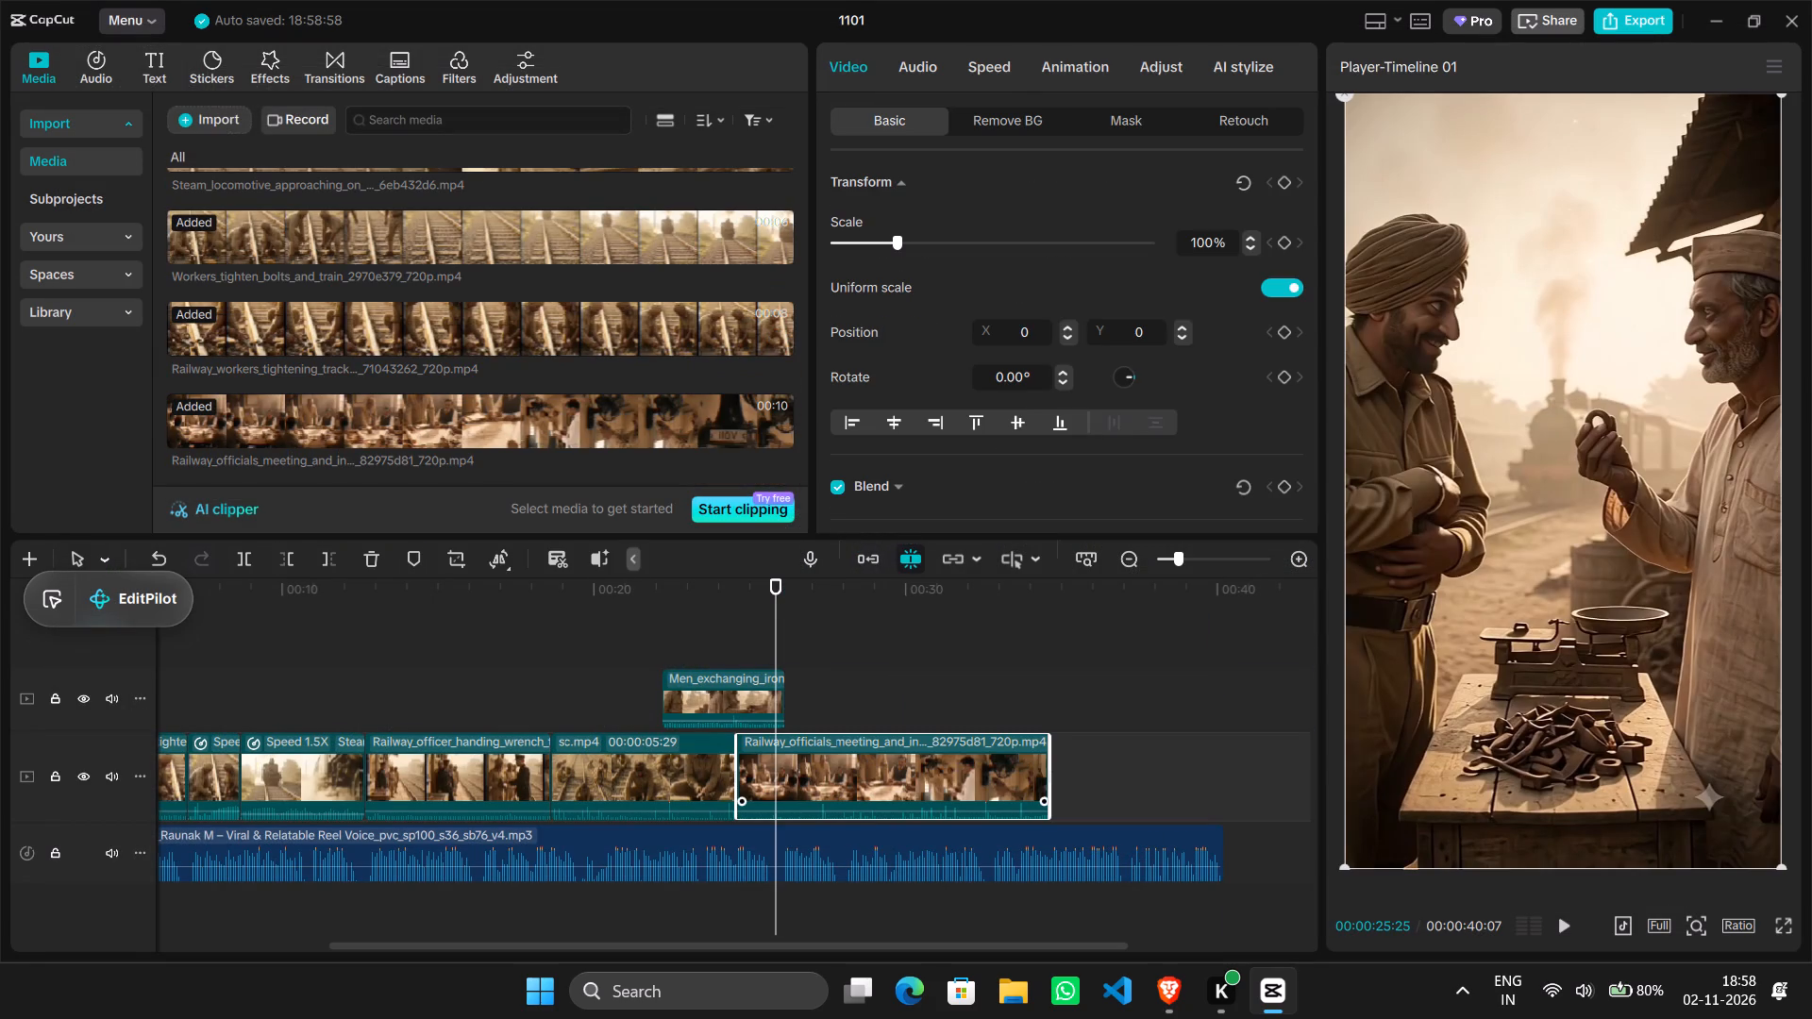
{"action": "key", "text": "space"}
{"action": "key", "text": "space"}
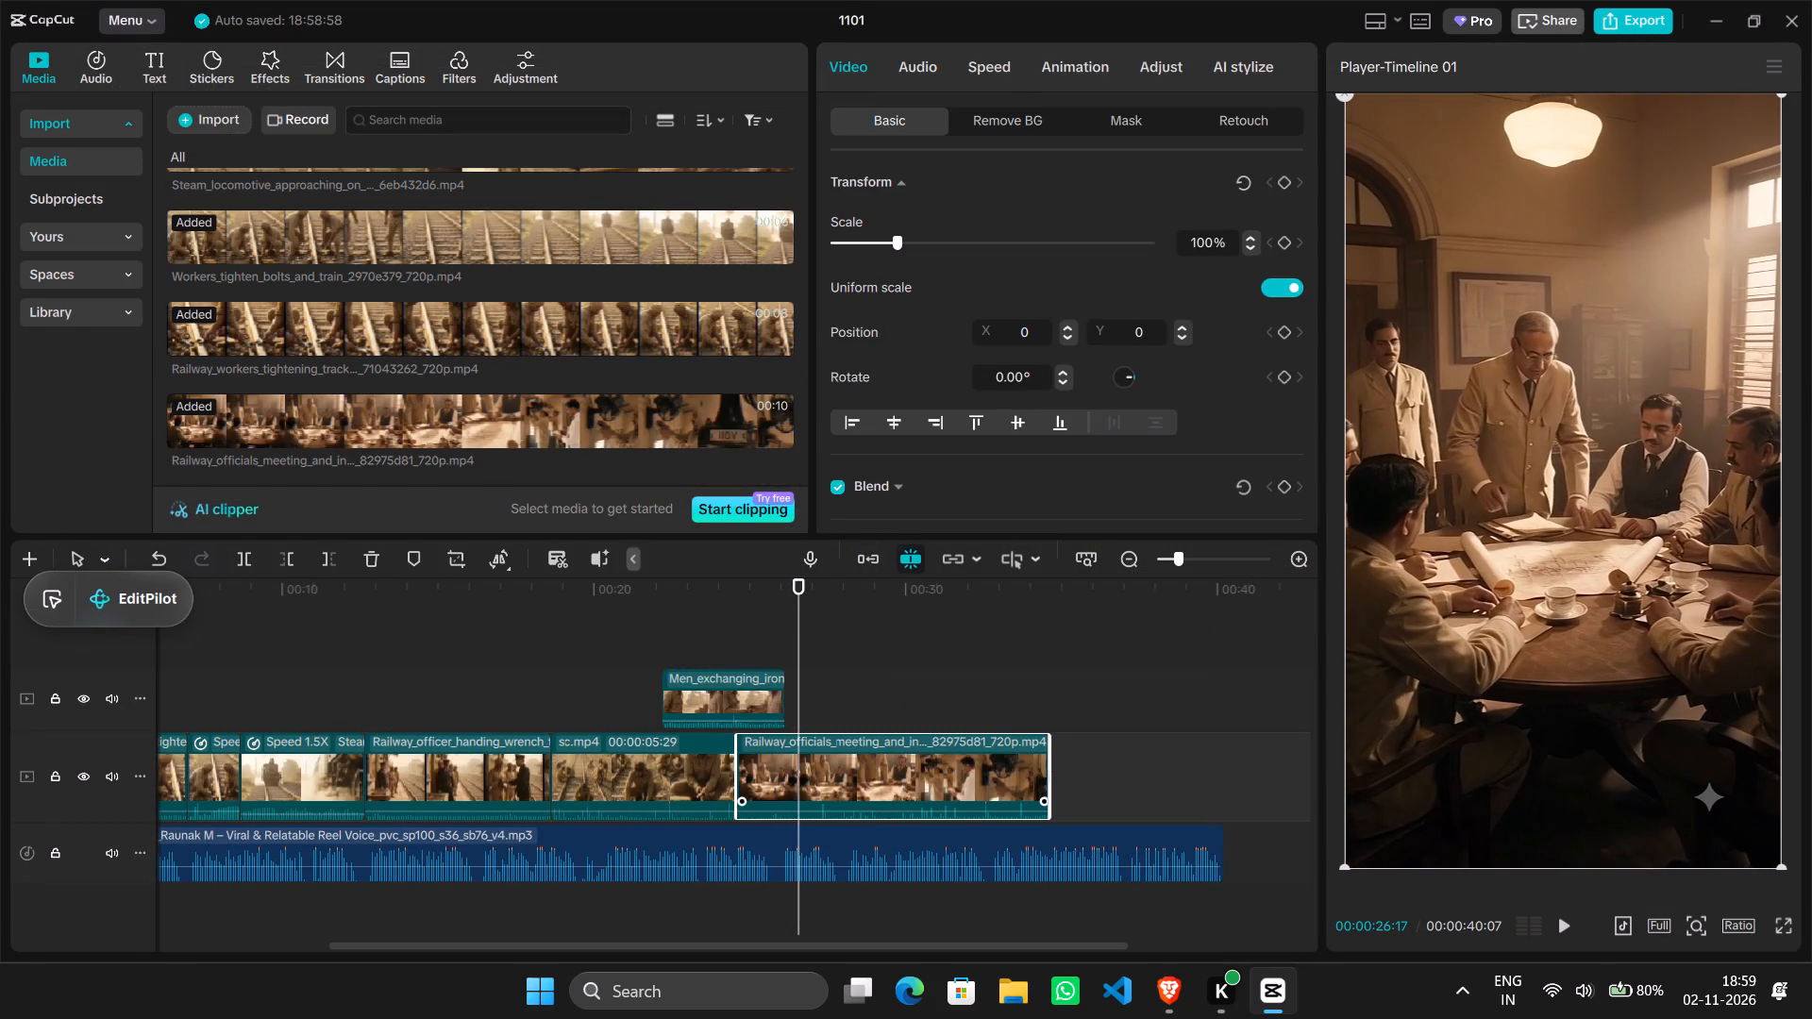
{"action": "left_click_drag", "start_coordinate": [883, 759], "coordinate": [932, 766]}
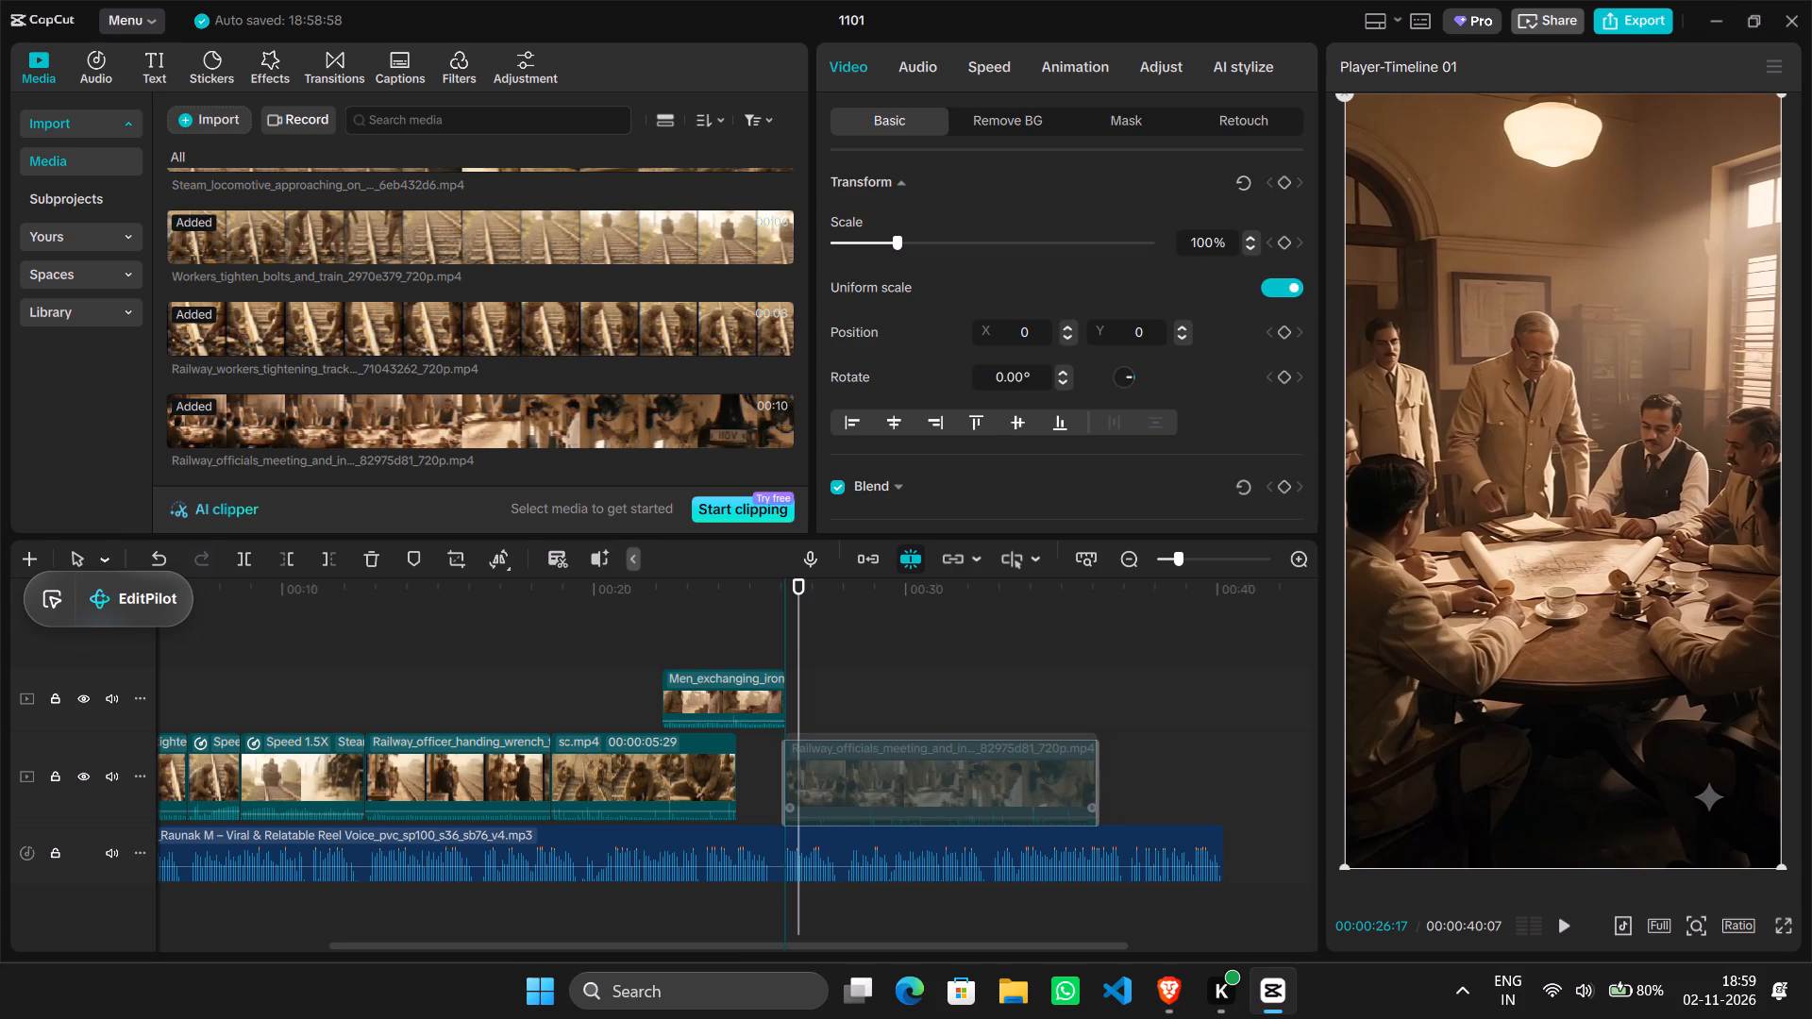
{"action": "left_click_drag", "start_coordinate": [932, 766], "coordinate": [932, 767]}
{"action": "left_click", "coordinate": [757, 756]}
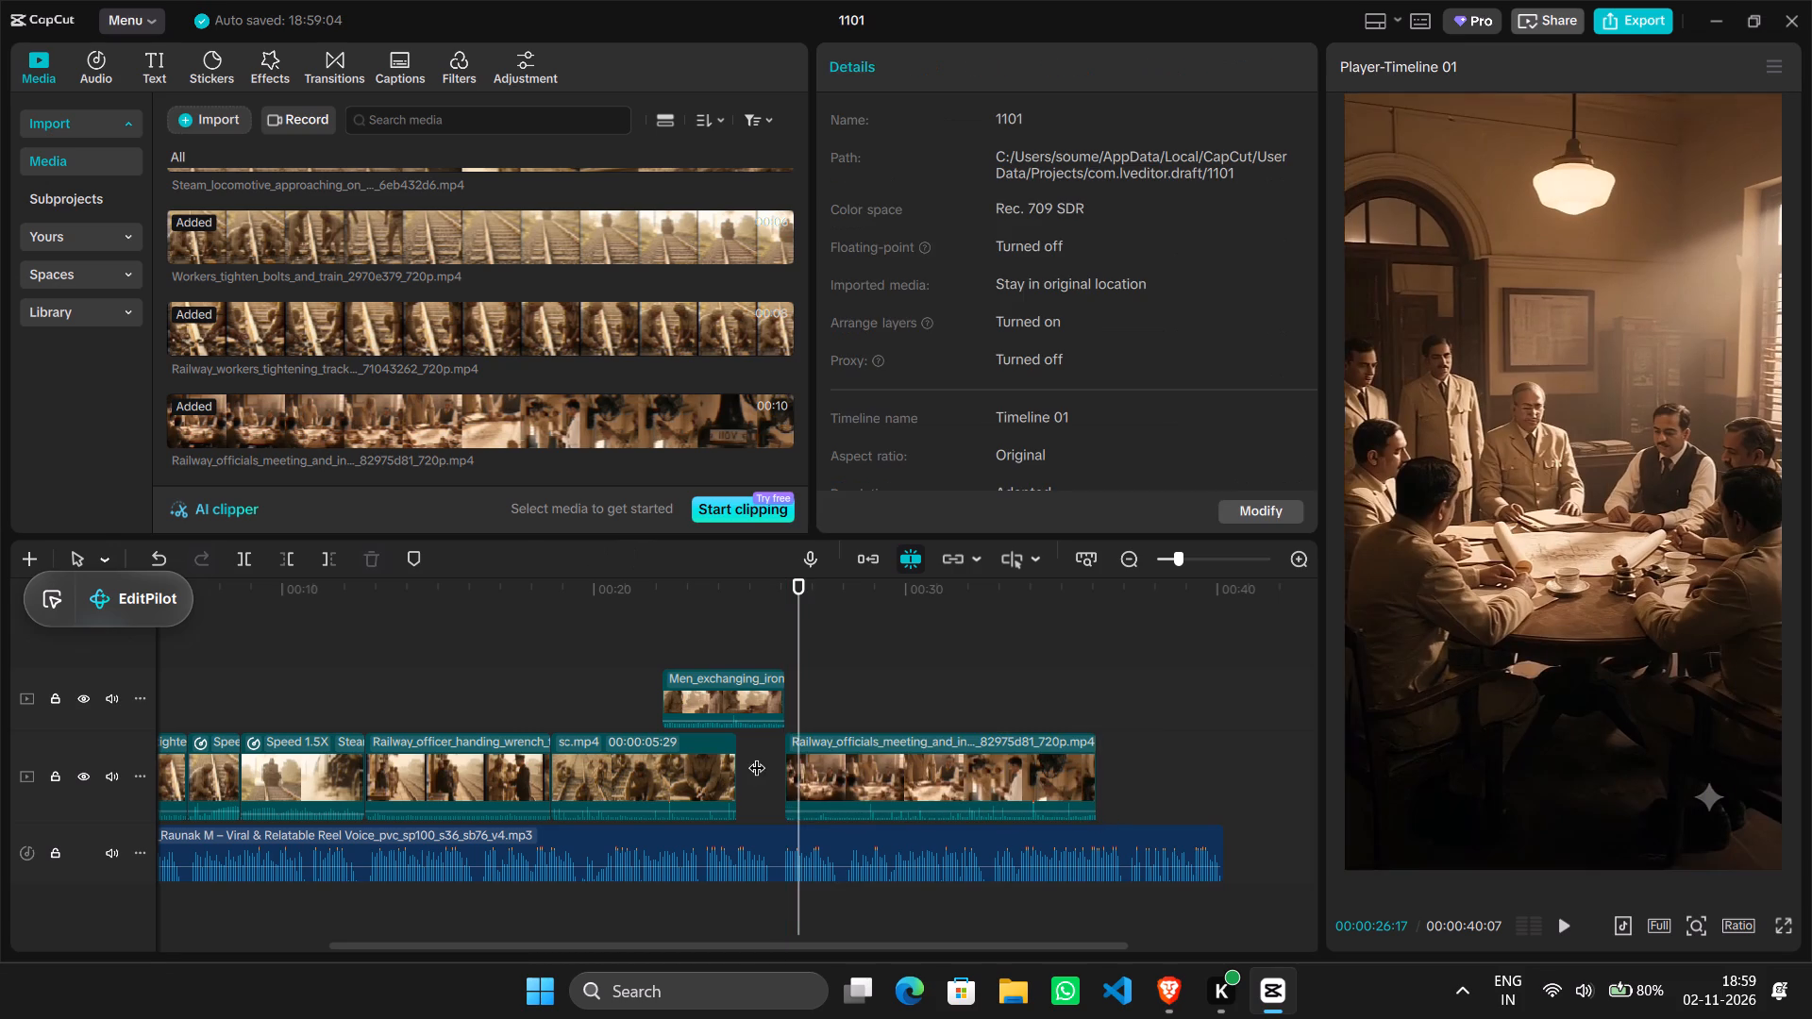
Play the meeting clip, trim its start to 00:00:27:29, and move it back to the end of the Men_exchanging_iron_nut_coins clip.
{"action": "key", "text": "space"}
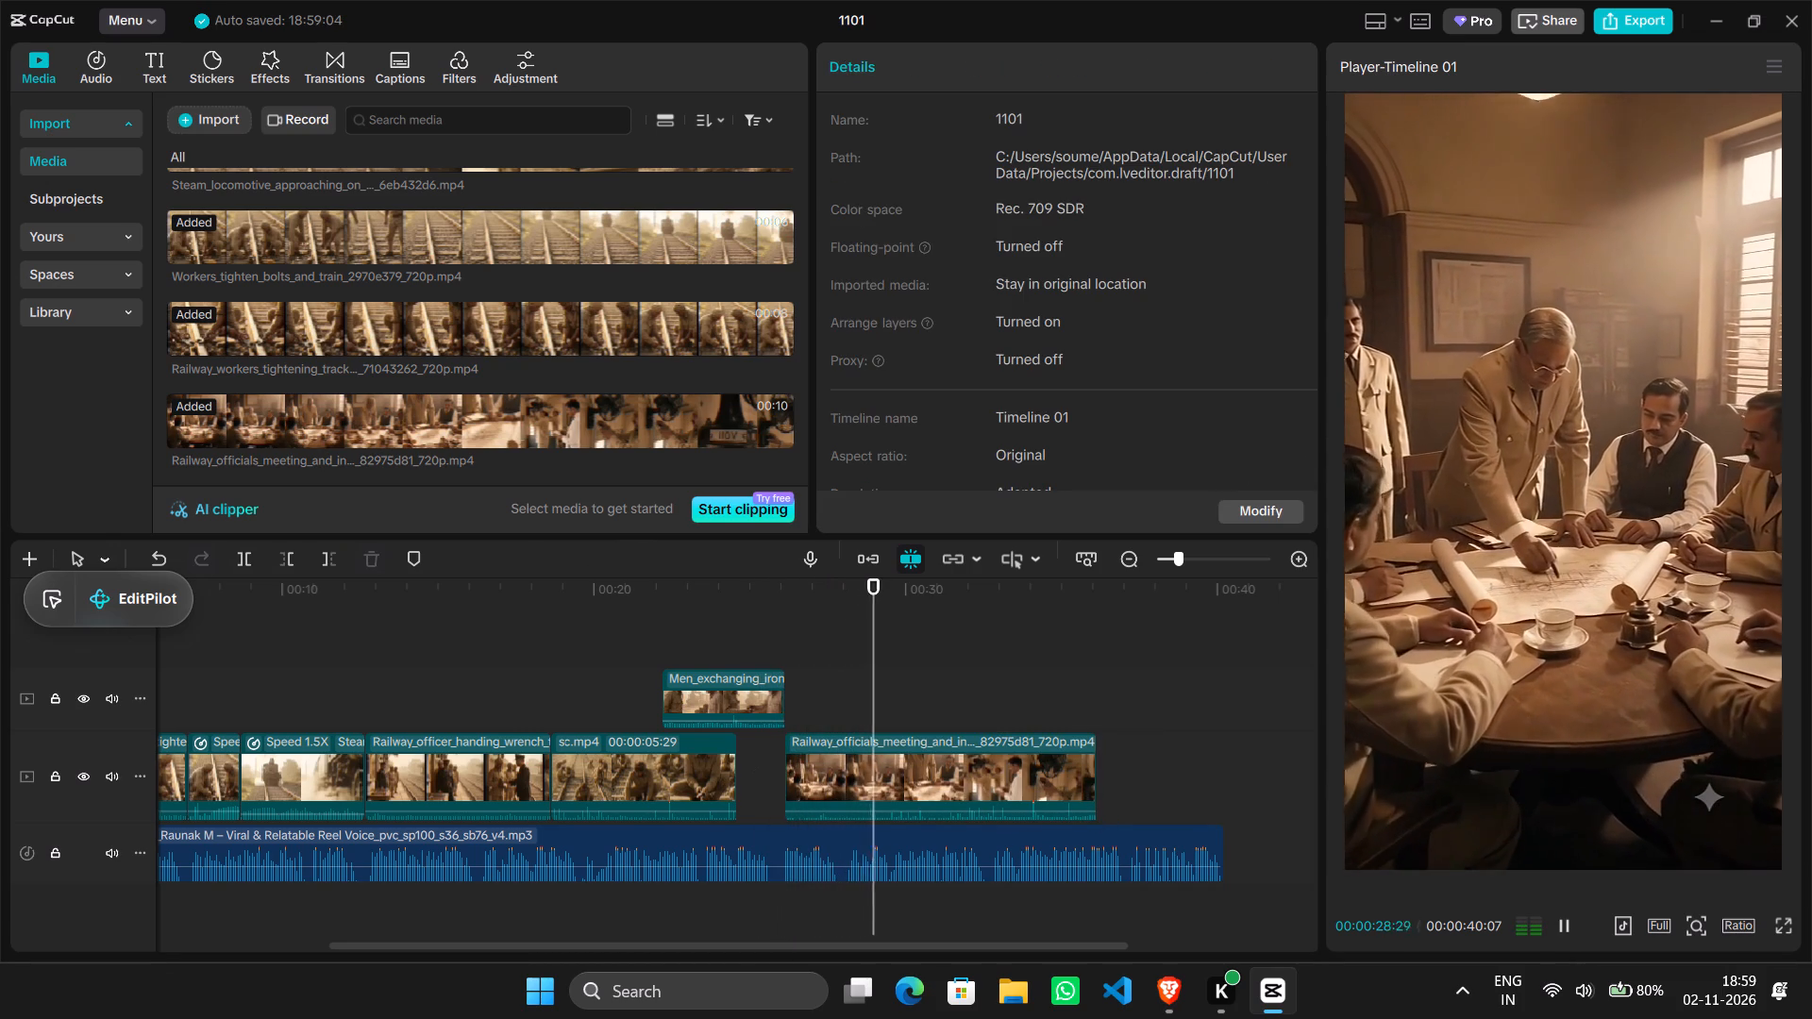
{"action": "left_click", "coordinate": [861, 673]}
{"action": "left_click_drag", "start_coordinate": [861, 673], "coordinate": [845, 675]}
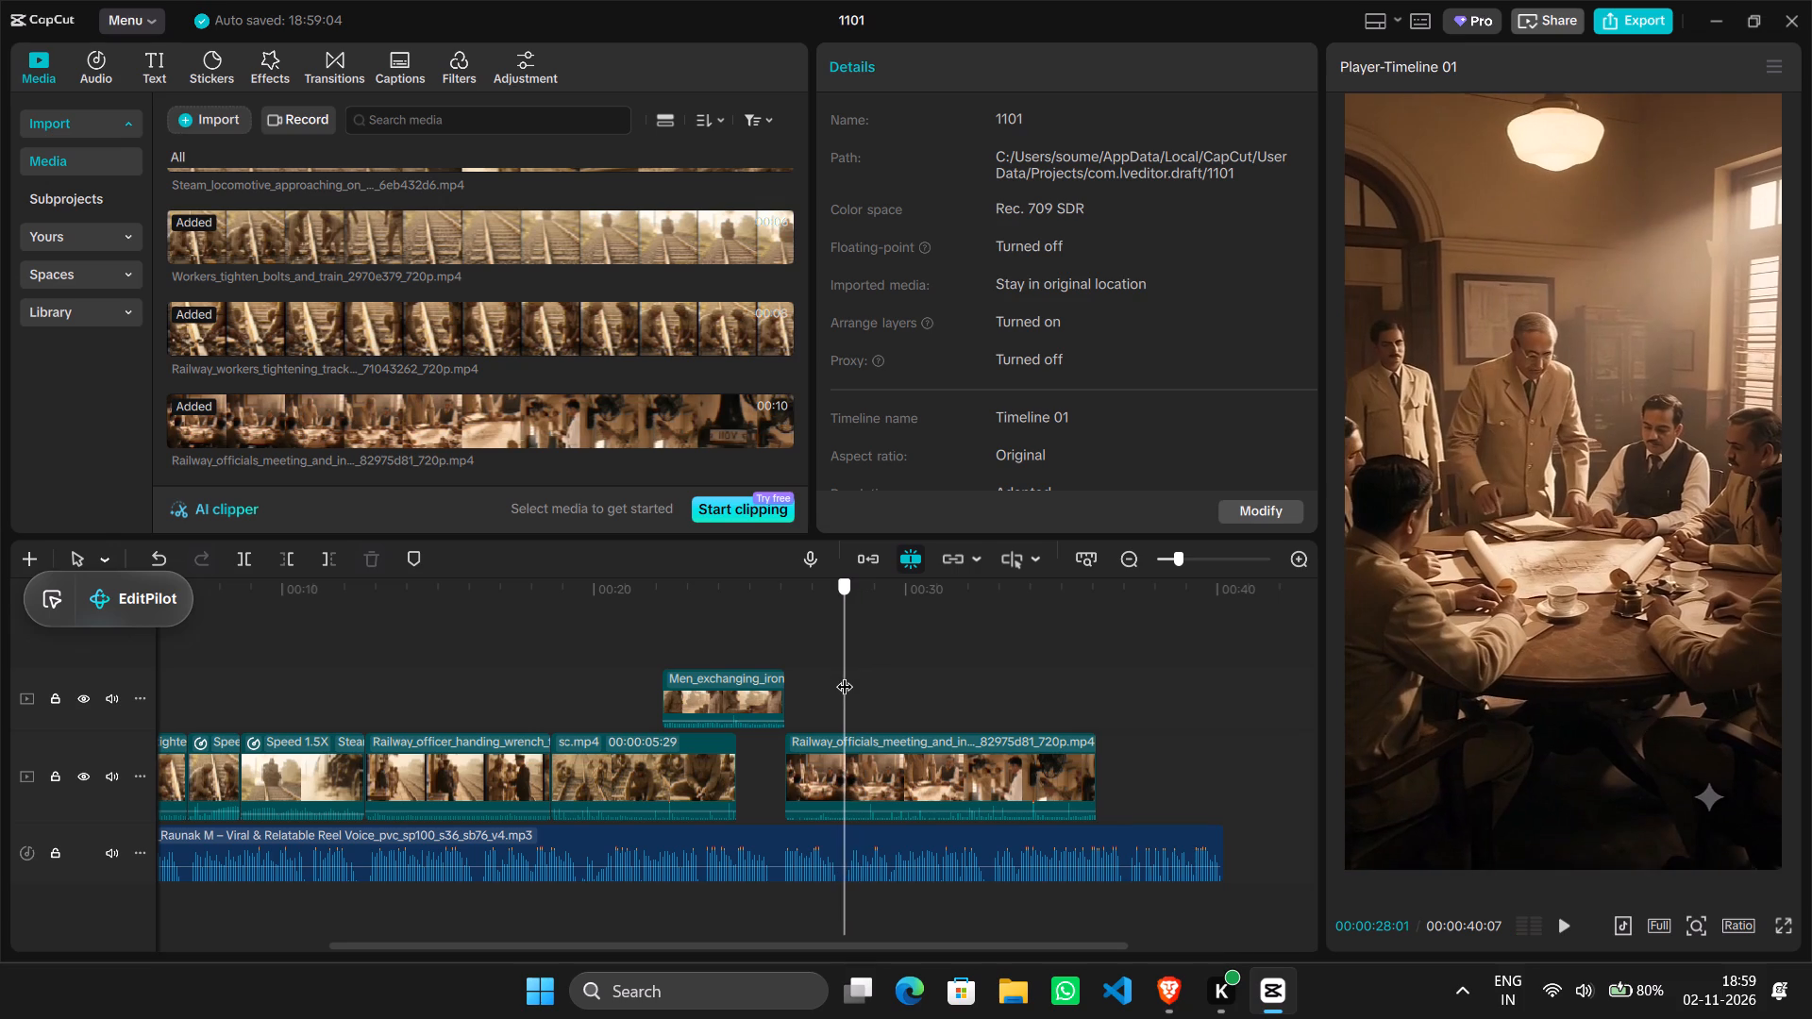
{"action": "left_click_drag", "start_coordinate": [845, 675], "coordinate": [831, 695]}
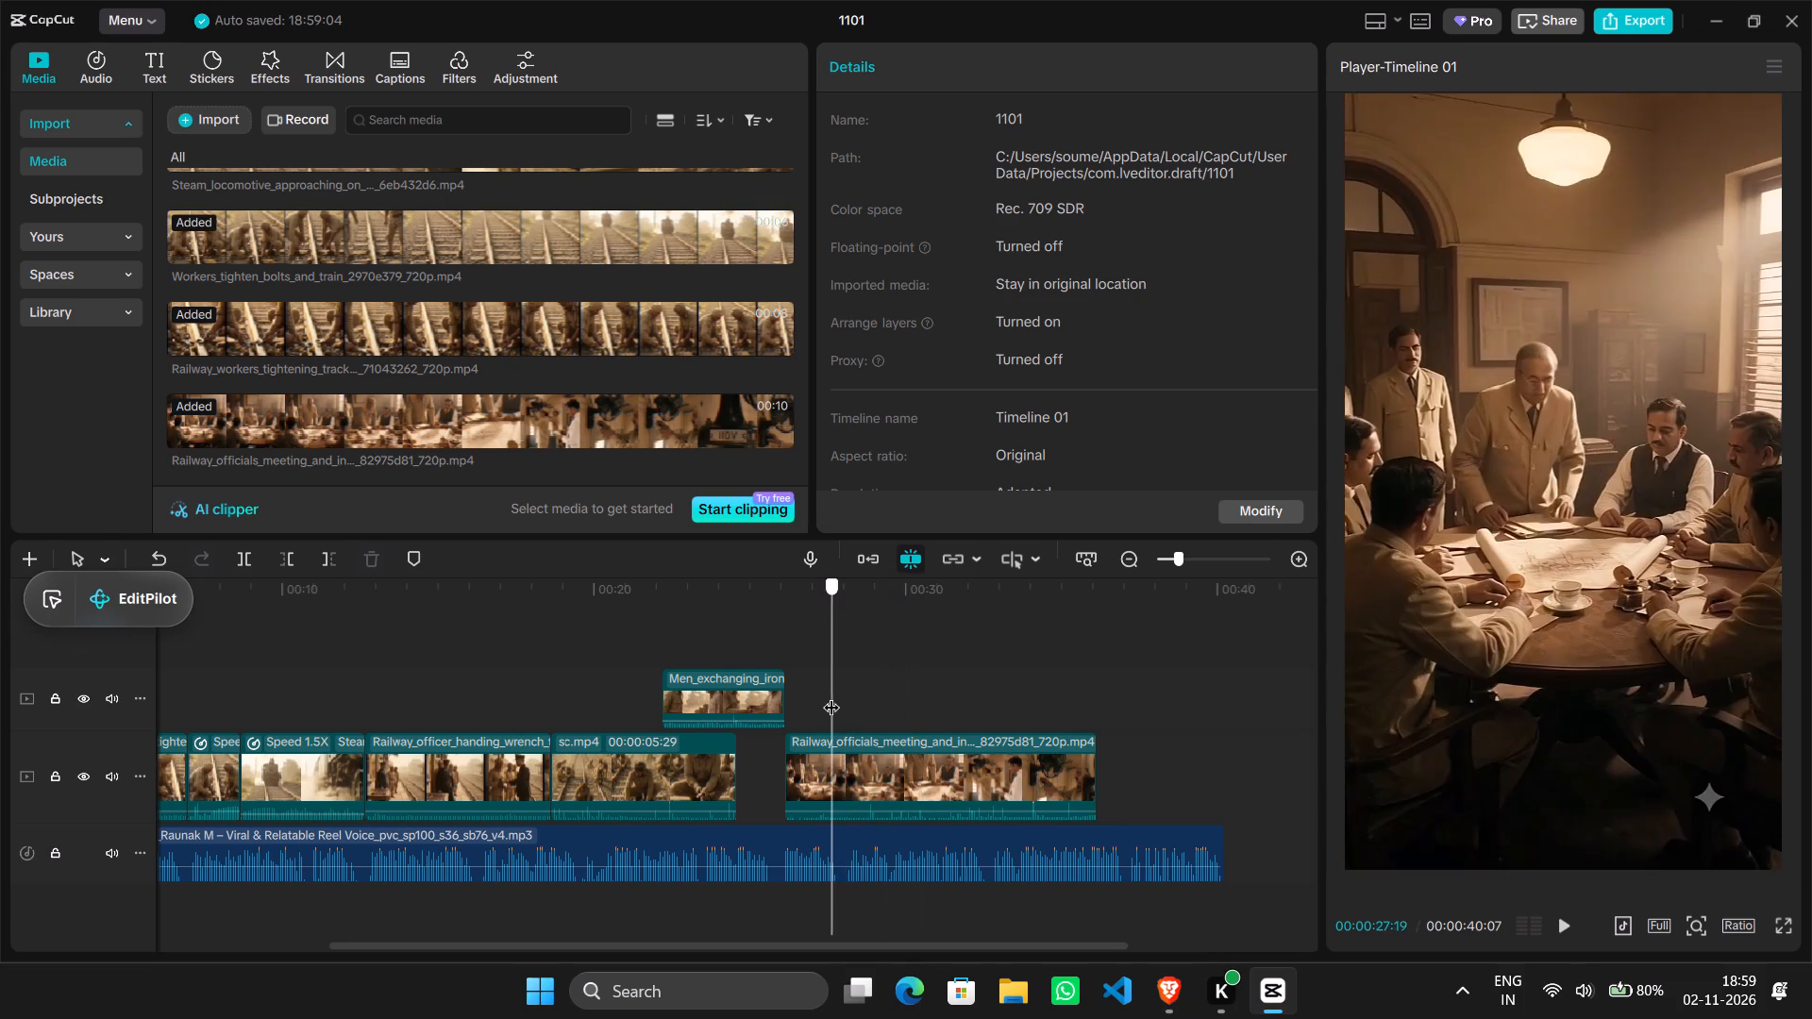
{"action": "left_click_drag", "start_coordinate": [831, 695], "coordinate": [842, 702]}
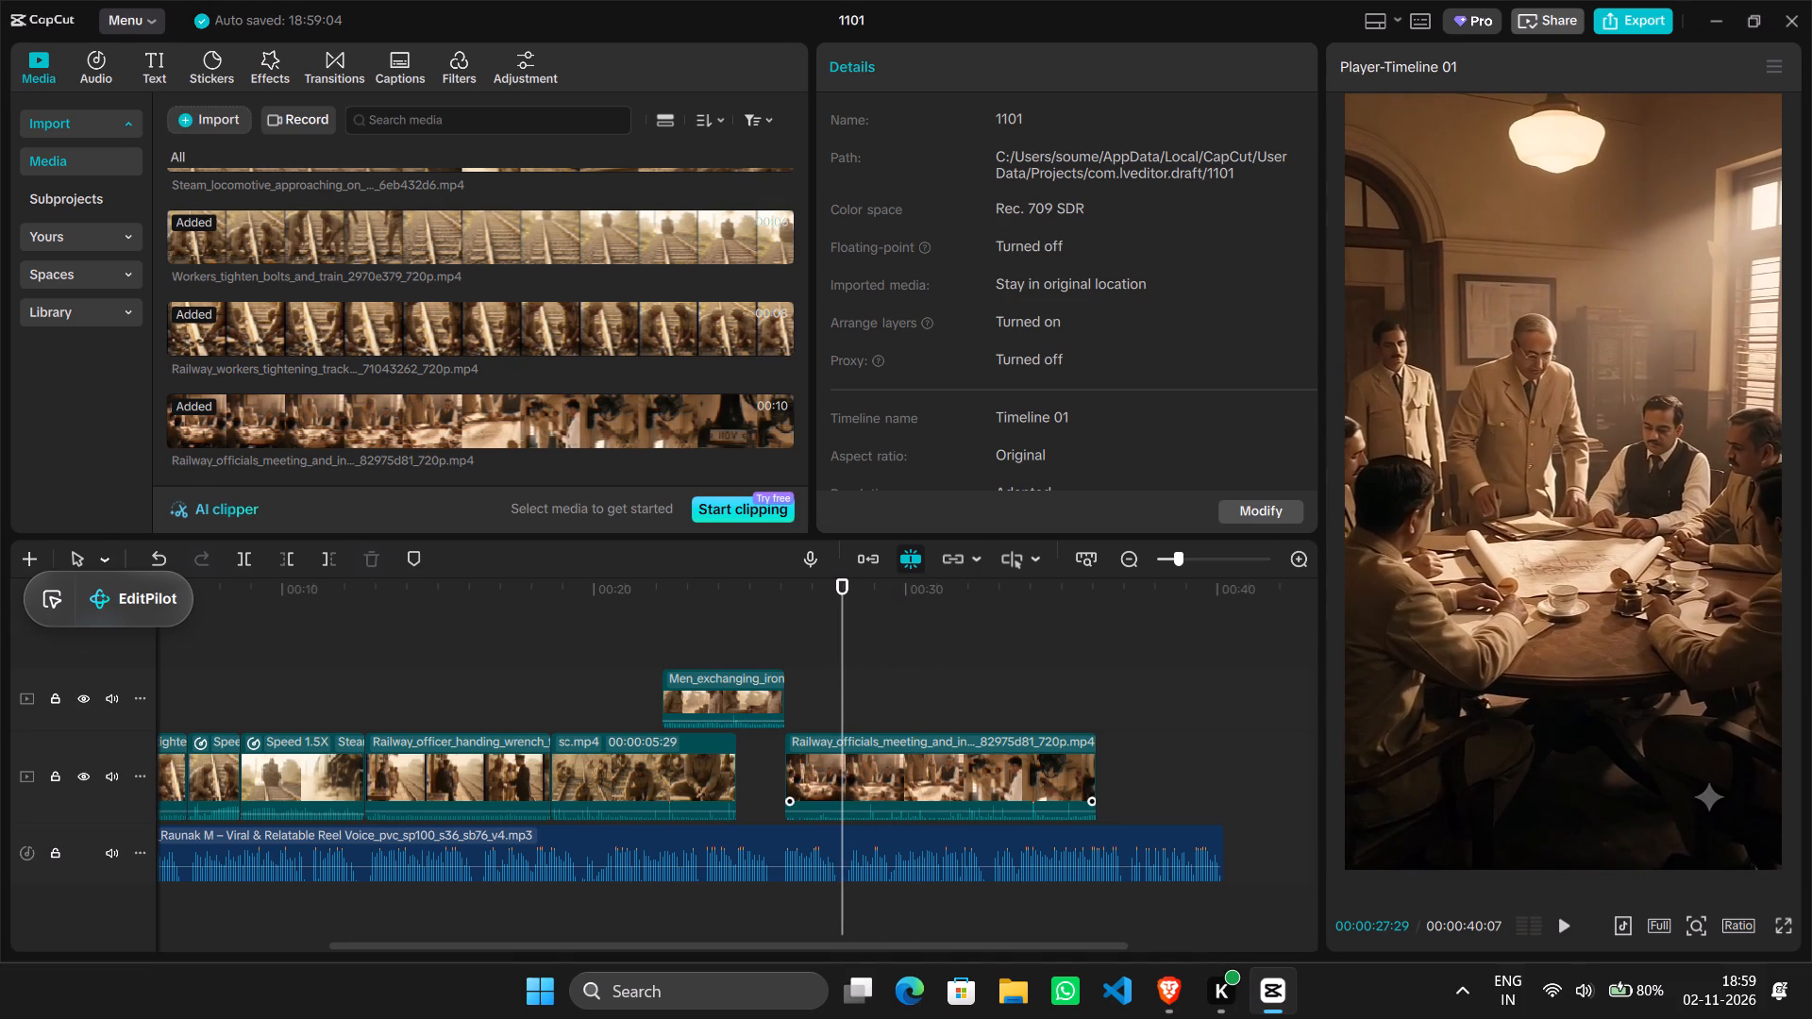
{"action": "left_click", "coordinate": [811, 760]}
{"action": "left_click_drag", "start_coordinate": [785, 763], "coordinate": [844, 768]}
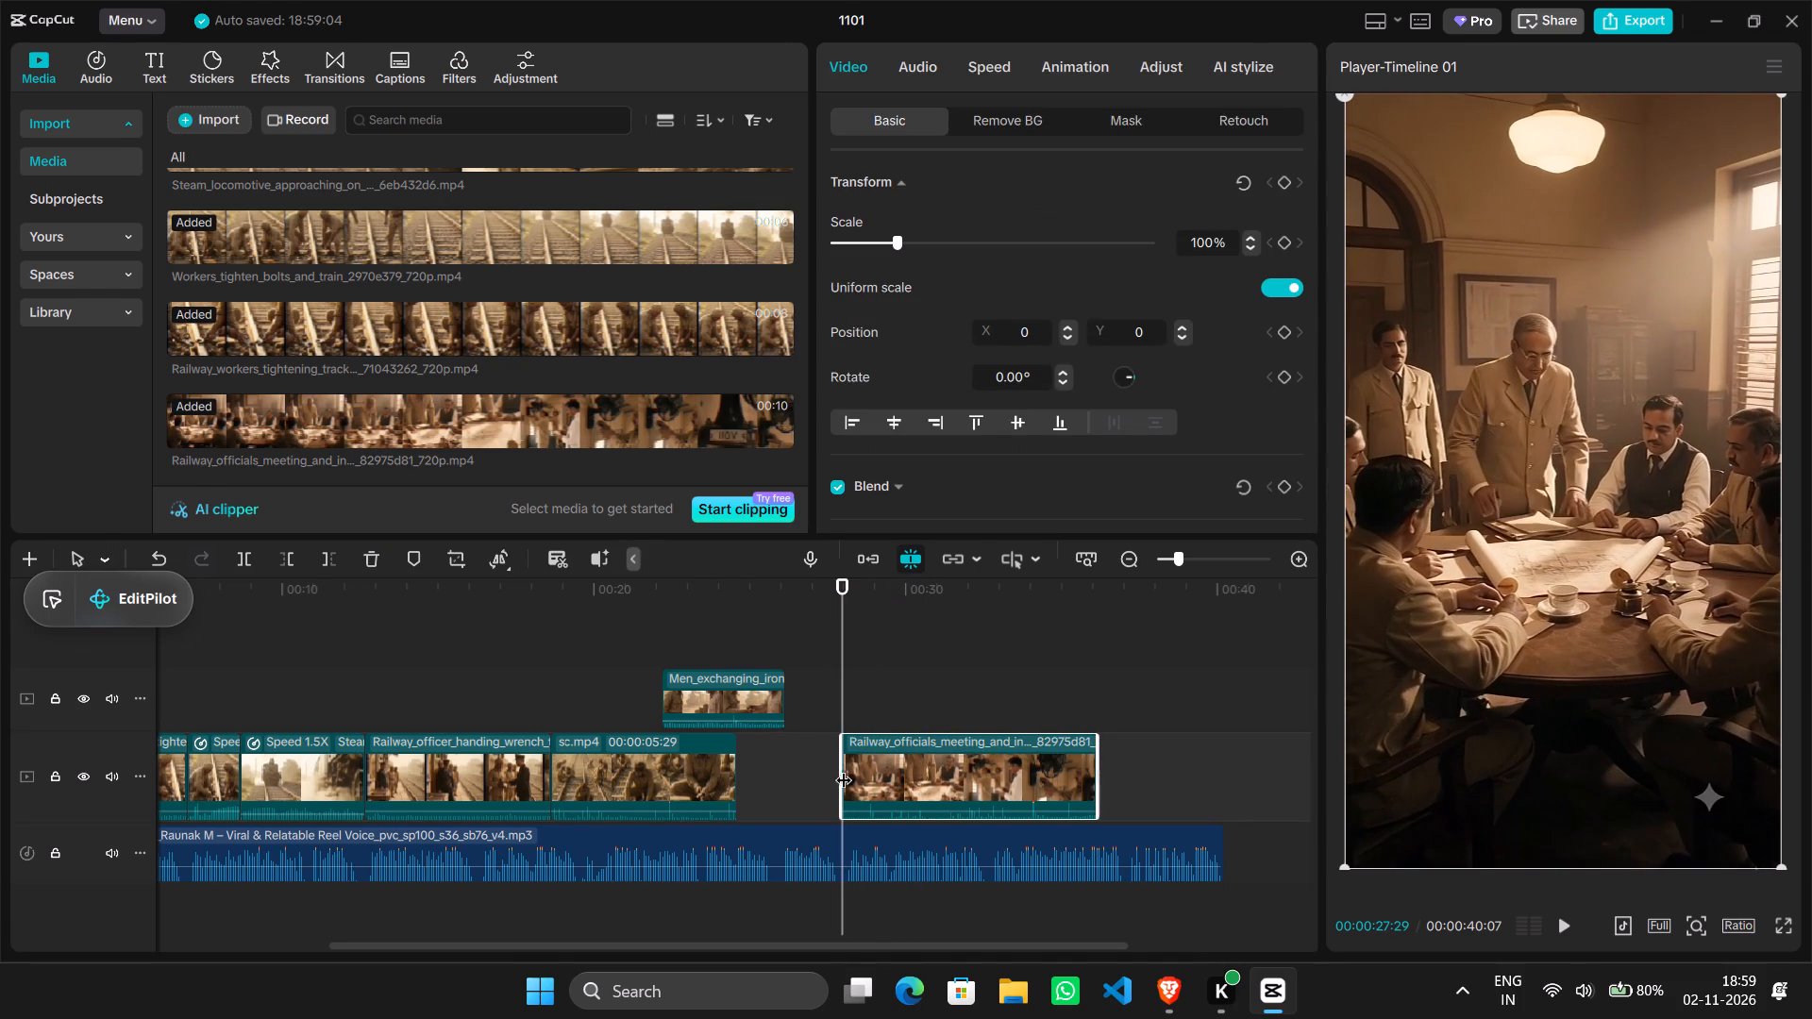
{"action": "left_click_drag", "start_coordinate": [876, 773], "coordinate": [820, 773]}
{"action": "left_click", "coordinate": [793, 768]}
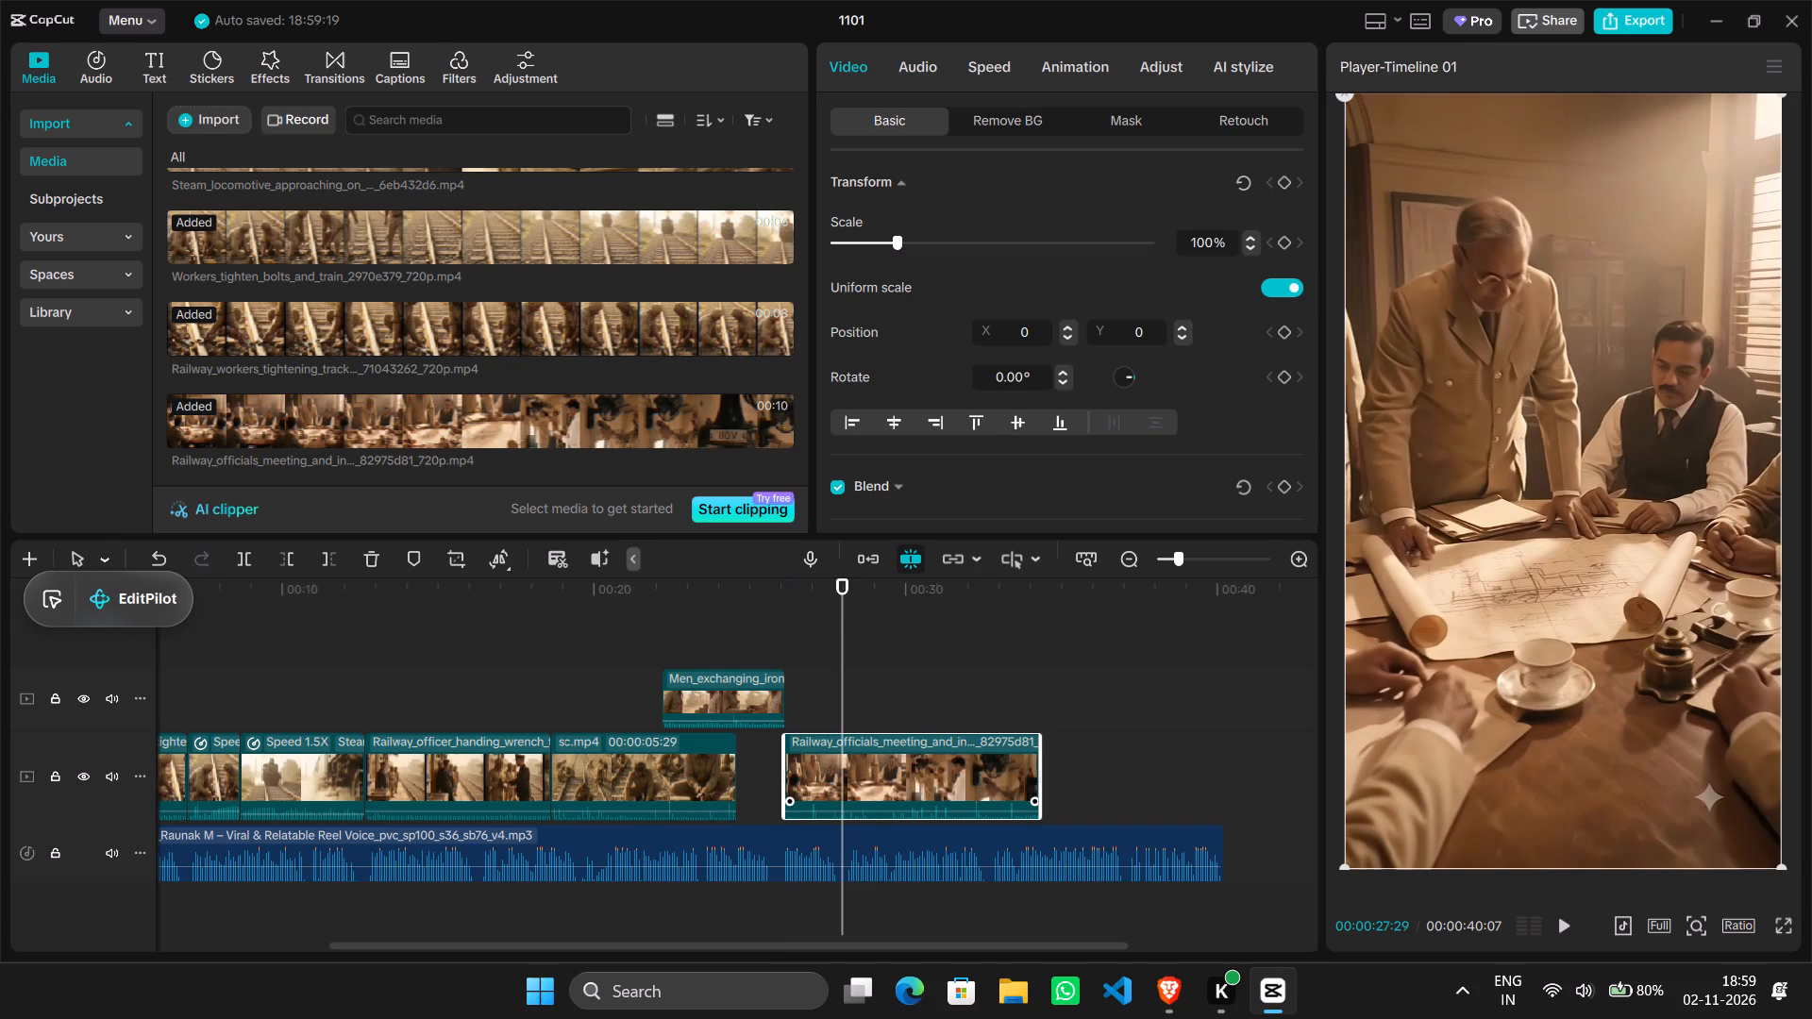
Set the Railway_officials_meeting clip's speed to 1.47x.
{"action": "left_click", "coordinate": [982, 69]}
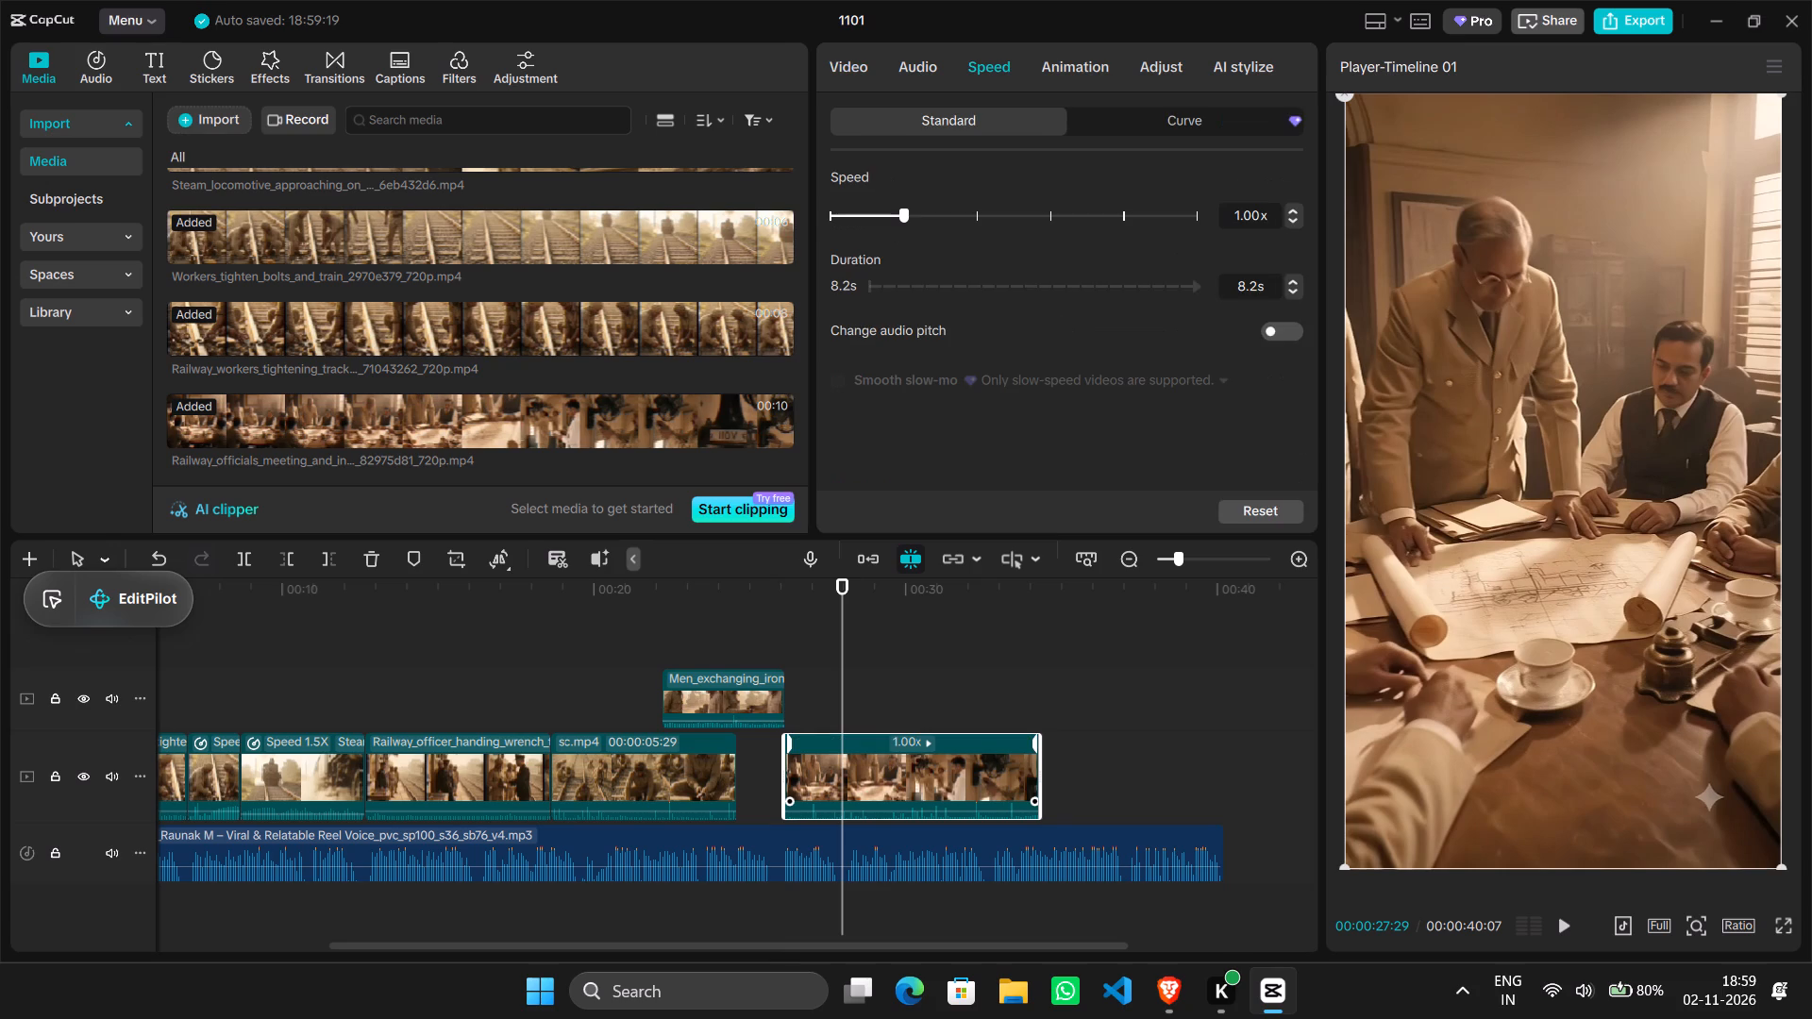
{"action": "left_click_drag", "start_coordinate": [906, 213], "coordinate": [938, 221]}
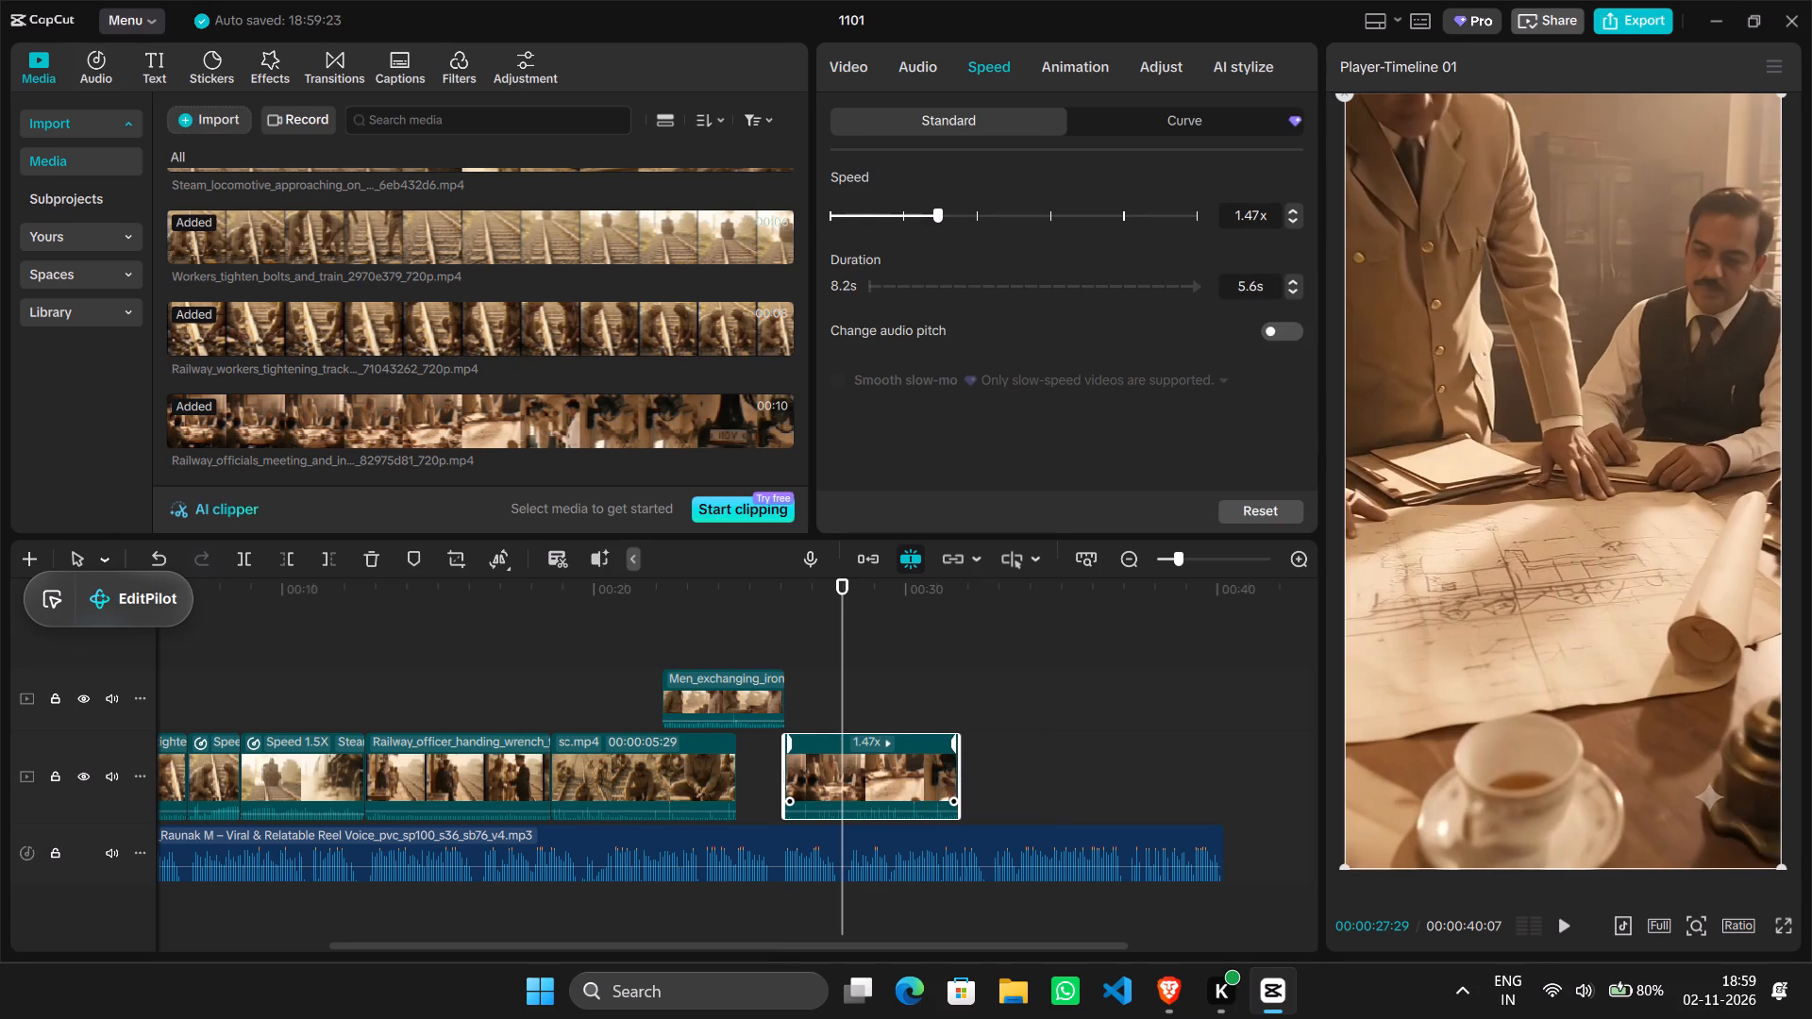
{"action": "left_click", "coordinate": [938, 221]}
Play the sped-up meeting clip with the voiceover and trim its end to 00:00:27:29.
{"action": "left_click", "coordinate": [765, 627]}
{"action": "left_click_drag", "start_coordinate": [765, 627], "coordinate": [779, 629]}
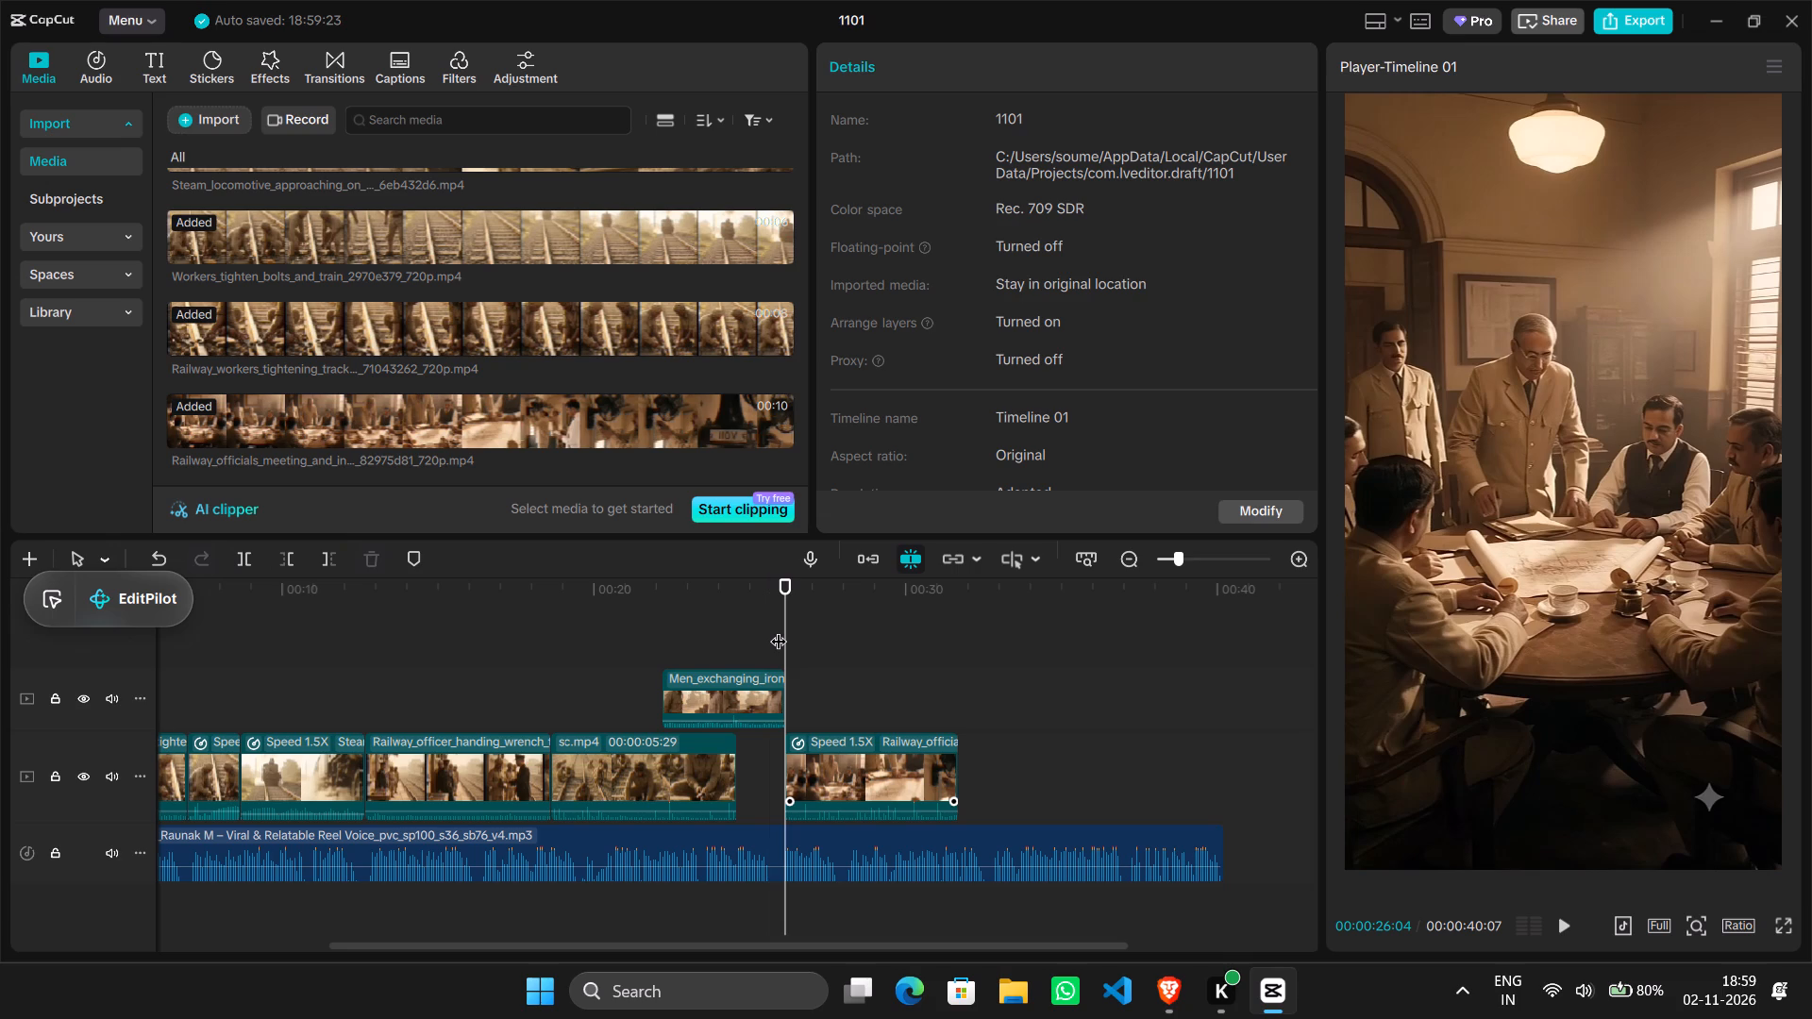
{"action": "key", "text": "space"}
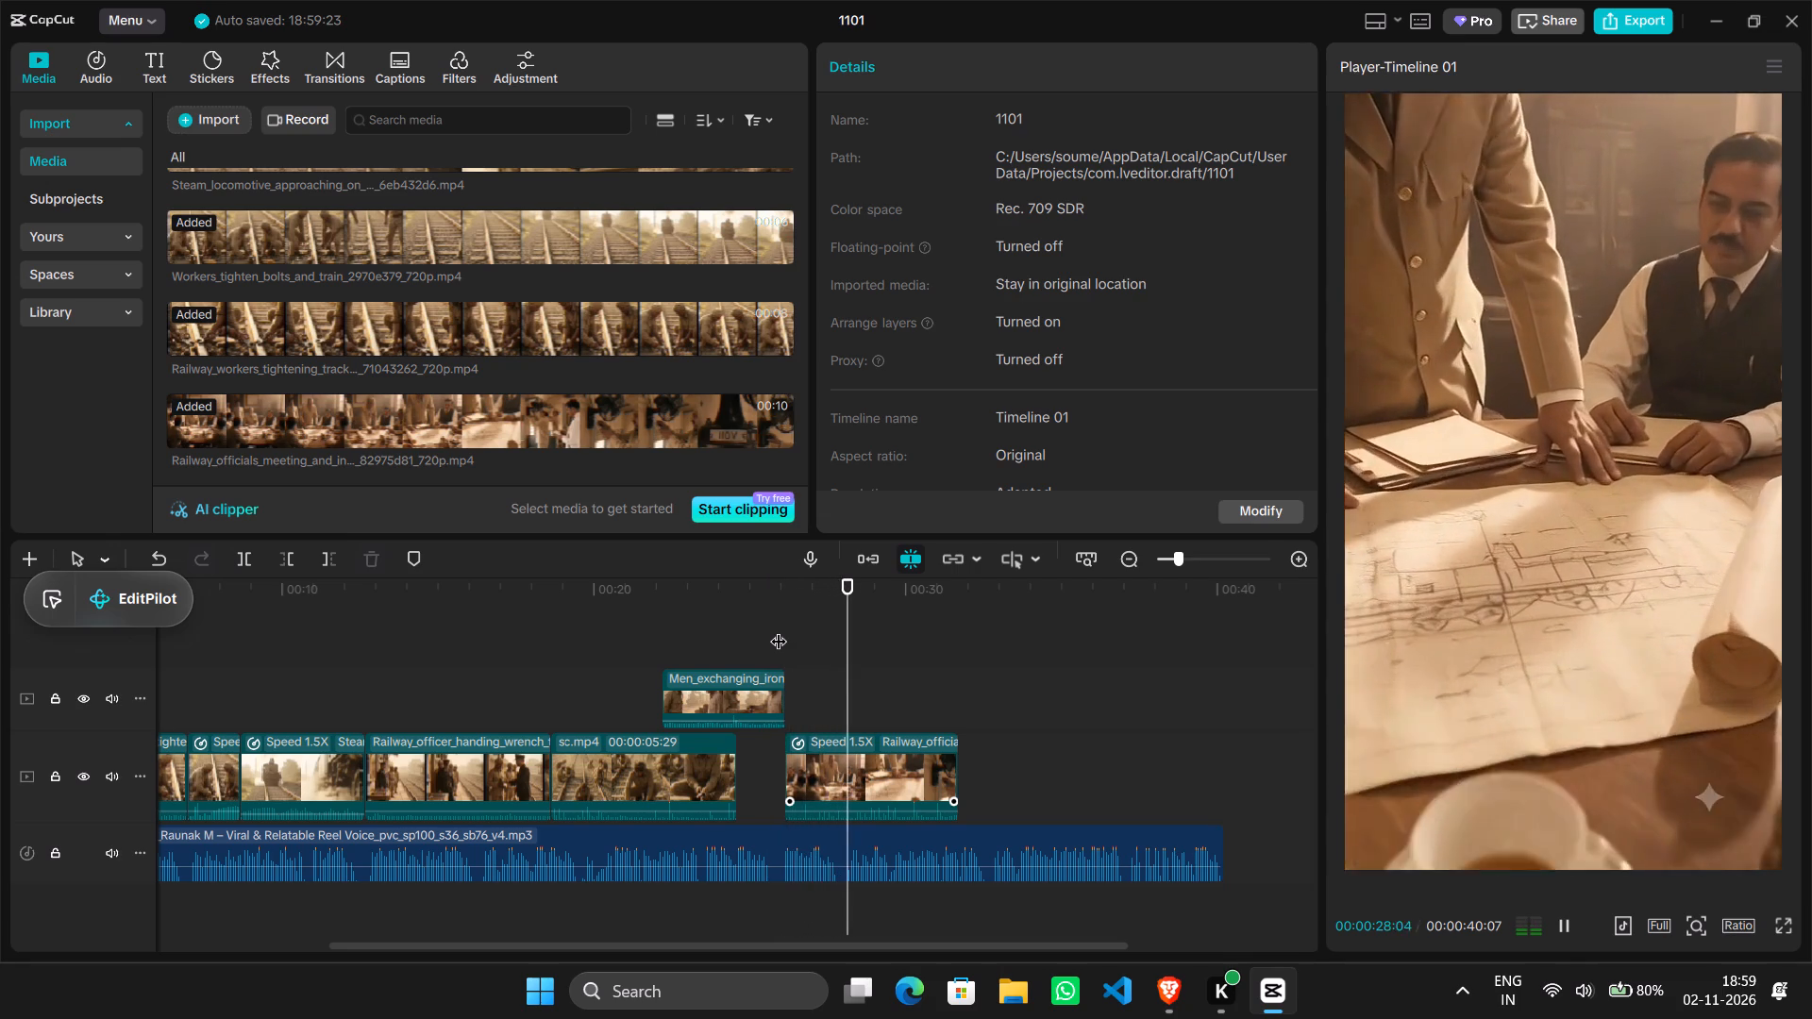
{"action": "left_click", "coordinate": [863, 654]}
{"action": "left_click_drag", "start_coordinate": [863, 654], "coordinate": [857, 654]}
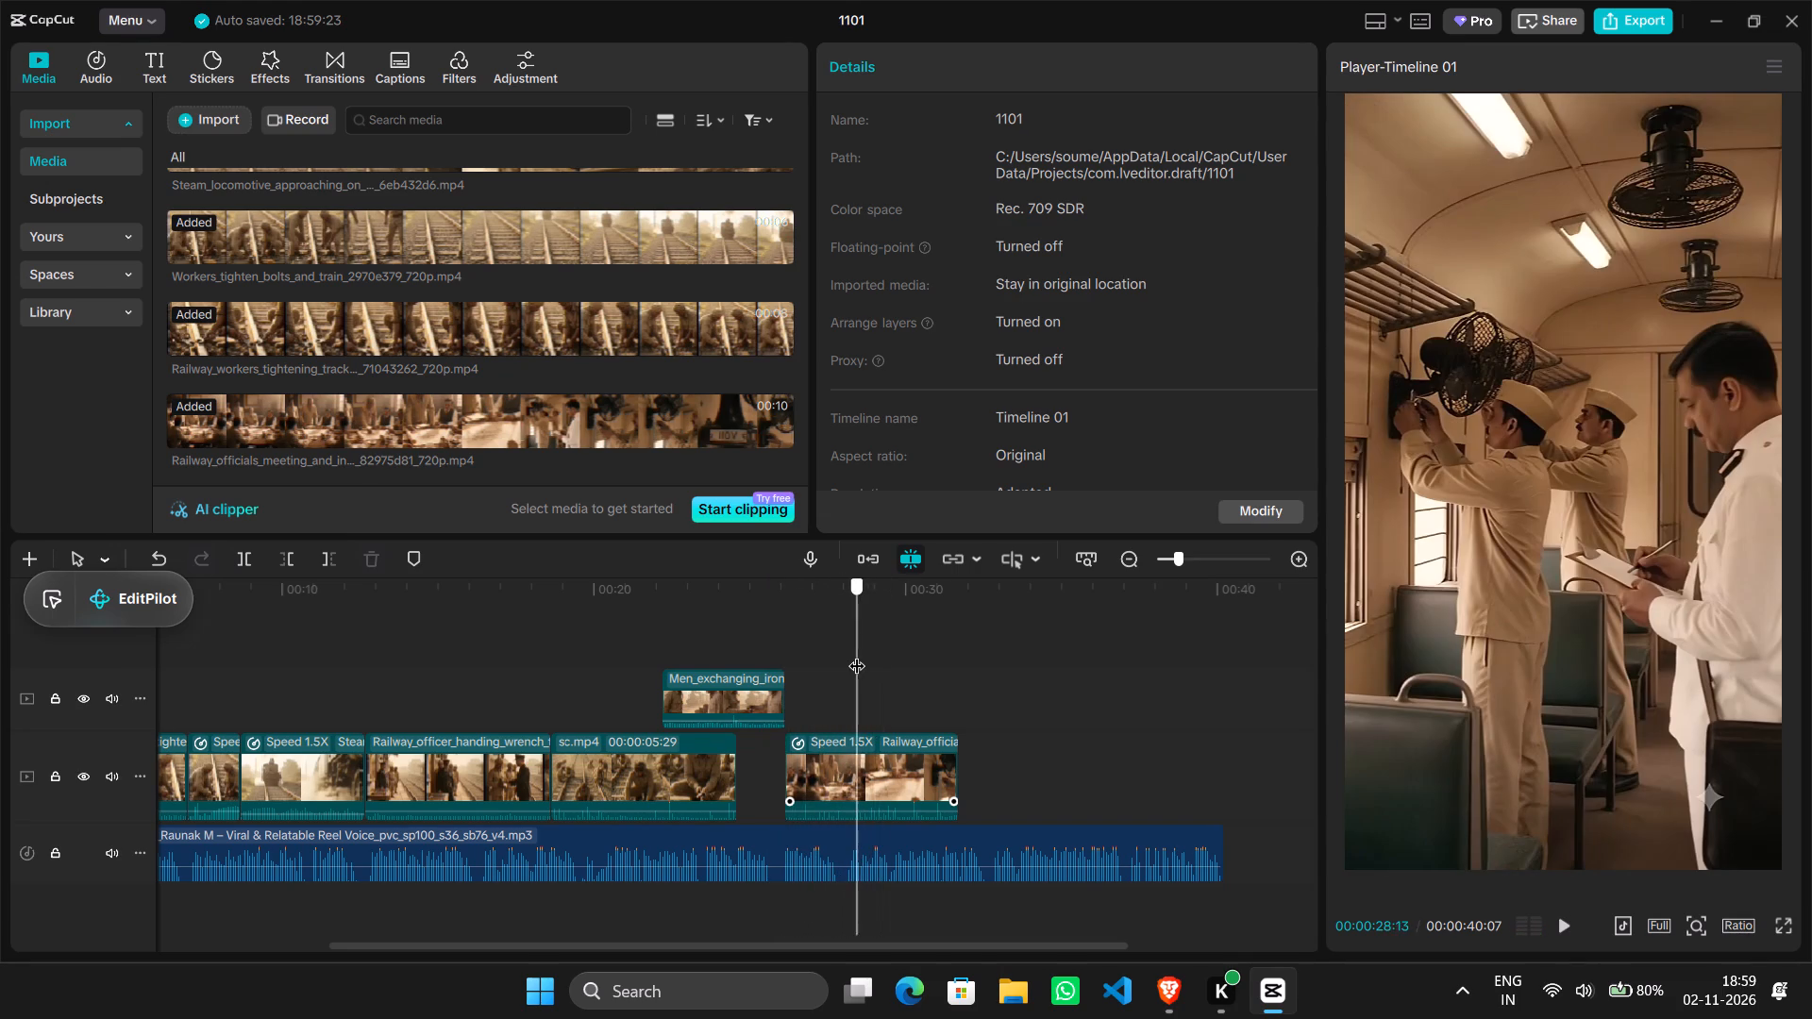
{"action": "left_click_drag", "start_coordinate": [857, 654], "coordinate": [842, 659]}
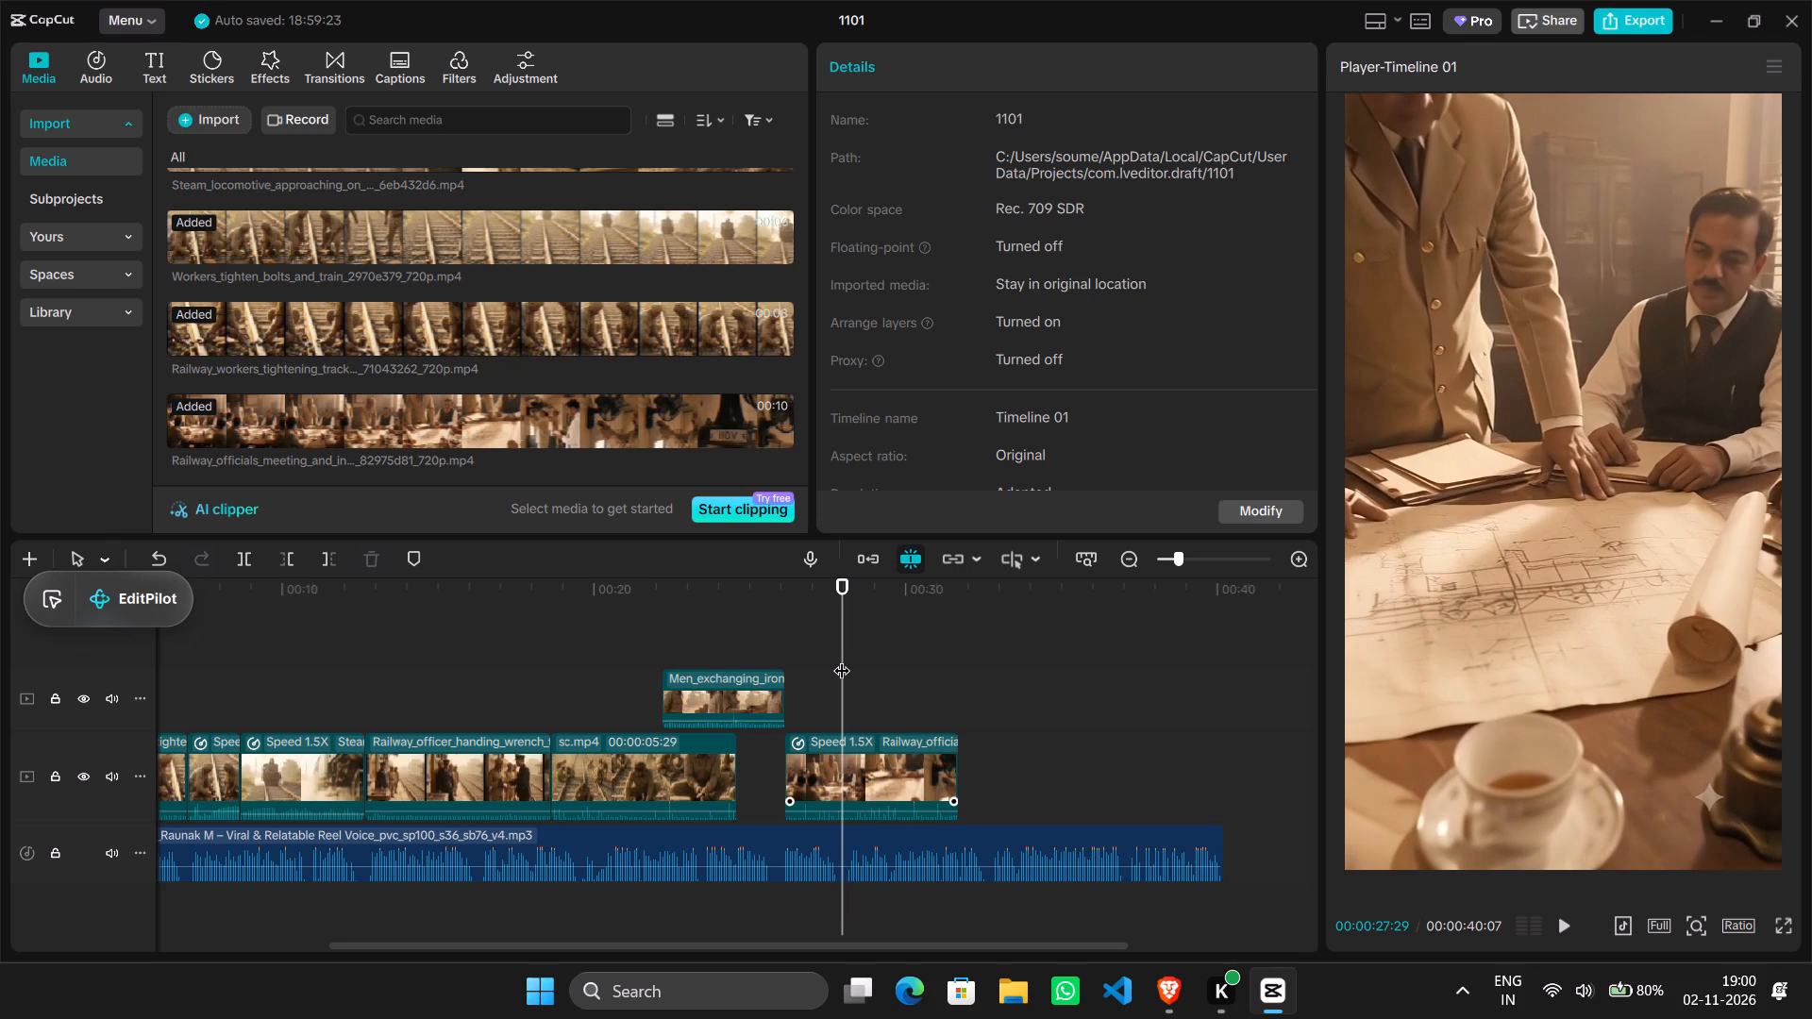
{"action": "left_click", "coordinate": [853, 793]}
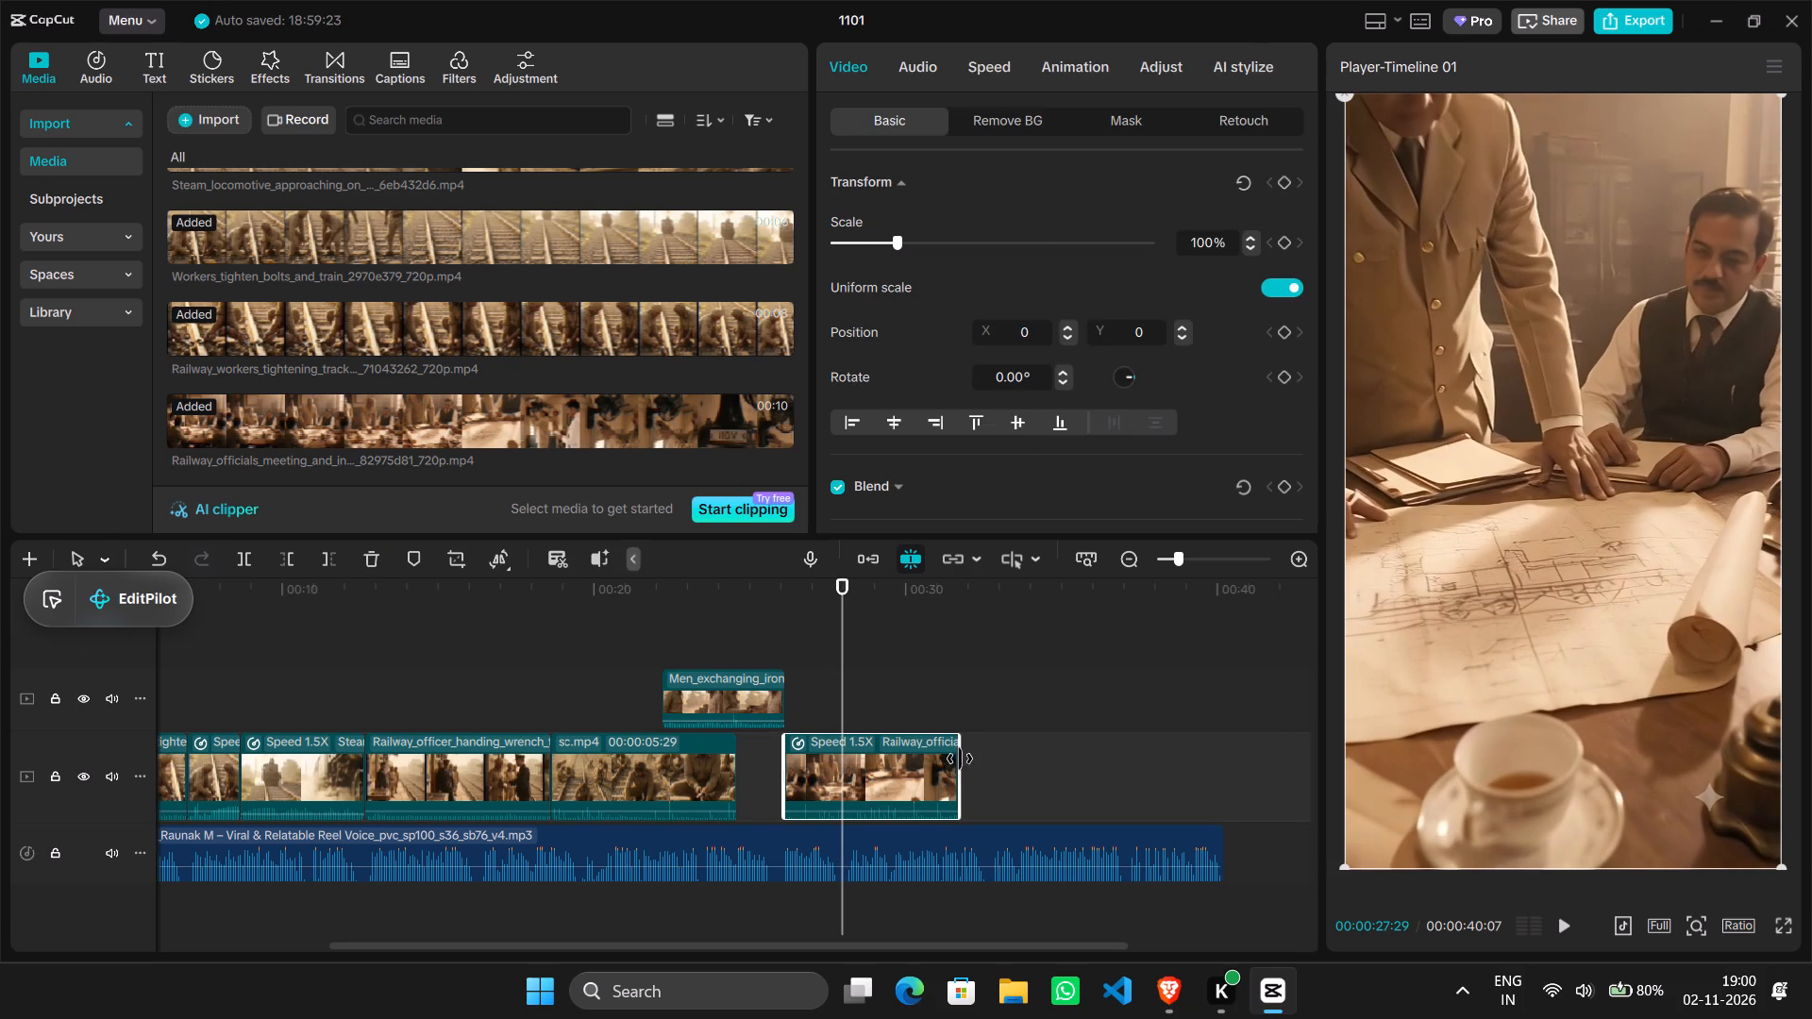
{"action": "left_click_drag", "start_coordinate": [960, 759], "coordinate": [831, 770]}
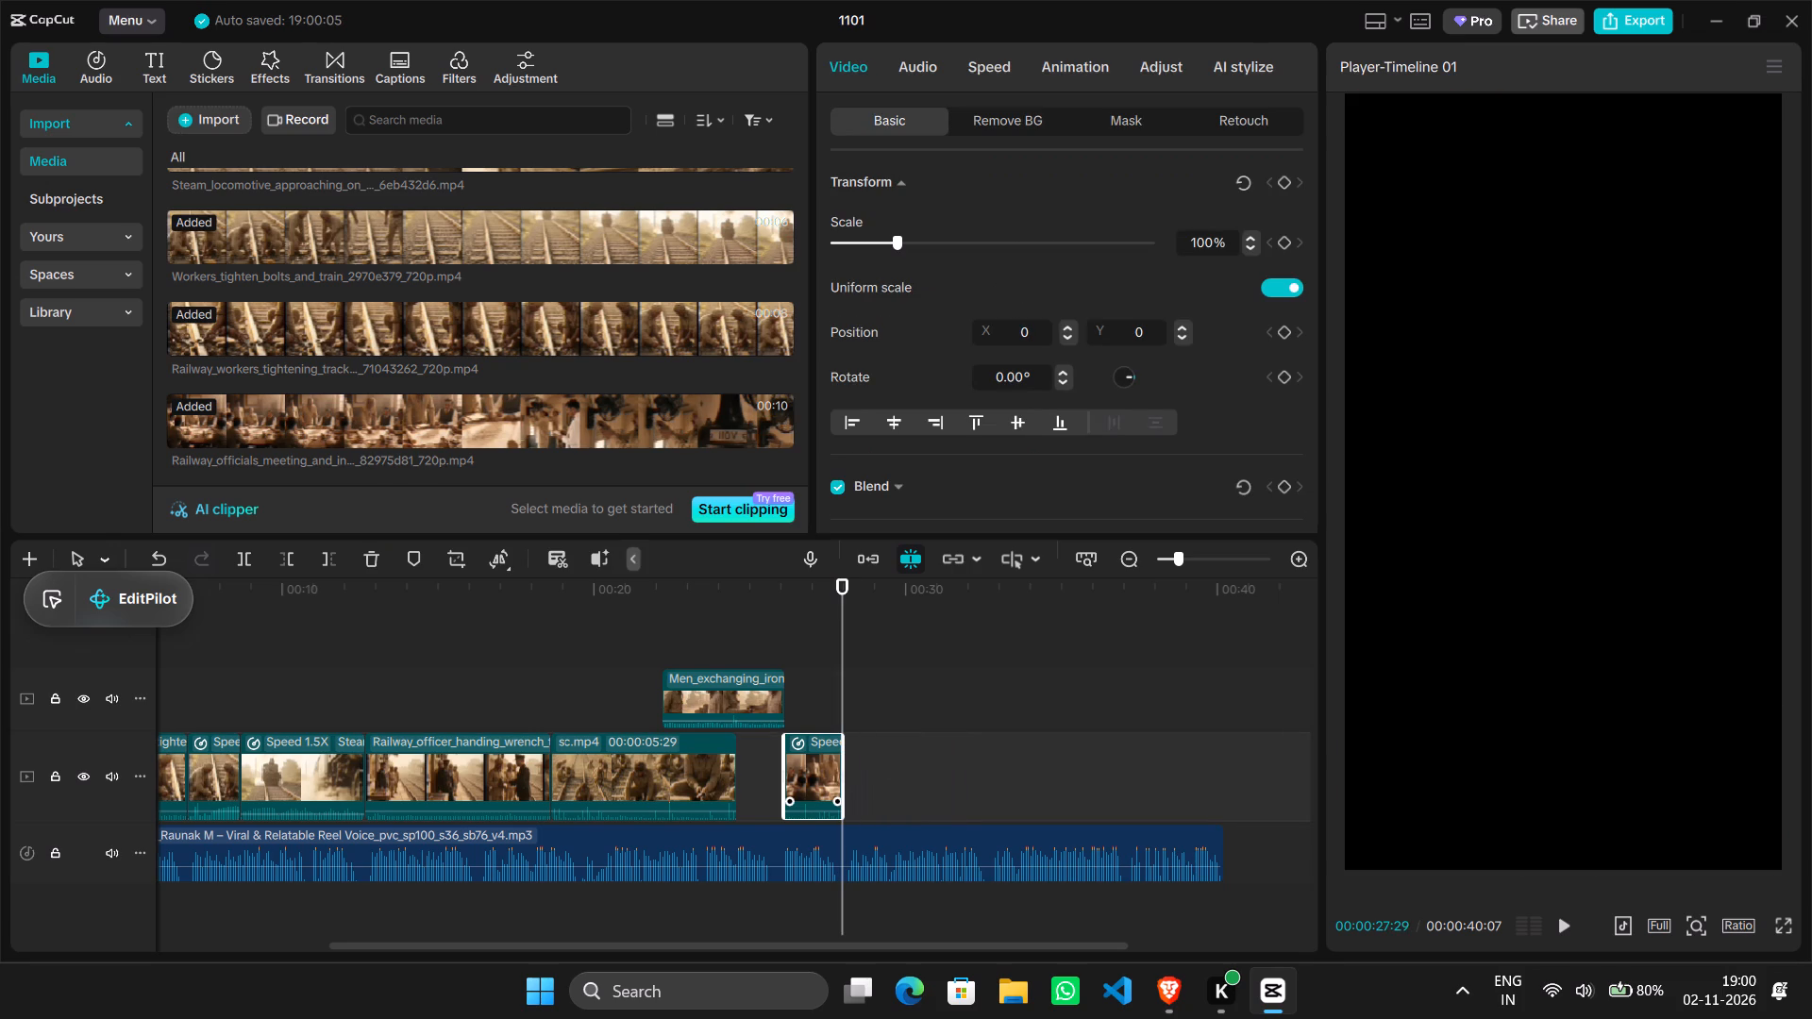
Look through the imported media for the next scene and preview the Workers_repairing_railway_track clip.
{"action": "scroll", "coordinate": [385, 348], "scroll_direction": "down", "scroll_amount": 1}
{"action": "scroll", "coordinate": [385, 348], "scroll_direction": "up", "scroll_amount": 1}
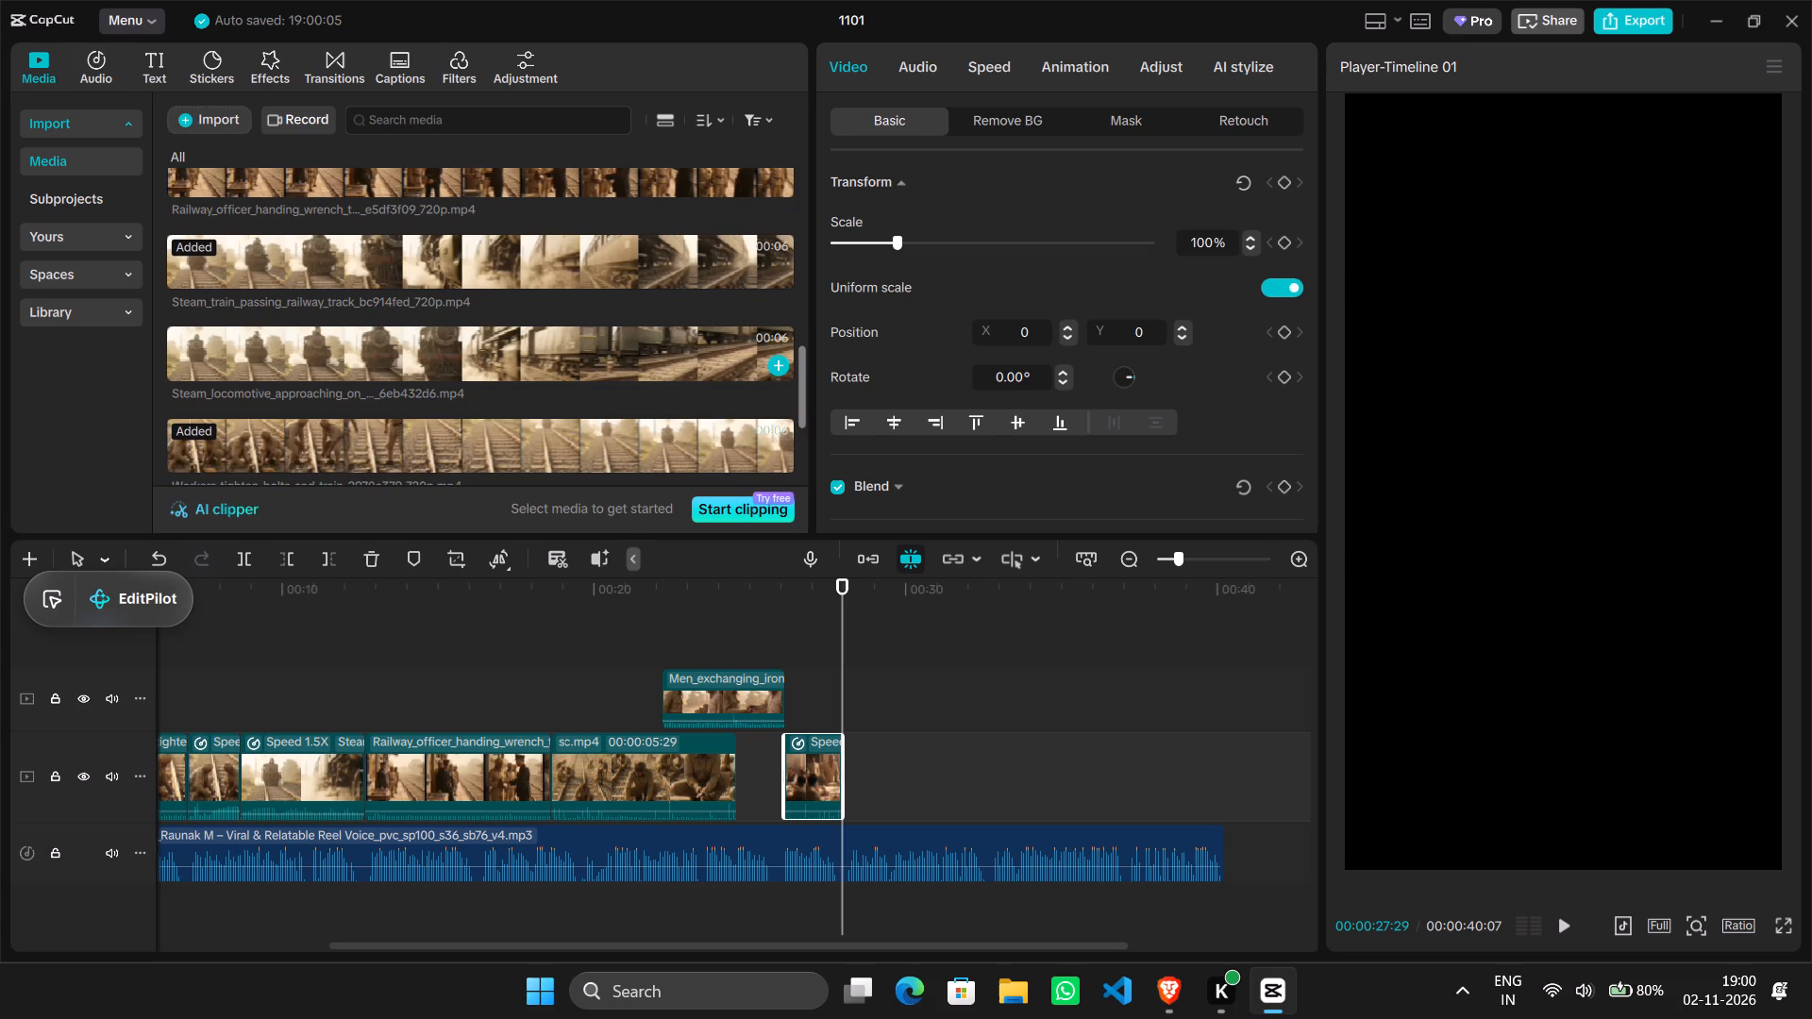
{"action": "scroll", "coordinate": [357, 349], "scroll_direction": "up", "scroll_amount": 2}
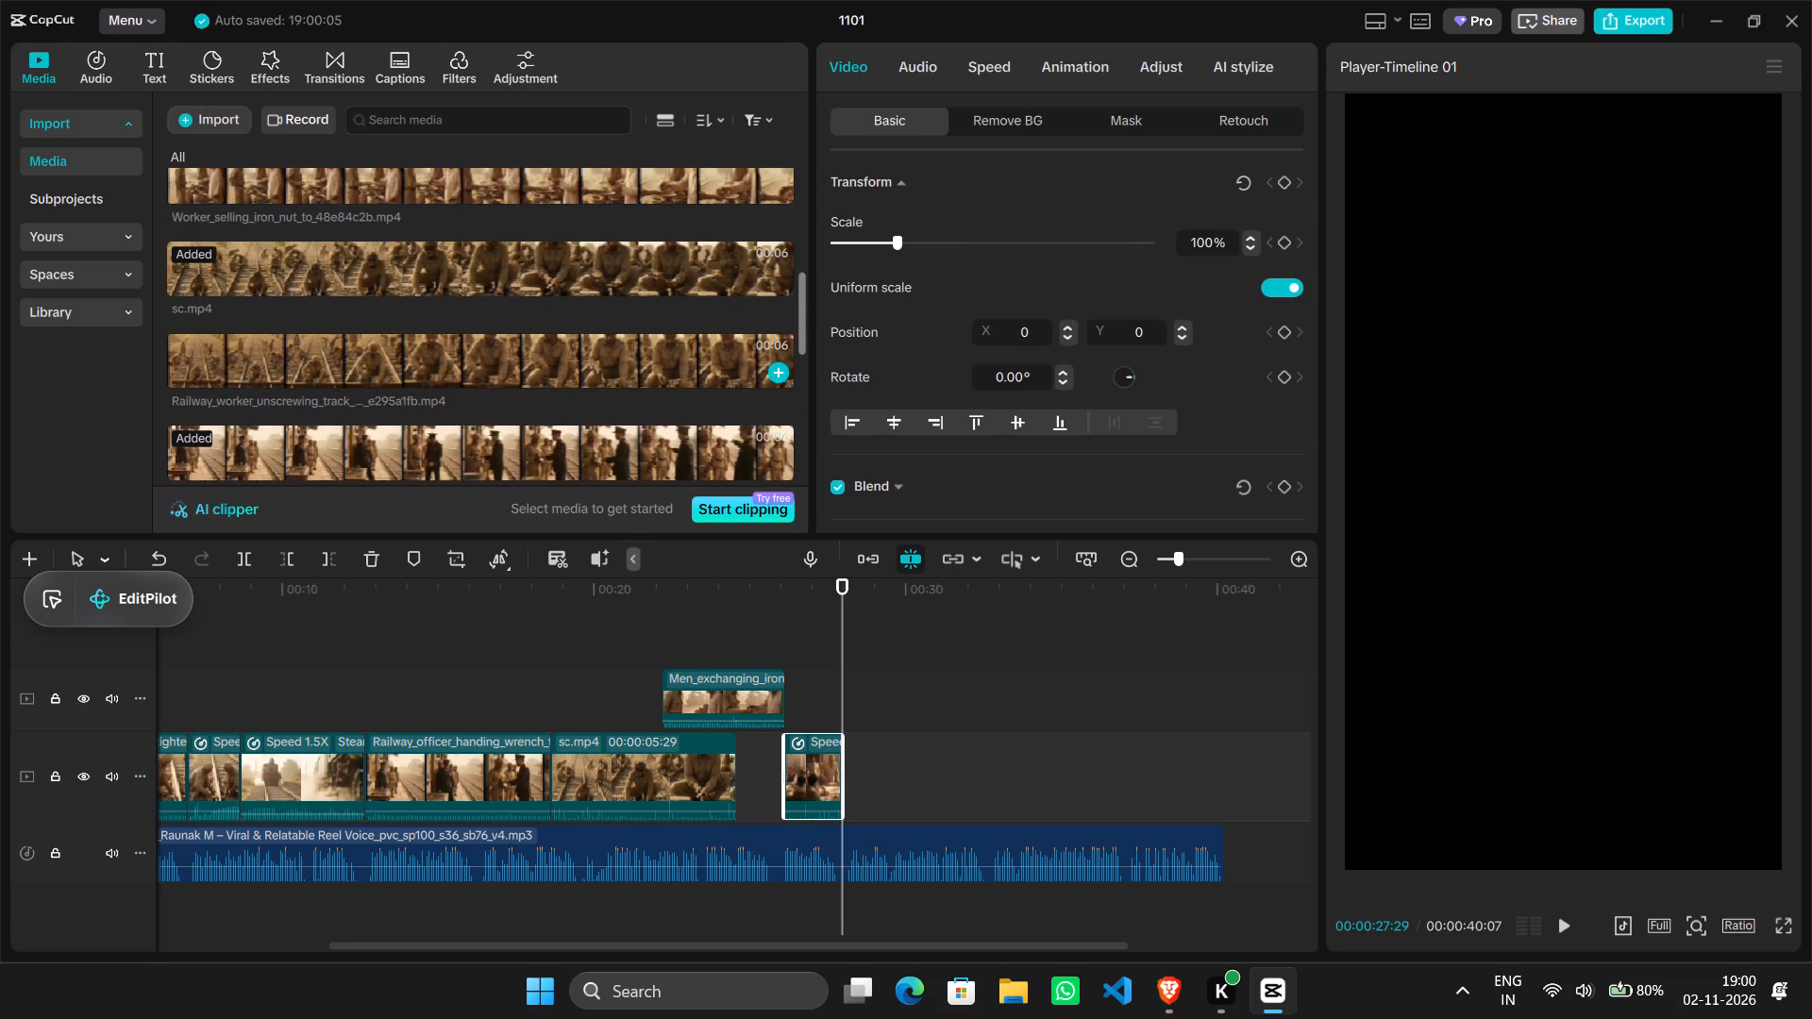
{"action": "scroll", "coordinate": [281, 359], "scroll_direction": "up", "scroll_amount": 1}
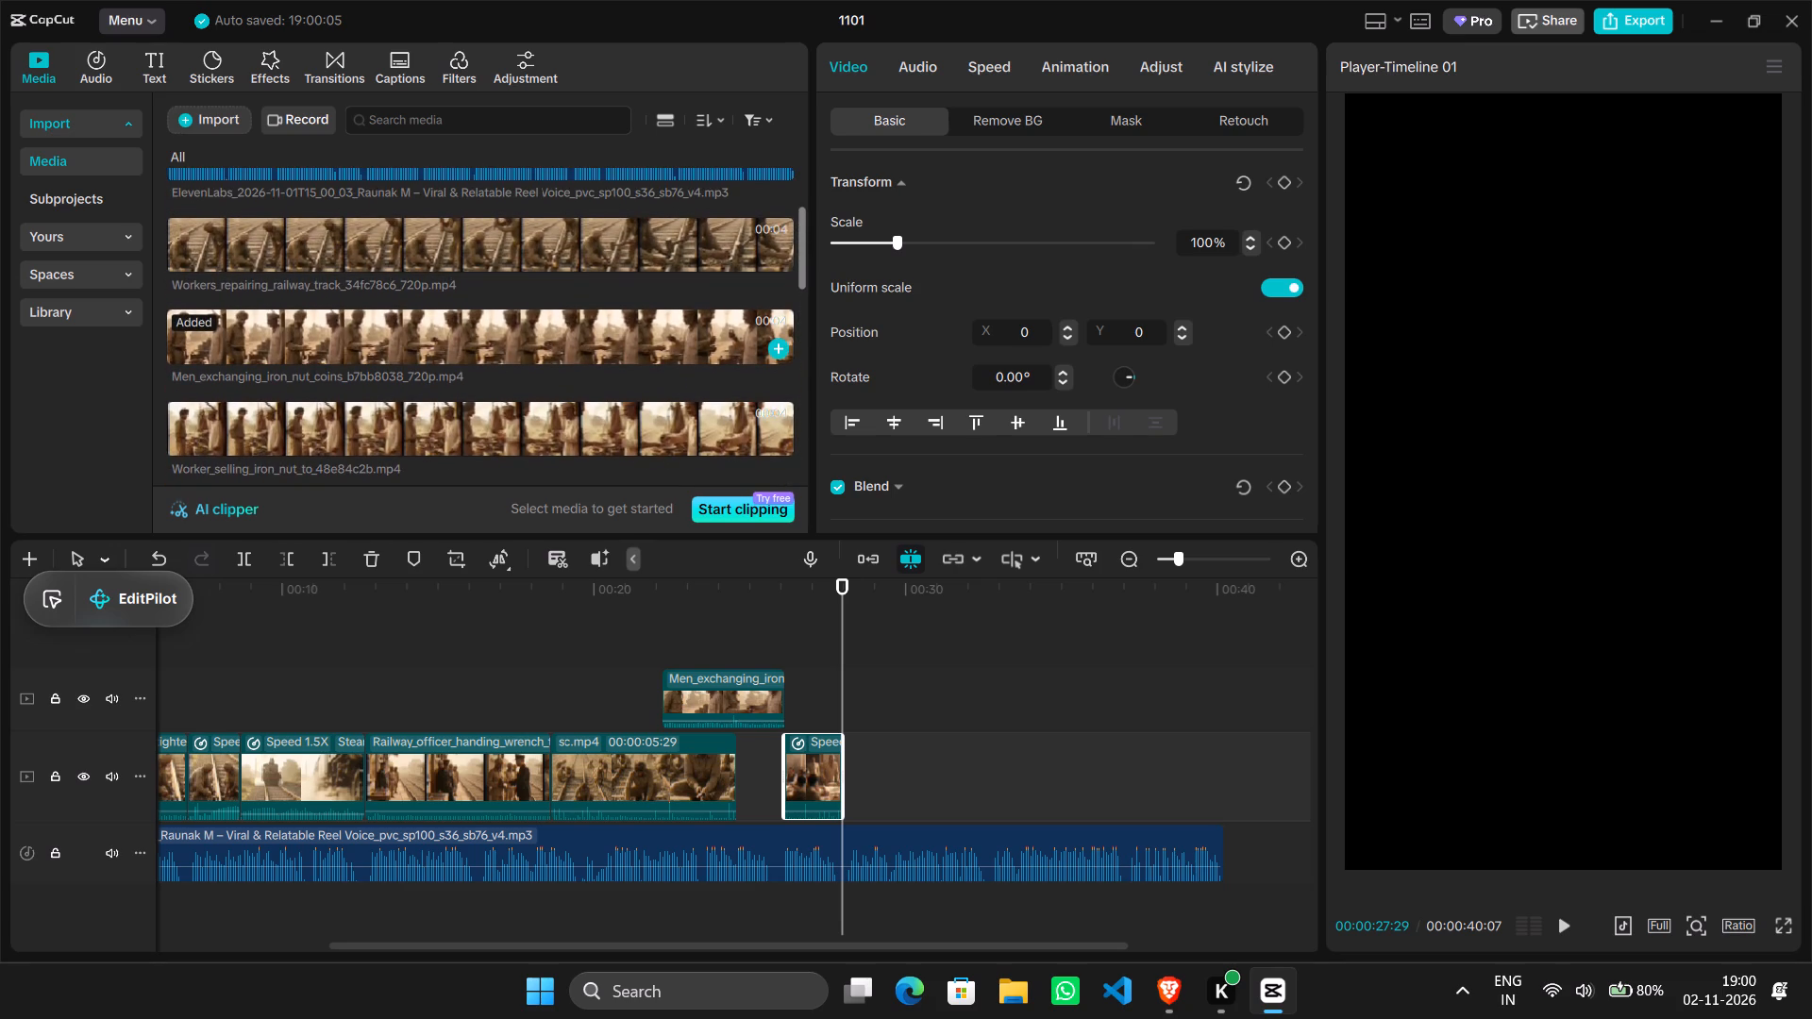
{"action": "double_click", "coordinate": [219, 260]}
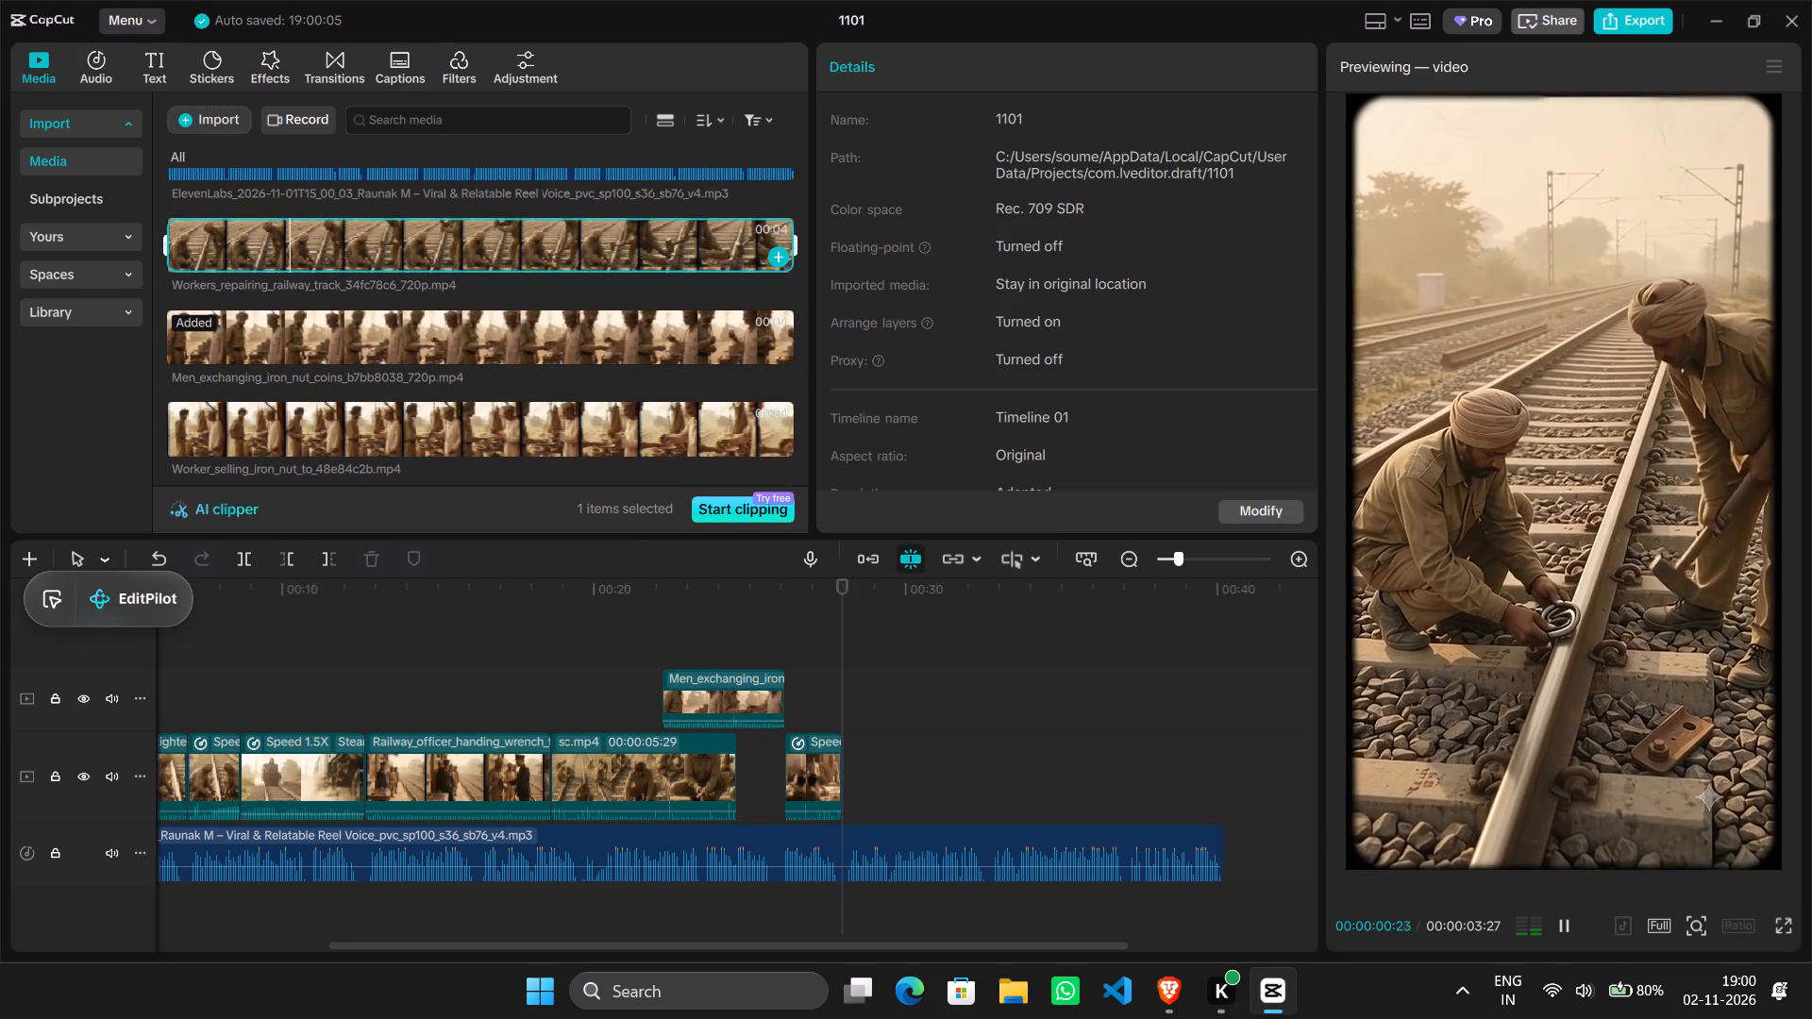
Add the Workers_repairing_railway_track clip directly after the meeting clip at 00:00:27:29 and play that stretch with the voiceover up to the following line.
{"action": "left_click_drag", "start_coordinate": [219, 260], "coordinate": [850, 783]}
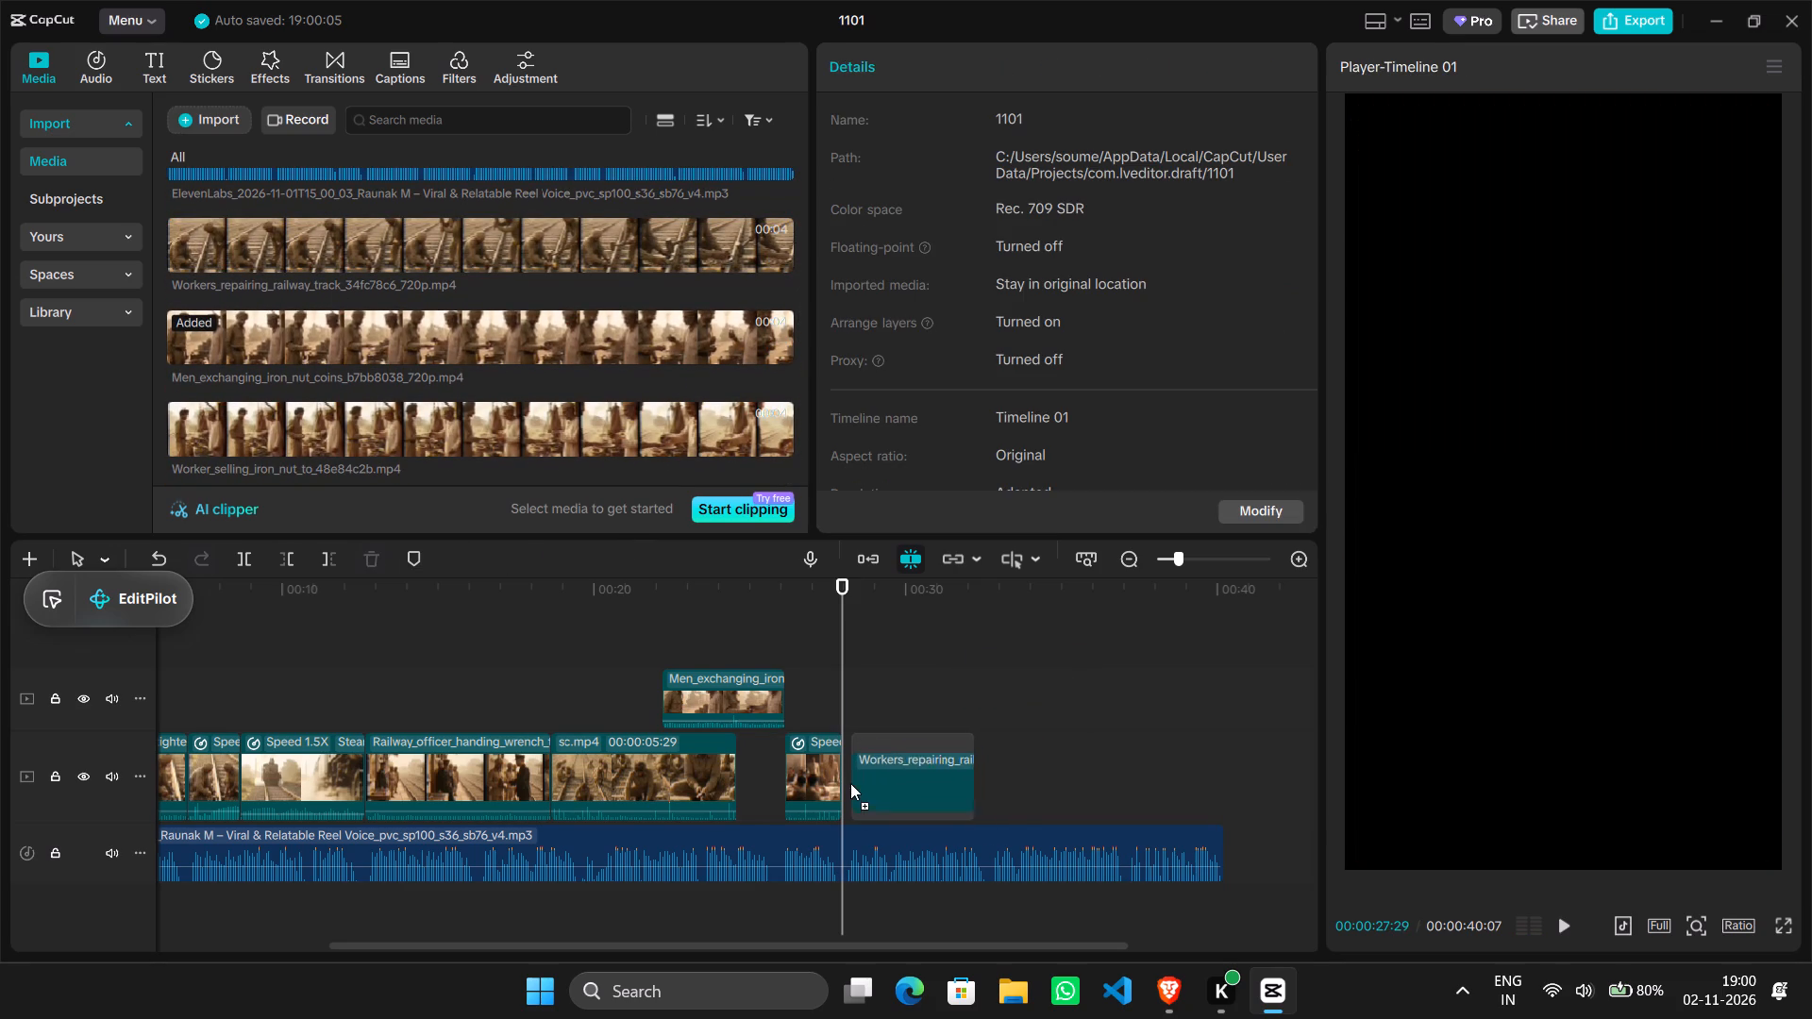
{"action": "left_click_drag", "start_coordinate": [850, 783], "coordinate": [845, 781]}
{"action": "left_click", "coordinate": [806, 675]}
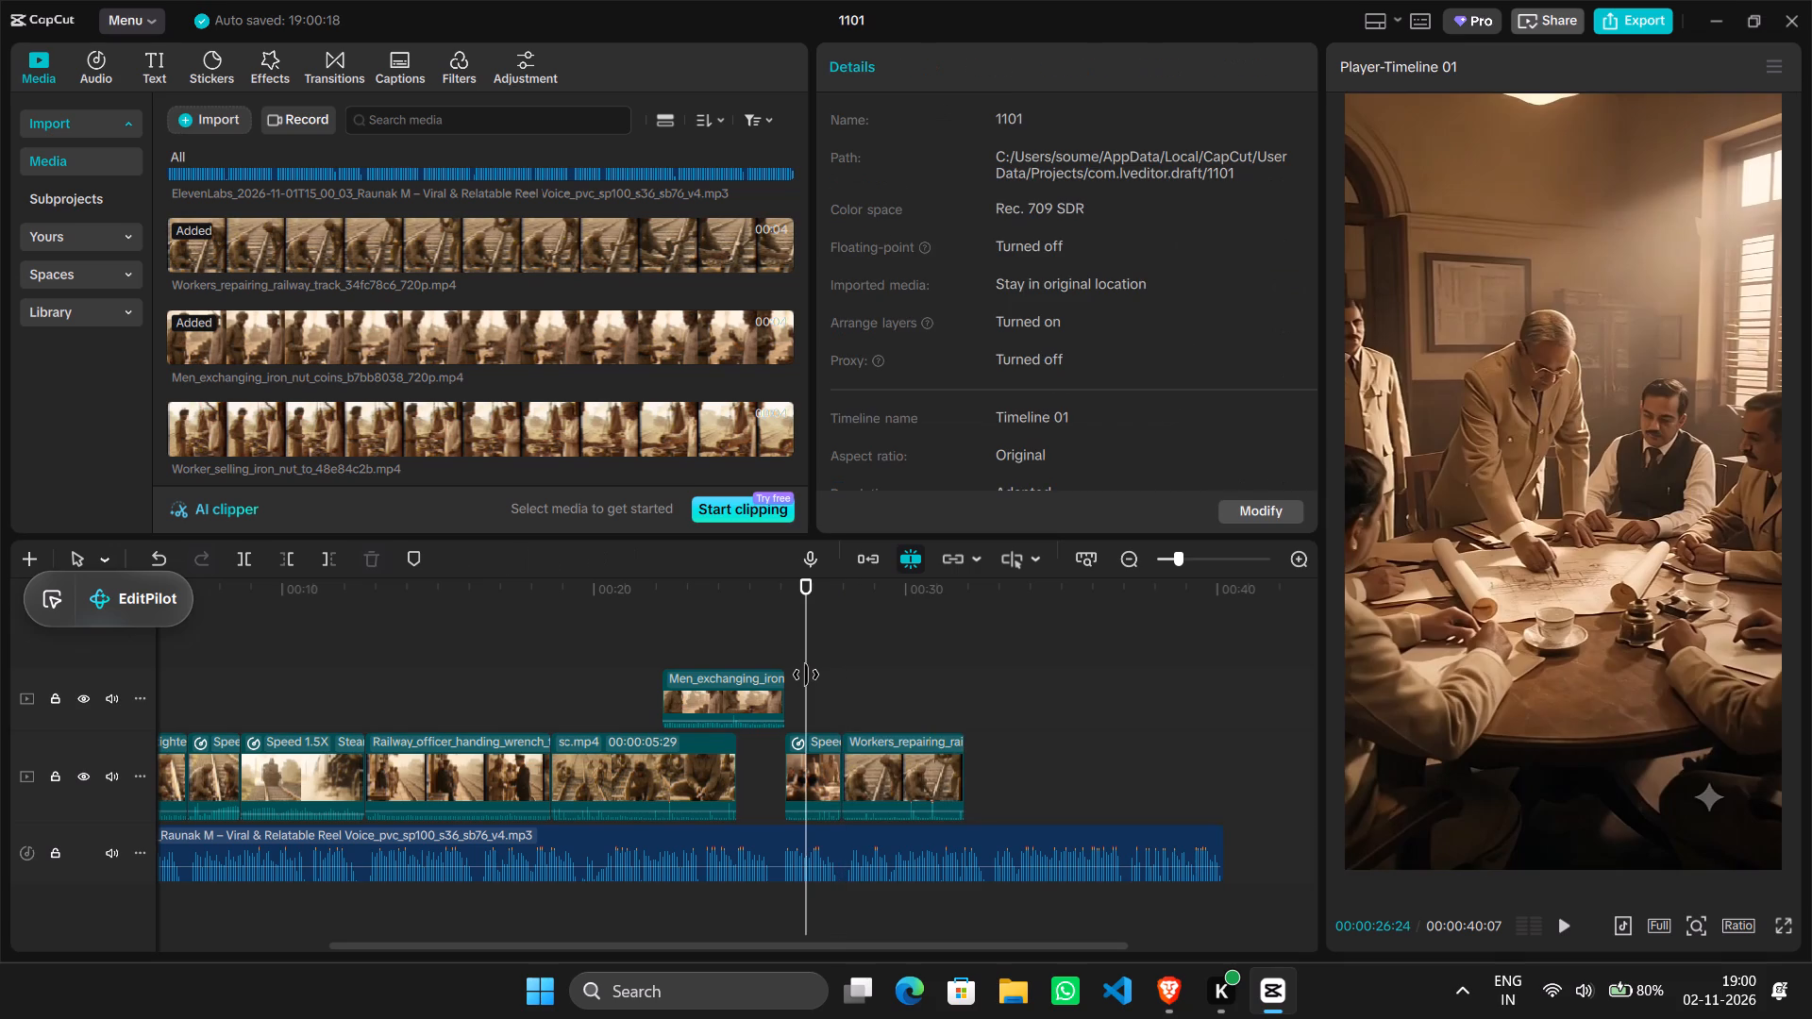
{"action": "key", "text": "space"}
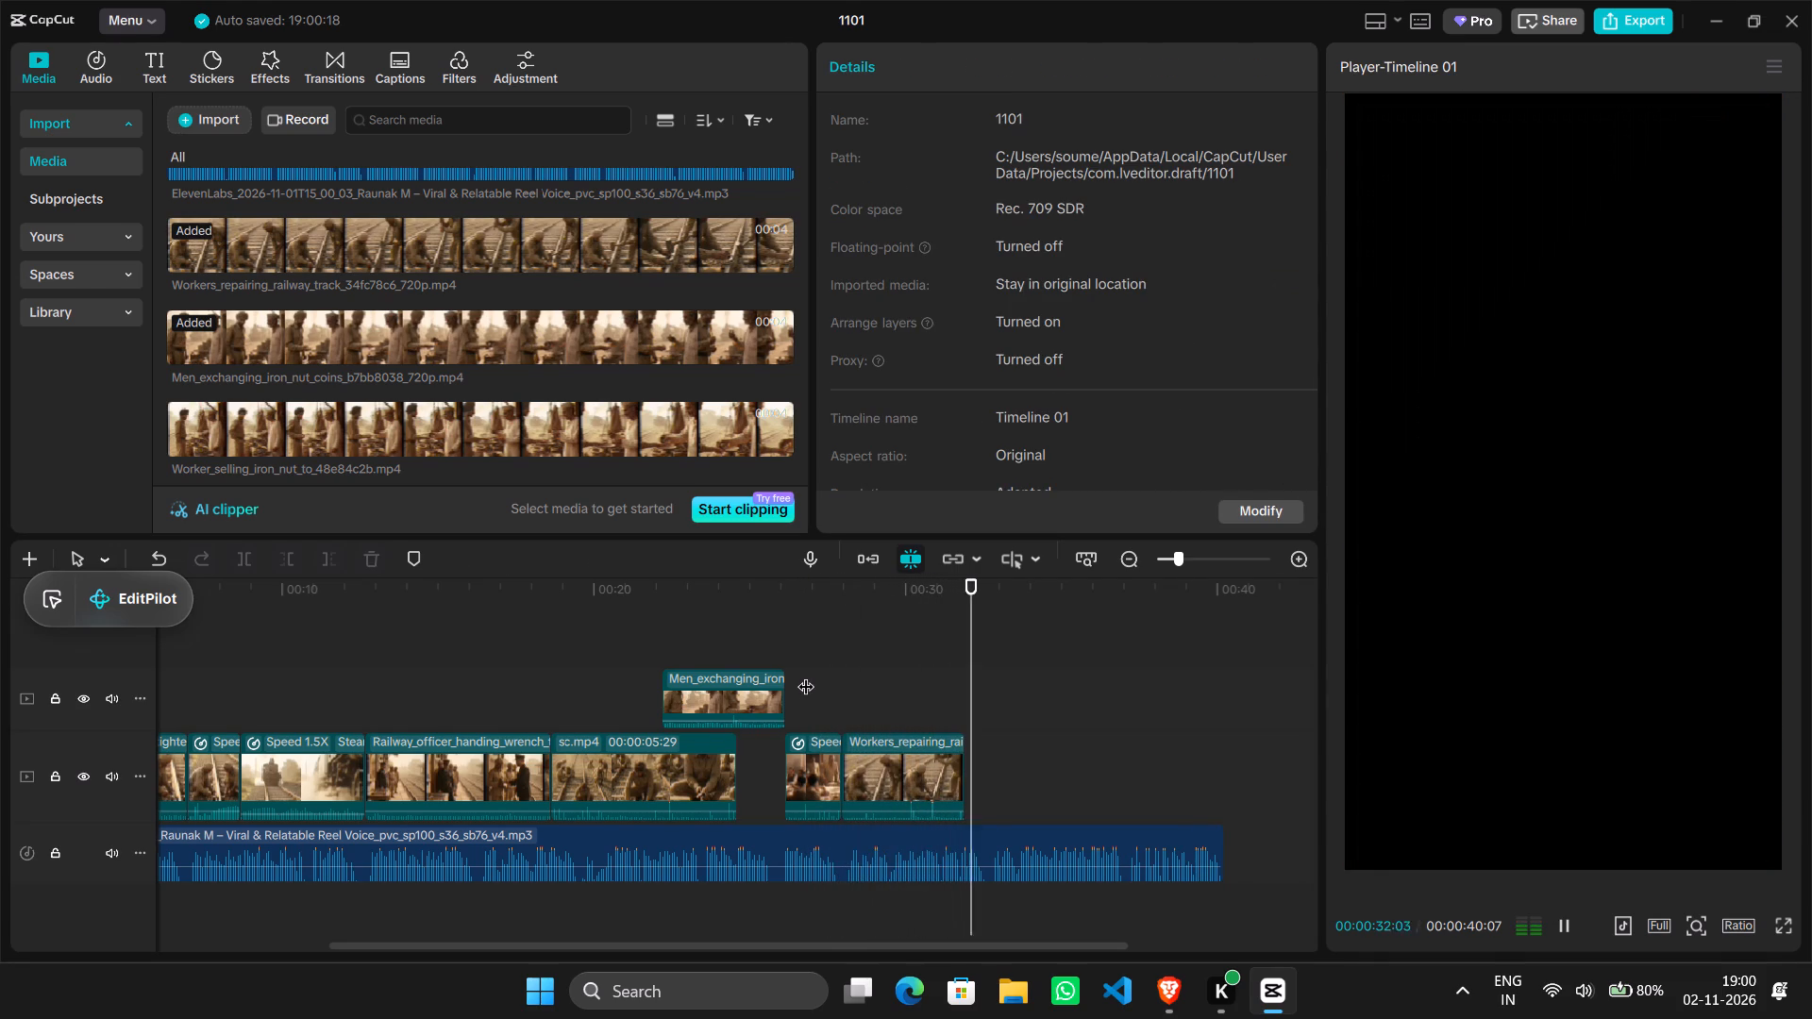
{"action": "left_click", "coordinate": [1005, 740]}
{"action": "left_click_drag", "start_coordinate": [1005, 740], "coordinate": [991, 741]}
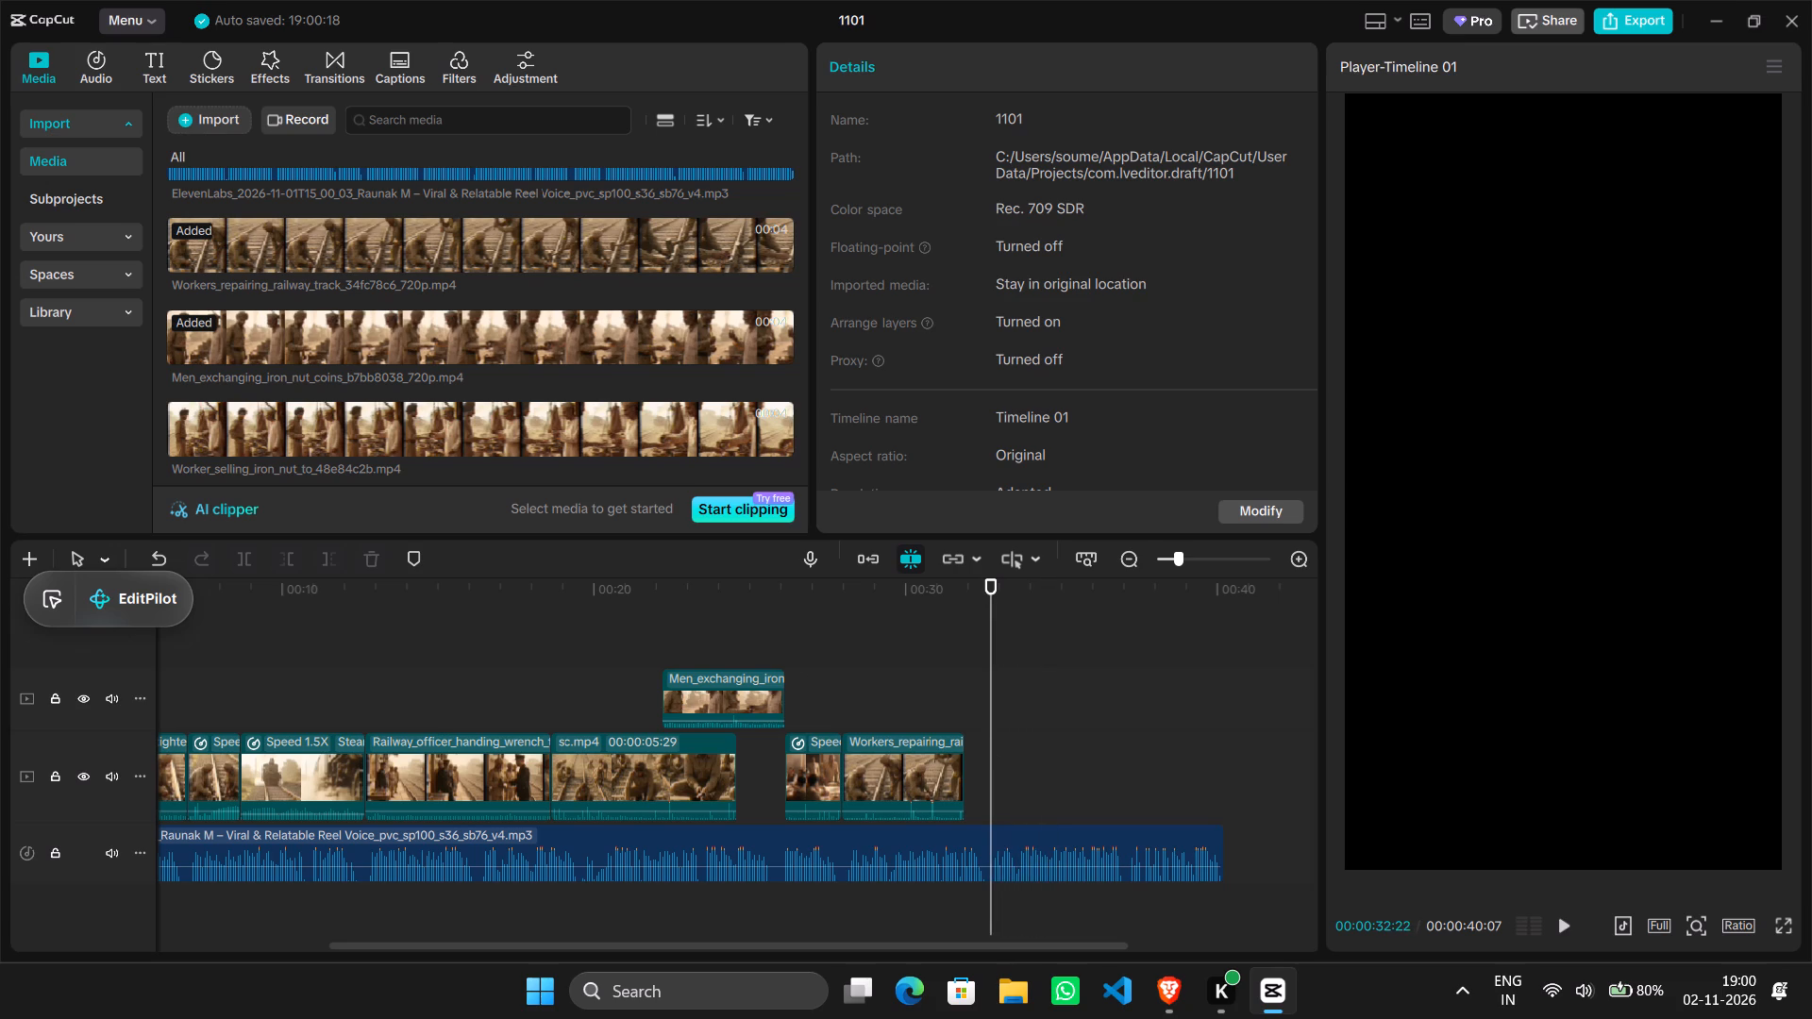
Look through the rest of the imported media for a scene to follow the Workers_repairing_railway_track clip.
{"action": "scroll", "coordinate": [332, 334], "scroll_direction": "down", "scroll_amount": 2}
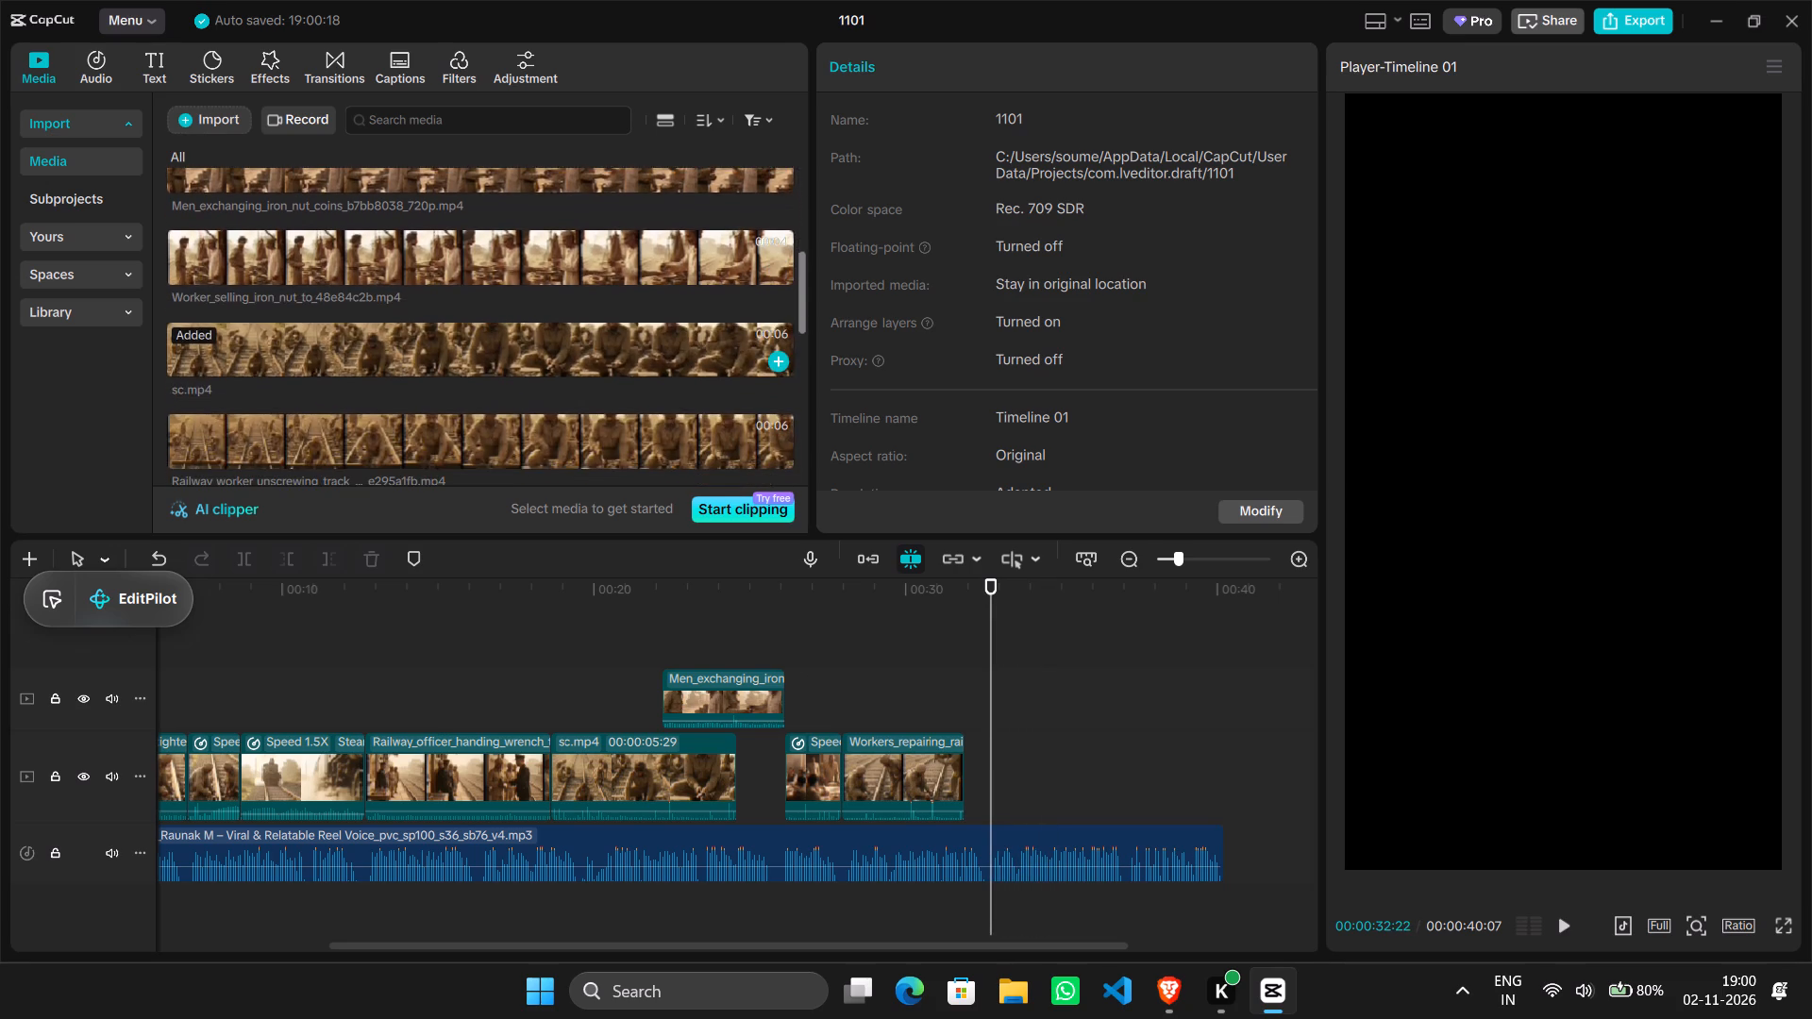
{"action": "scroll", "coordinate": [332, 334], "scroll_direction": "down", "scroll_amount": 1}
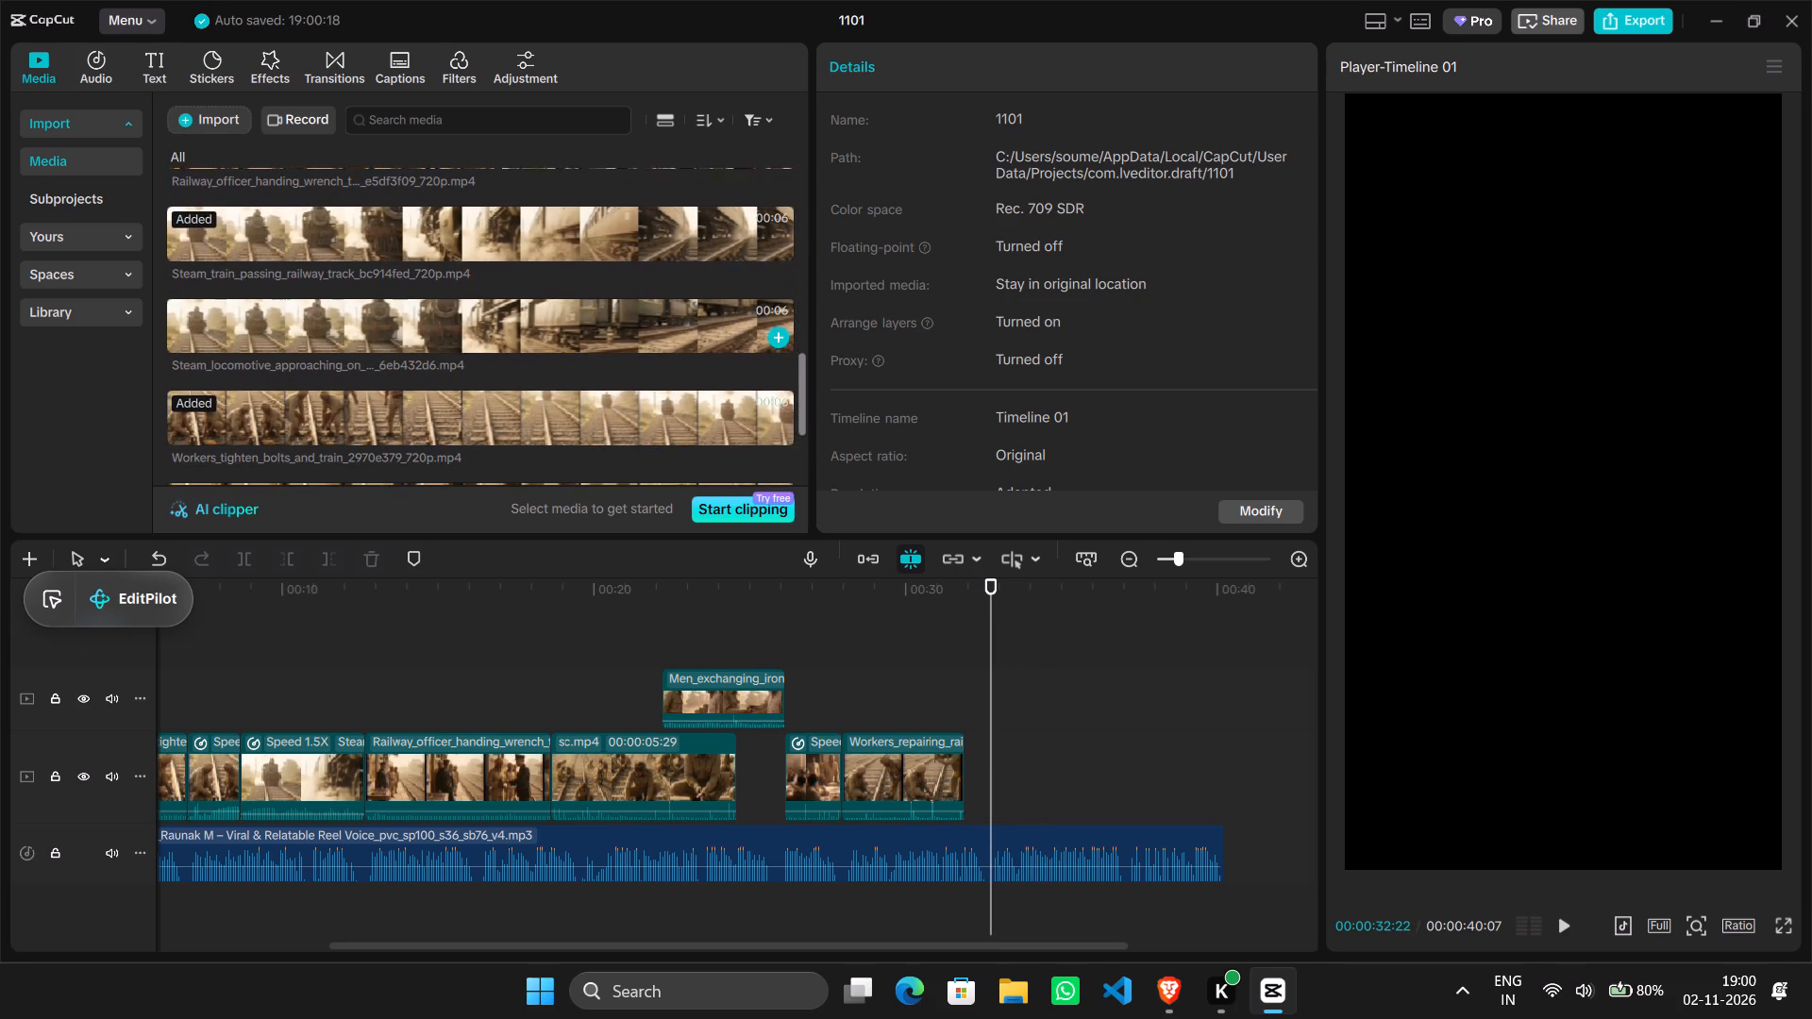
{"action": "scroll", "coordinate": [332, 334], "scroll_direction": "down", "scroll_amount": 3}
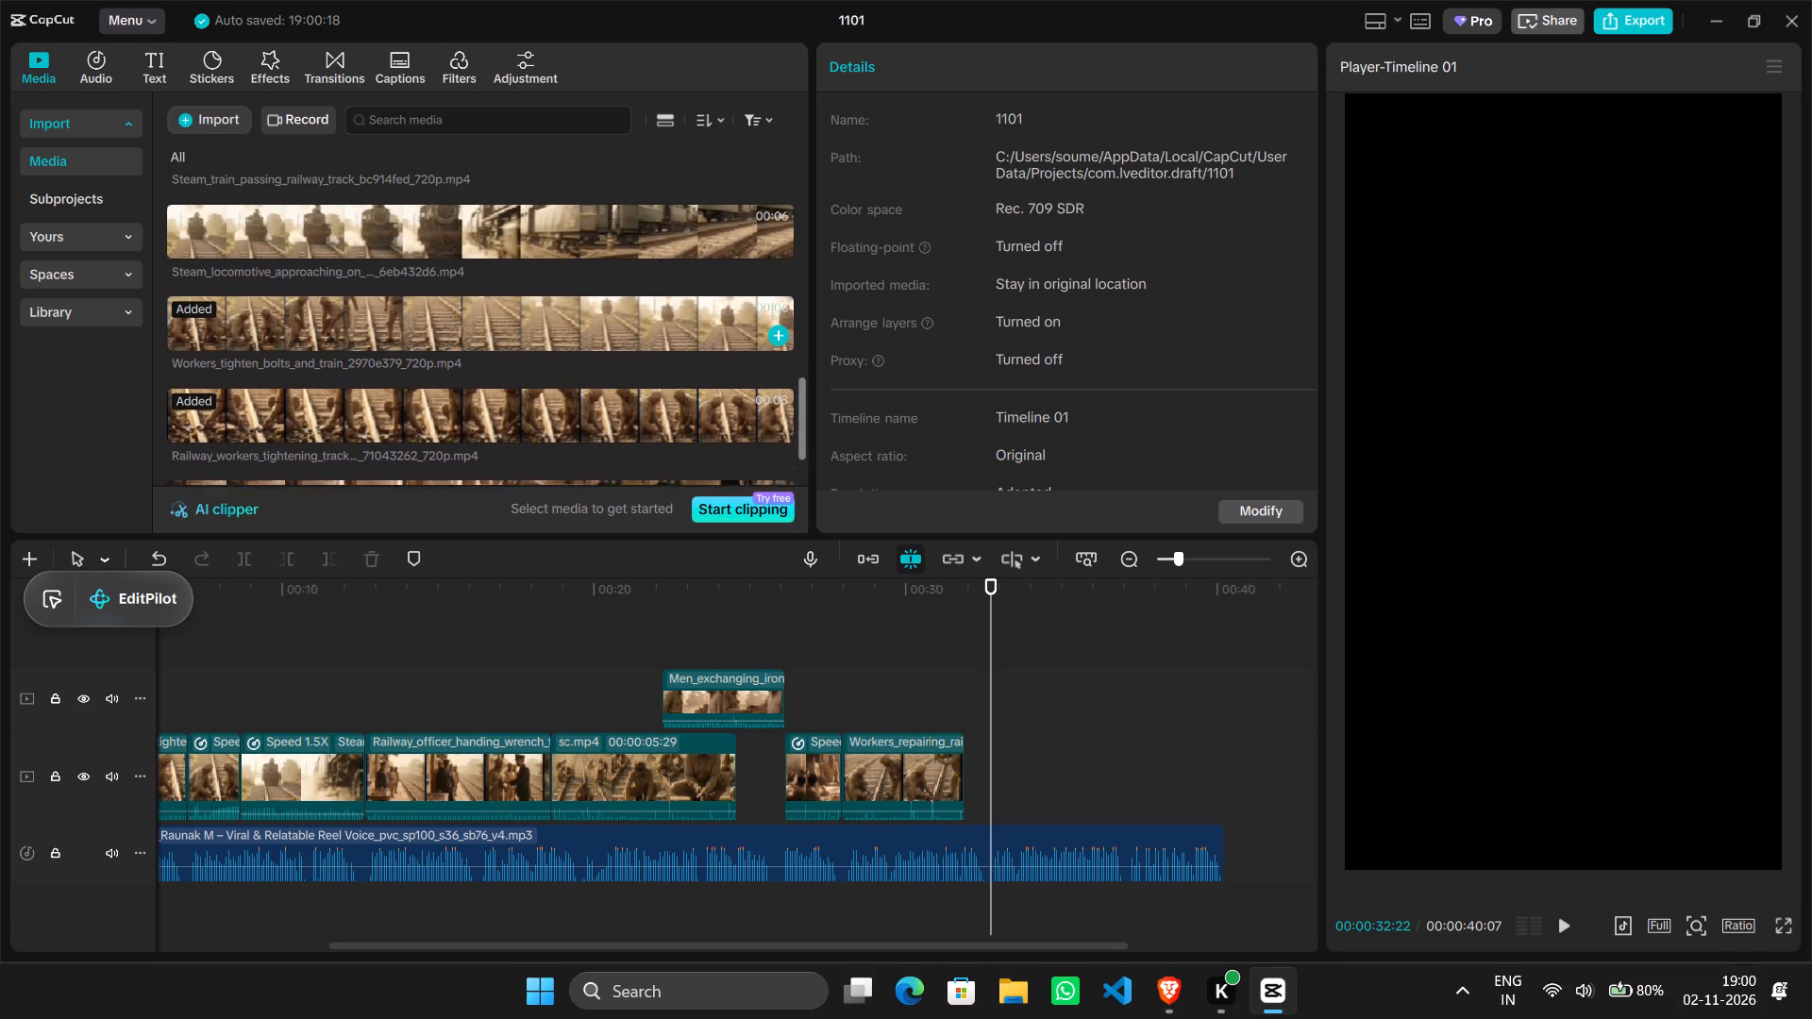
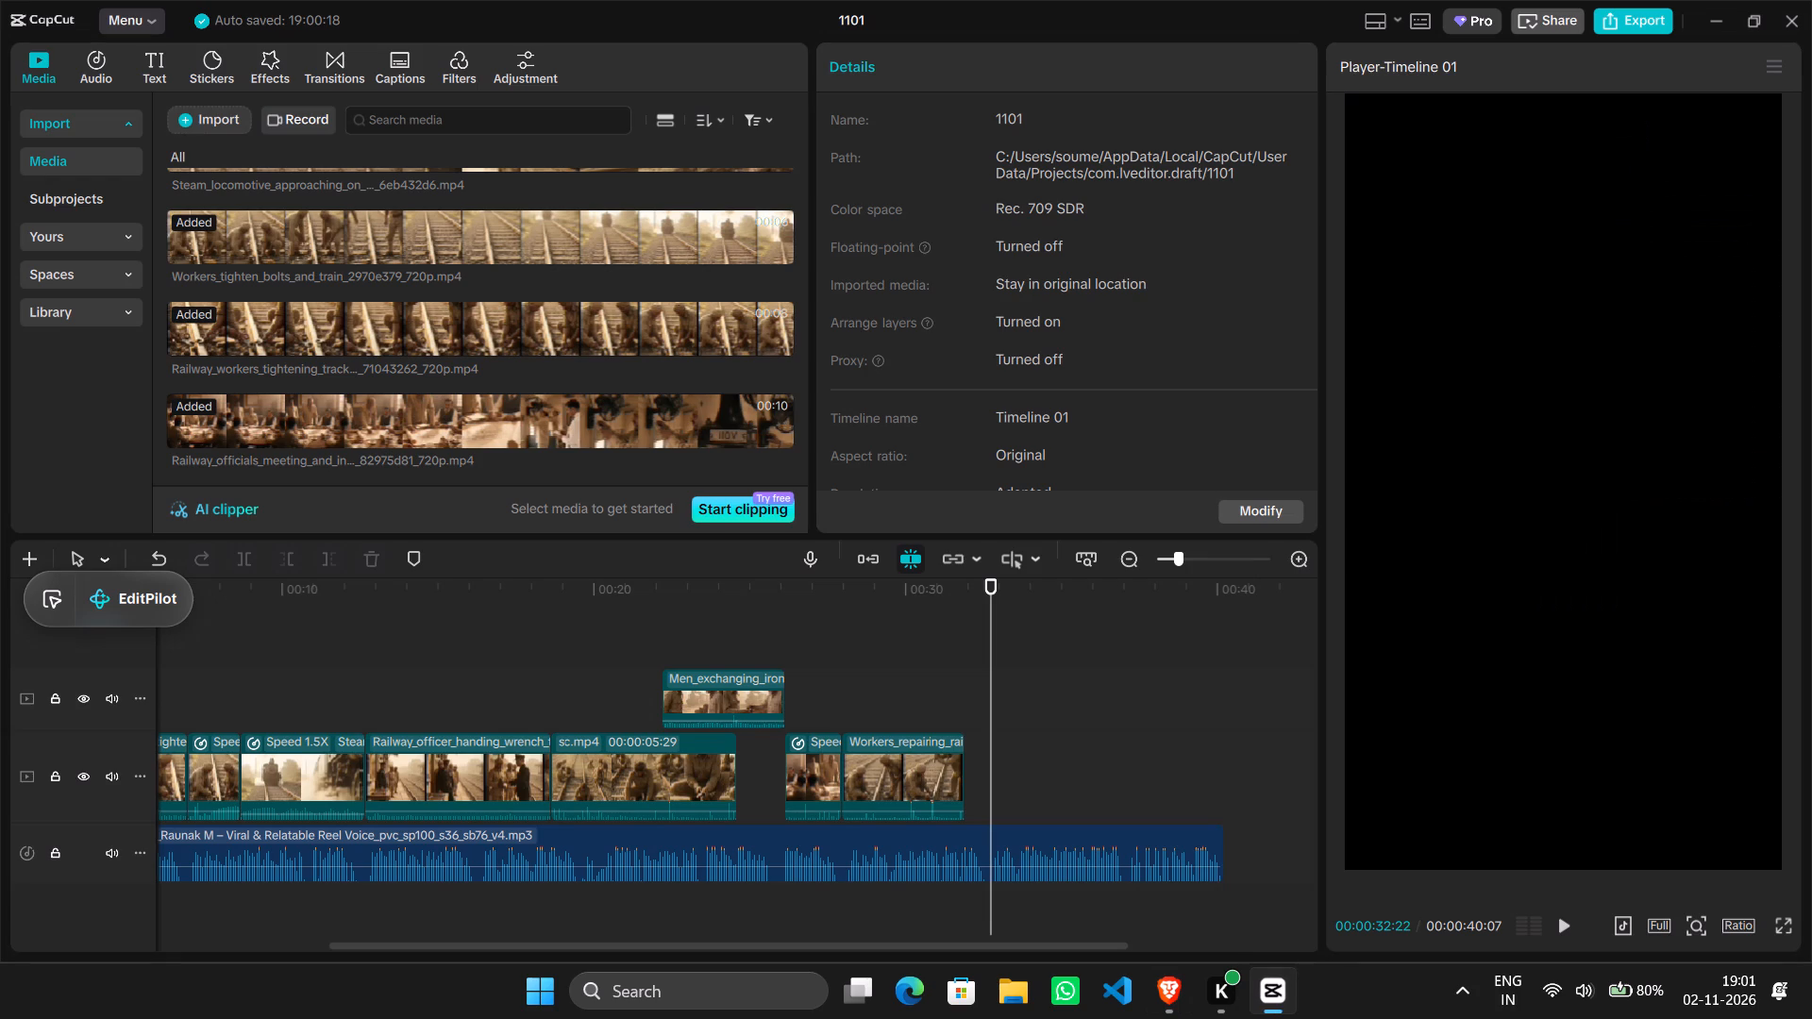
{"action": "left_click", "coordinate": [200, 119]}
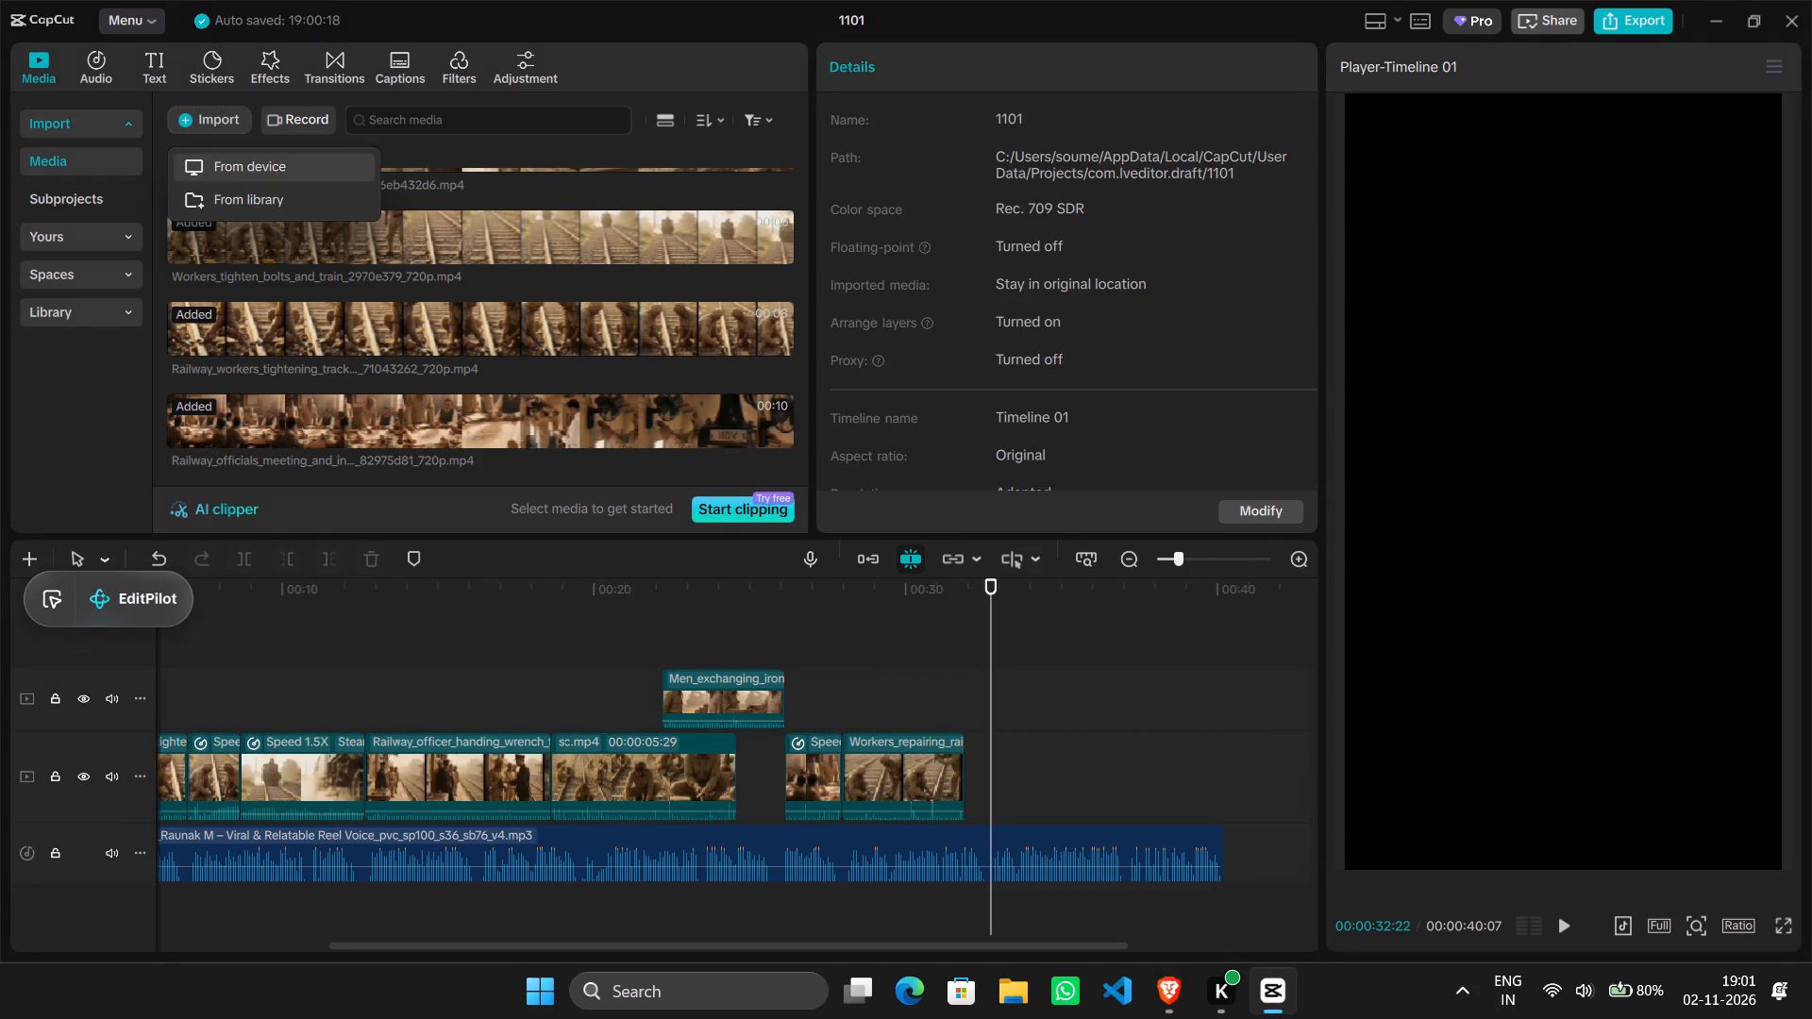
{"action": "left_click", "coordinate": [256, 159]}
{"action": "double_click", "coordinate": [389, 261]}
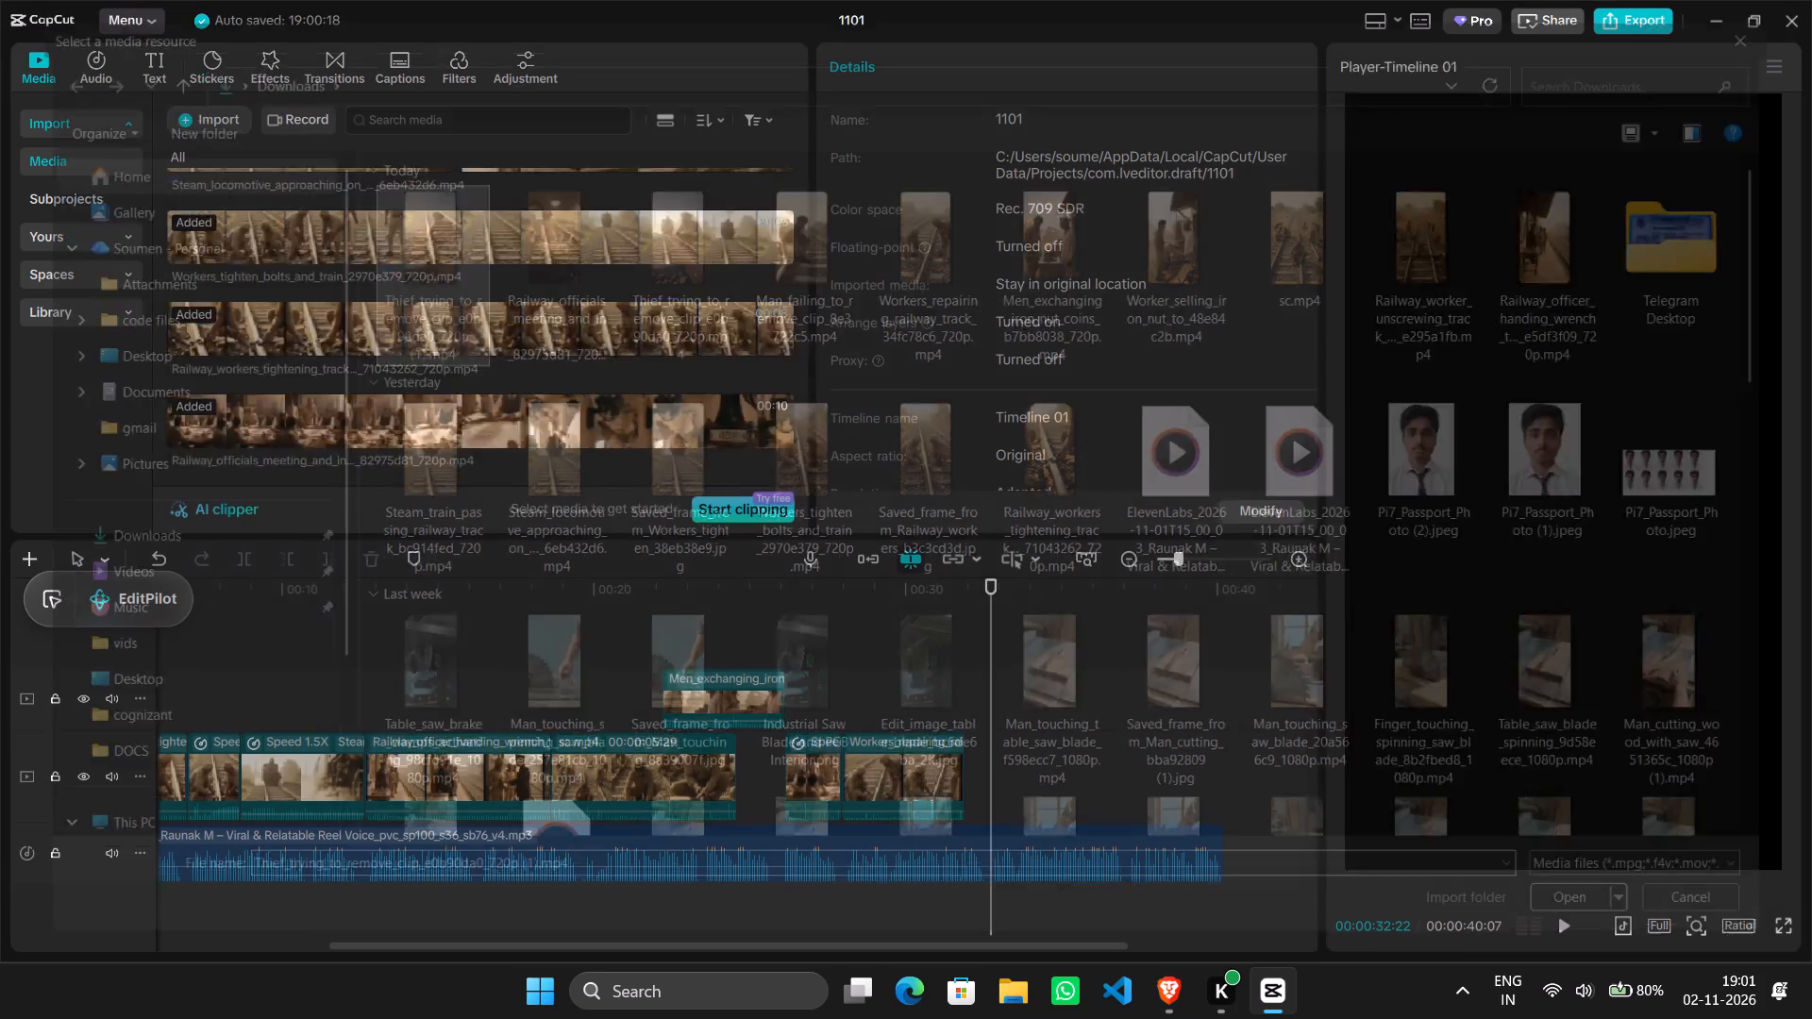
Add the imported Thief_trying_to_remove_clip video to the main track at 00:00:32:22 and play it with the voiceover.
{"action": "left_click_drag", "start_coordinate": [415, 411], "coordinate": [998, 771]}
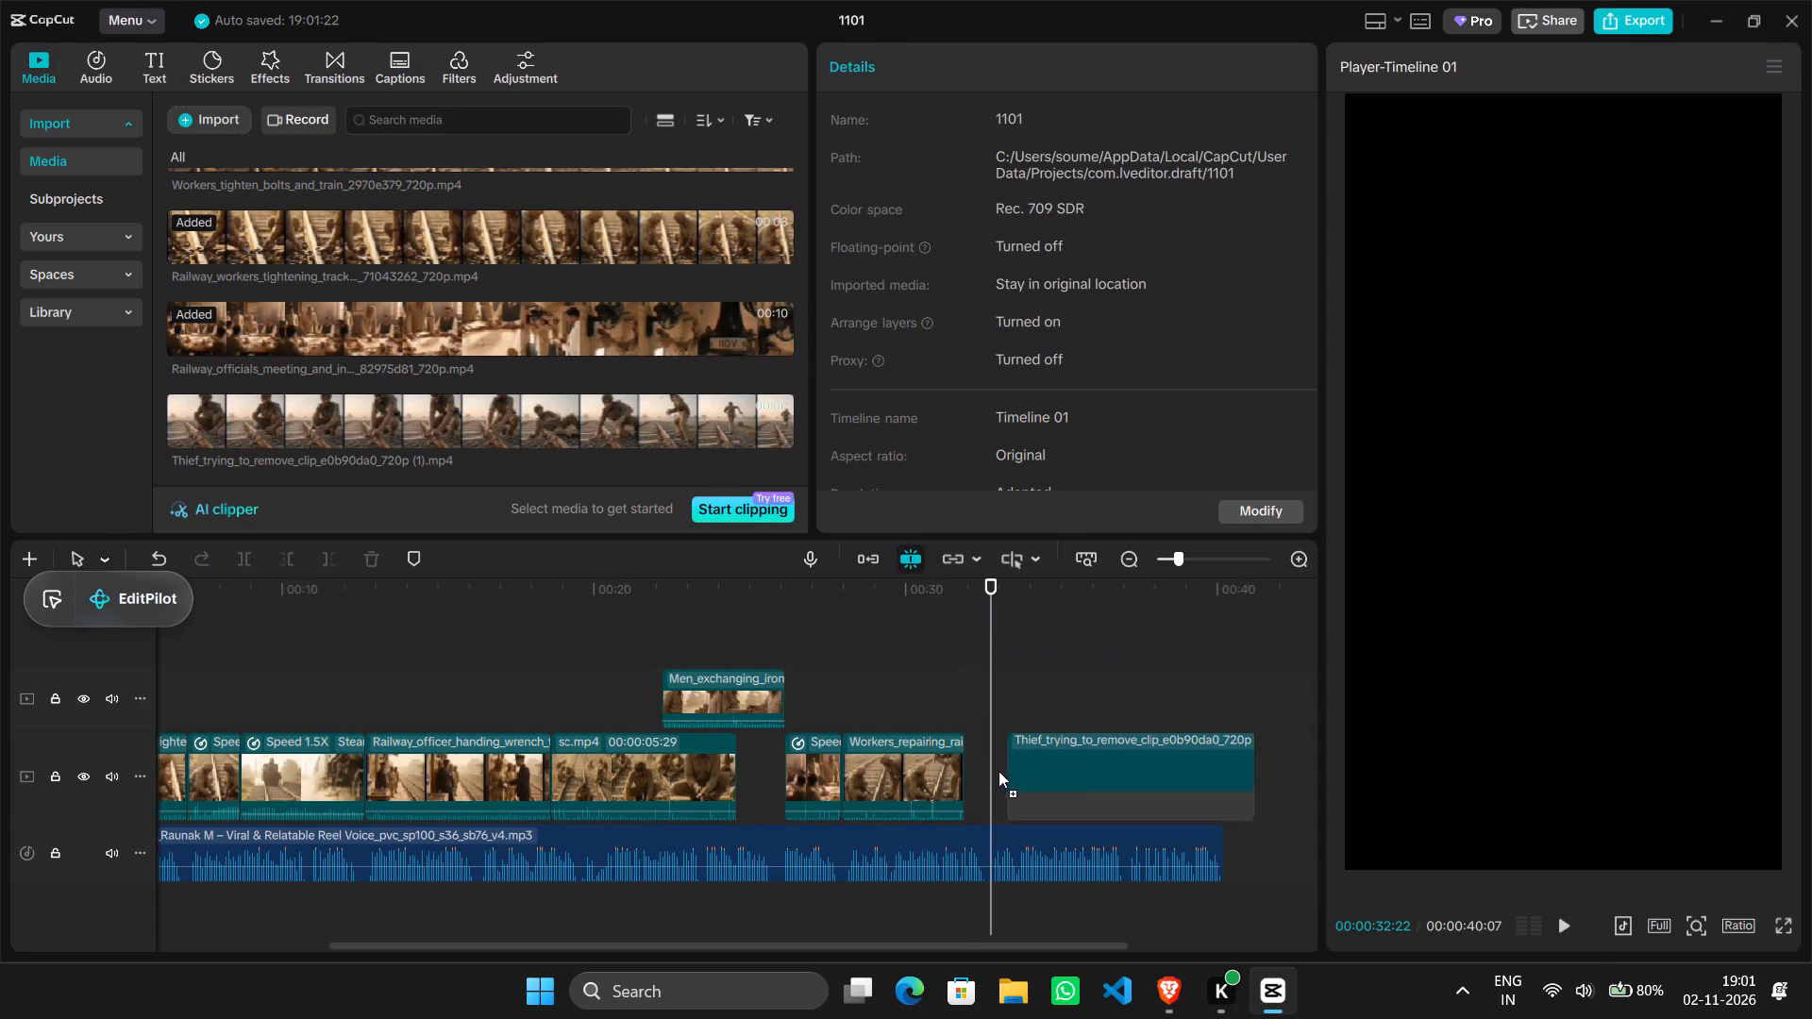
{"action": "left_click_drag", "start_coordinate": [998, 771], "coordinate": [984, 766]}
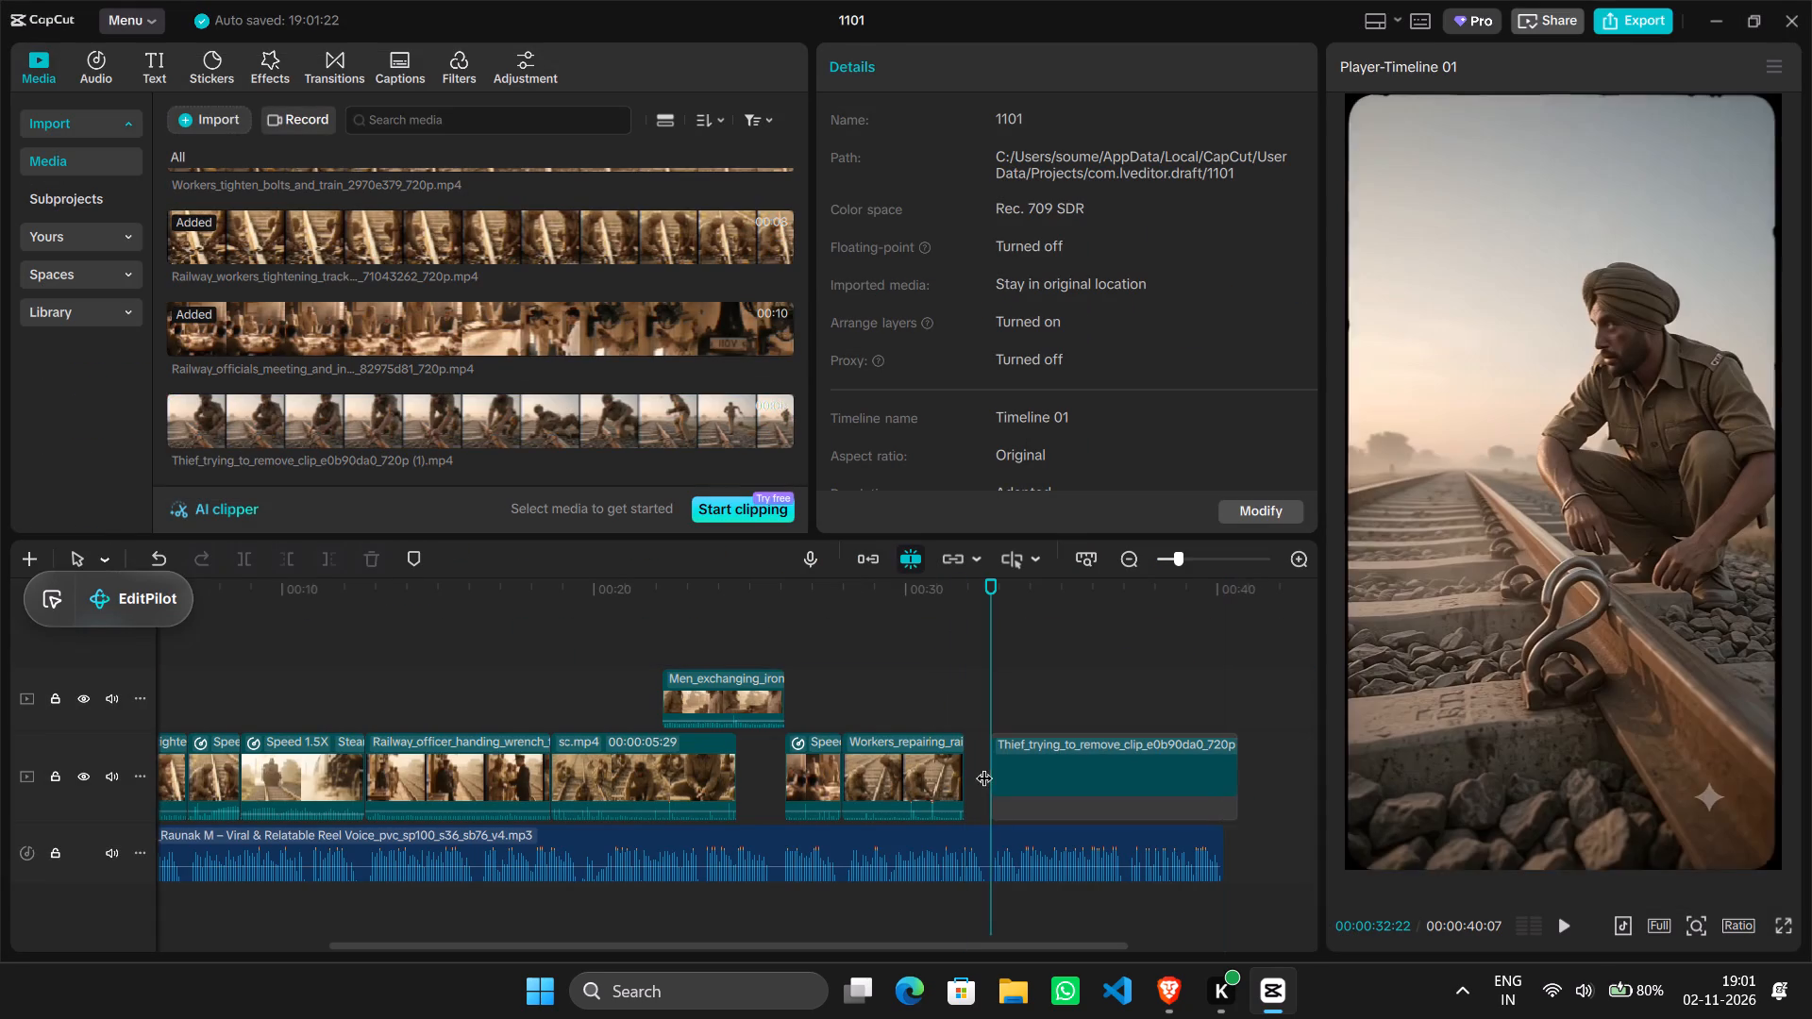
{"action": "key", "text": "space"}
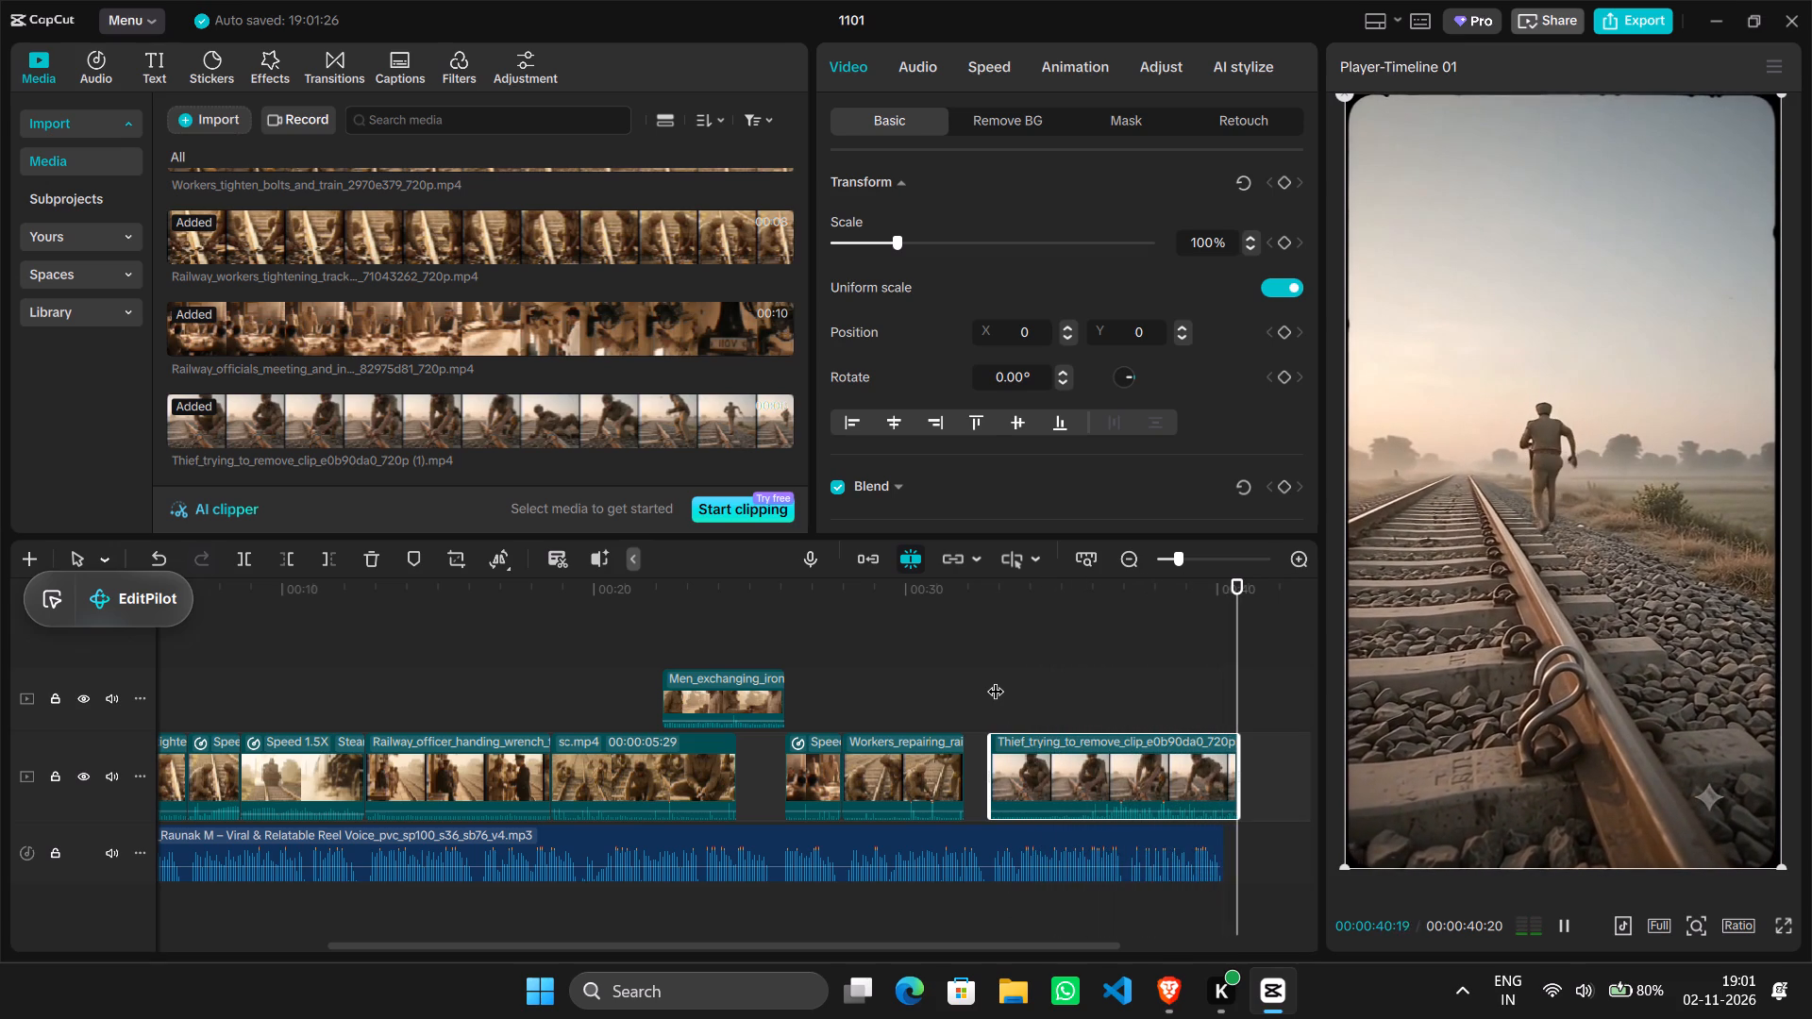
Play the timeline from the start, skipping back to about 00:00:07, to review the assembled clips against the voiceover.
{"action": "double_click", "coordinate": [1182, 675]}
{"action": "left_click_drag", "start_coordinate": [1182, 675], "coordinate": [25, 737]}
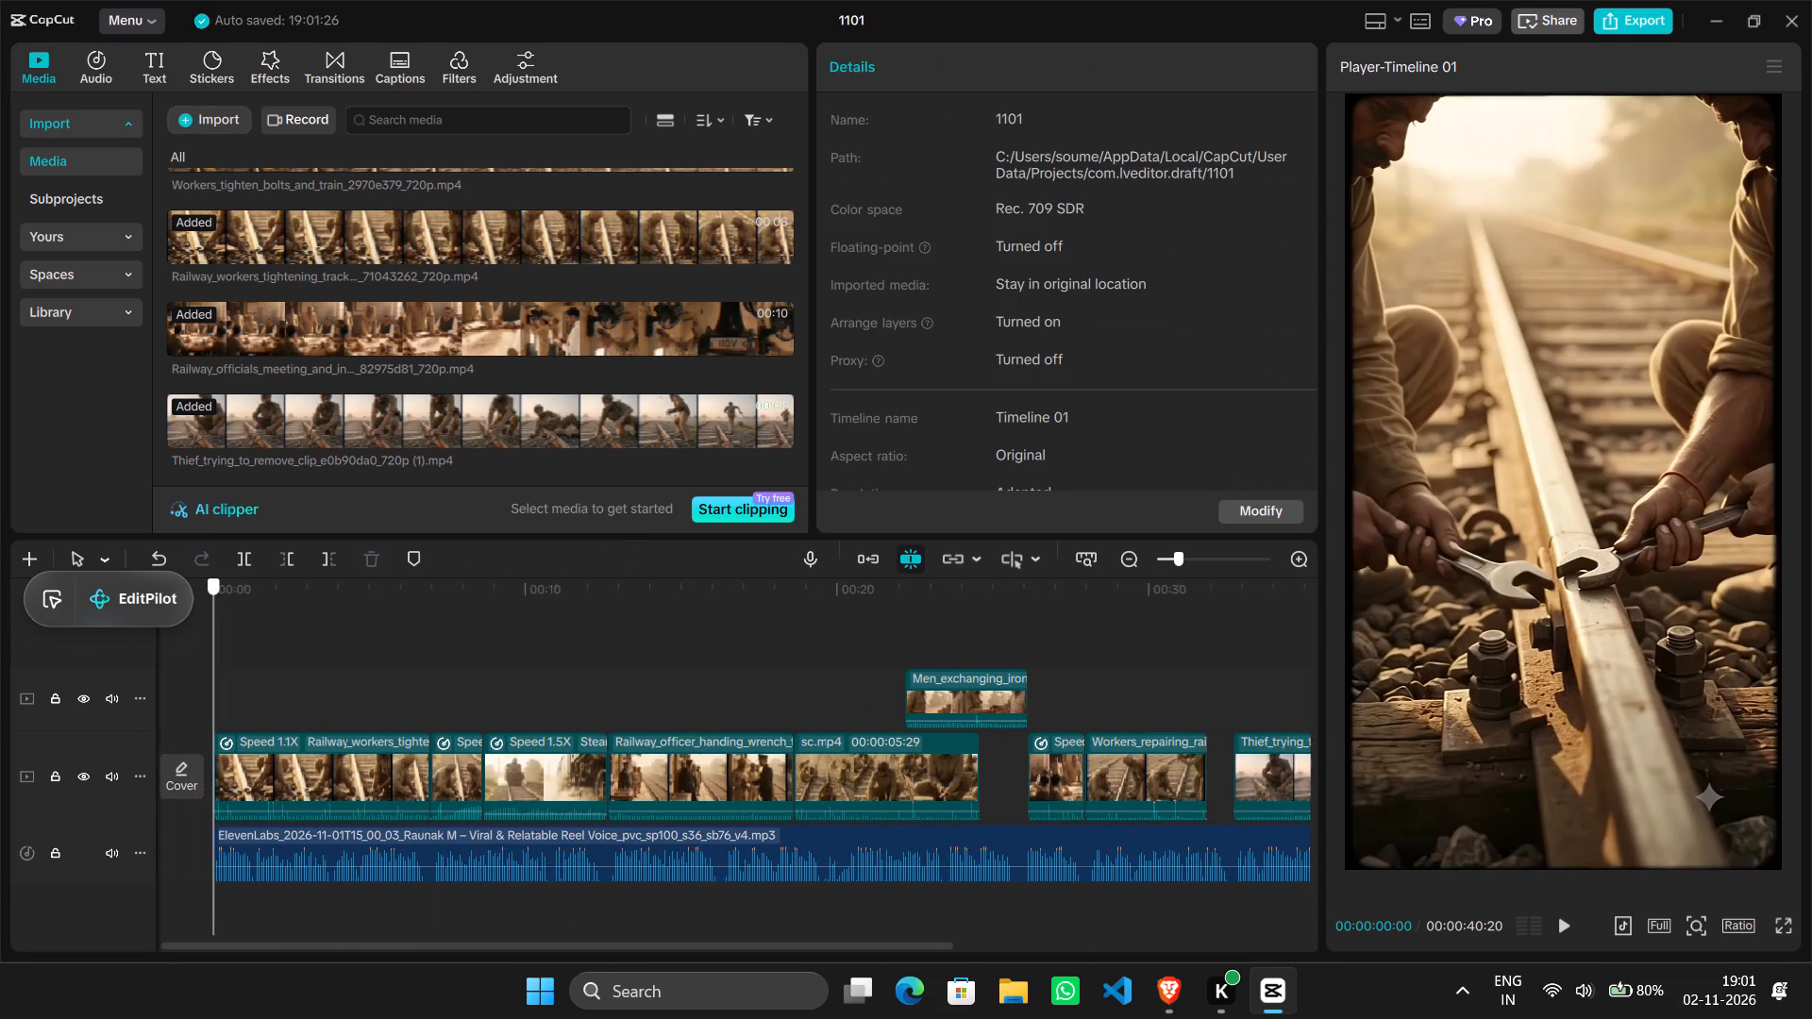
{"action": "left_click_drag", "start_coordinate": [25, 737], "coordinate": [221, 744]}
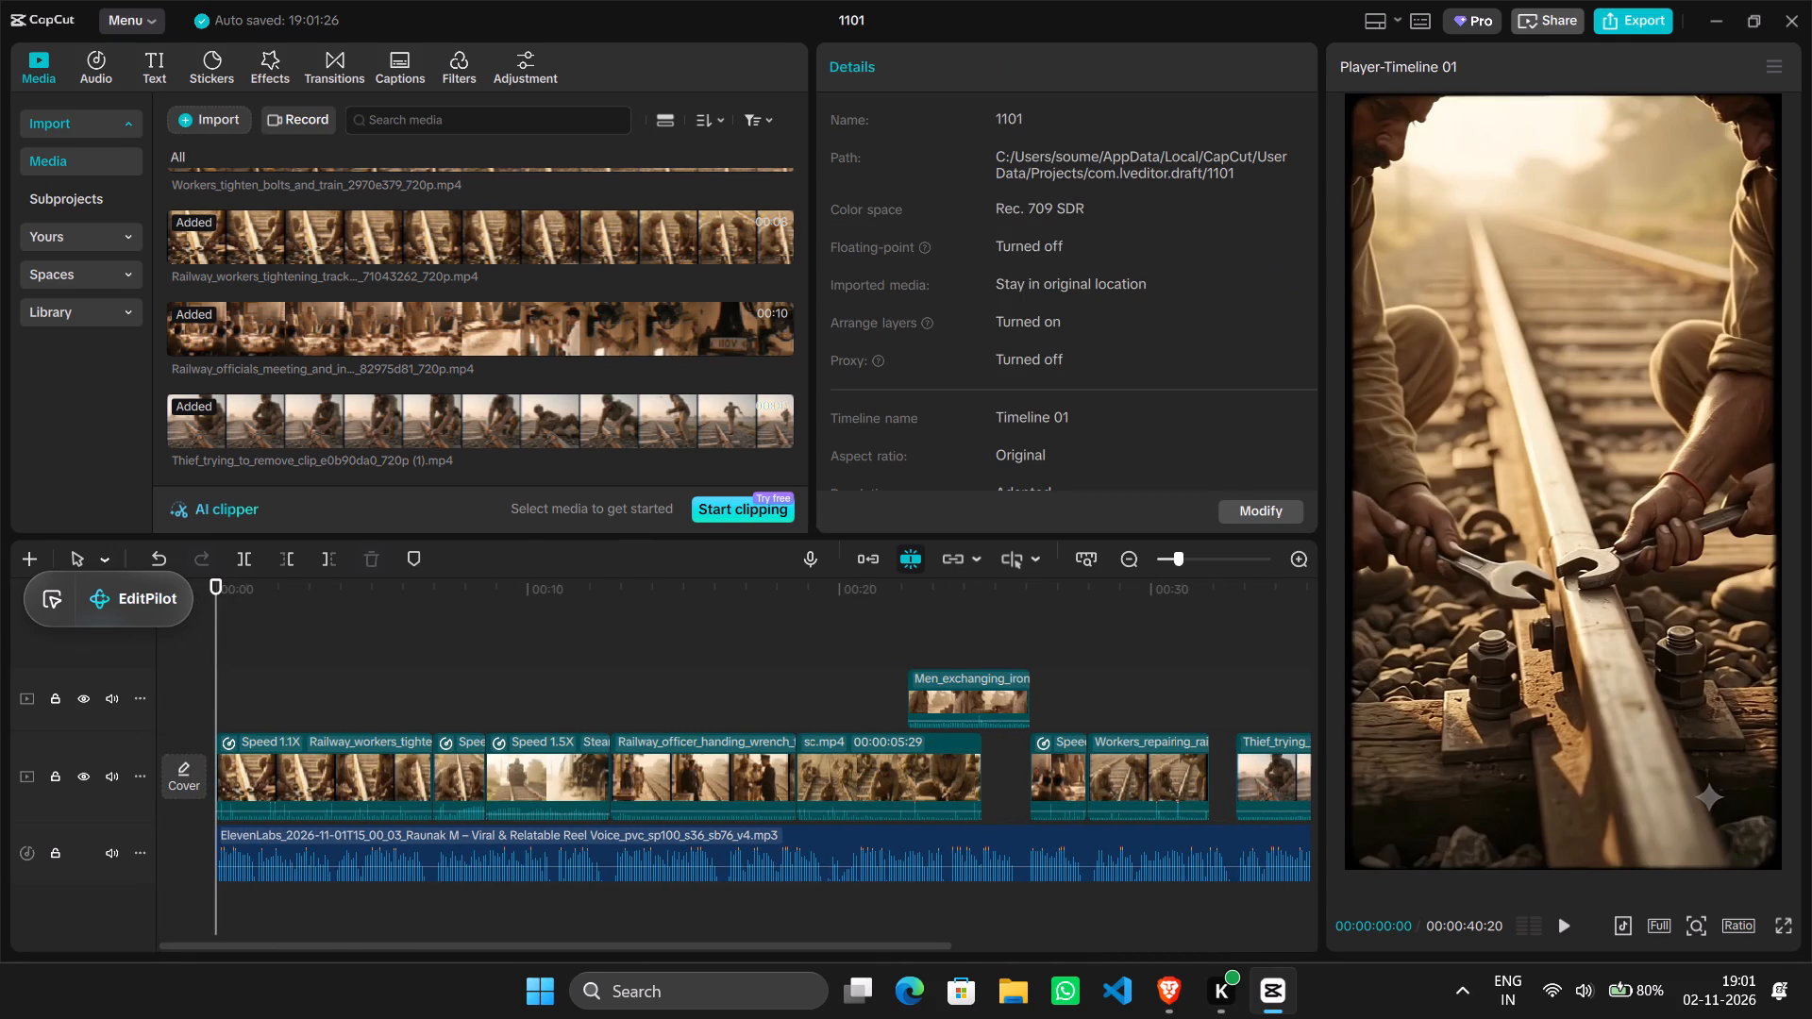
{"action": "left_click_drag", "start_coordinate": [218, 622], "coordinate": [207, 617]}
{"action": "key", "text": "space"}
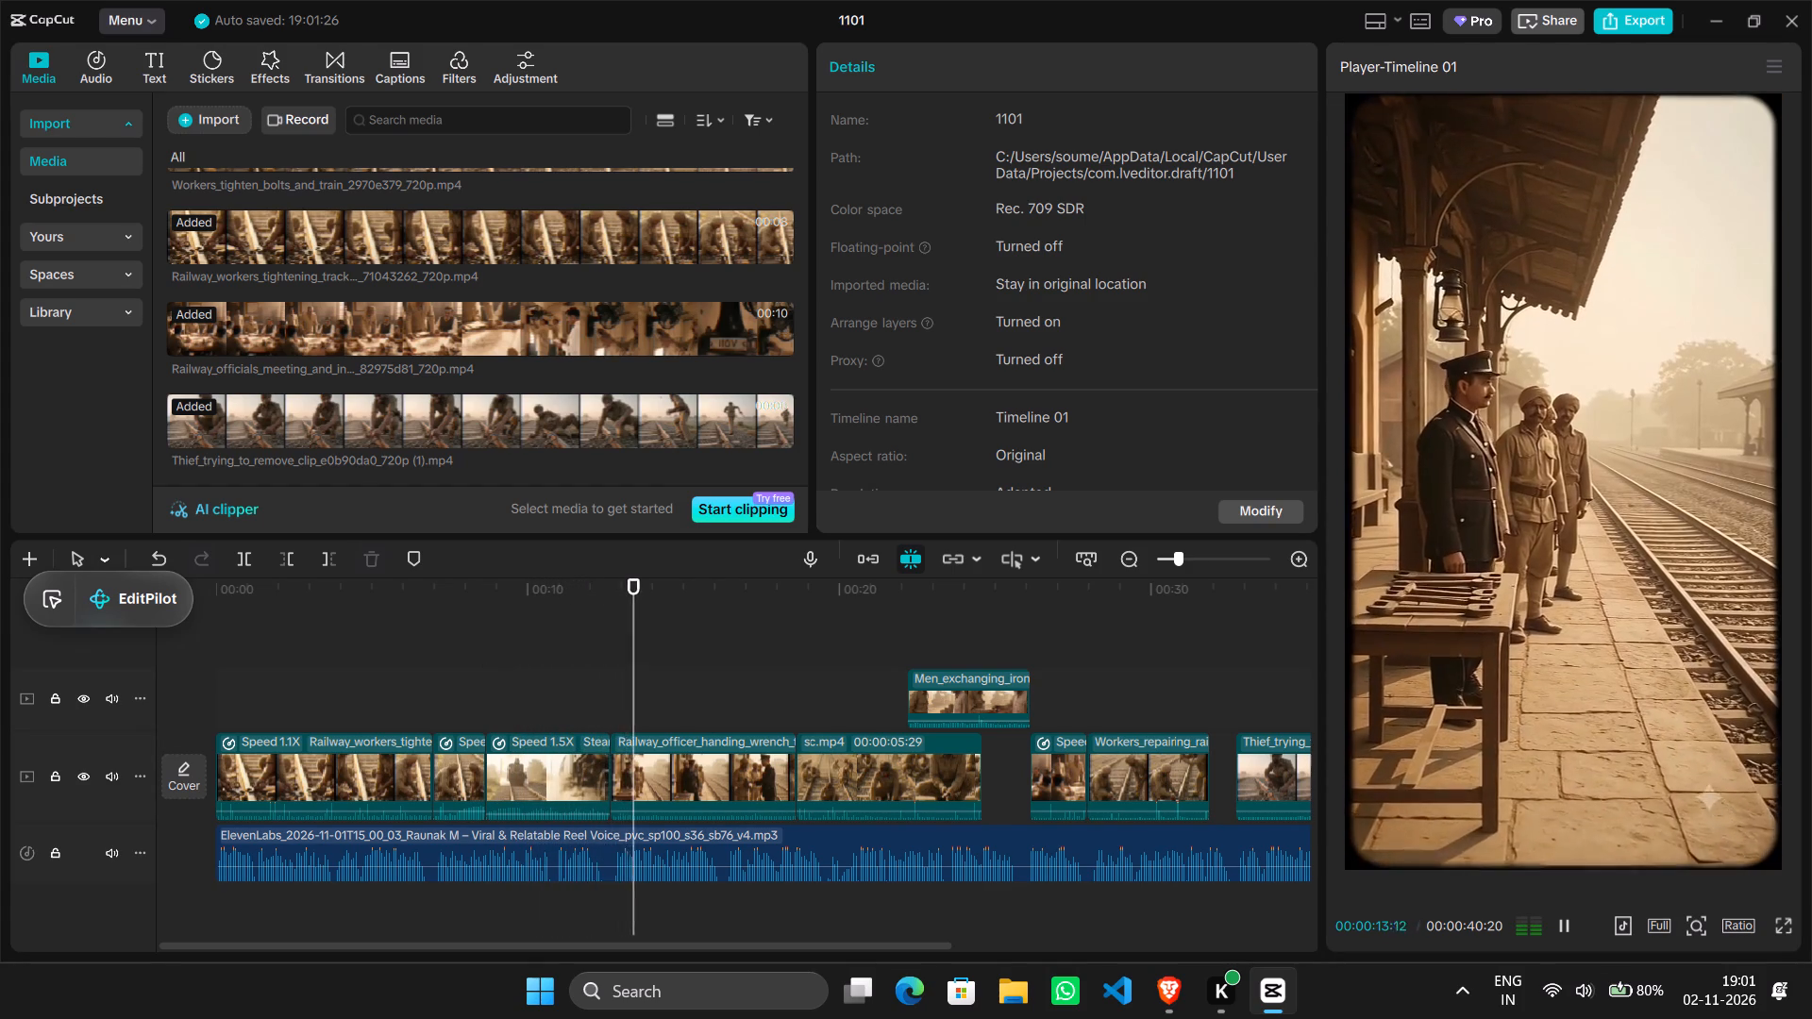
{"action": "left_click", "coordinate": [450, 653]}
{"action": "left_click_drag", "start_coordinate": [450, 653], "coordinate": [437, 653]}
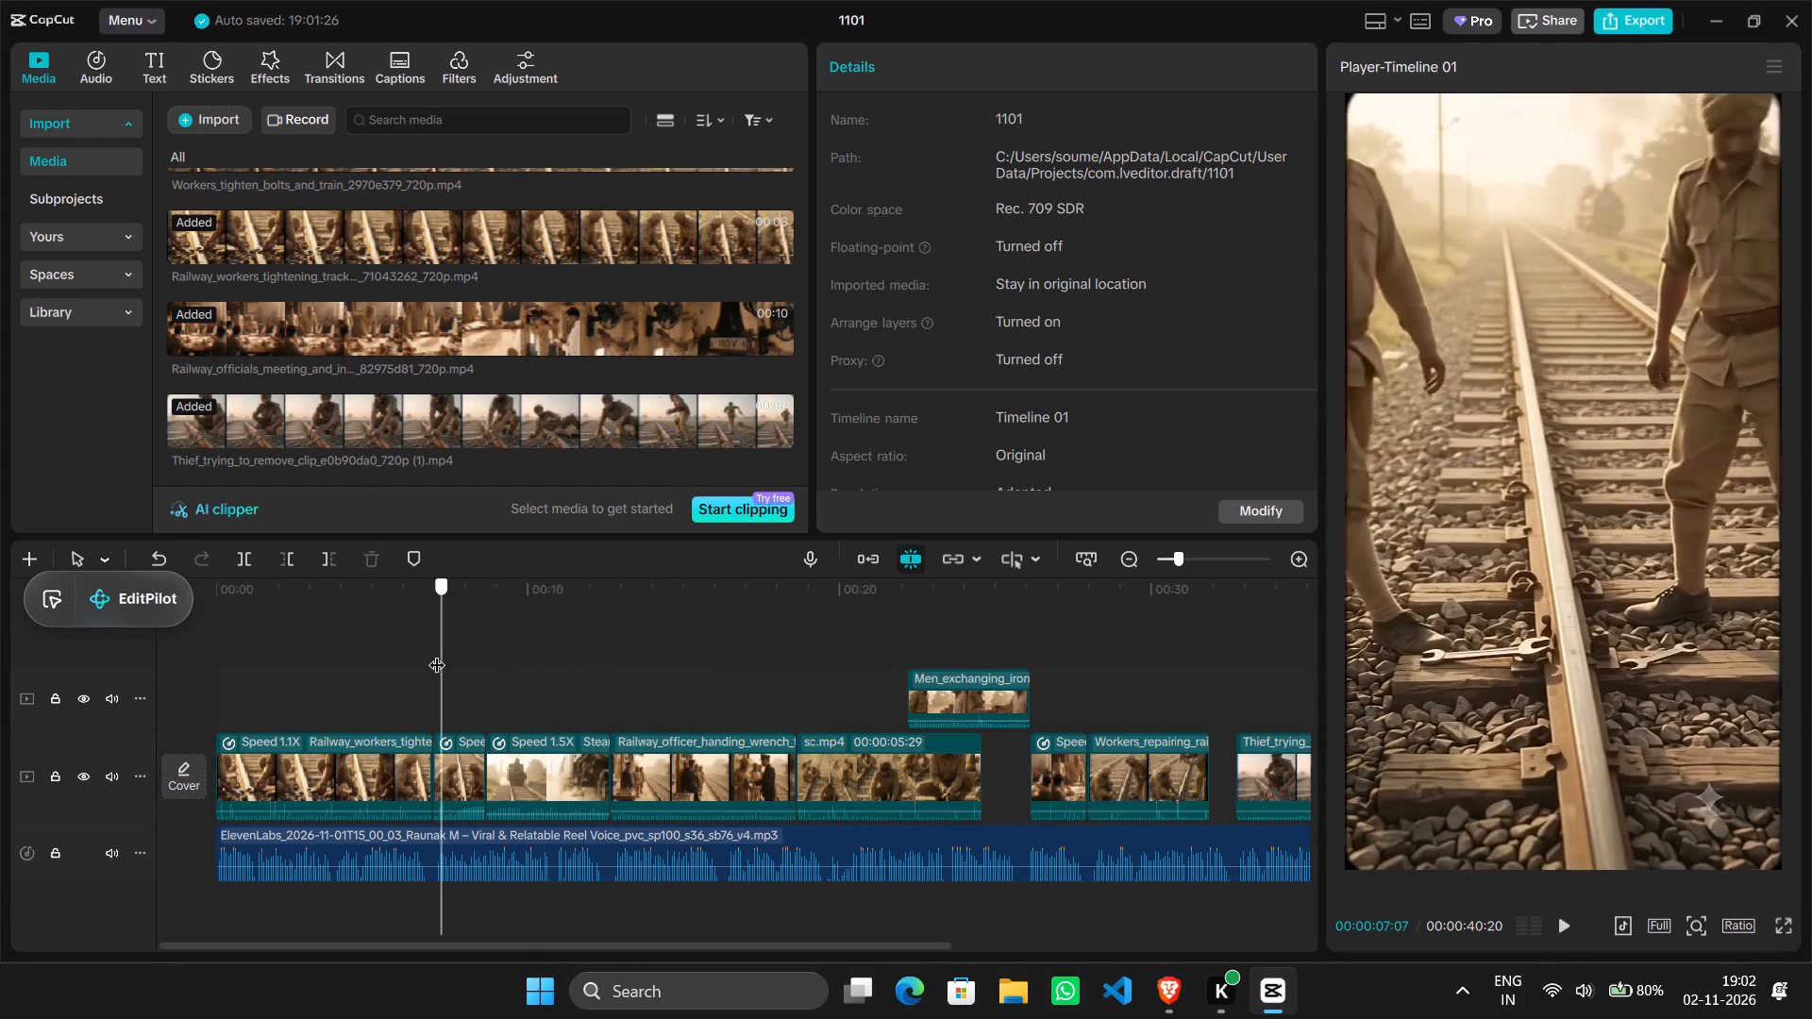
{"action": "left_click_drag", "start_coordinate": [437, 653], "coordinate": [434, 653]}
{"action": "key", "text": "space"}
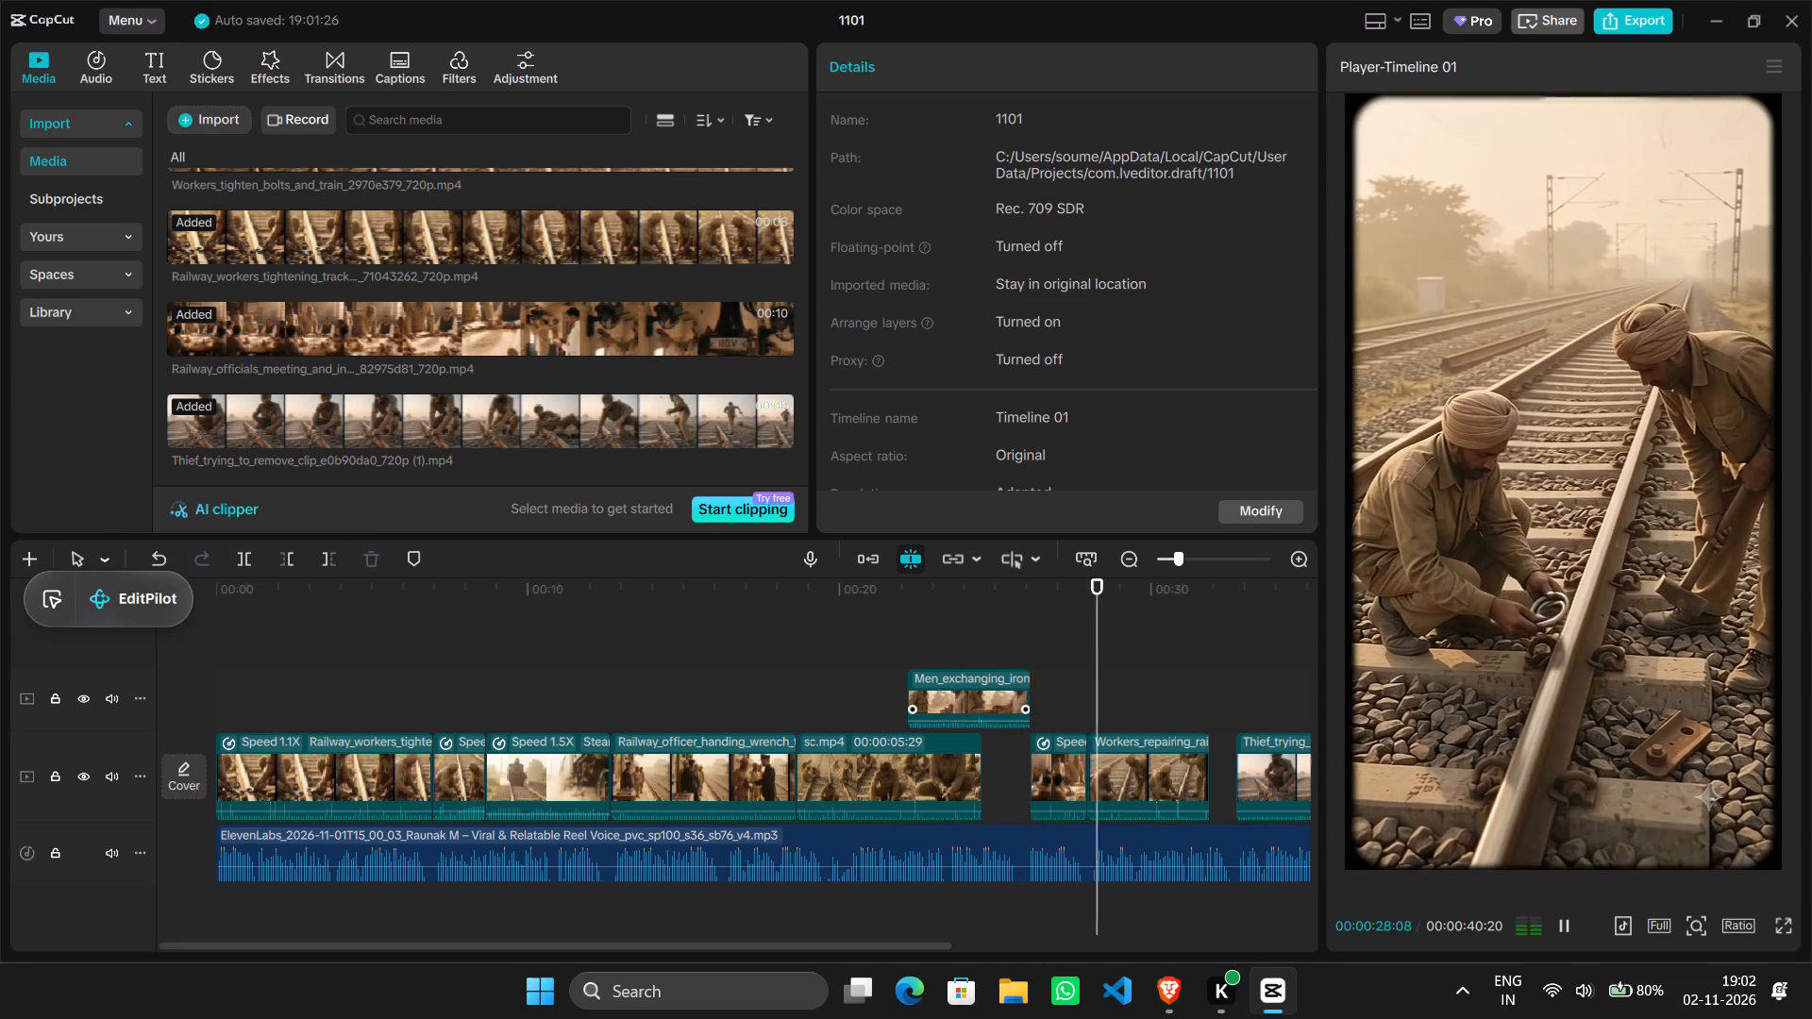
{"action": "scroll", "coordinate": [916, 684], "scroll_direction": "left", "scroll_amount": 1}
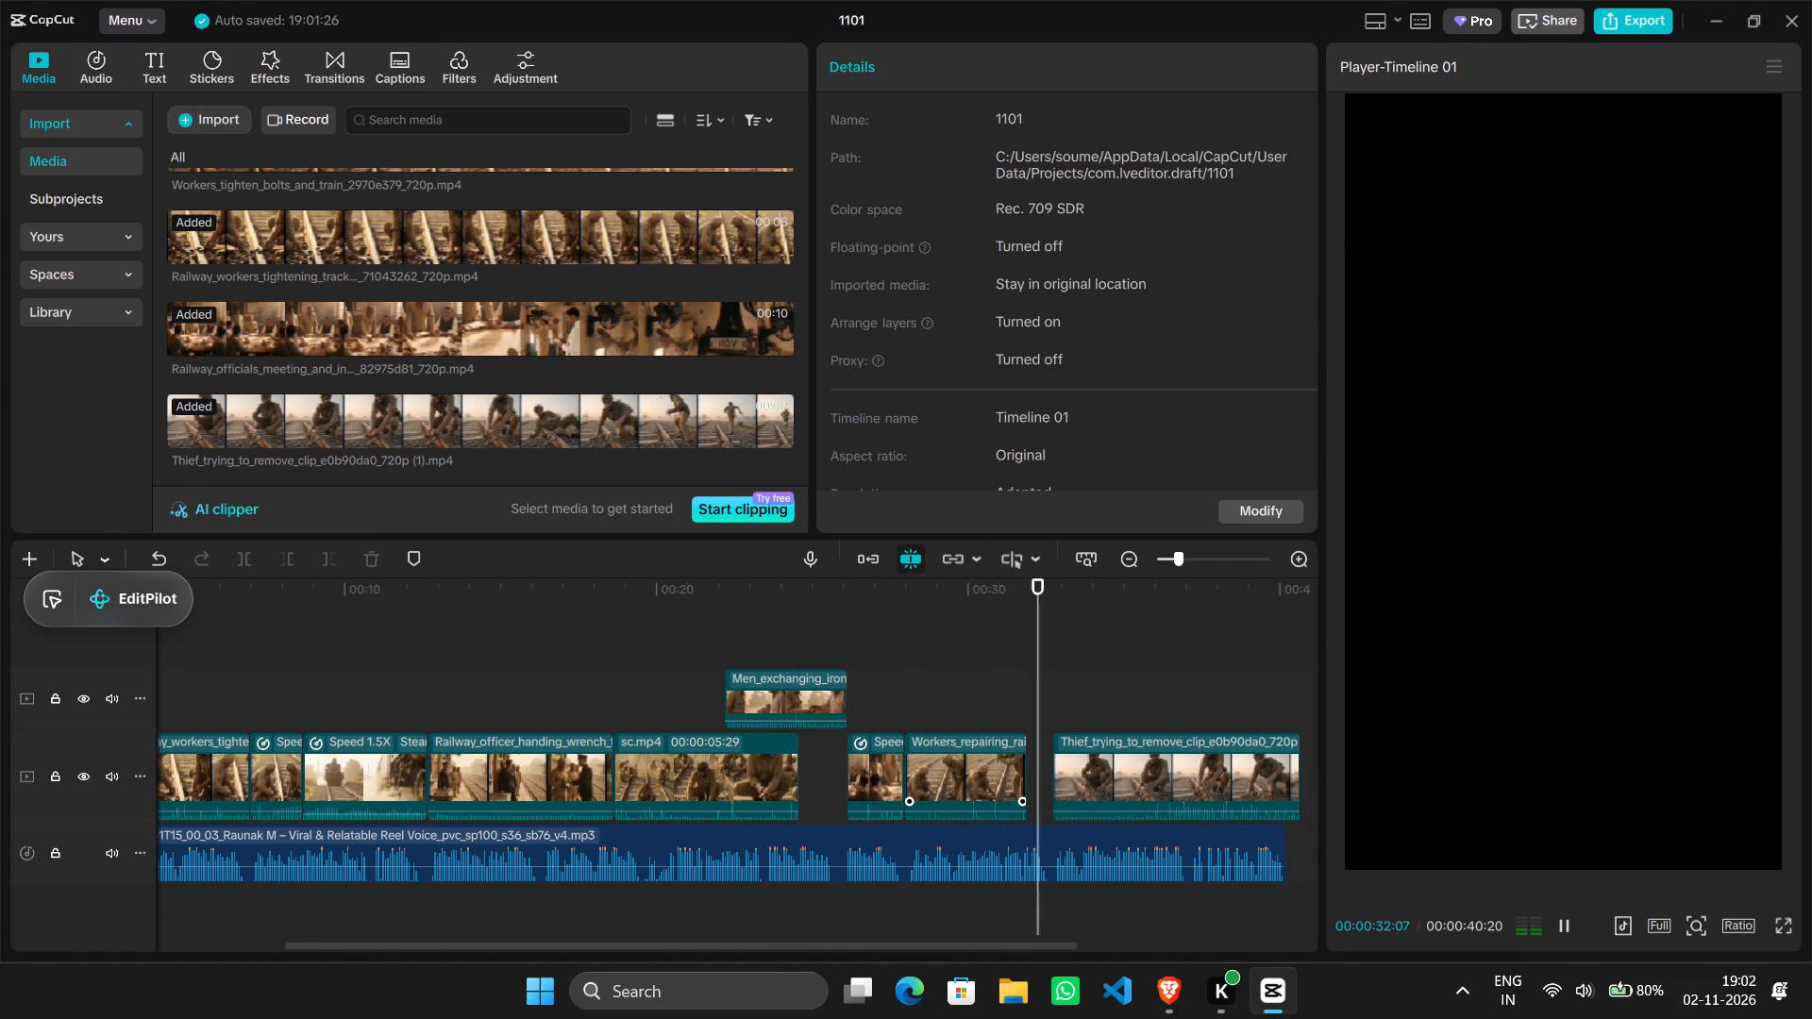
Slow the Workers_repairing_railway_track clip to 0.83x to fill the gap before the thief clip, keeping it on the main track.
{"action": "left_click", "coordinate": [938, 763]}
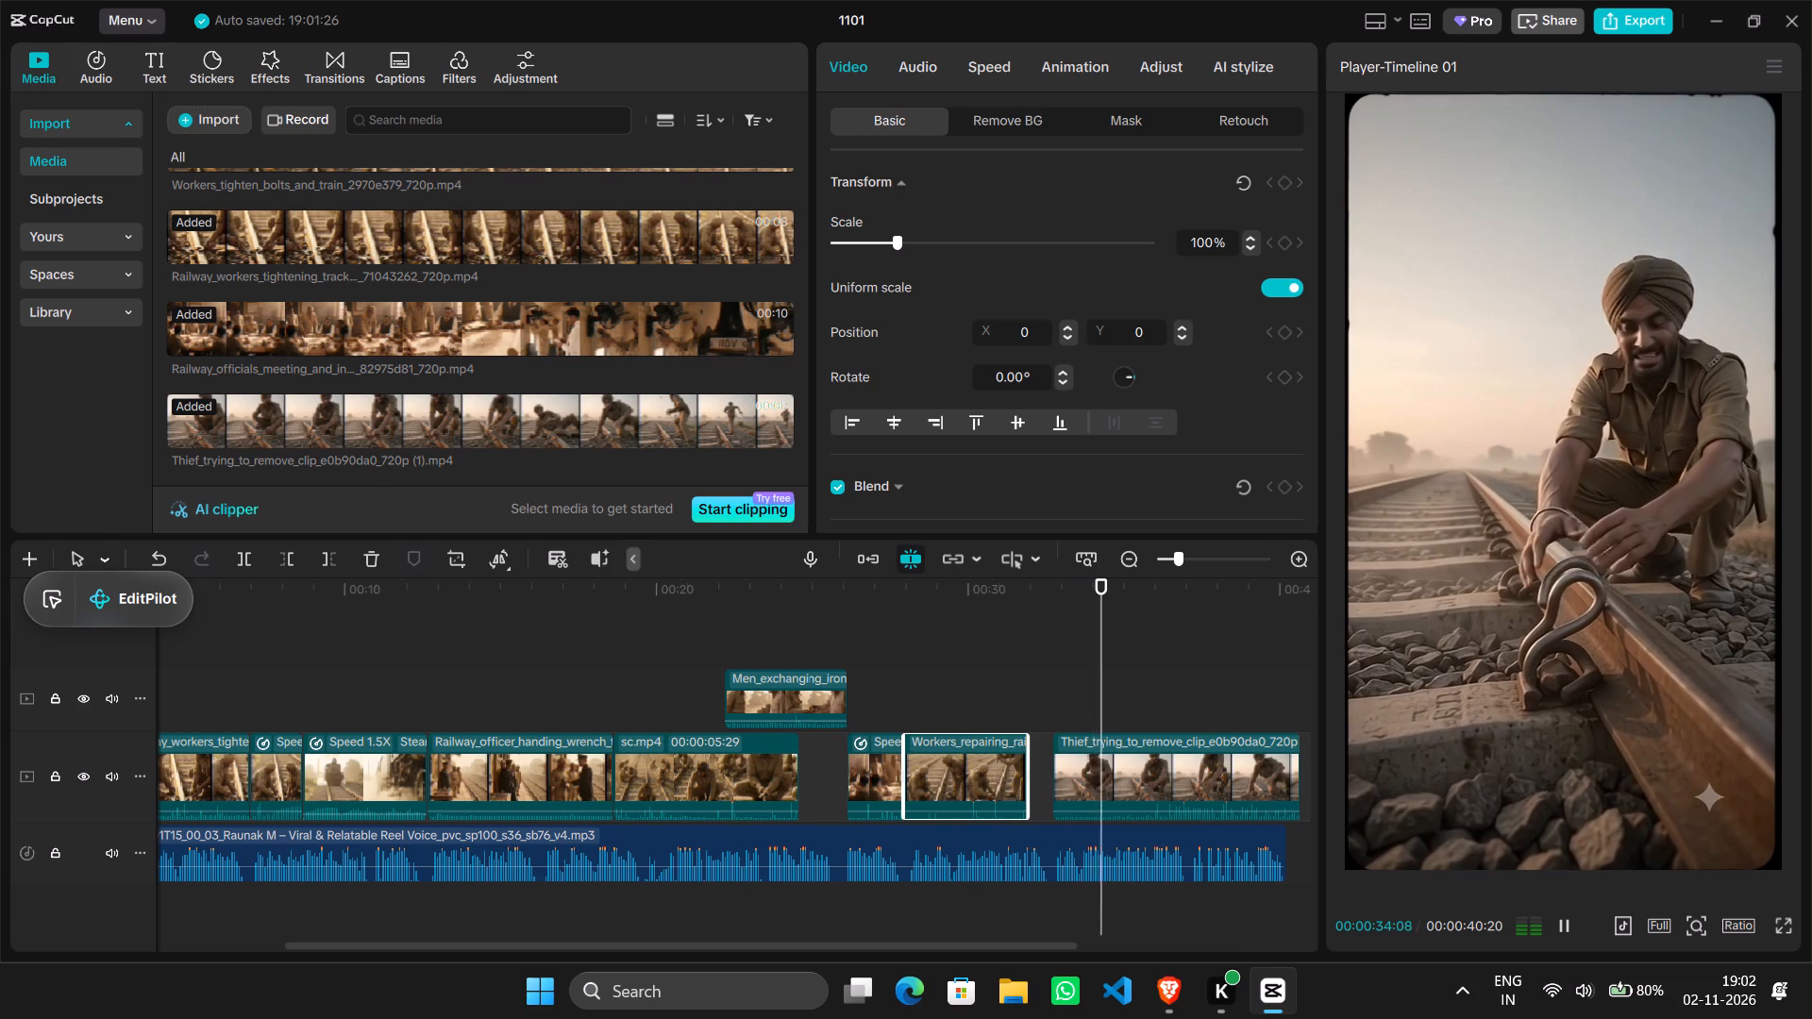
{"action": "left_click", "coordinate": [986, 74]}
{"action": "left_click", "coordinate": [1025, 673]}
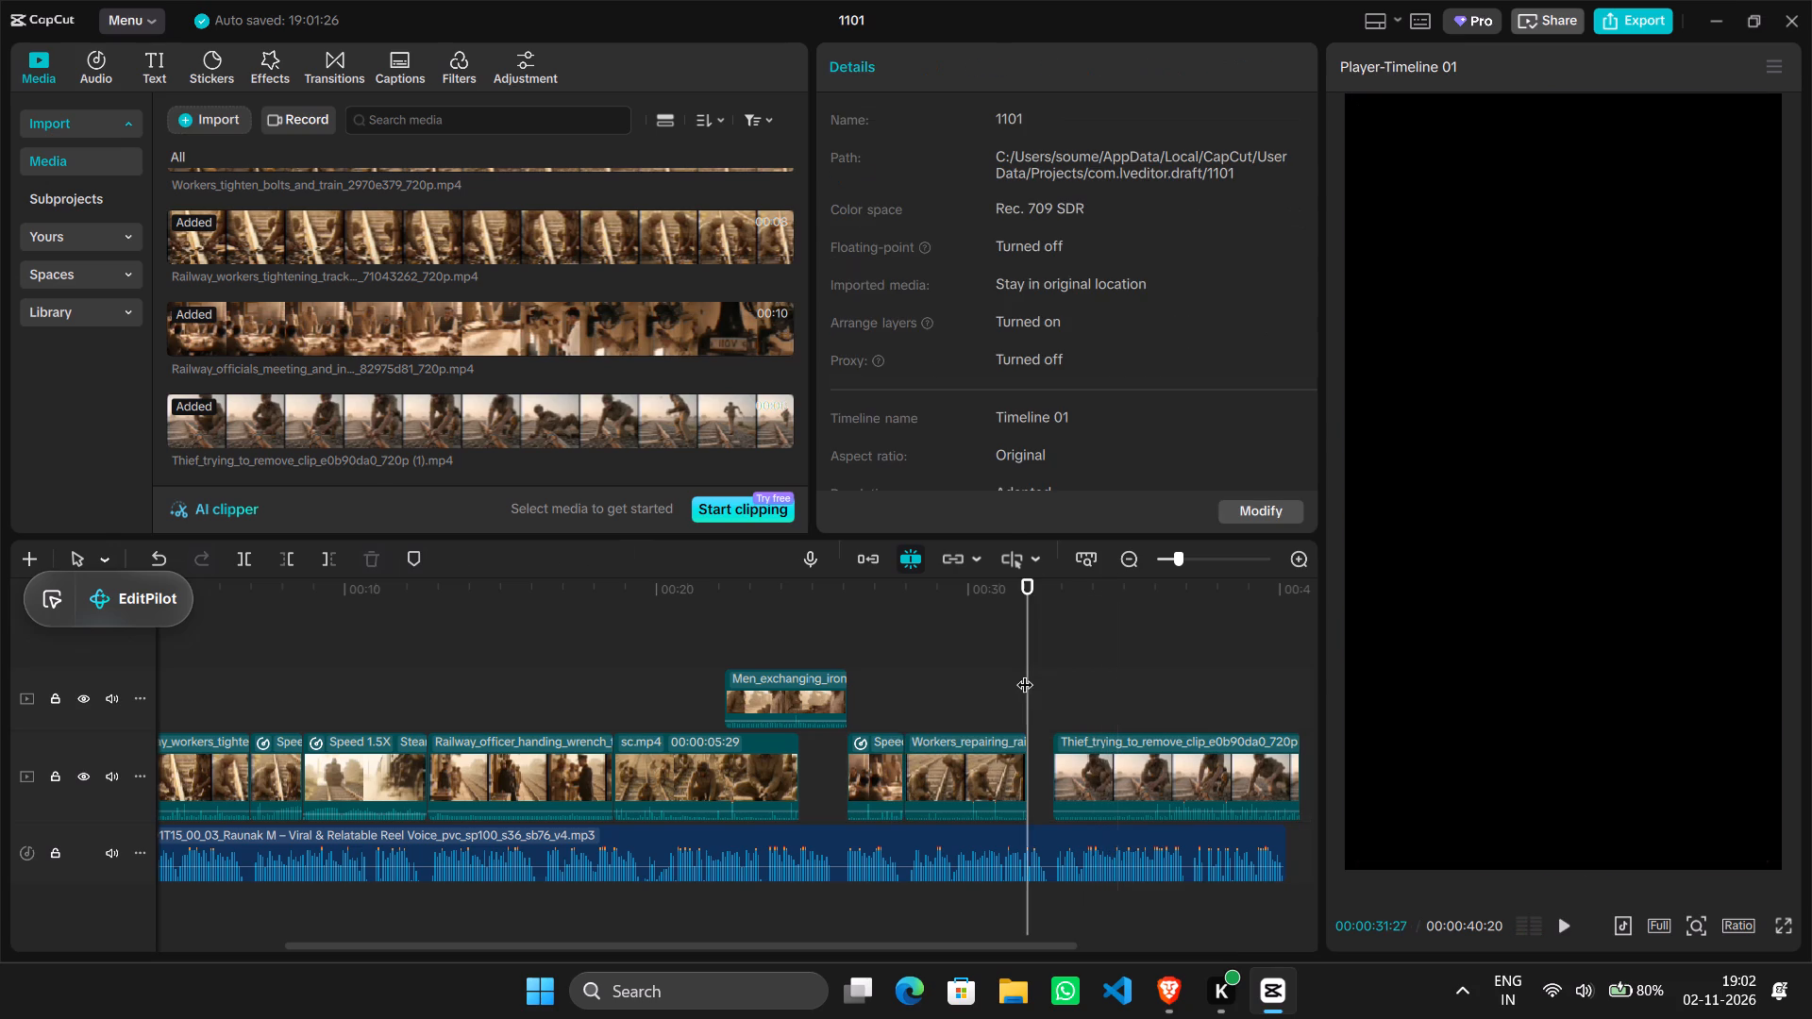
{"action": "left_click_drag", "start_coordinate": [1025, 673], "coordinate": [1059, 678]}
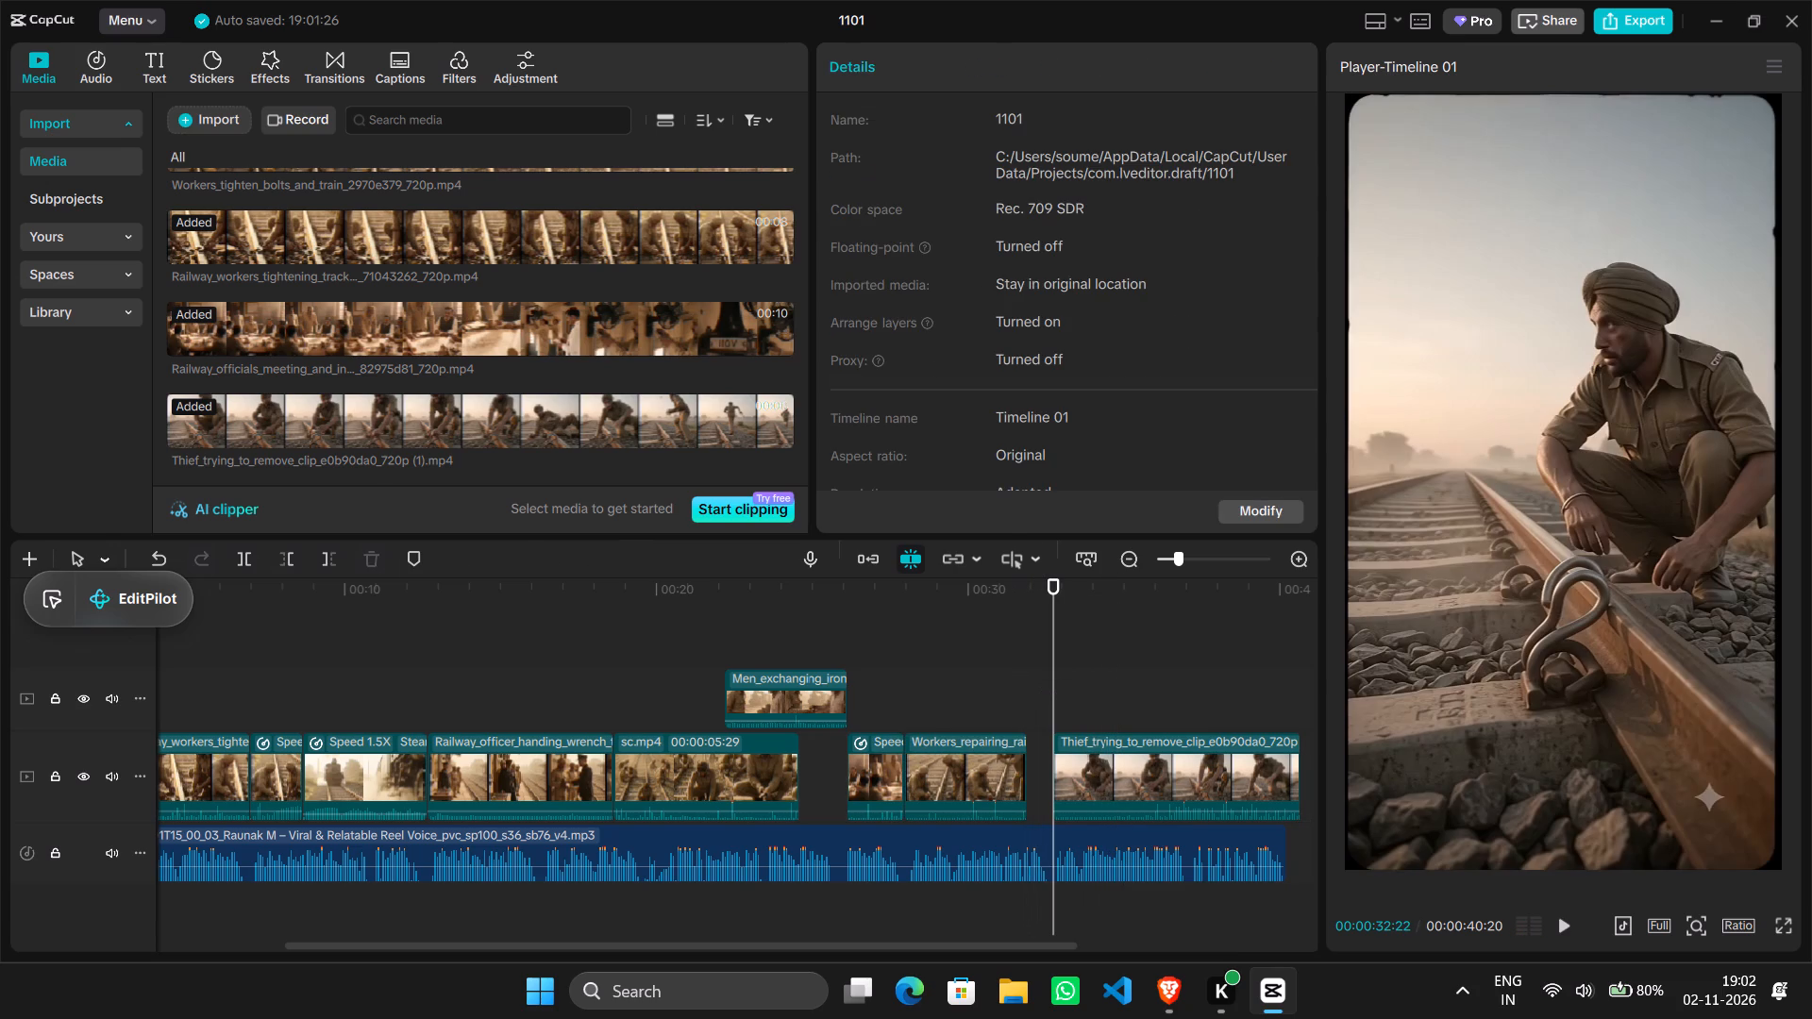
{"action": "left_click", "coordinate": [955, 772]}
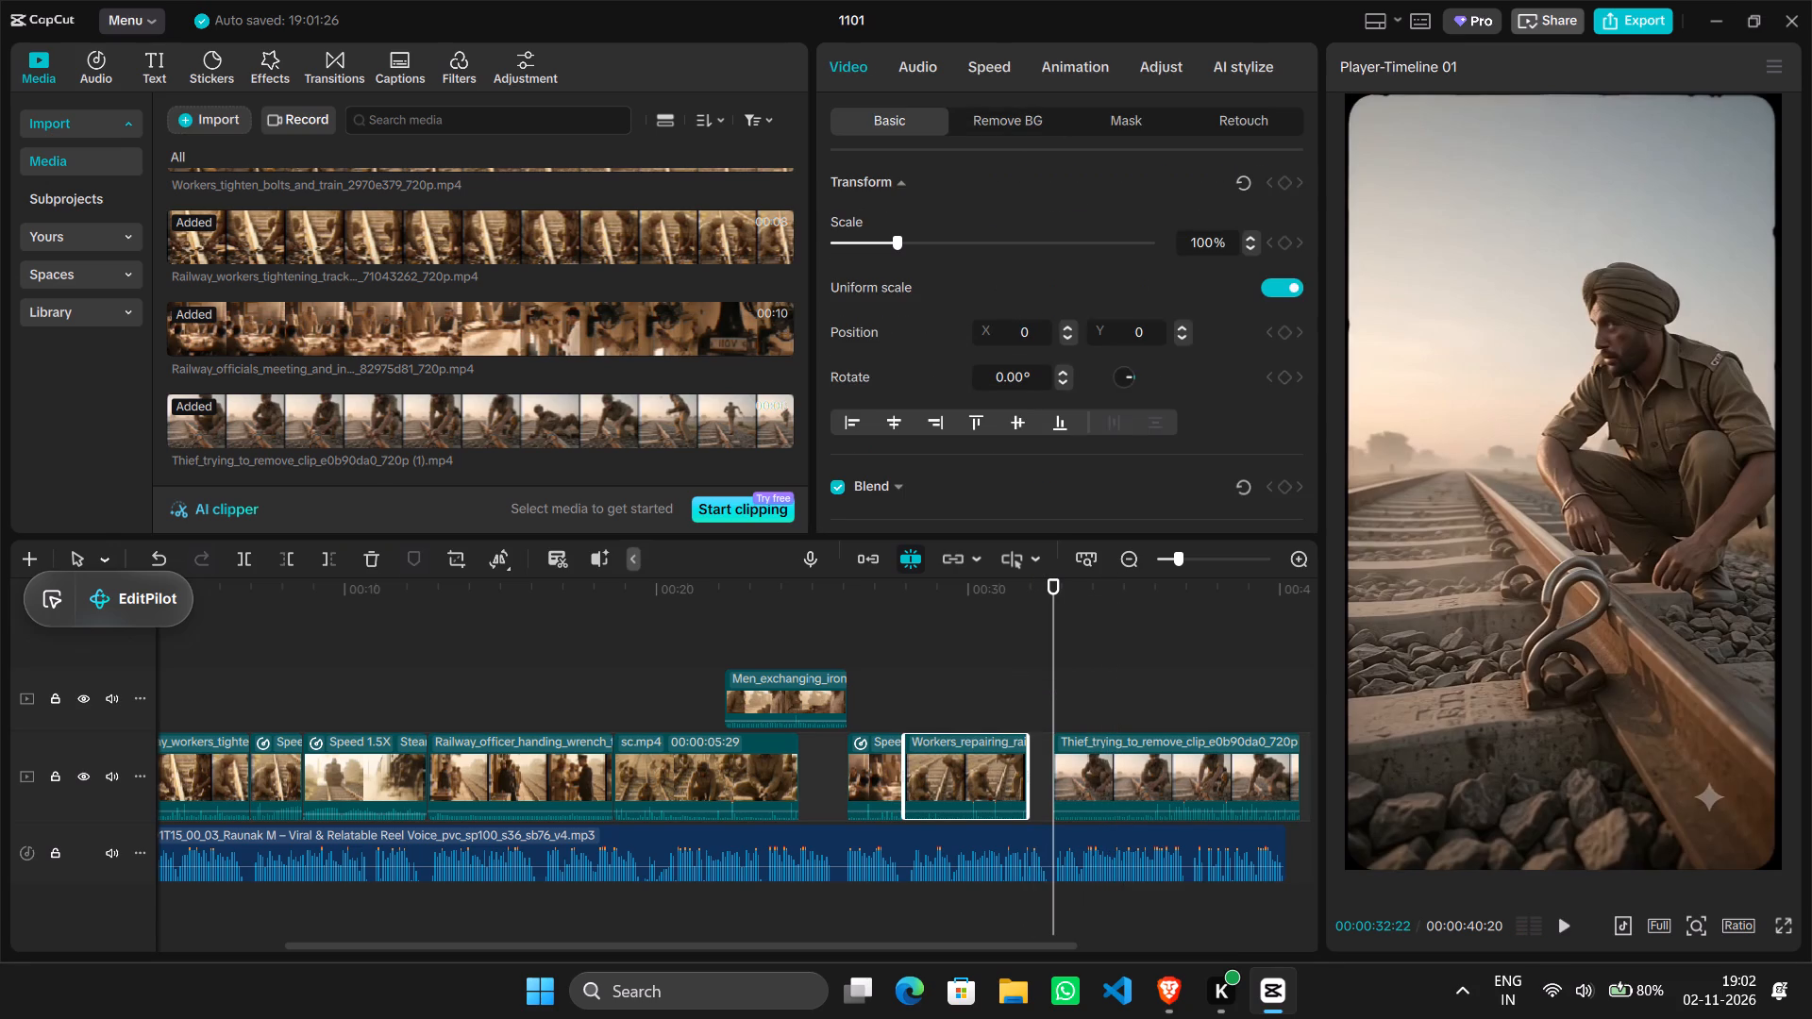
{"action": "left_click", "coordinate": [983, 74]}
{"action": "left_click", "coordinate": [905, 214]}
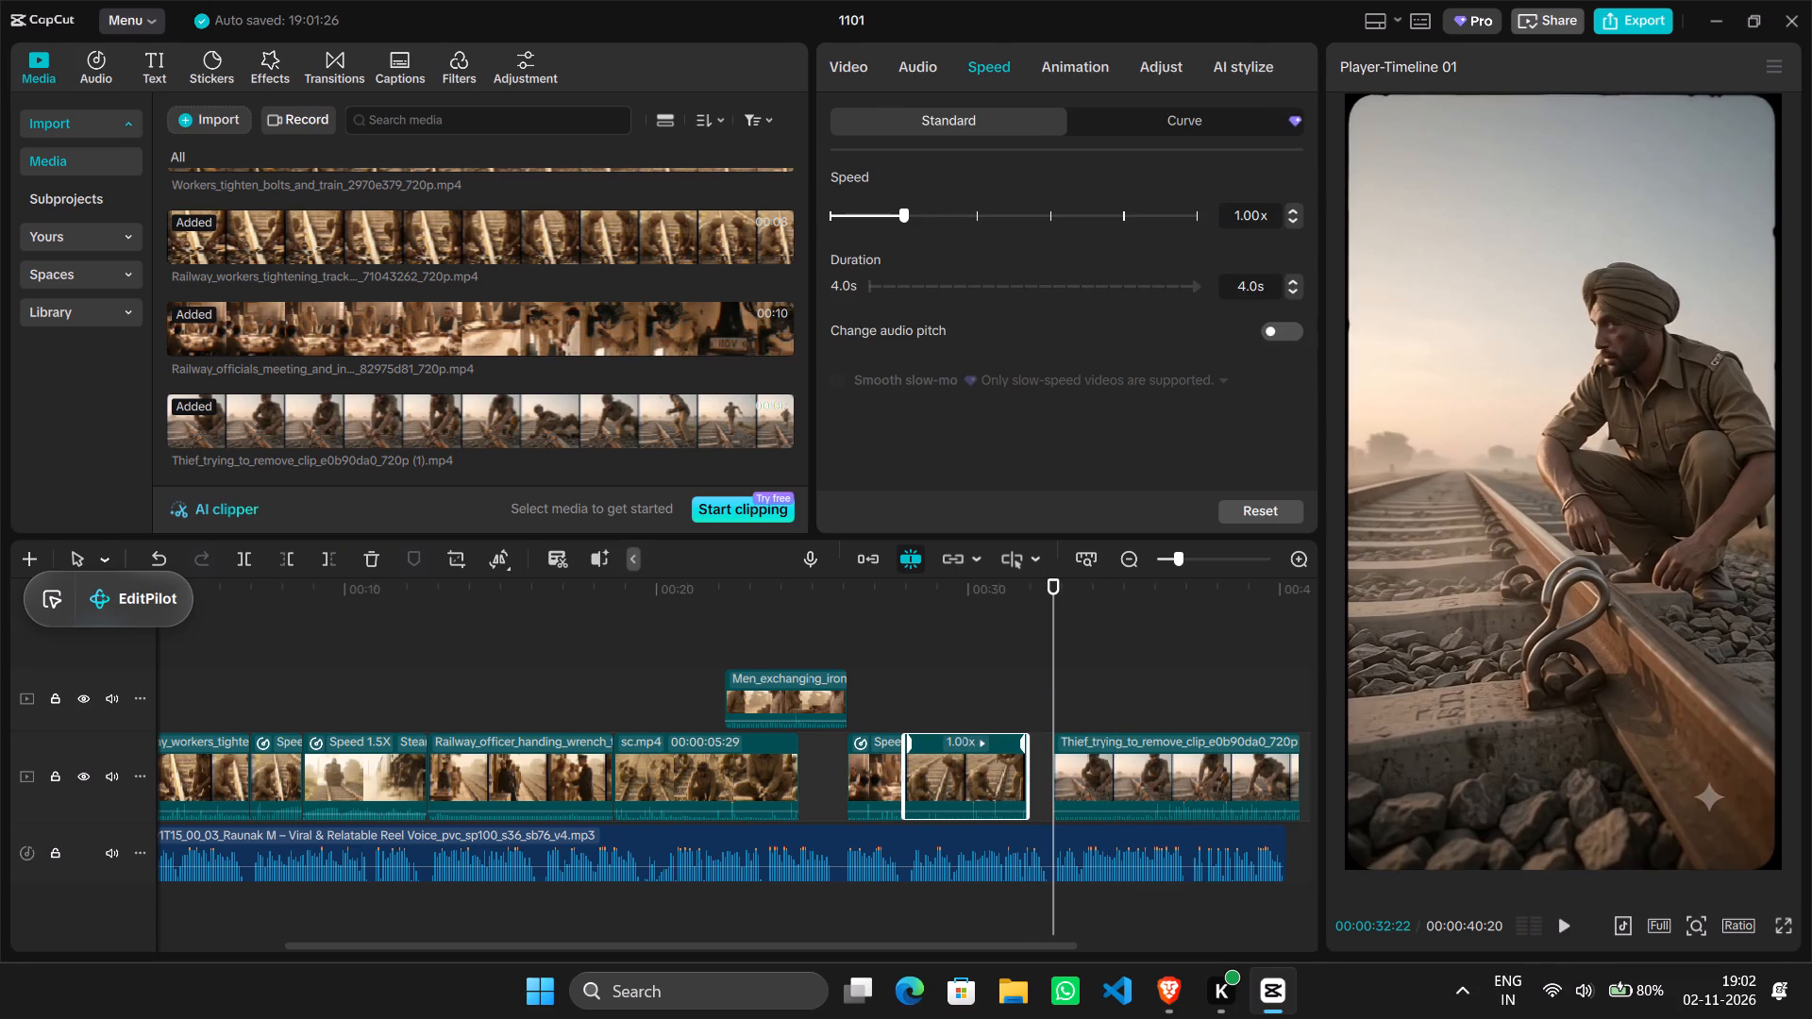
{"action": "left_click", "coordinate": [898, 213]}
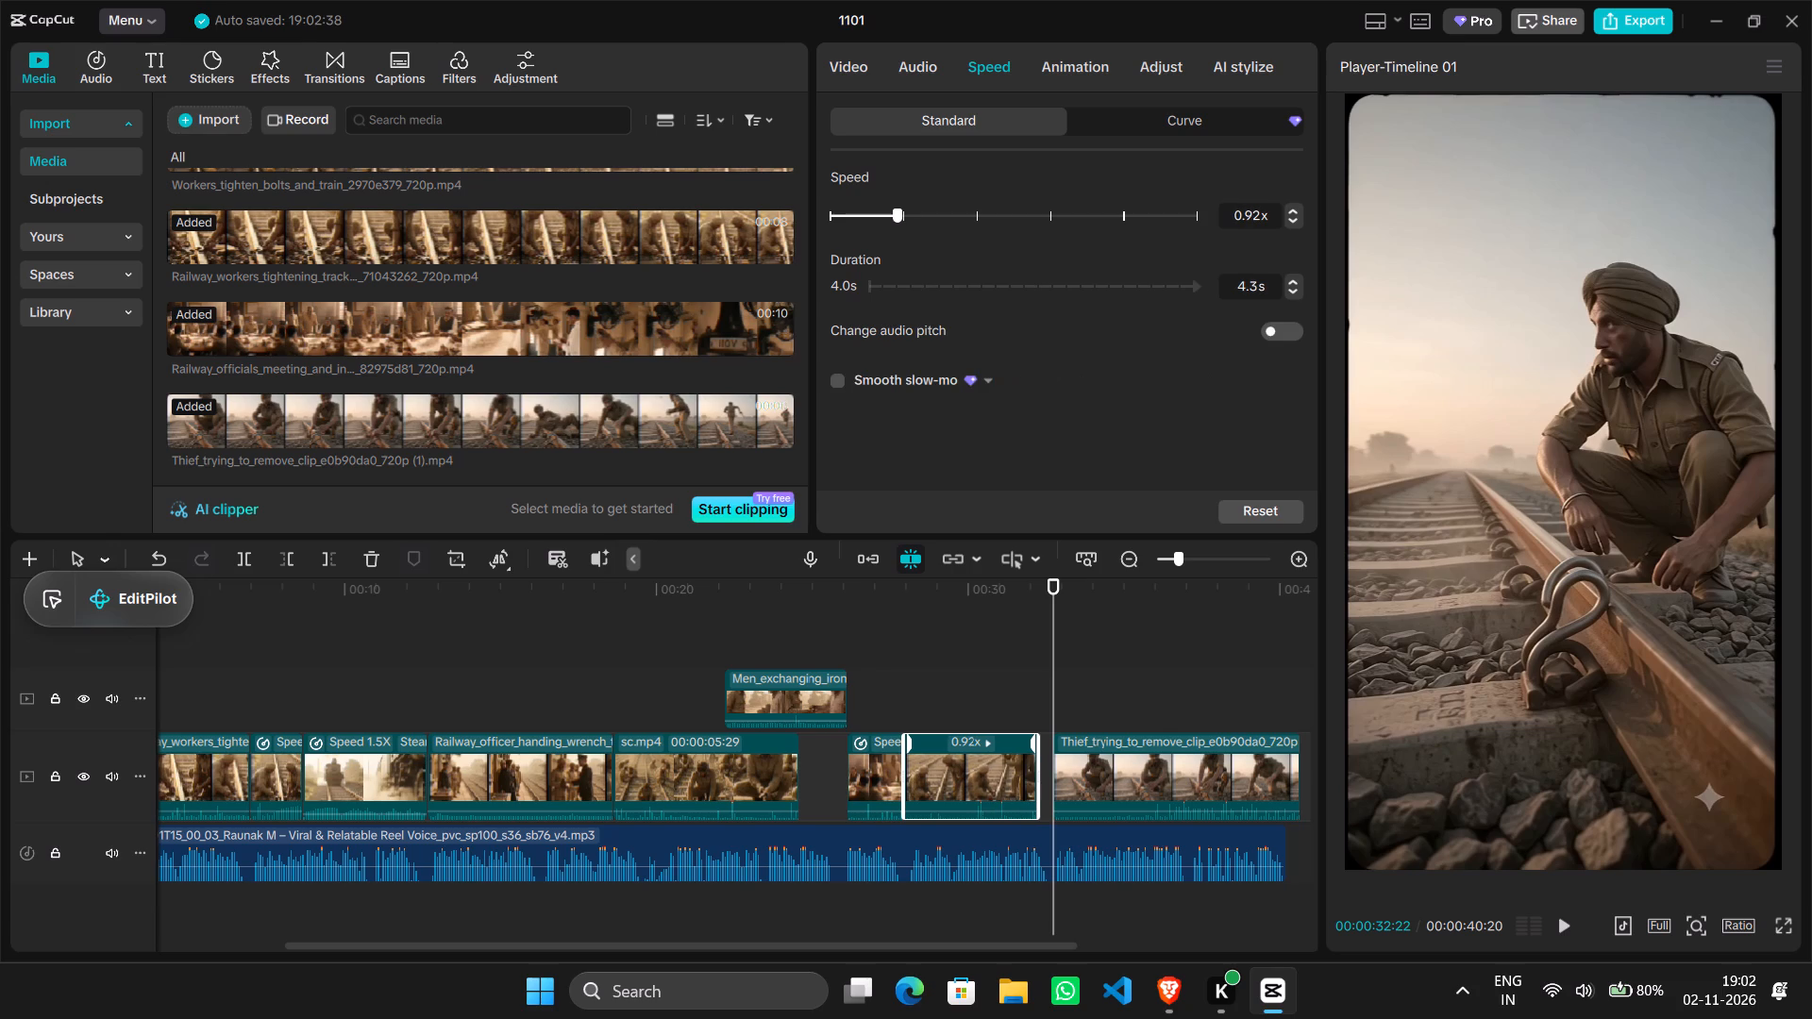
{"action": "left_click", "coordinate": [893, 213]}
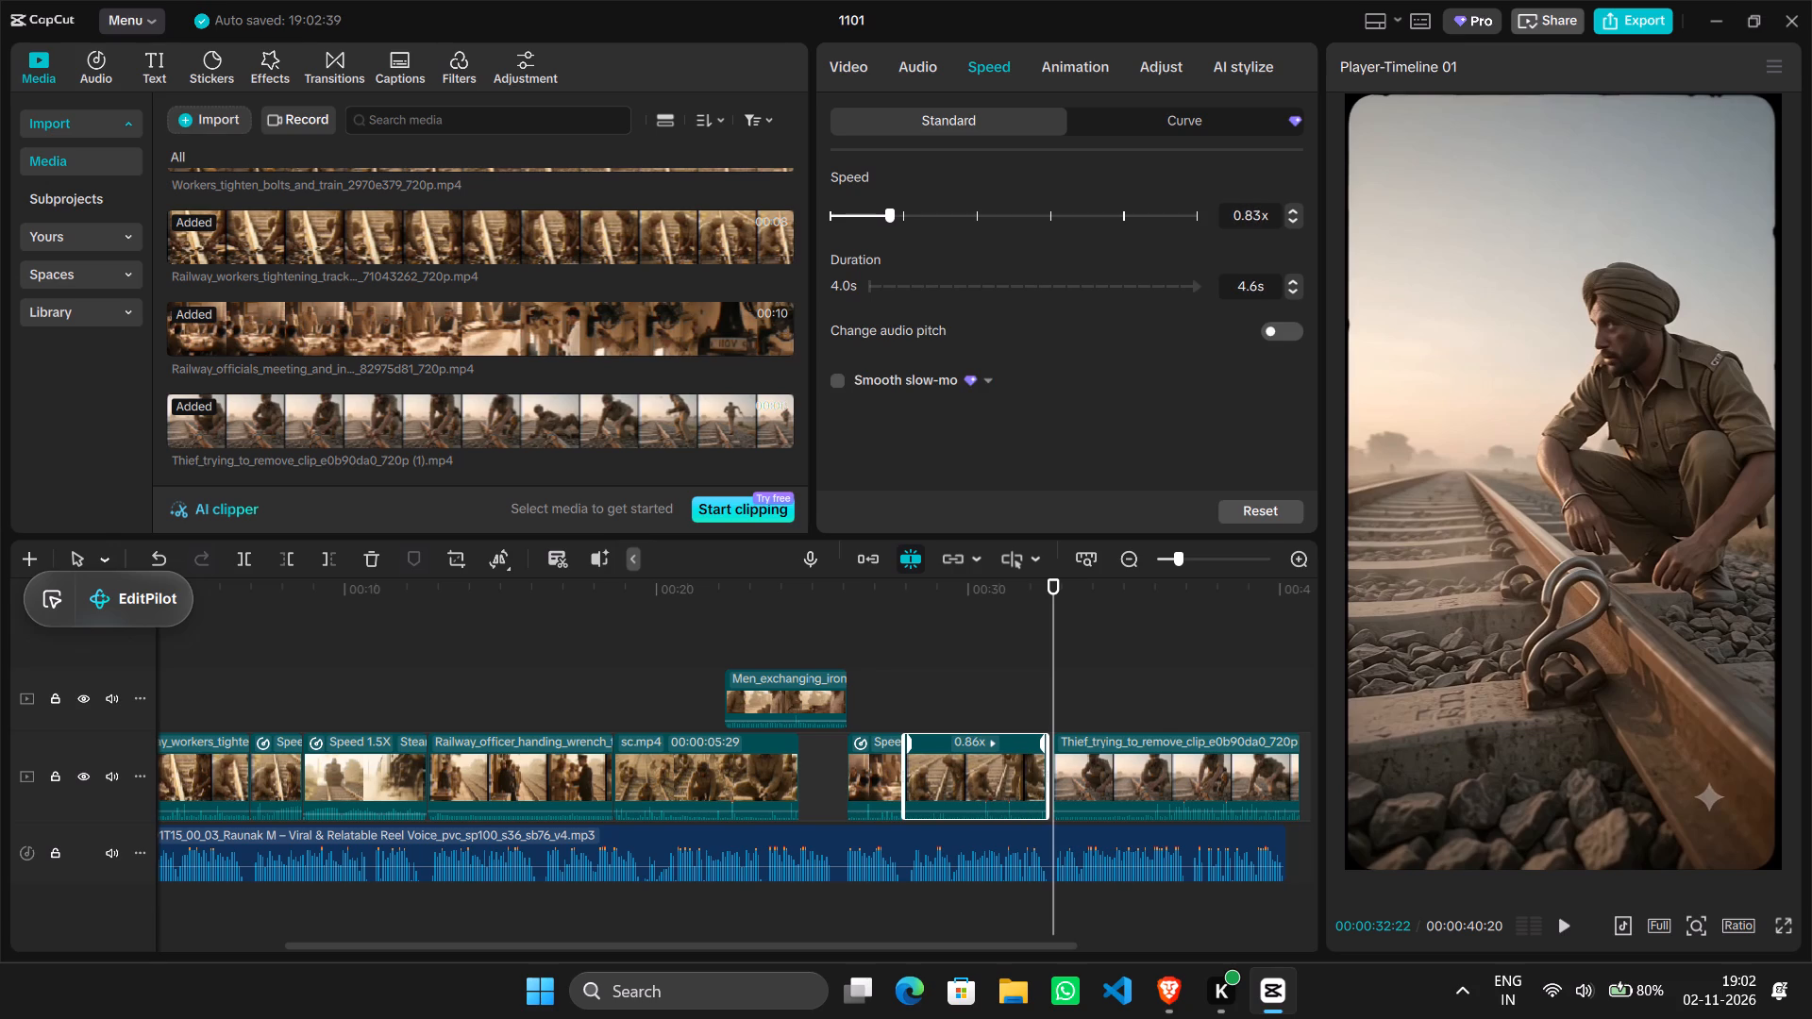
{"action": "left_click", "coordinate": [891, 213]}
{"action": "left_click", "coordinate": [889, 211]}
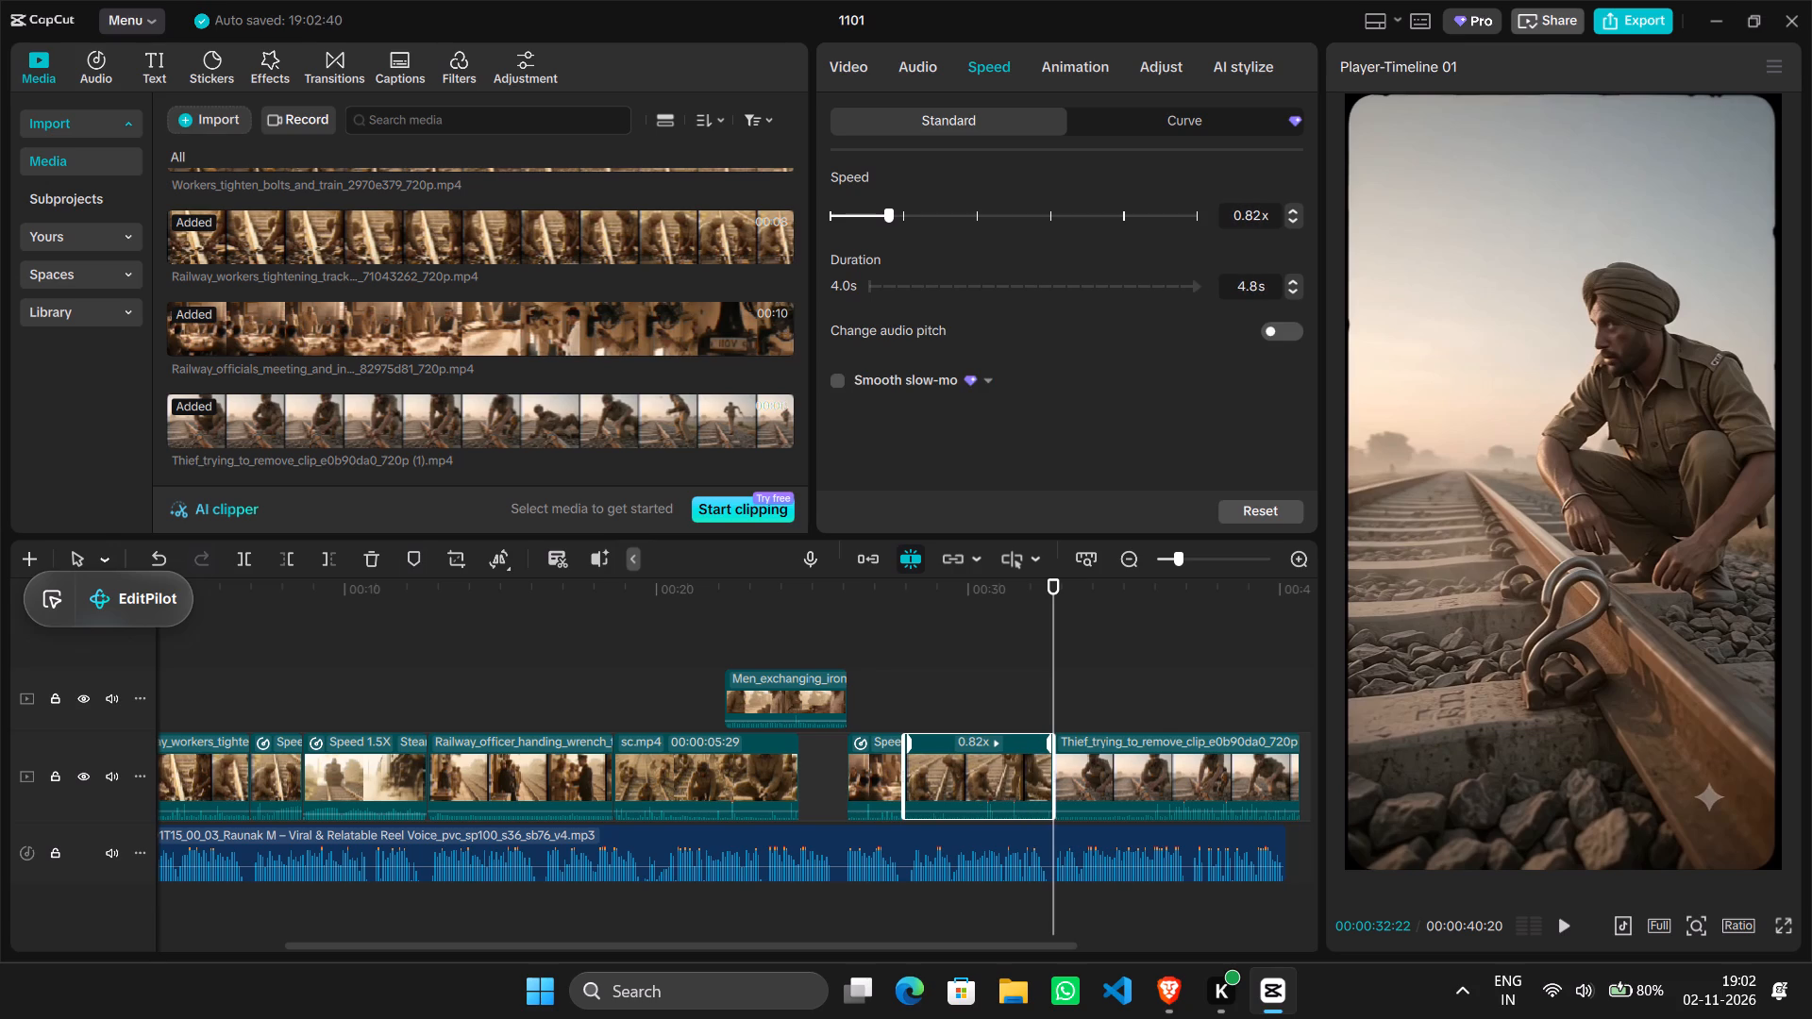
{"action": "left_click", "coordinate": [888, 210]}
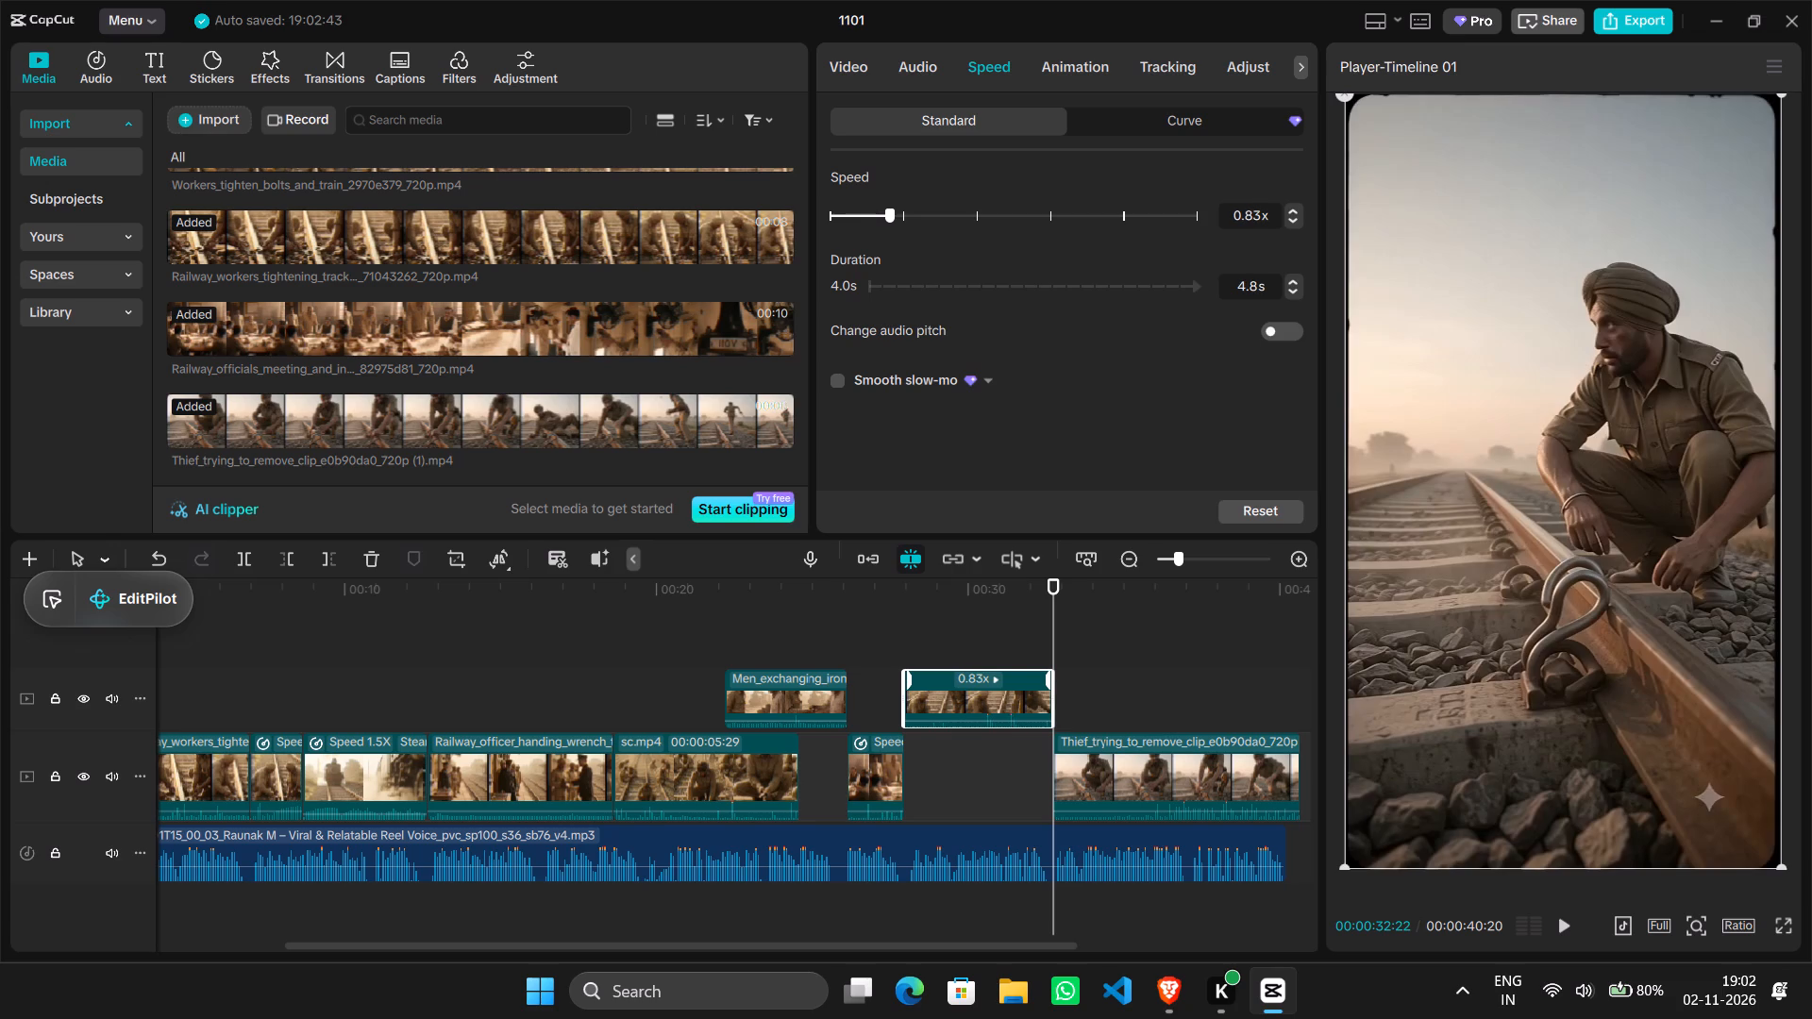
{"action": "left_click_drag", "start_coordinate": [1019, 702], "coordinate": [1016, 776]}
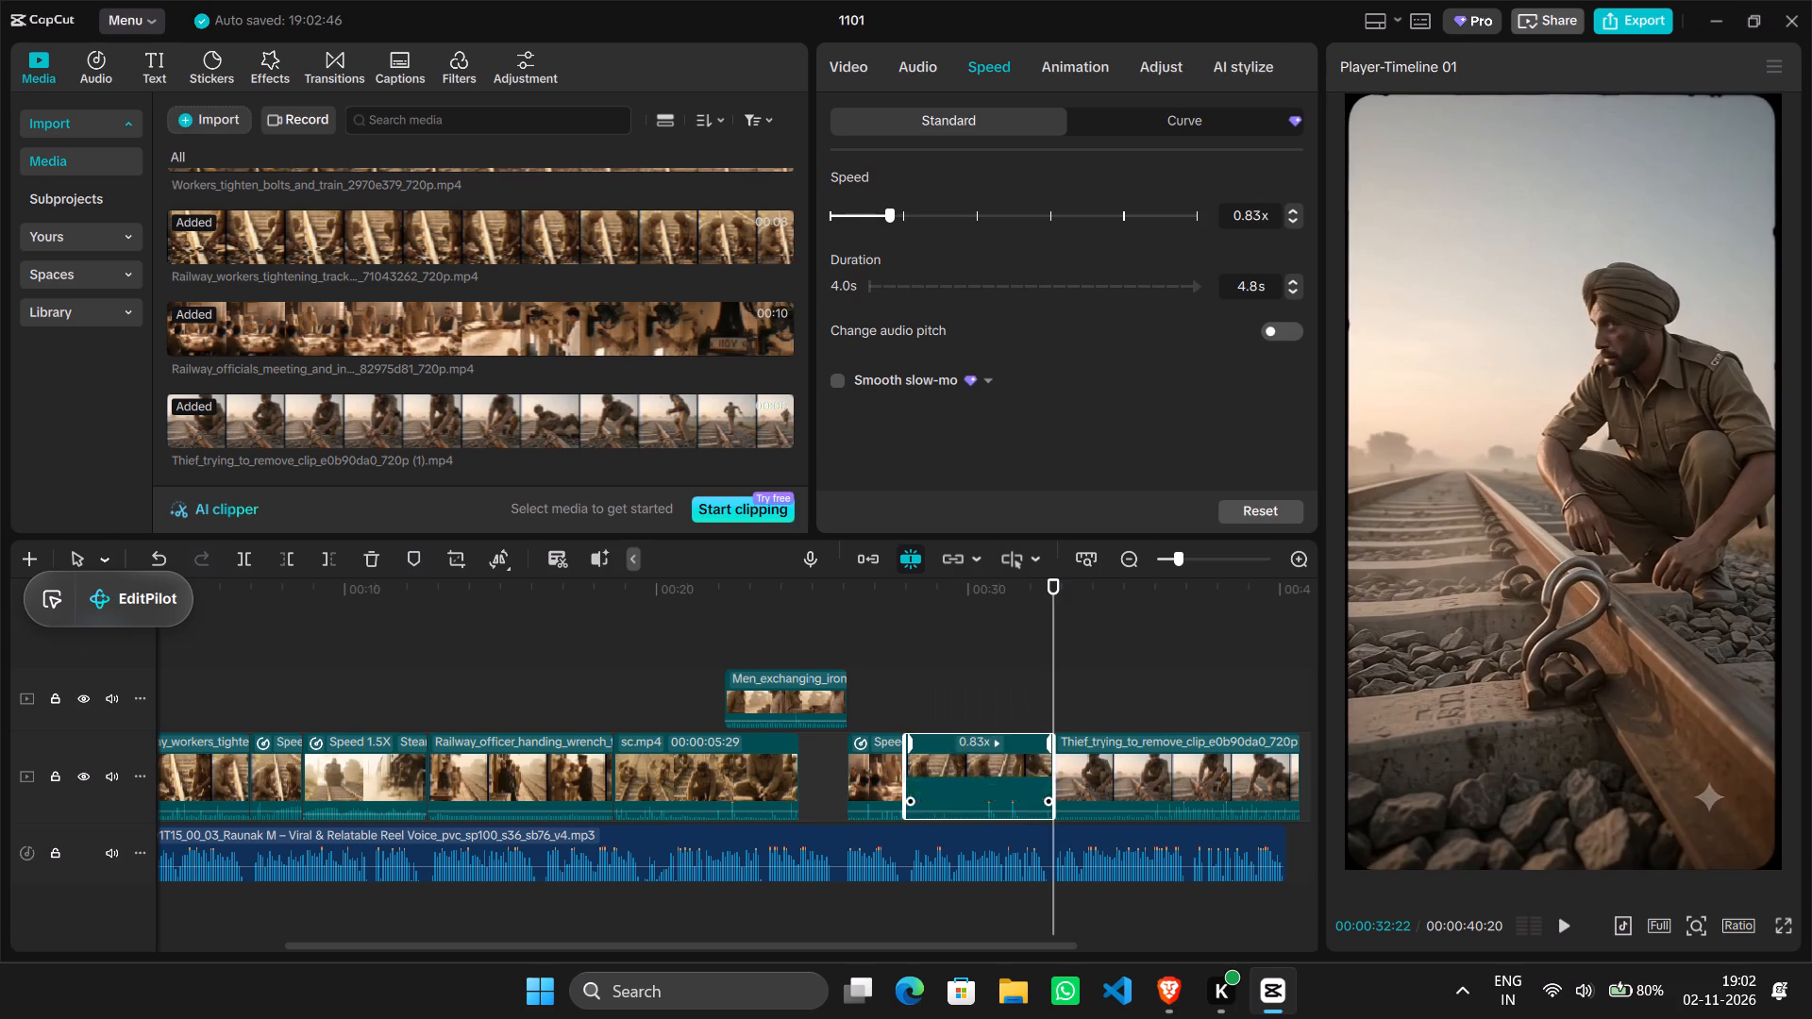
Play the opening of the timeline from the start and return the playhead to about 00:00:04.
{"action": "left_click", "coordinate": [1042, 674]}
{"action": "left_click_drag", "start_coordinate": [1042, 674], "coordinate": [177, 722]}
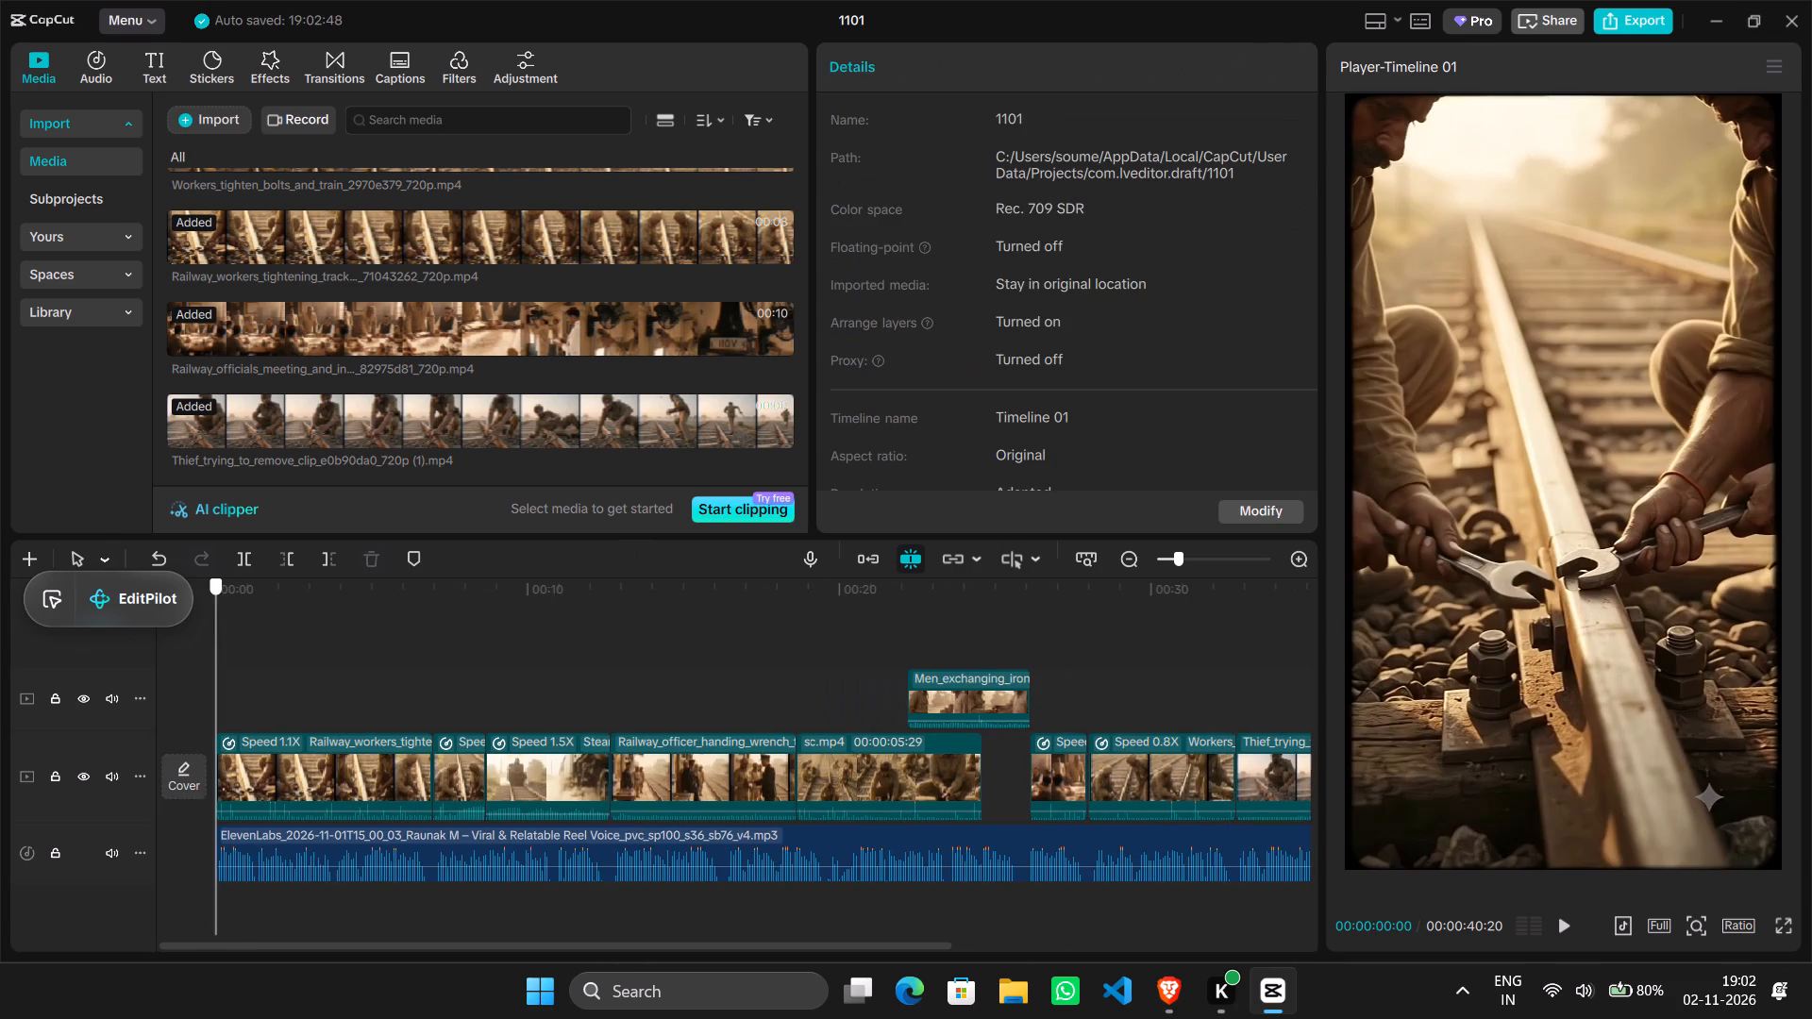
{"action": "left_click_drag", "start_coordinate": [177, 722], "coordinate": [175, 722]}
{"action": "key", "text": "space"}
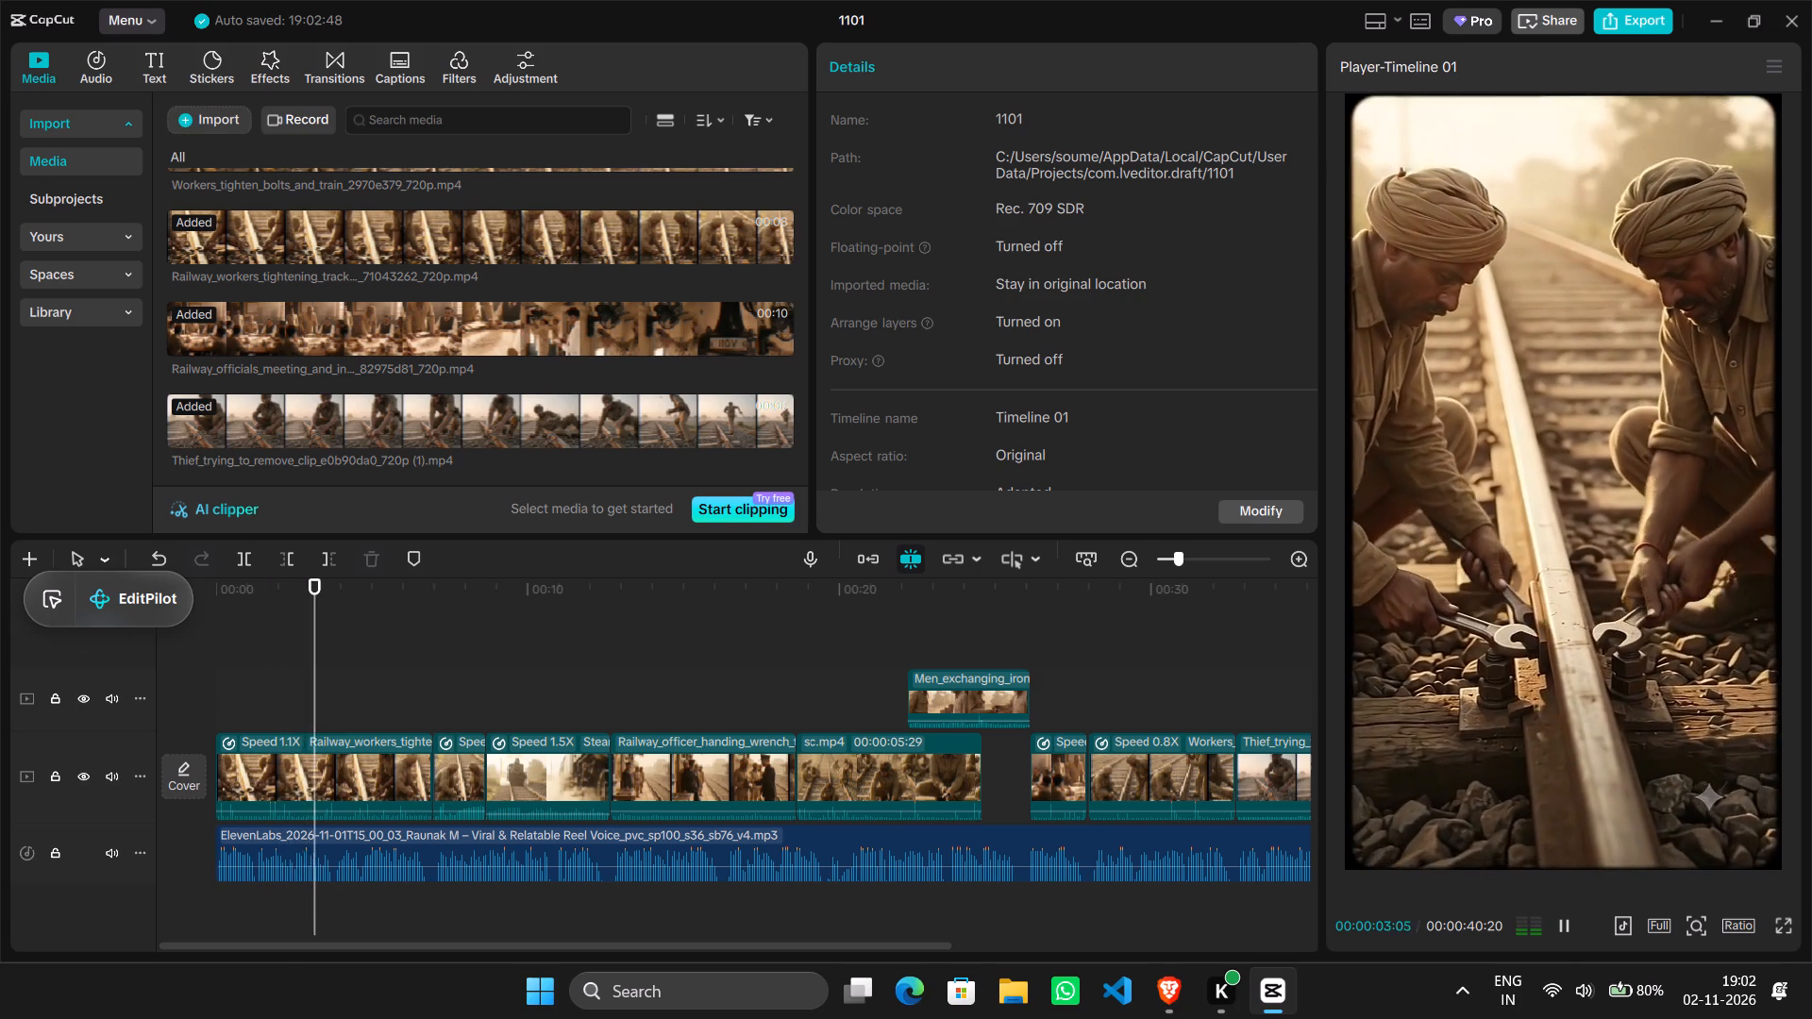
{"action": "left_click", "coordinate": [342, 668]}
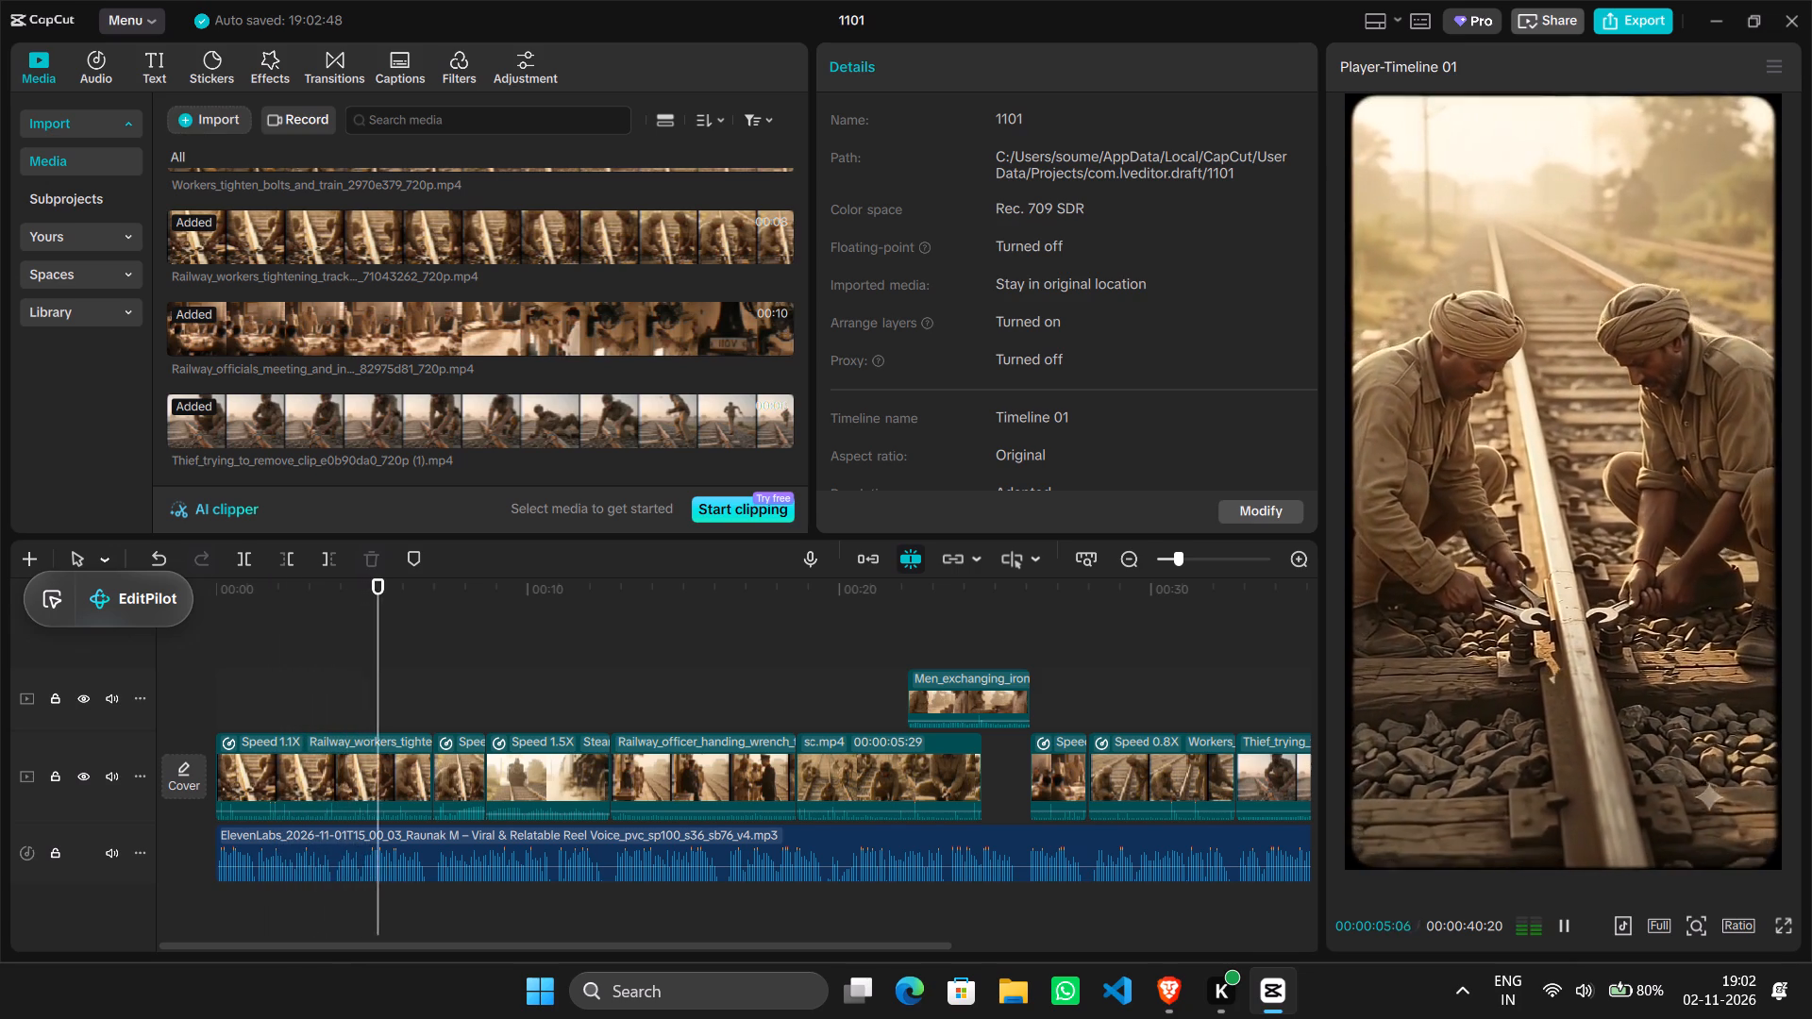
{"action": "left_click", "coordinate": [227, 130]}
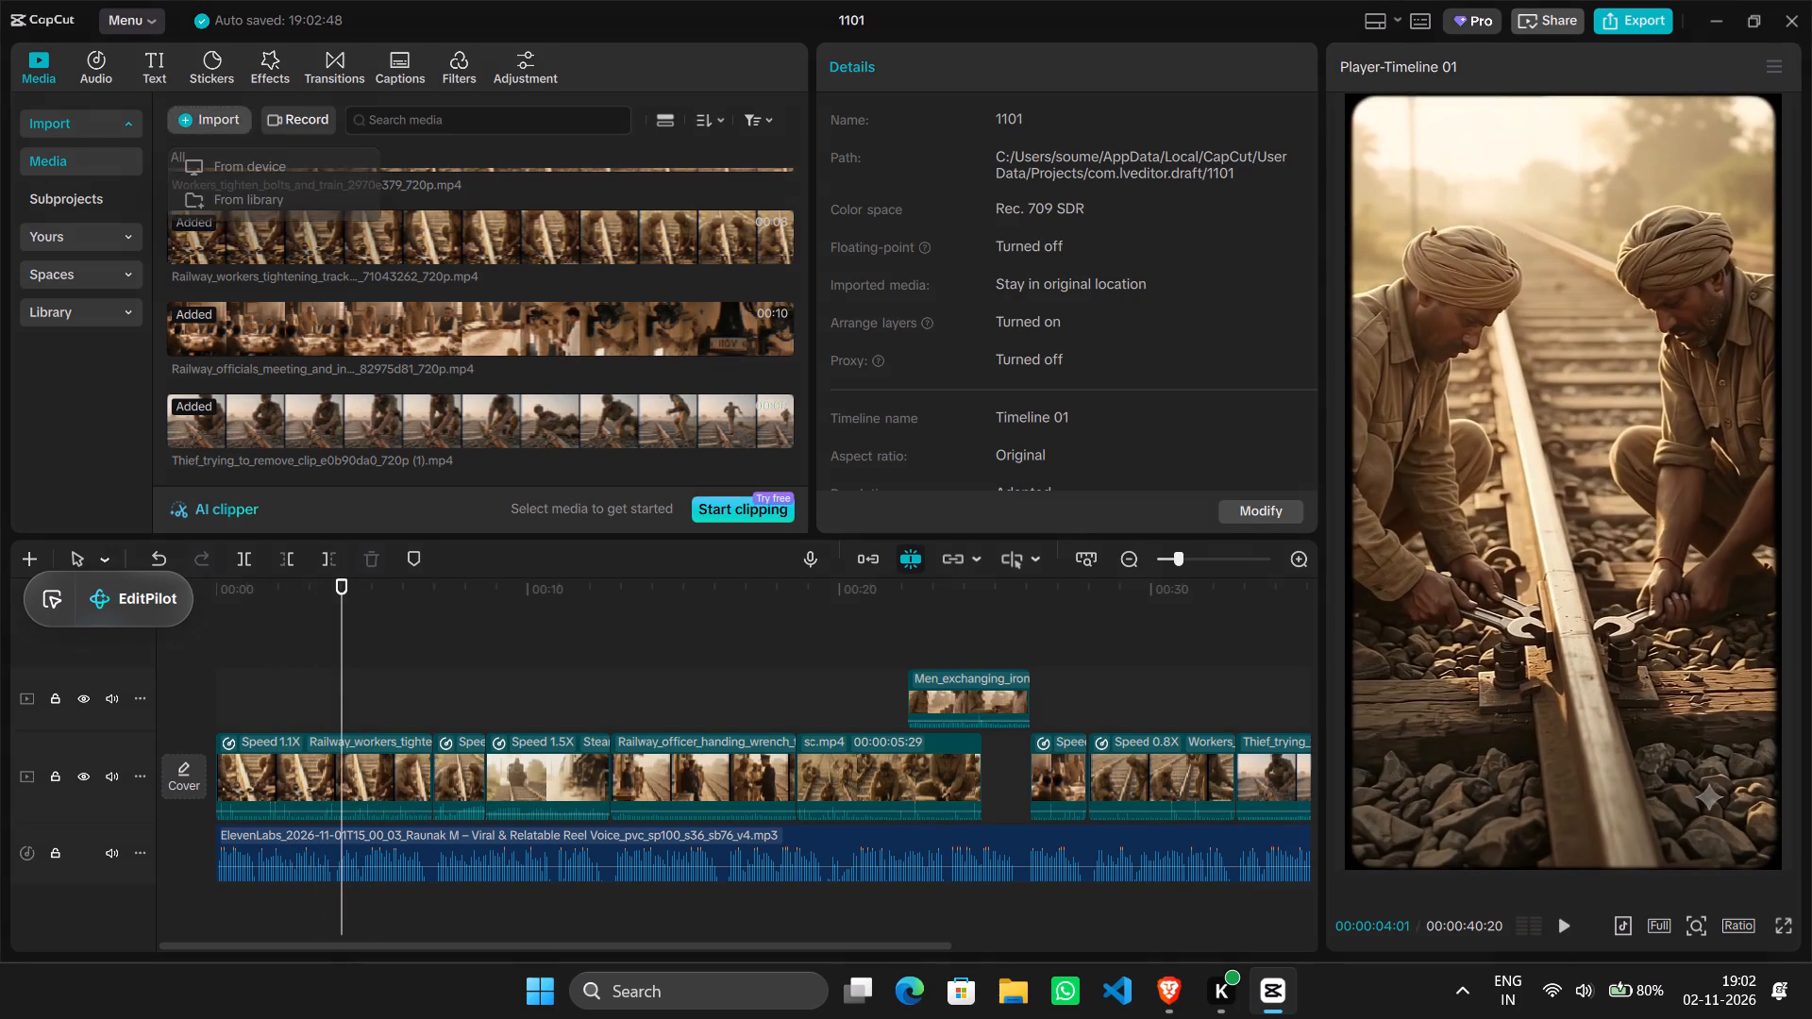
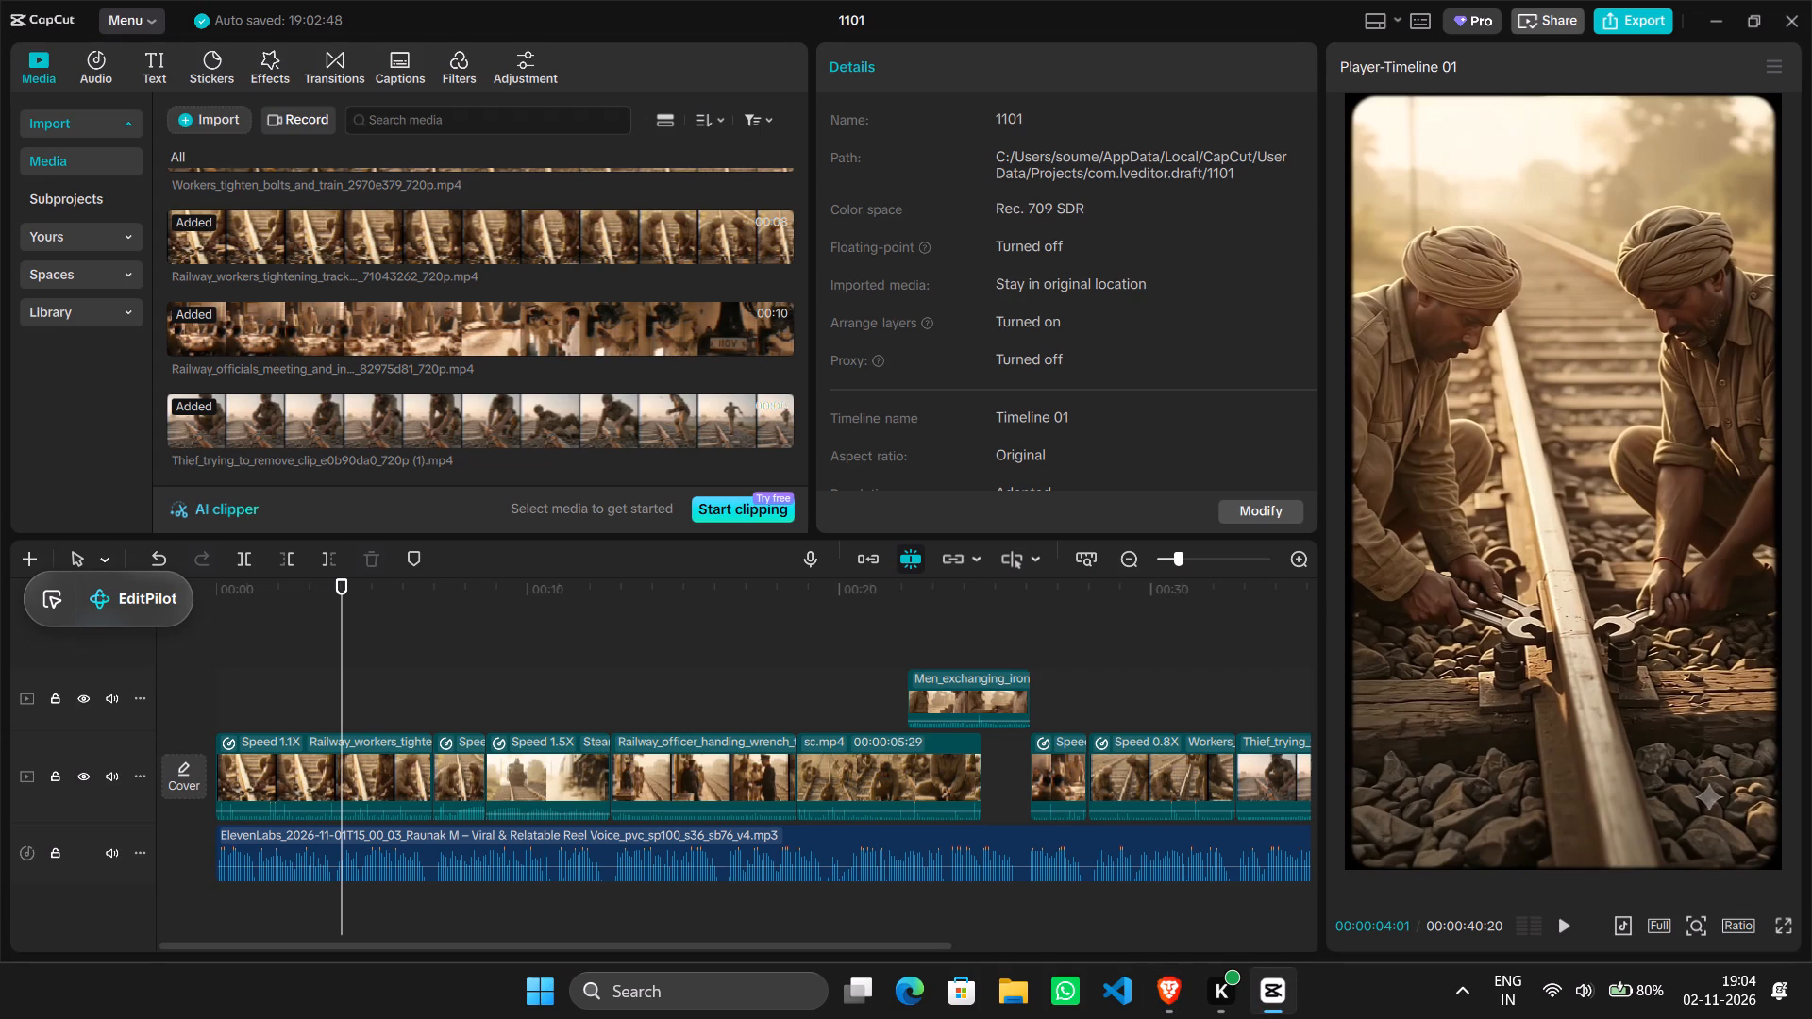
{"action": "left_click", "coordinate": [1786, 923]}
{"action": "left_click", "coordinate": [820, 910]}
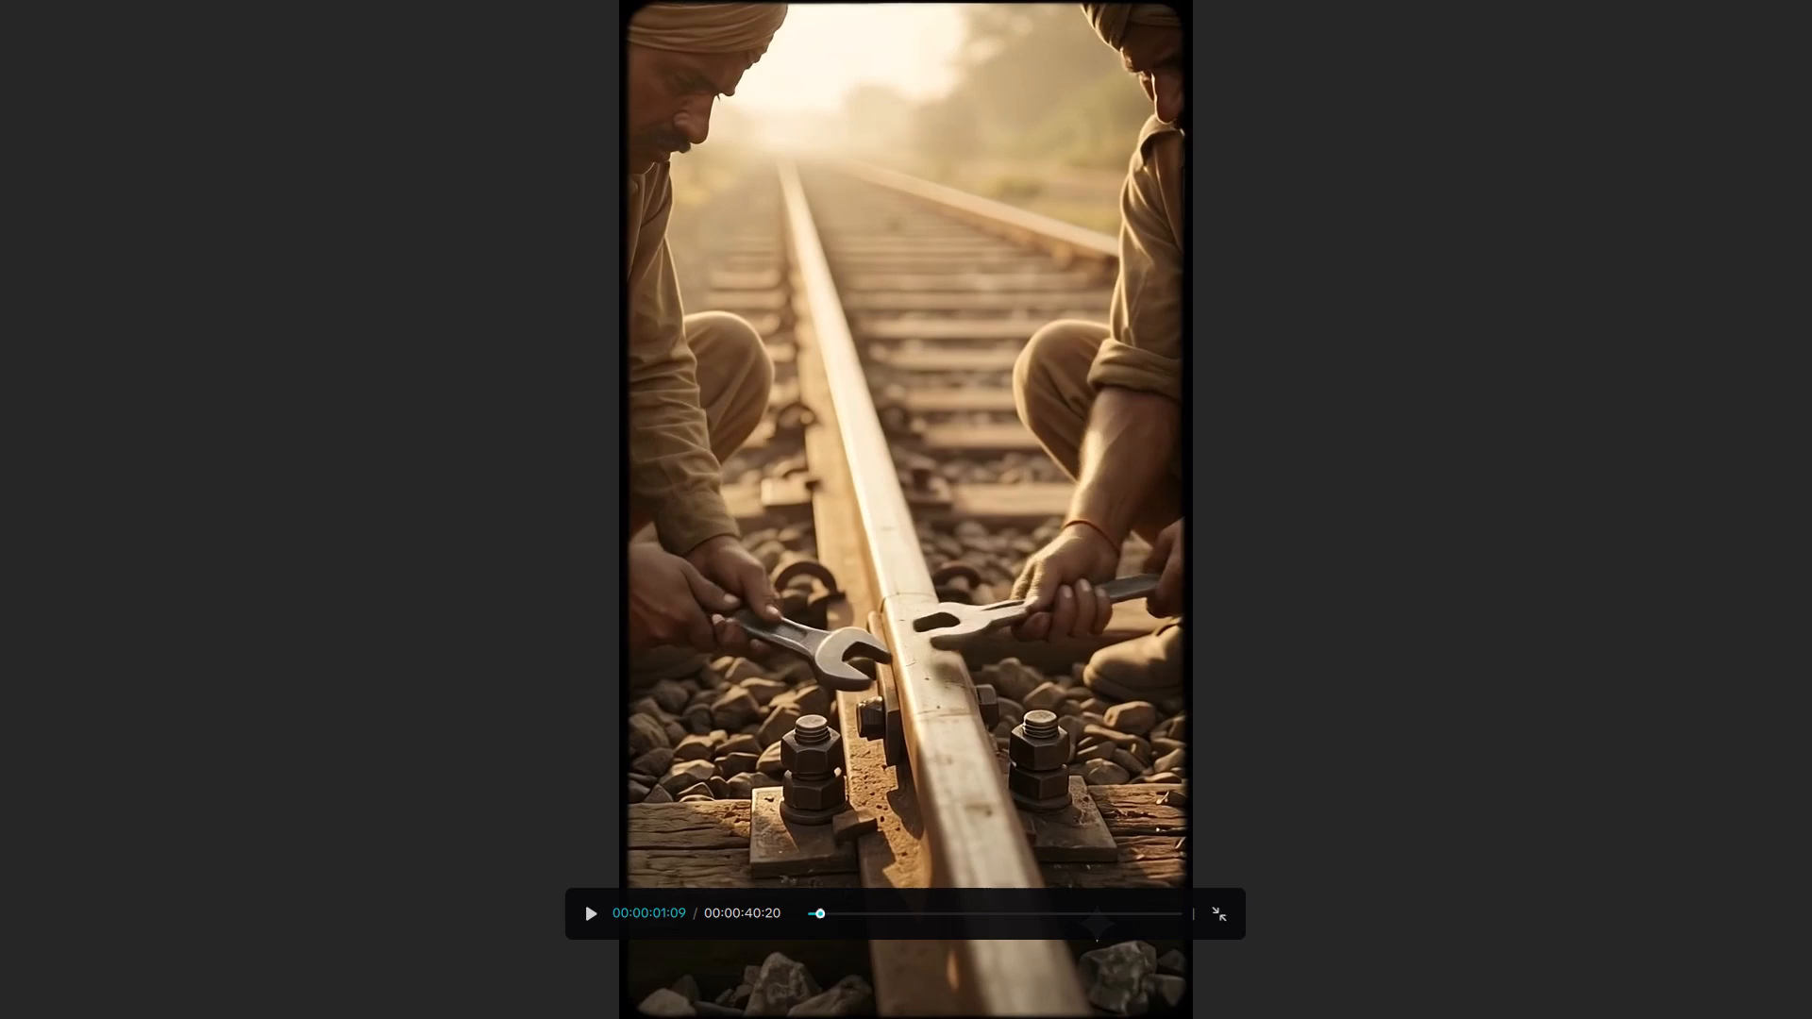
{"action": "left_click_drag", "start_coordinate": [820, 910], "coordinate": [733, 911]}
{"action": "left_click_drag", "start_coordinate": [820, 910], "coordinate": [759, 924]}
{"action": "key", "text": "space"}
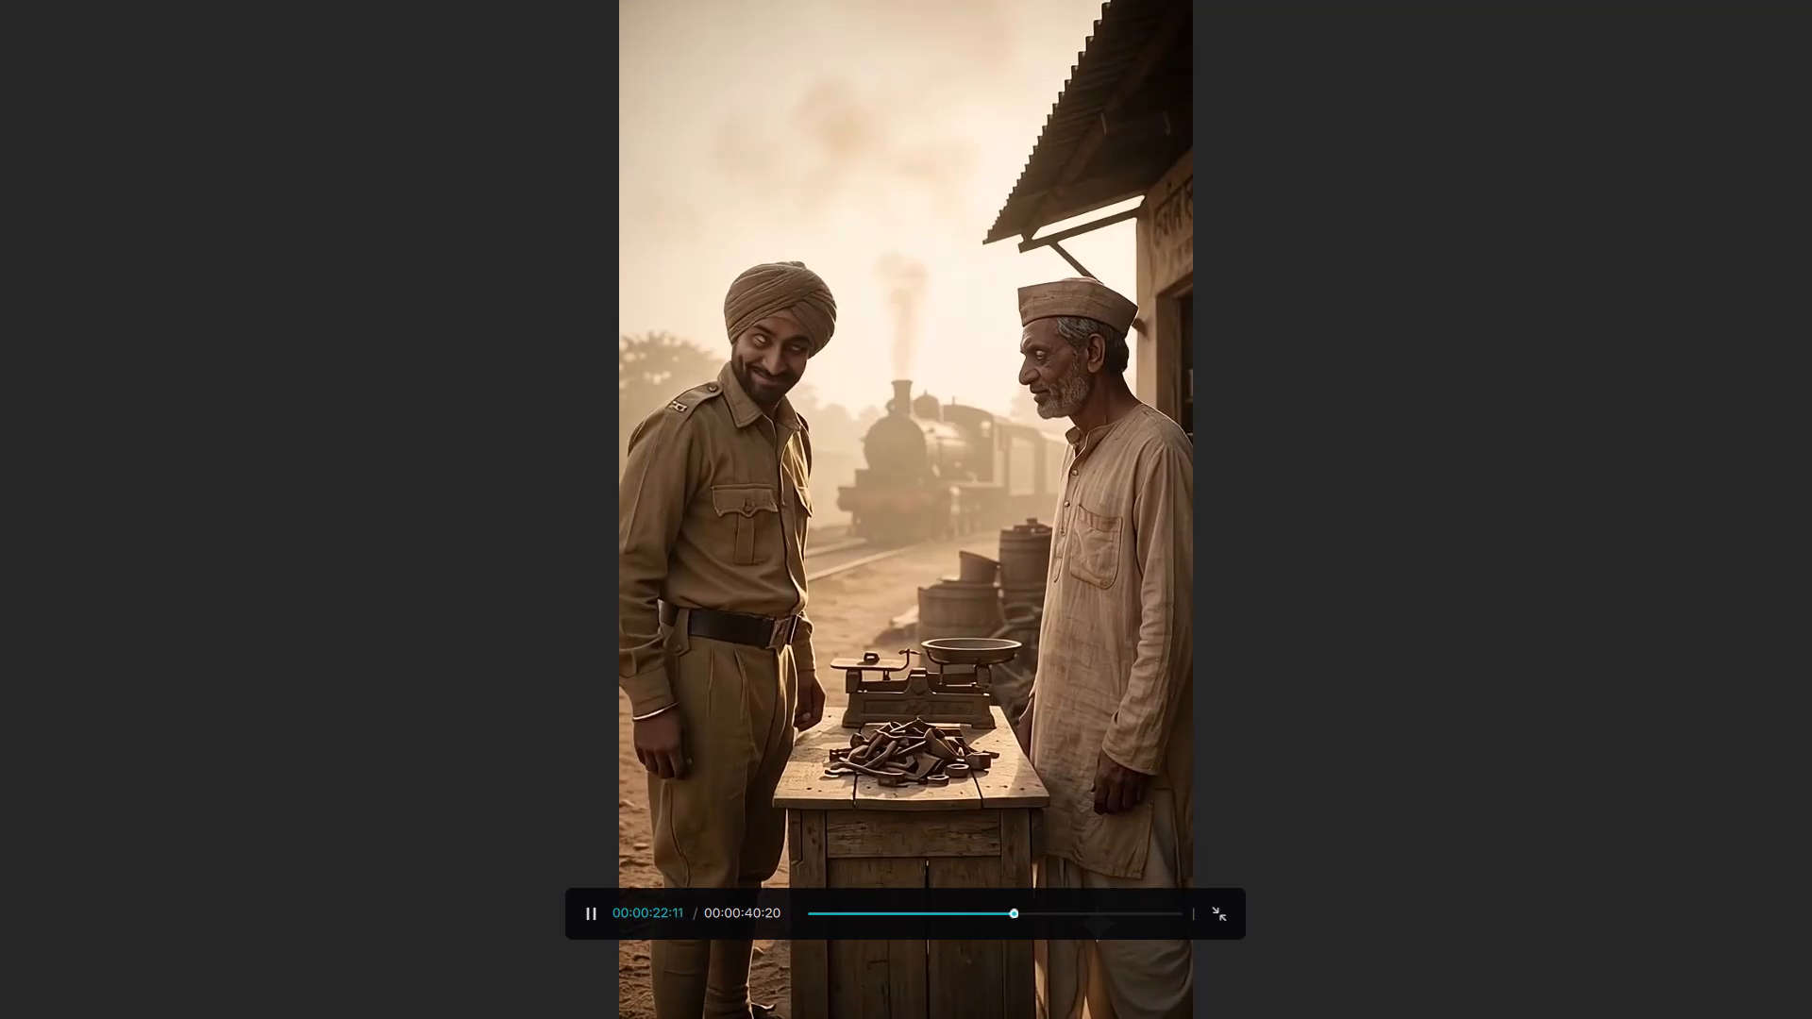
{"action": "key", "text": "Escape"}
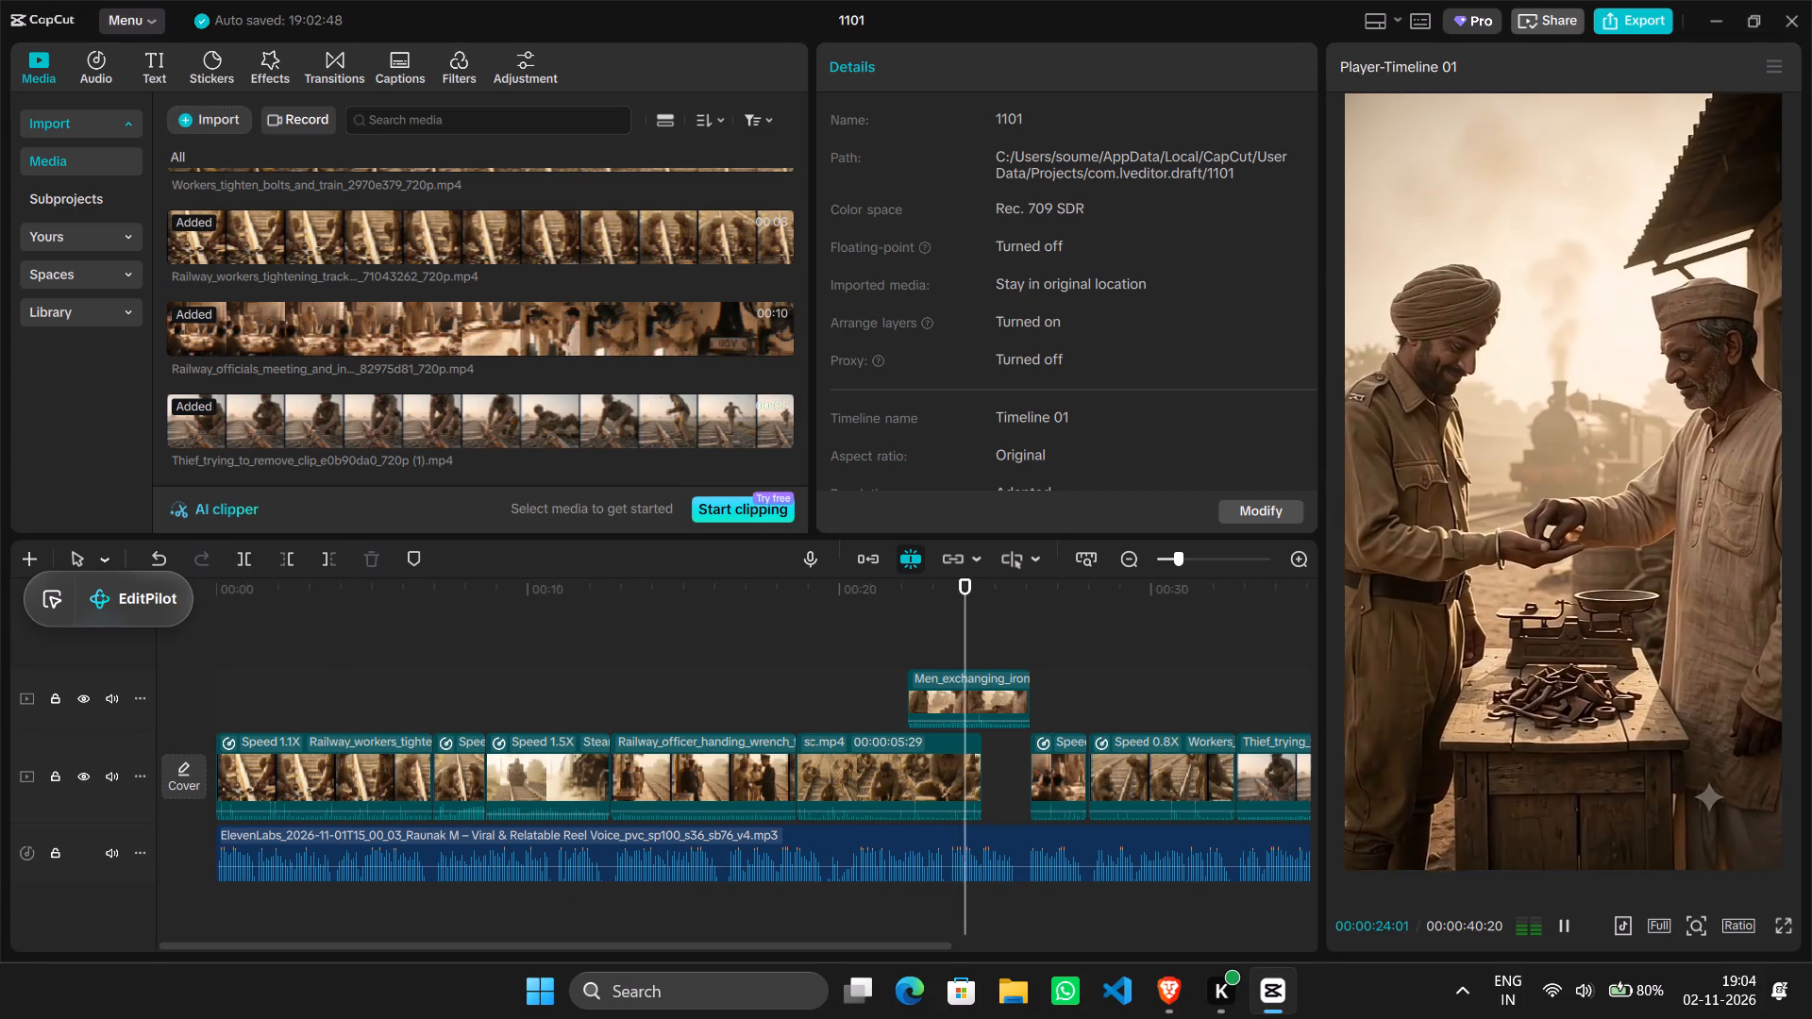
Replay the Railway_officer_handing_wrench clip from about 00:00:15 against the voiceover and leave the playhead at 00:00:16:09.
{"action": "left_click", "coordinate": [900, 625]}
{"action": "left_click_drag", "start_coordinate": [900, 625], "coordinate": [783, 653]}
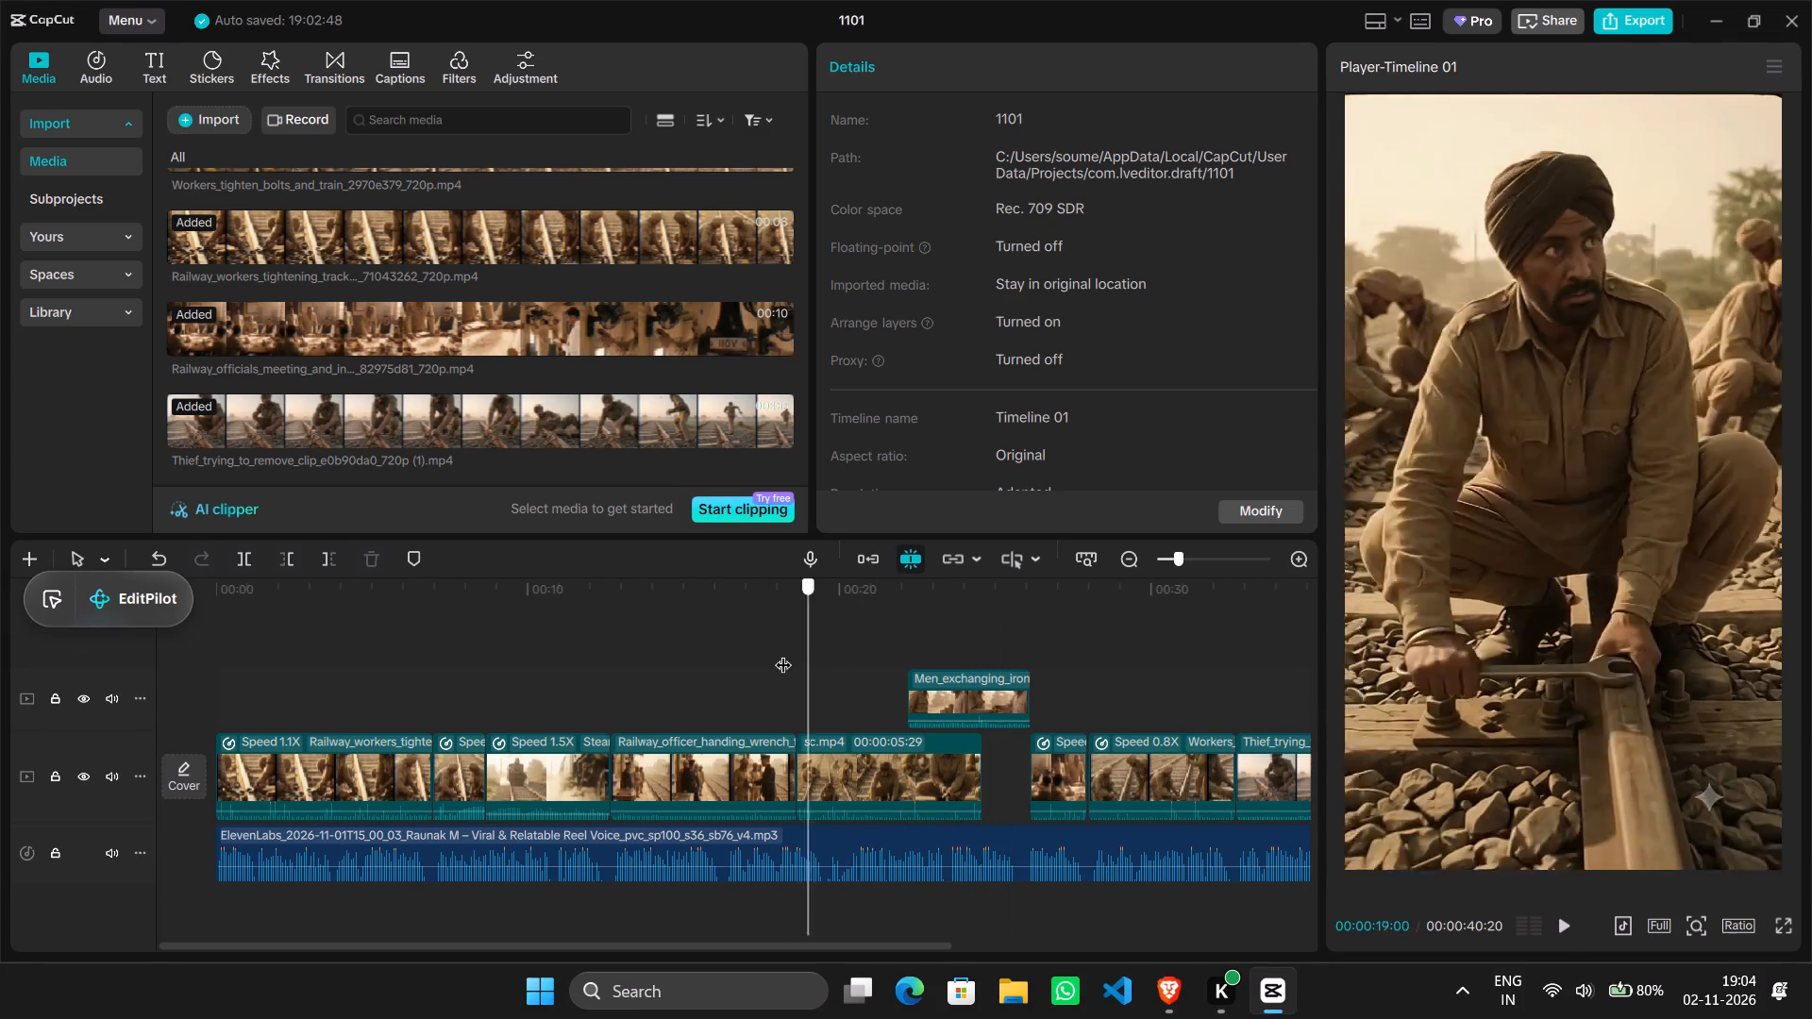
{"action": "left_click_drag", "start_coordinate": [783, 653], "coordinate": [805, 658]}
{"action": "left_click_drag", "start_coordinate": [805, 658], "coordinate": [753, 672]}
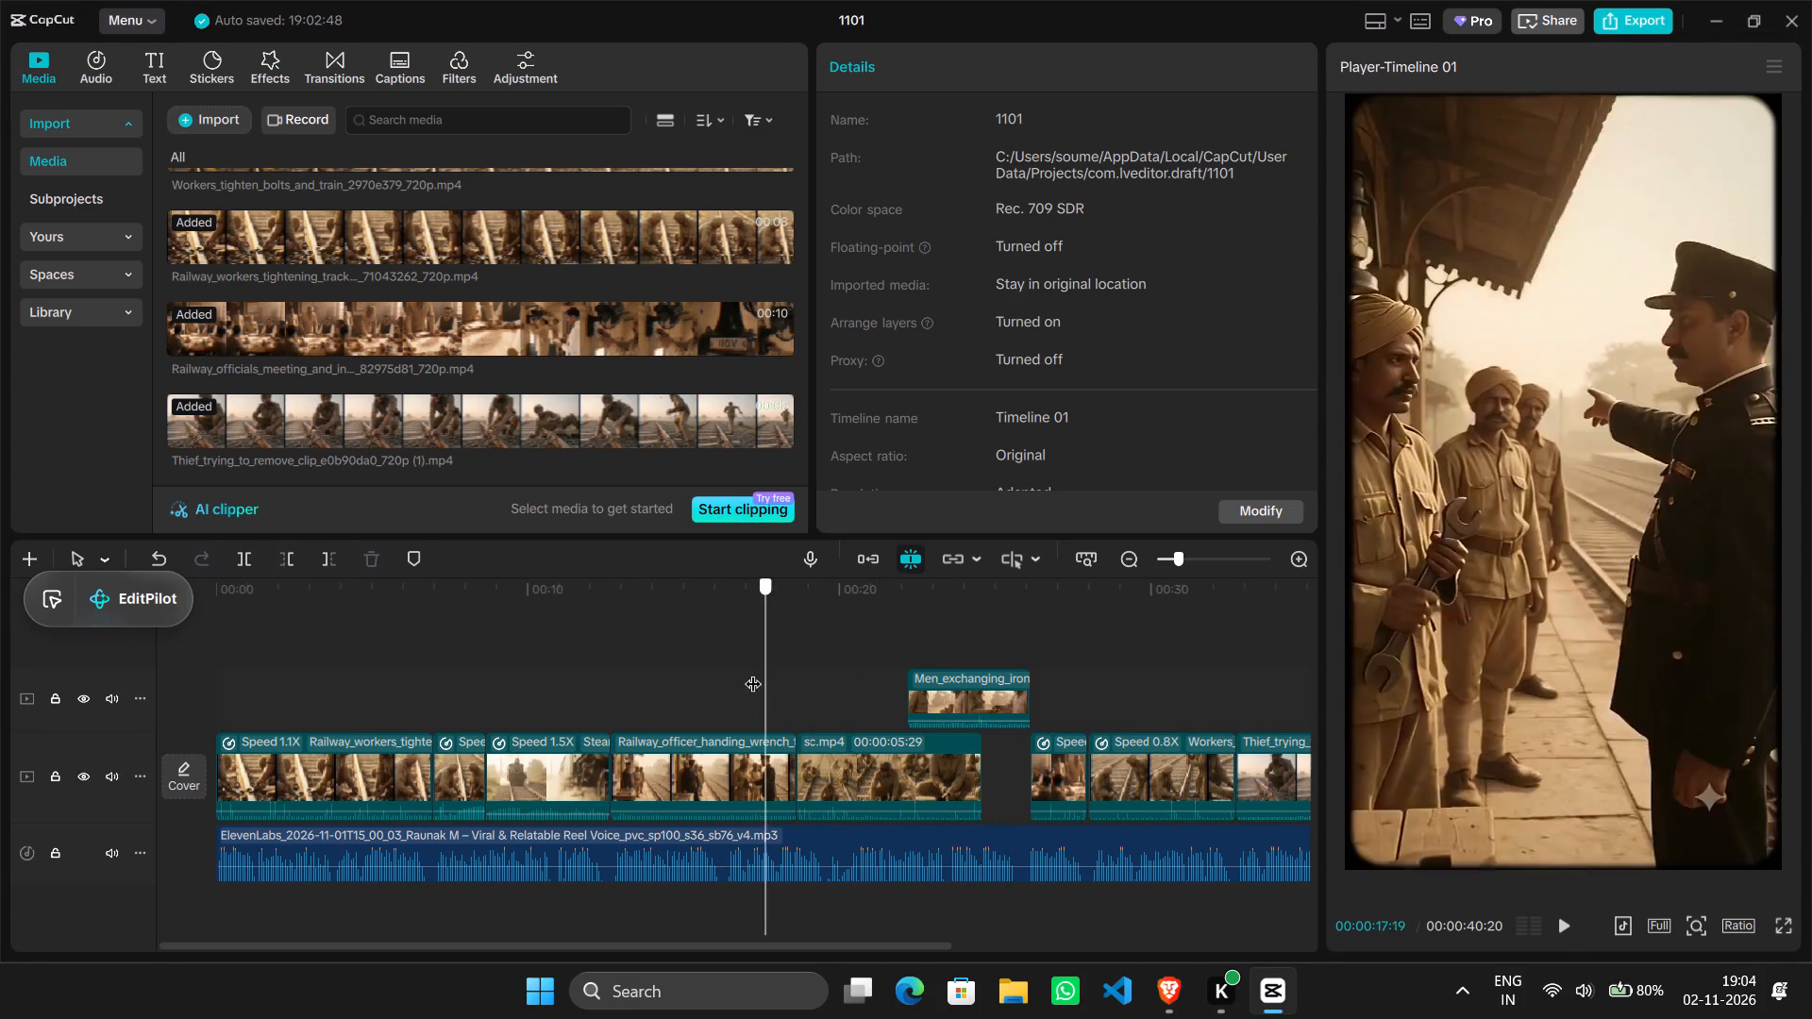
{"action": "left_click_drag", "start_coordinate": [753, 672], "coordinate": [676, 682]}
{"action": "key", "text": "space"}
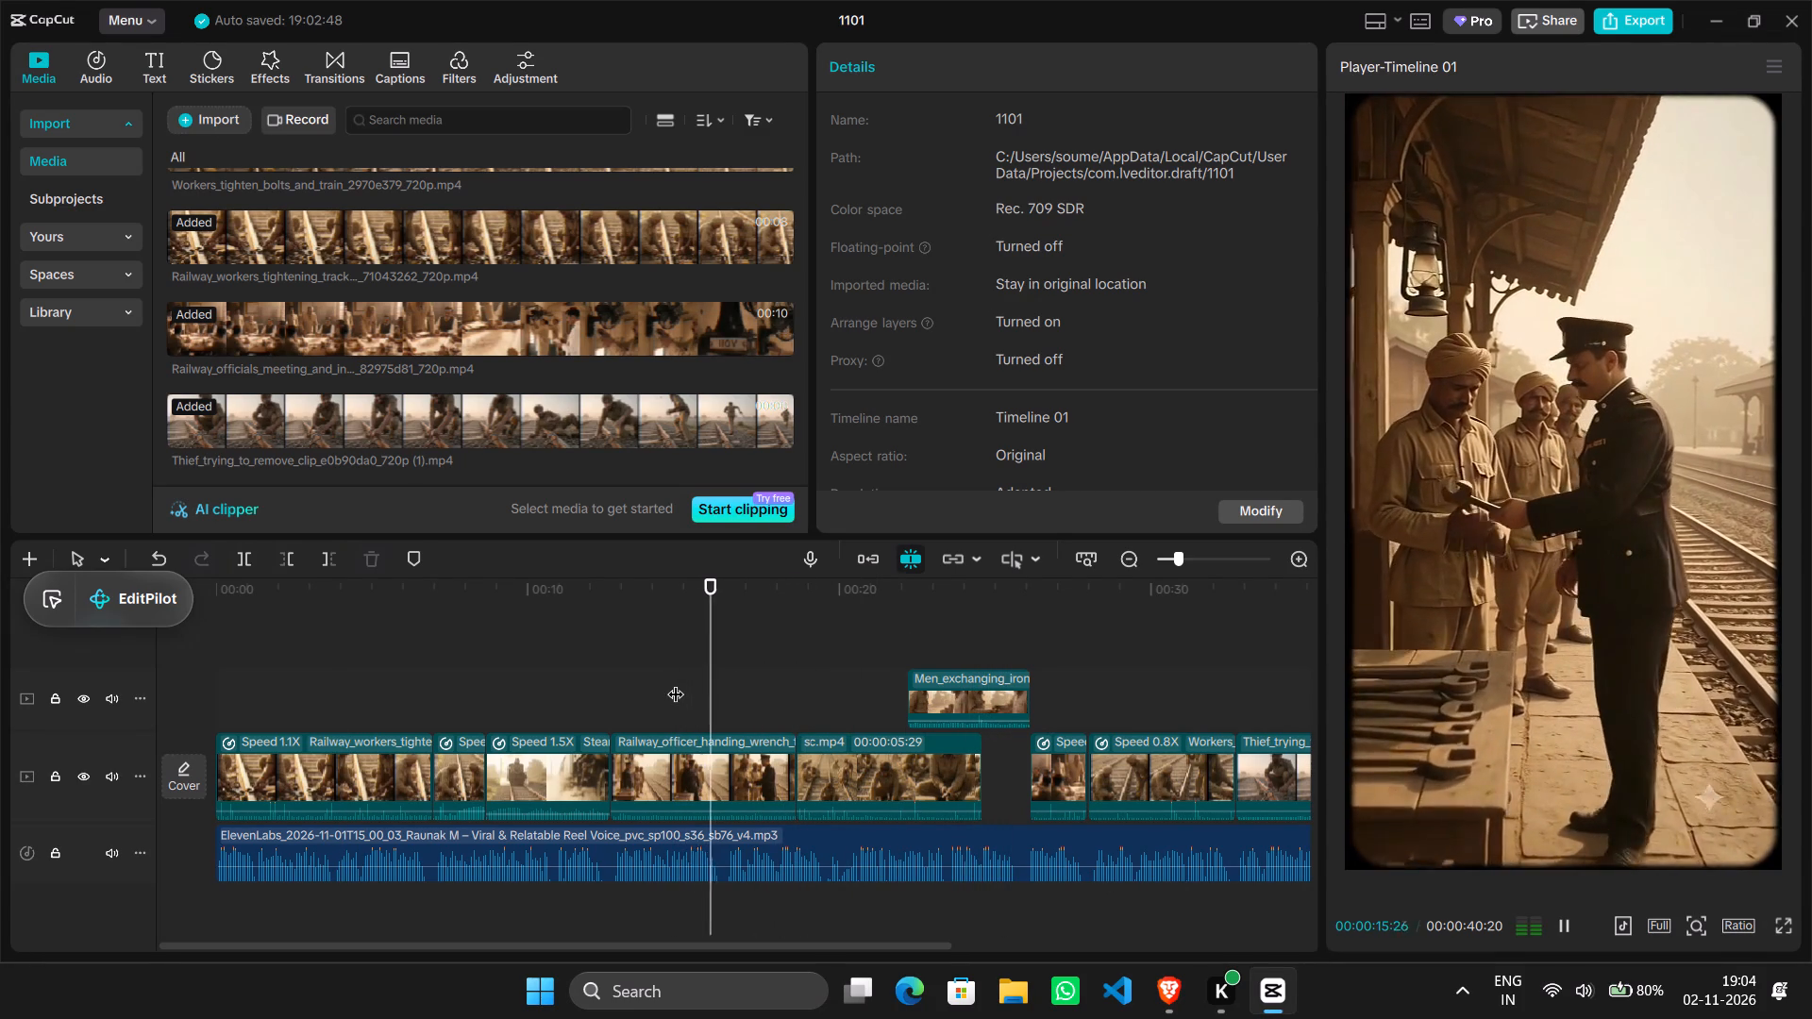
{"action": "key", "text": "space"}
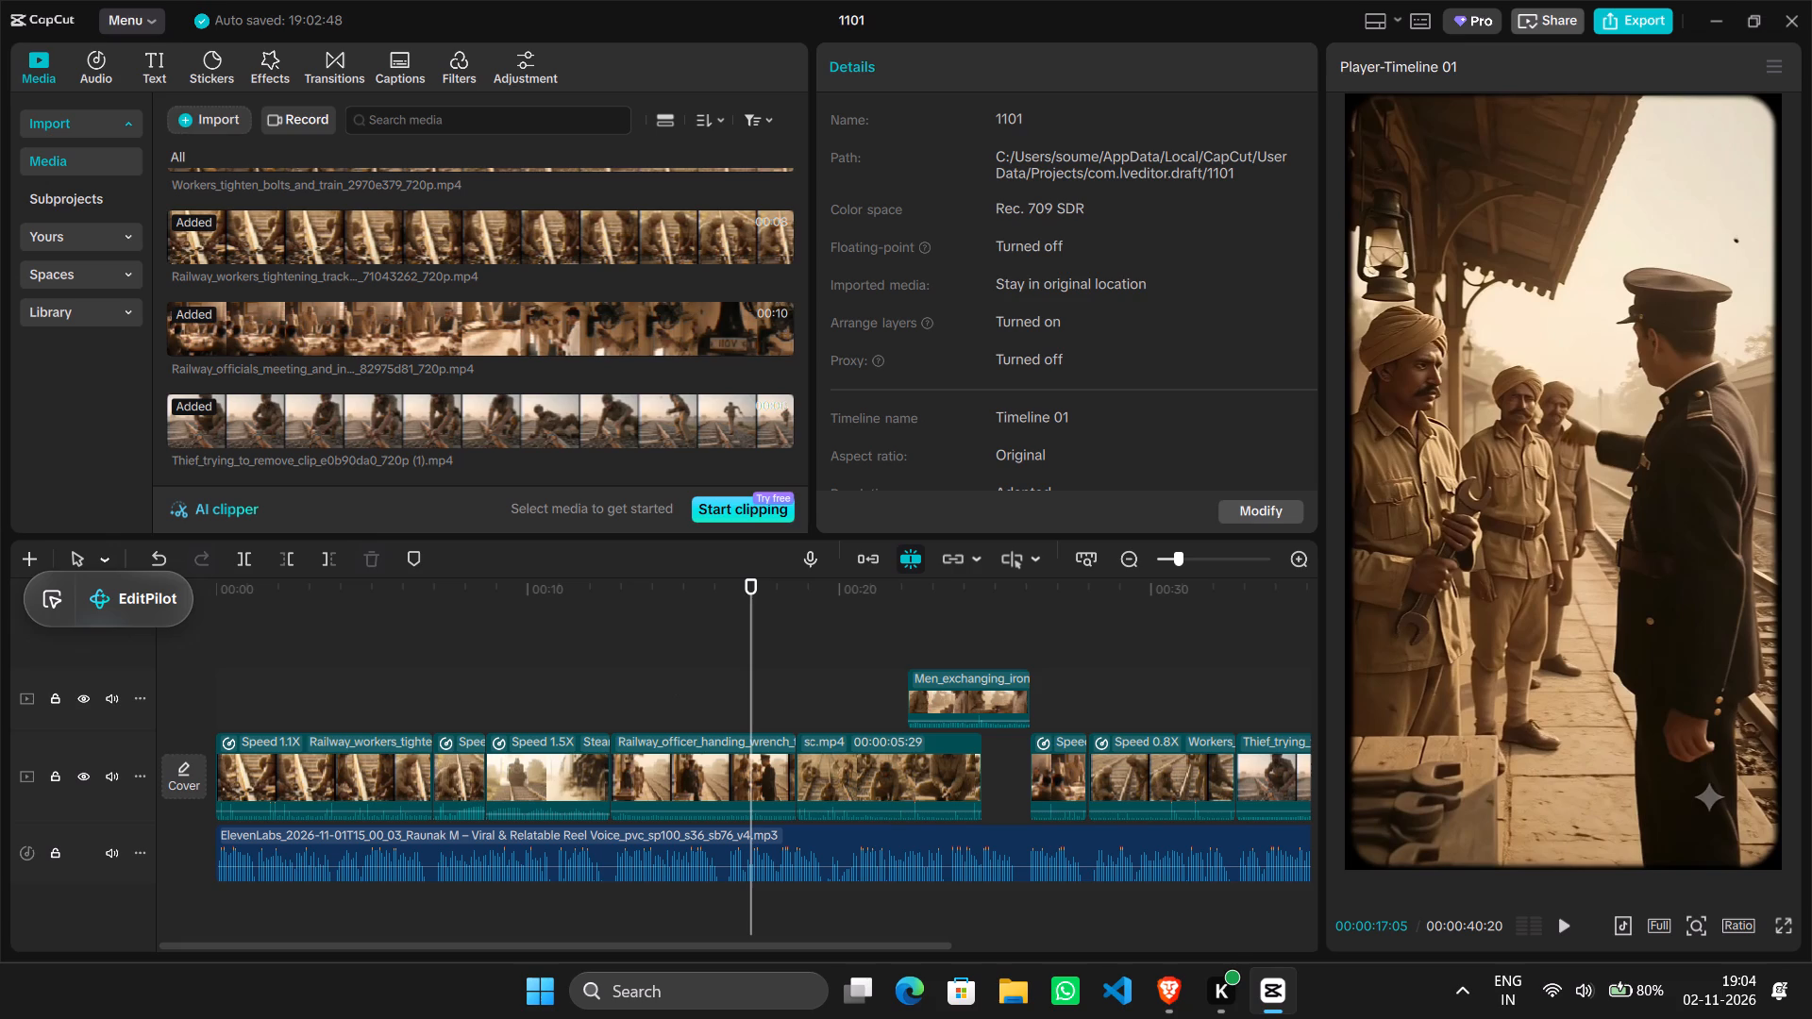
{"action": "left_click", "coordinate": [737, 696]}
{"action": "left_click_drag", "start_coordinate": [737, 696], "coordinate": [725, 708]}
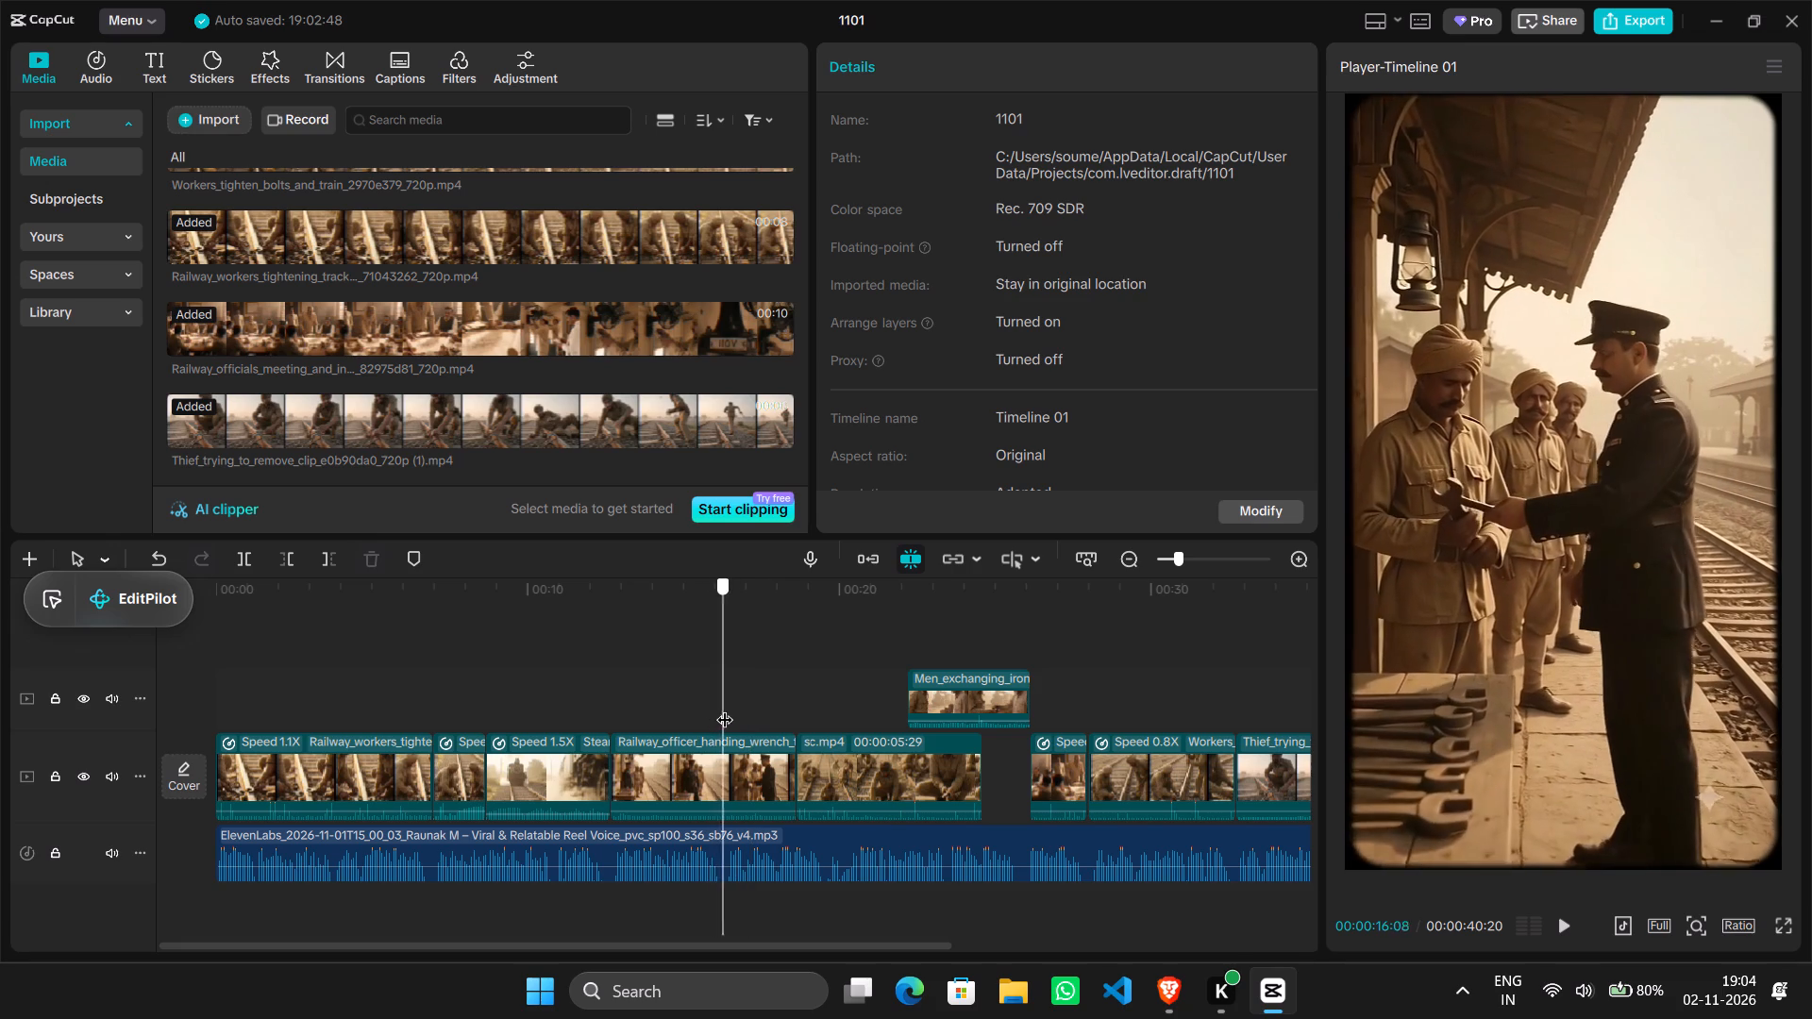
{"action": "left_click_drag", "start_coordinate": [725, 708], "coordinate": [724, 709]}
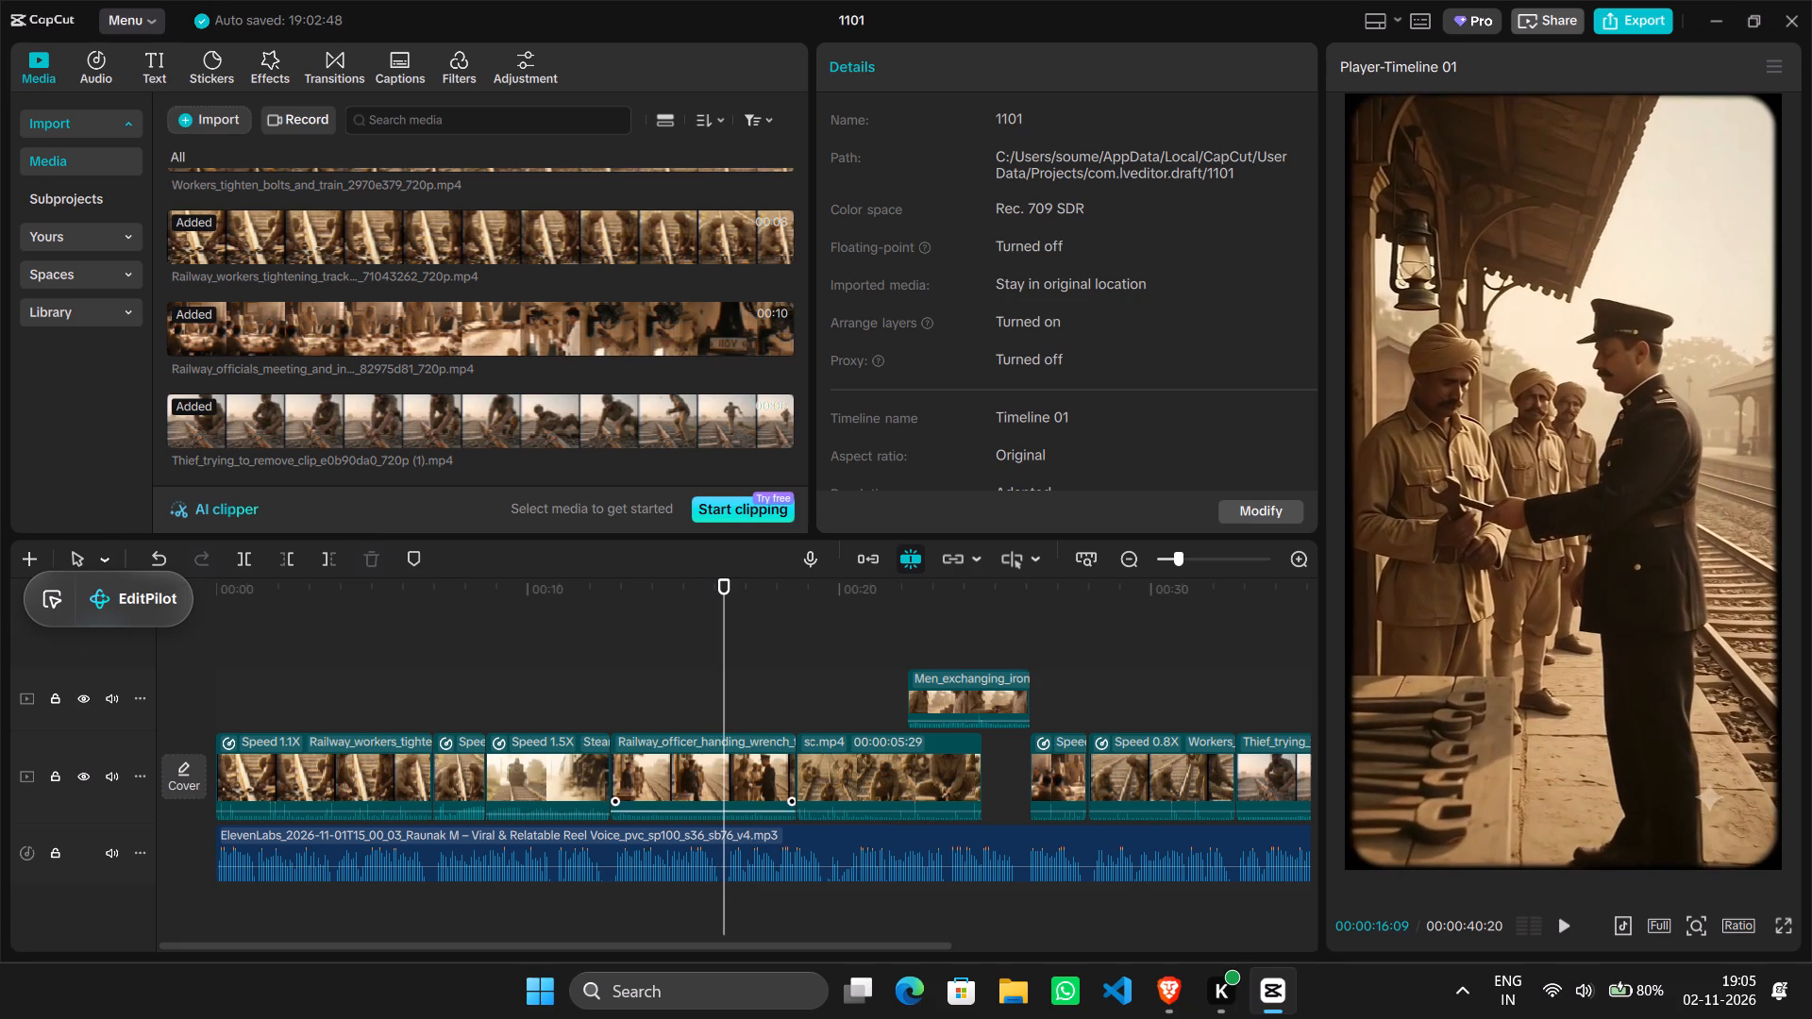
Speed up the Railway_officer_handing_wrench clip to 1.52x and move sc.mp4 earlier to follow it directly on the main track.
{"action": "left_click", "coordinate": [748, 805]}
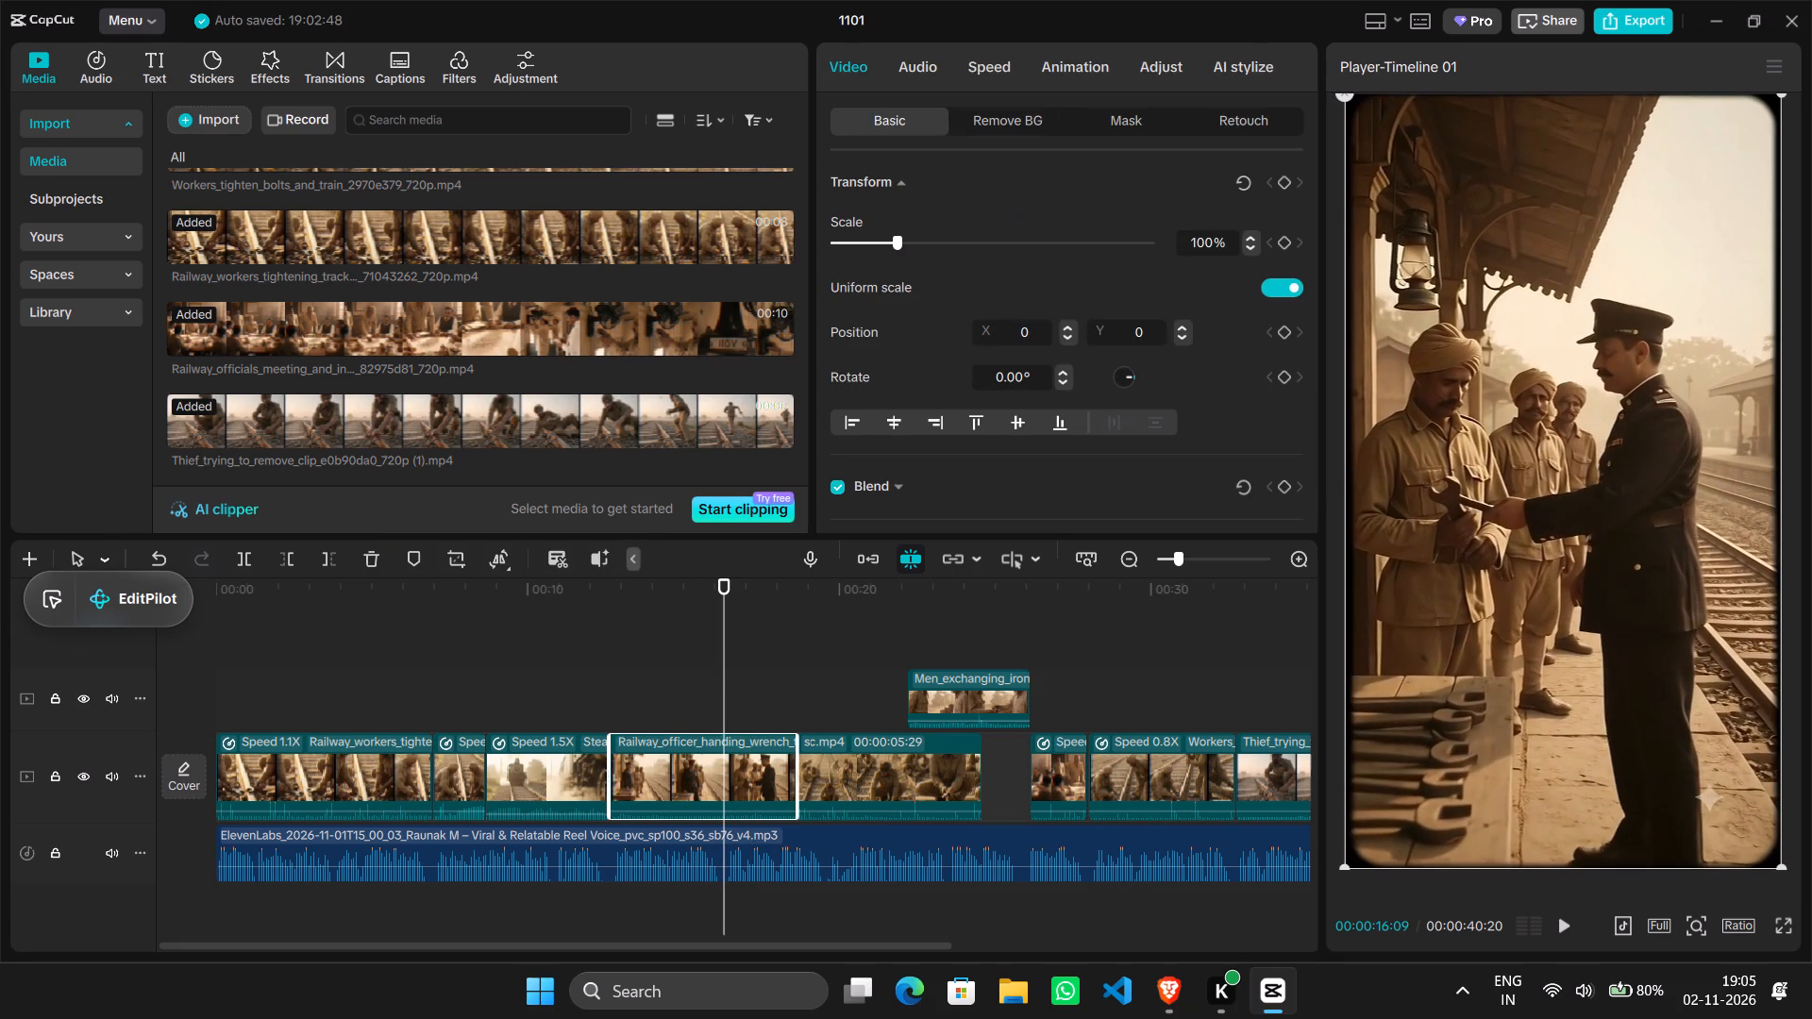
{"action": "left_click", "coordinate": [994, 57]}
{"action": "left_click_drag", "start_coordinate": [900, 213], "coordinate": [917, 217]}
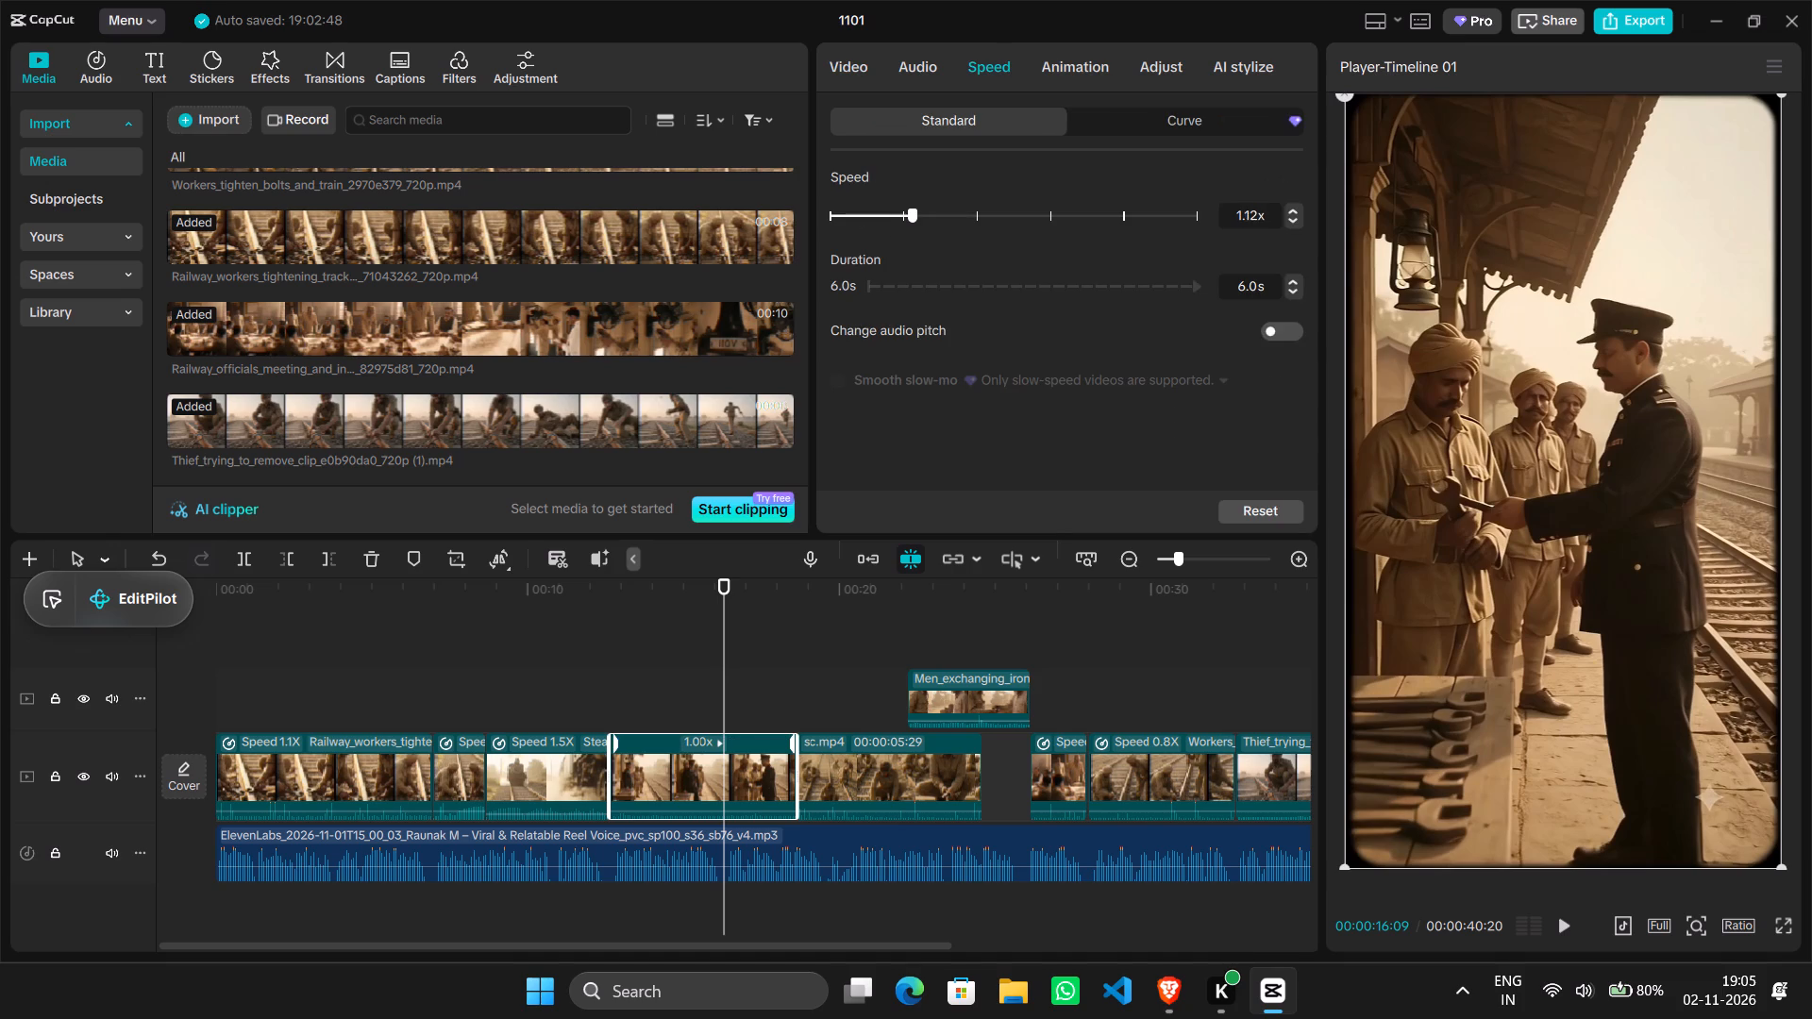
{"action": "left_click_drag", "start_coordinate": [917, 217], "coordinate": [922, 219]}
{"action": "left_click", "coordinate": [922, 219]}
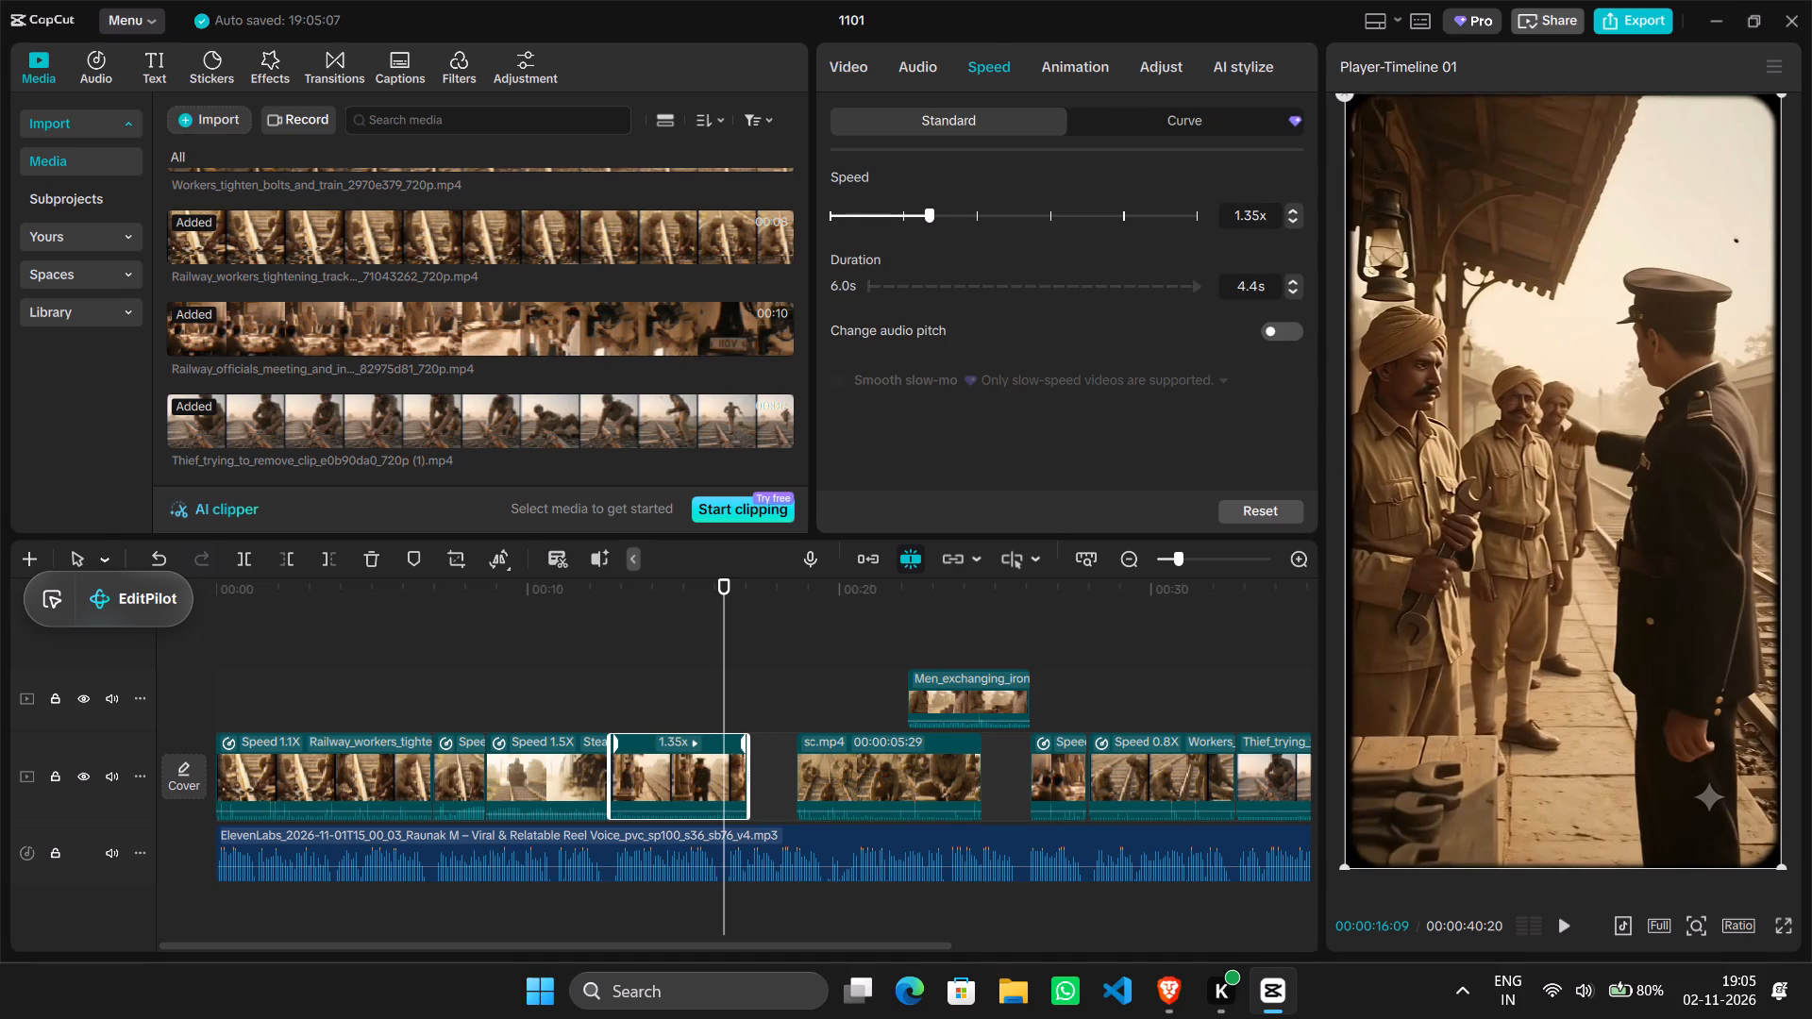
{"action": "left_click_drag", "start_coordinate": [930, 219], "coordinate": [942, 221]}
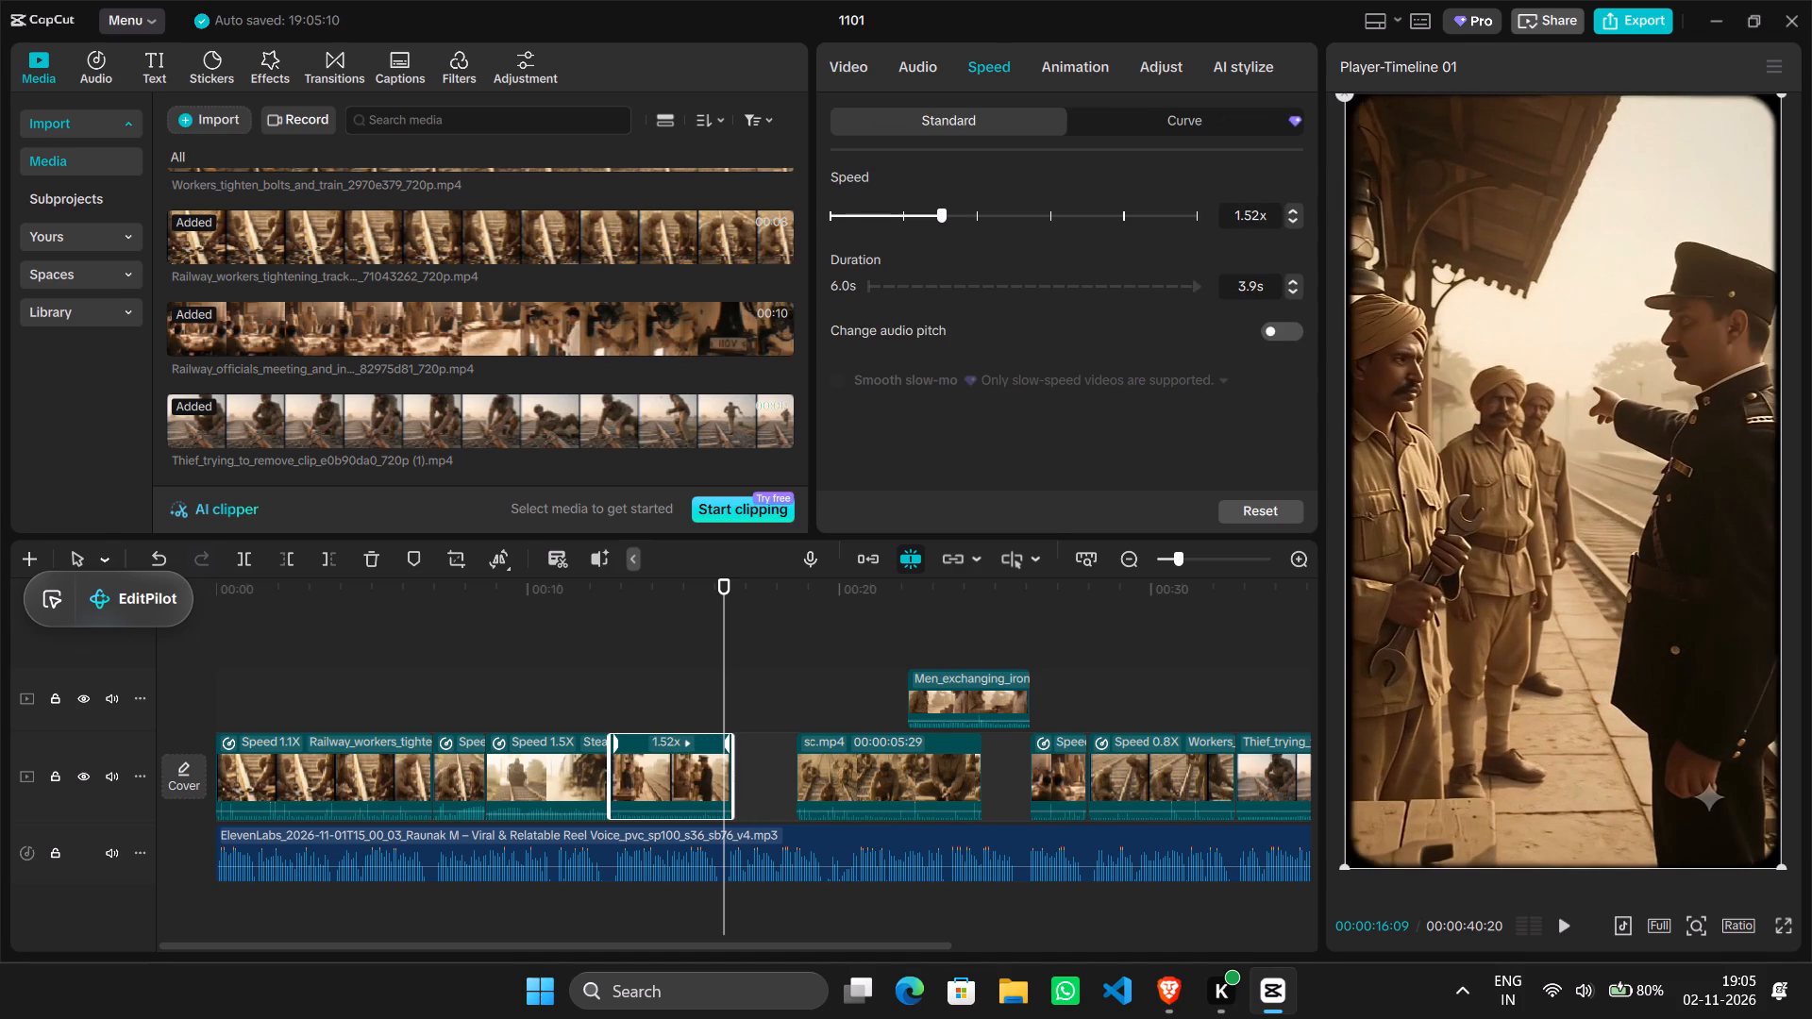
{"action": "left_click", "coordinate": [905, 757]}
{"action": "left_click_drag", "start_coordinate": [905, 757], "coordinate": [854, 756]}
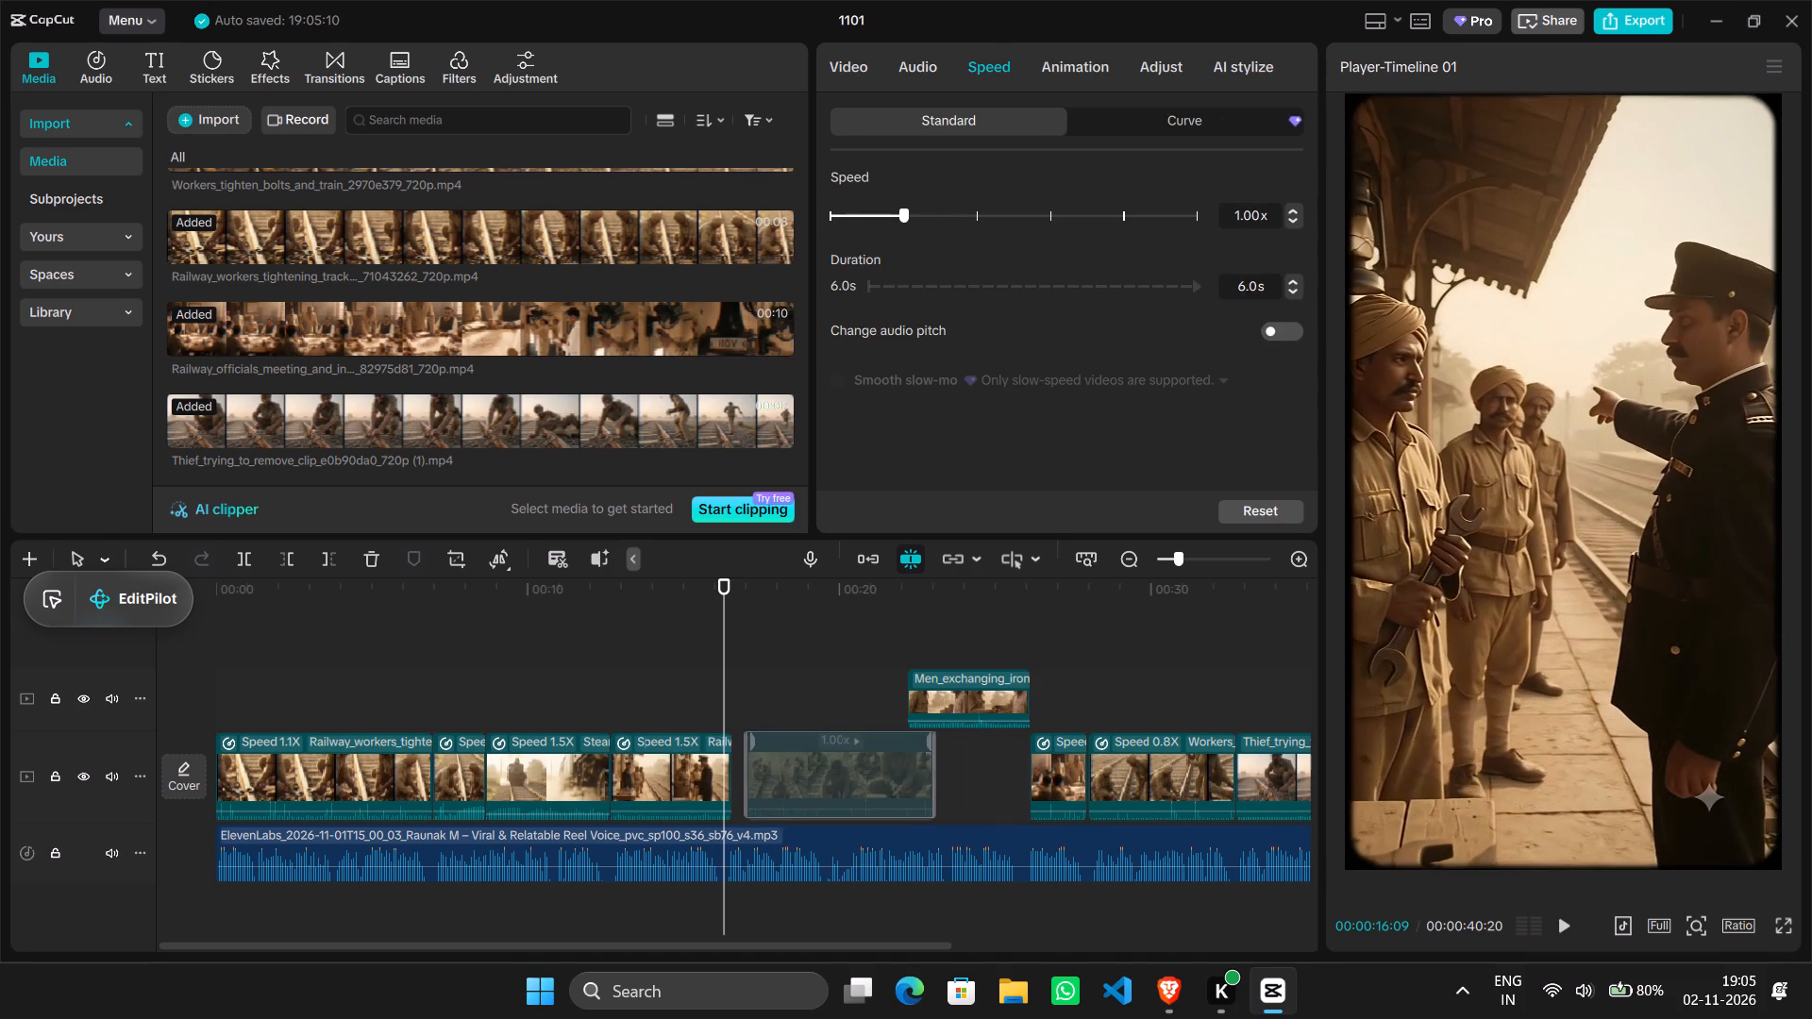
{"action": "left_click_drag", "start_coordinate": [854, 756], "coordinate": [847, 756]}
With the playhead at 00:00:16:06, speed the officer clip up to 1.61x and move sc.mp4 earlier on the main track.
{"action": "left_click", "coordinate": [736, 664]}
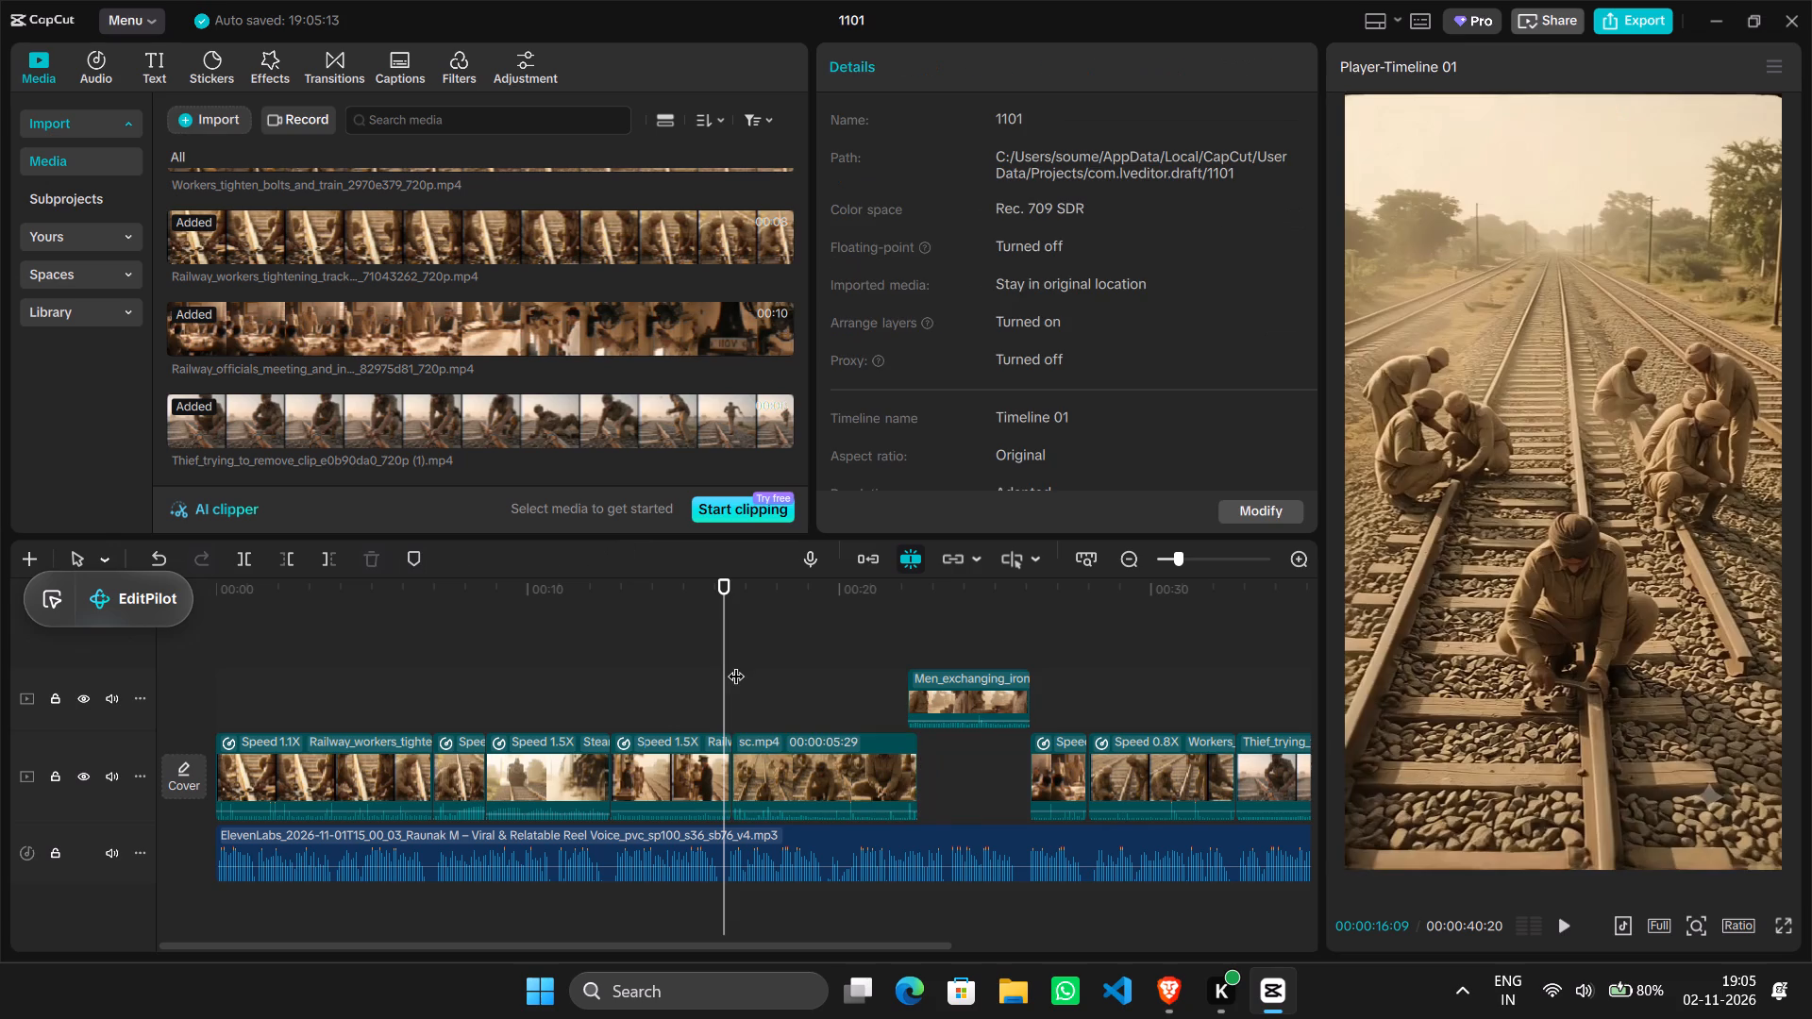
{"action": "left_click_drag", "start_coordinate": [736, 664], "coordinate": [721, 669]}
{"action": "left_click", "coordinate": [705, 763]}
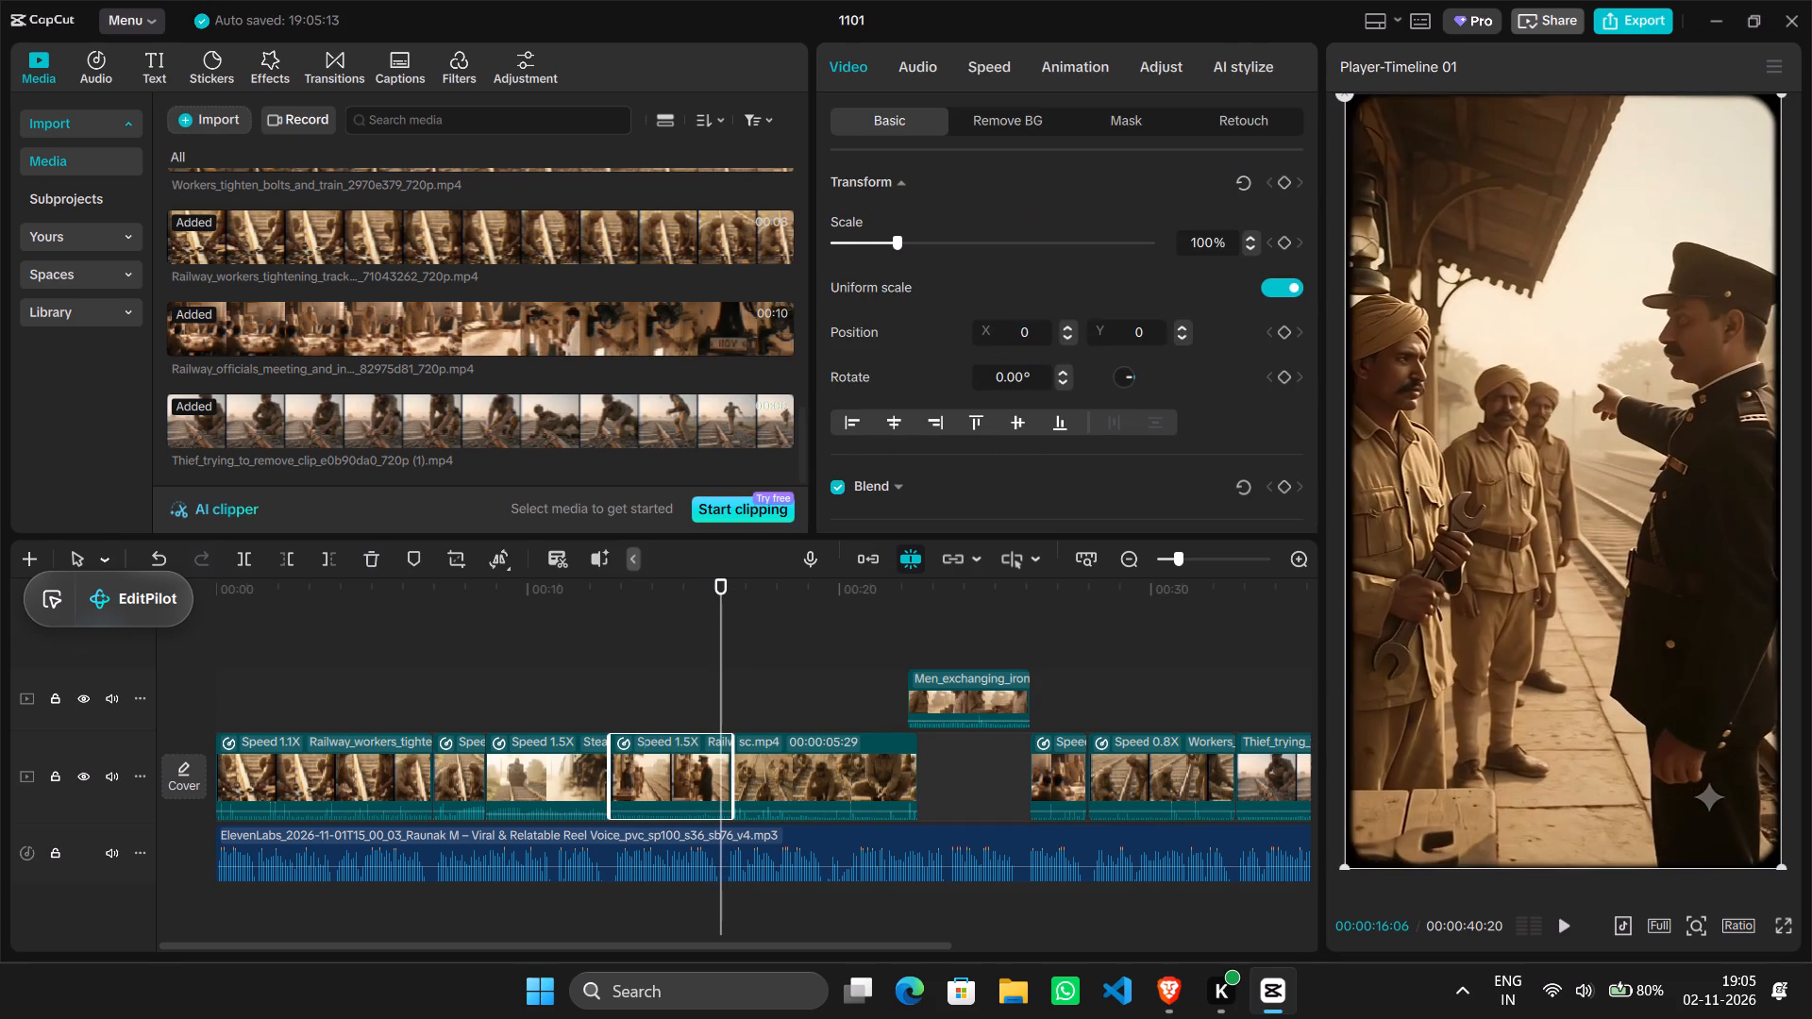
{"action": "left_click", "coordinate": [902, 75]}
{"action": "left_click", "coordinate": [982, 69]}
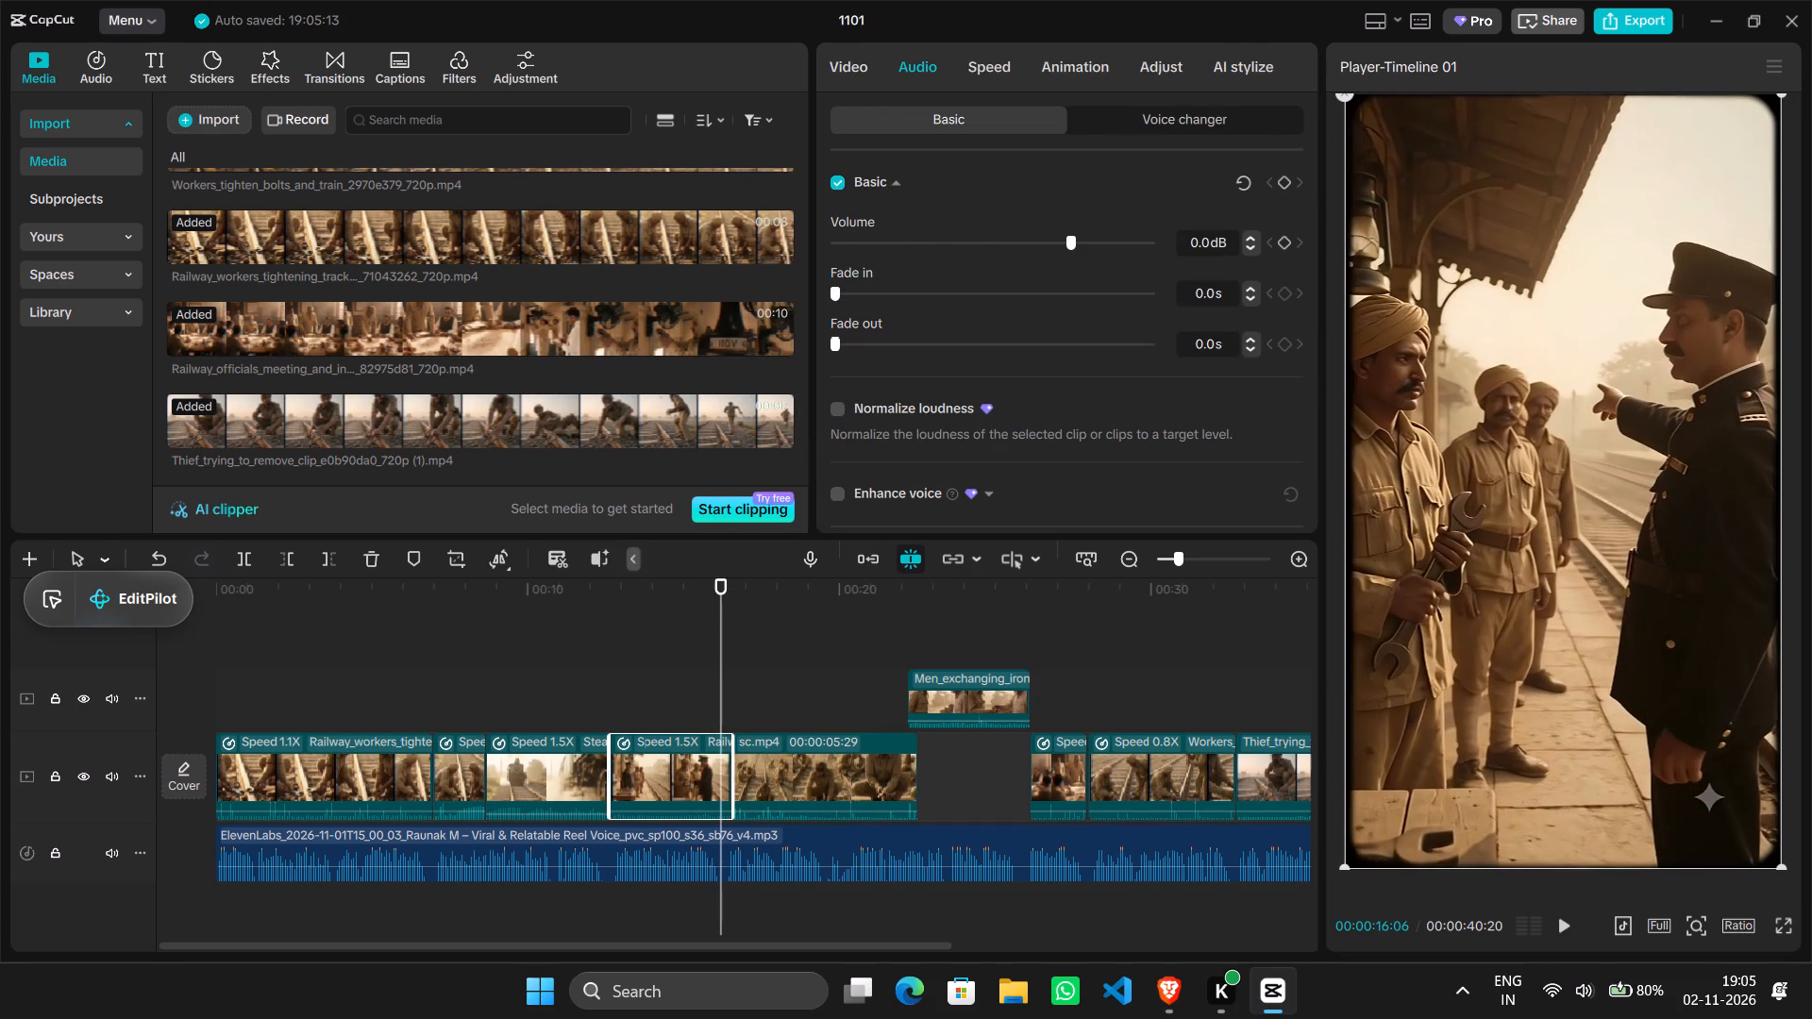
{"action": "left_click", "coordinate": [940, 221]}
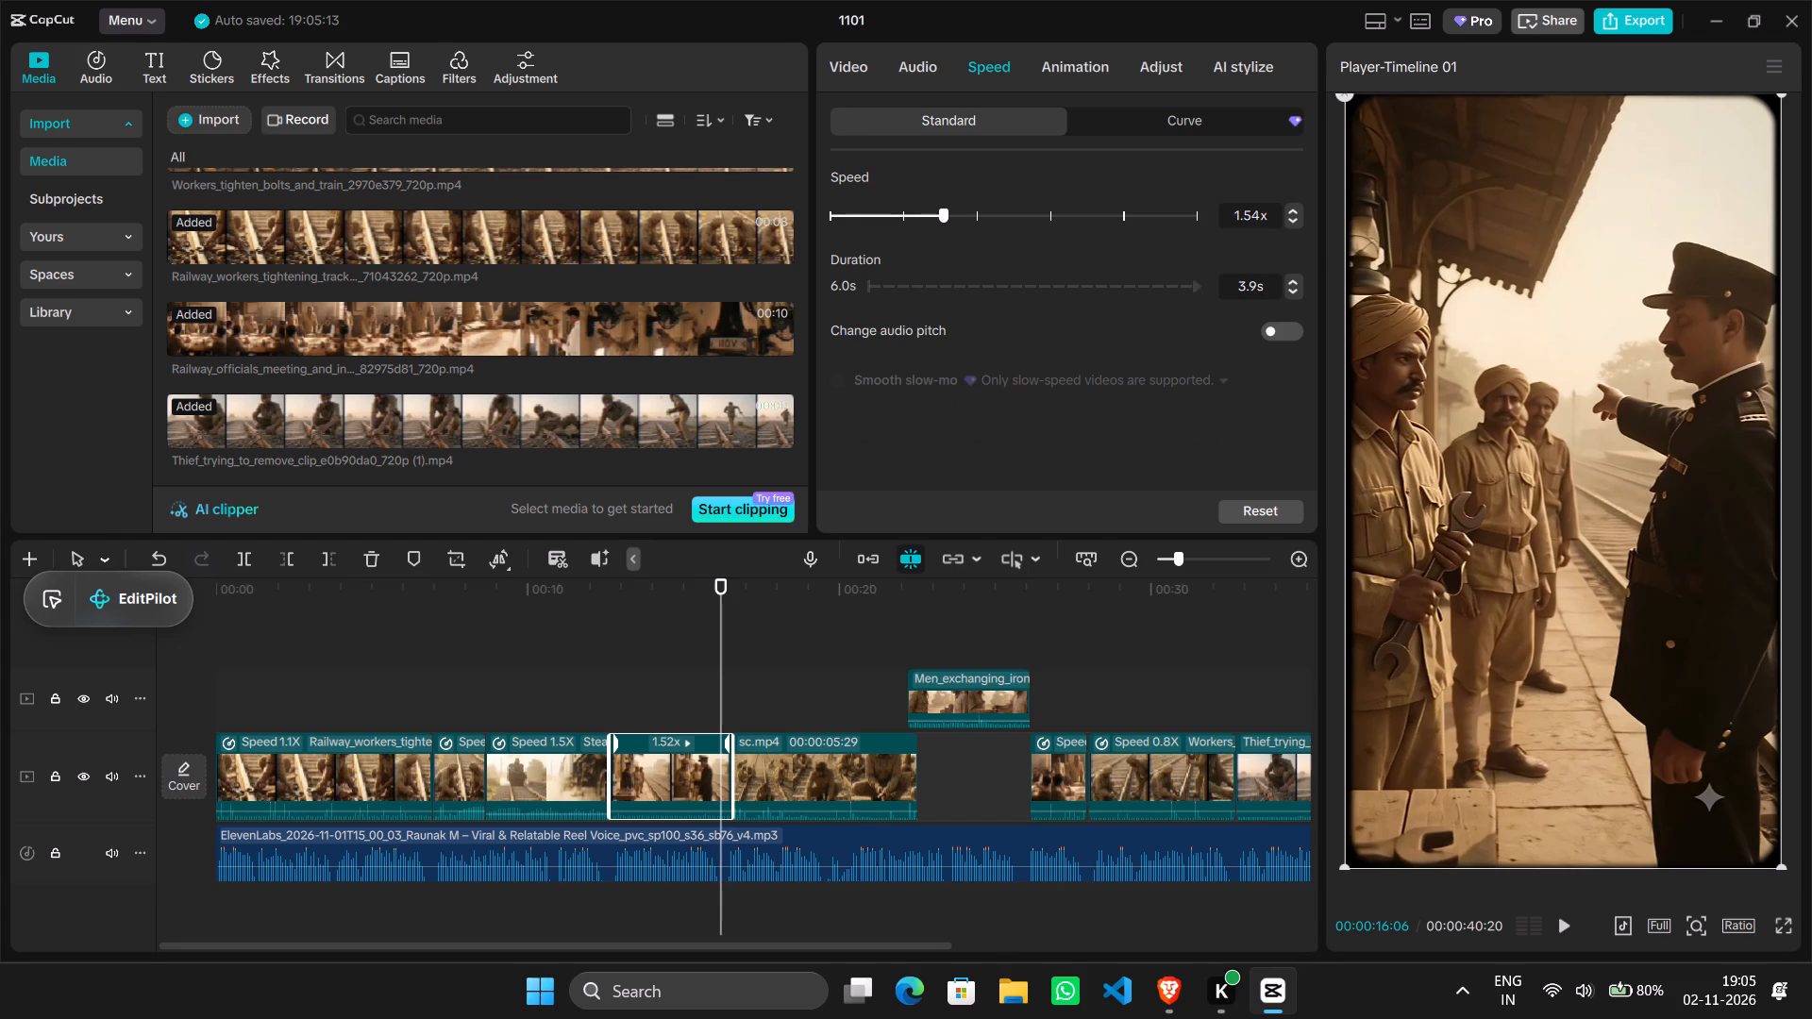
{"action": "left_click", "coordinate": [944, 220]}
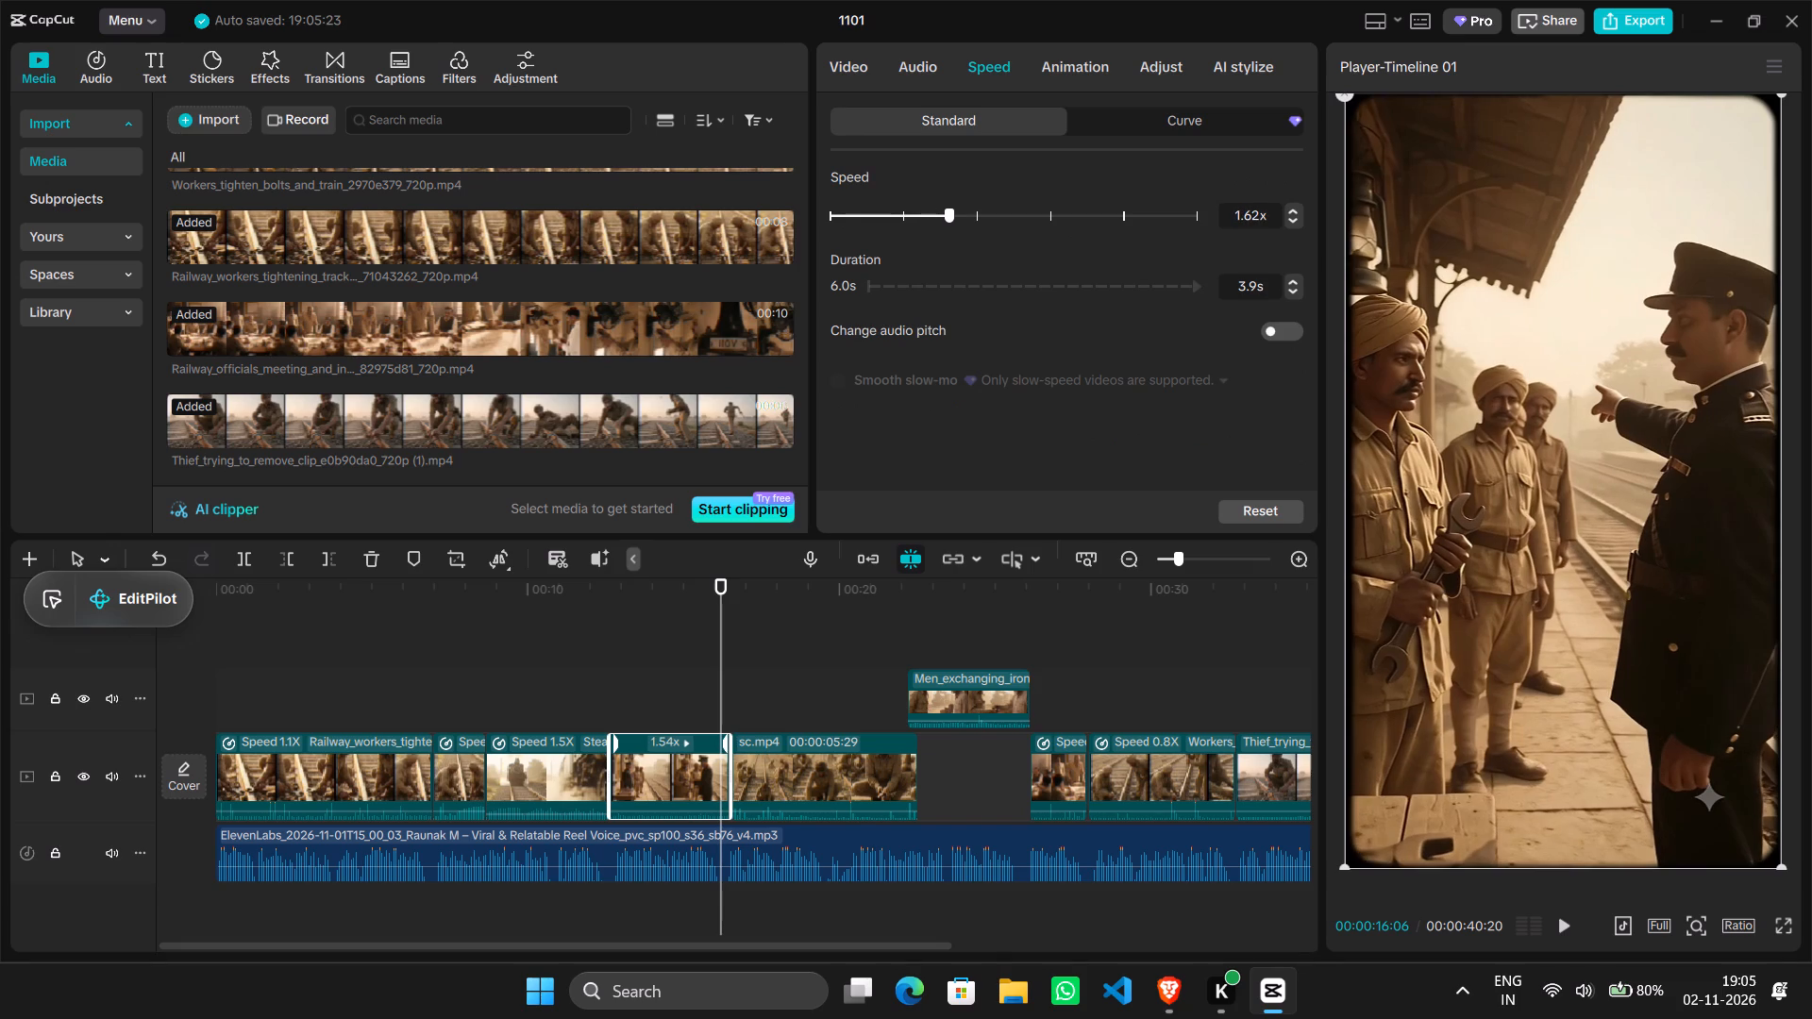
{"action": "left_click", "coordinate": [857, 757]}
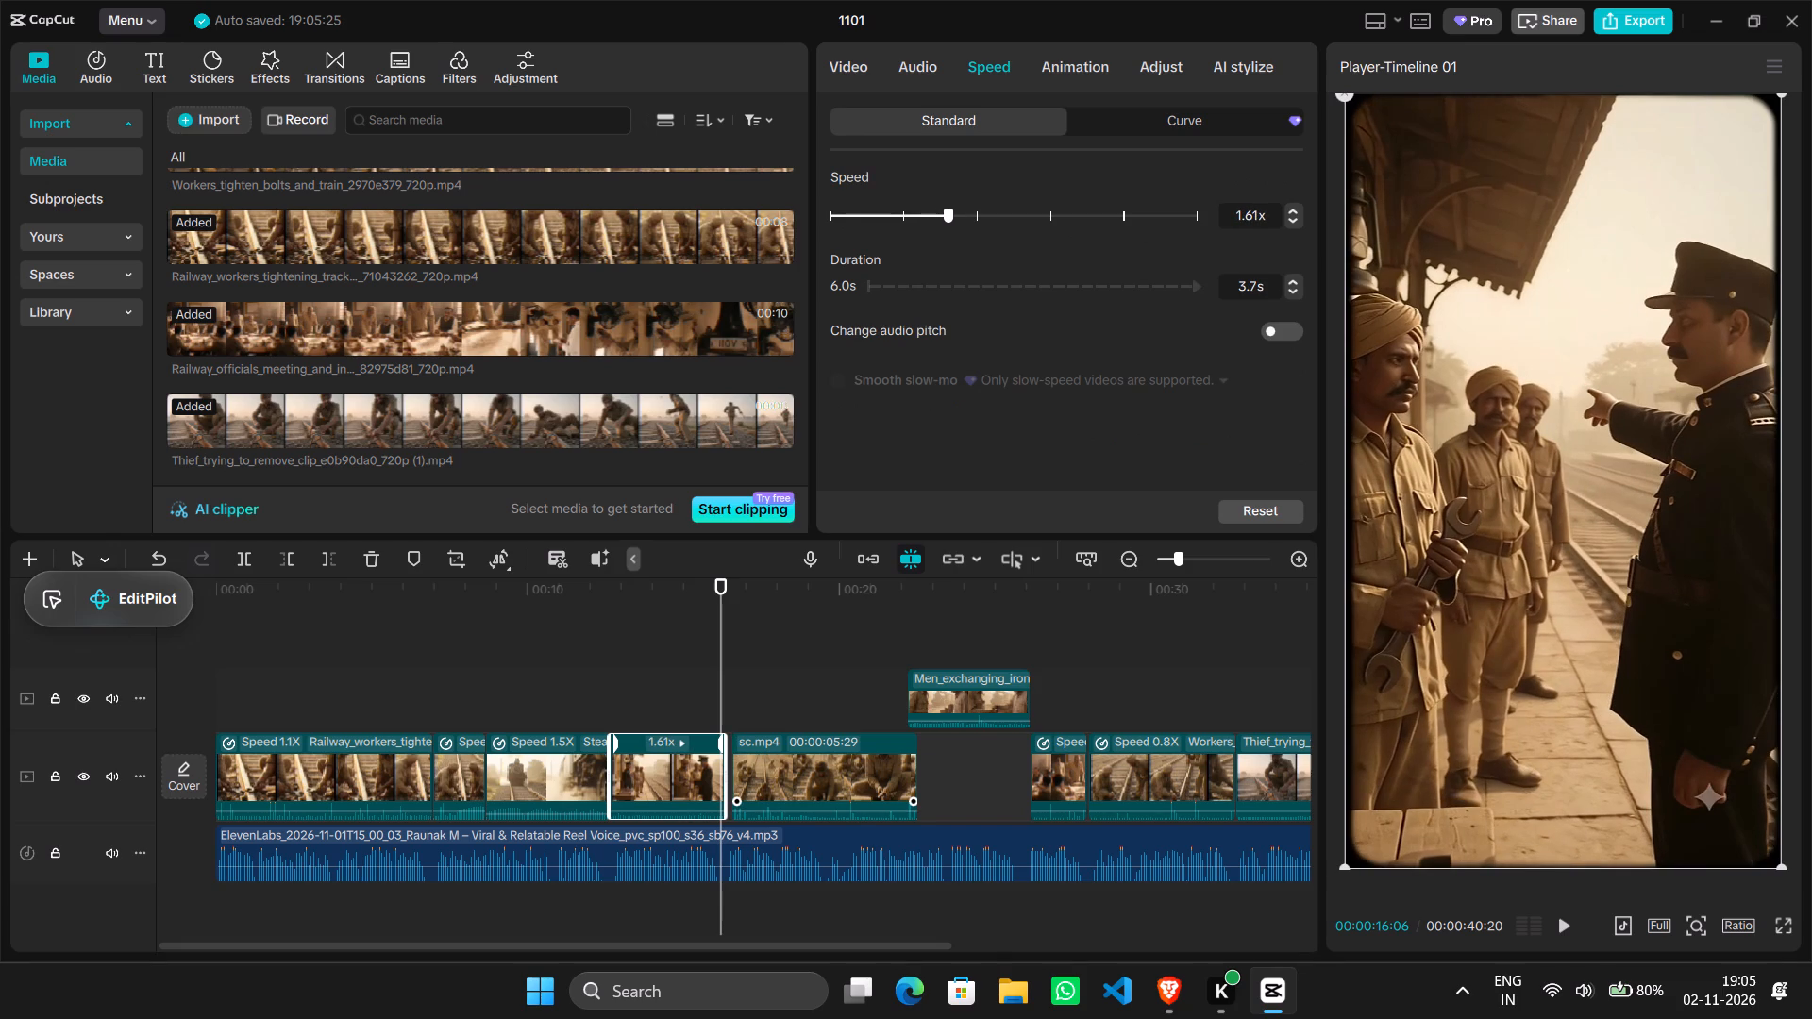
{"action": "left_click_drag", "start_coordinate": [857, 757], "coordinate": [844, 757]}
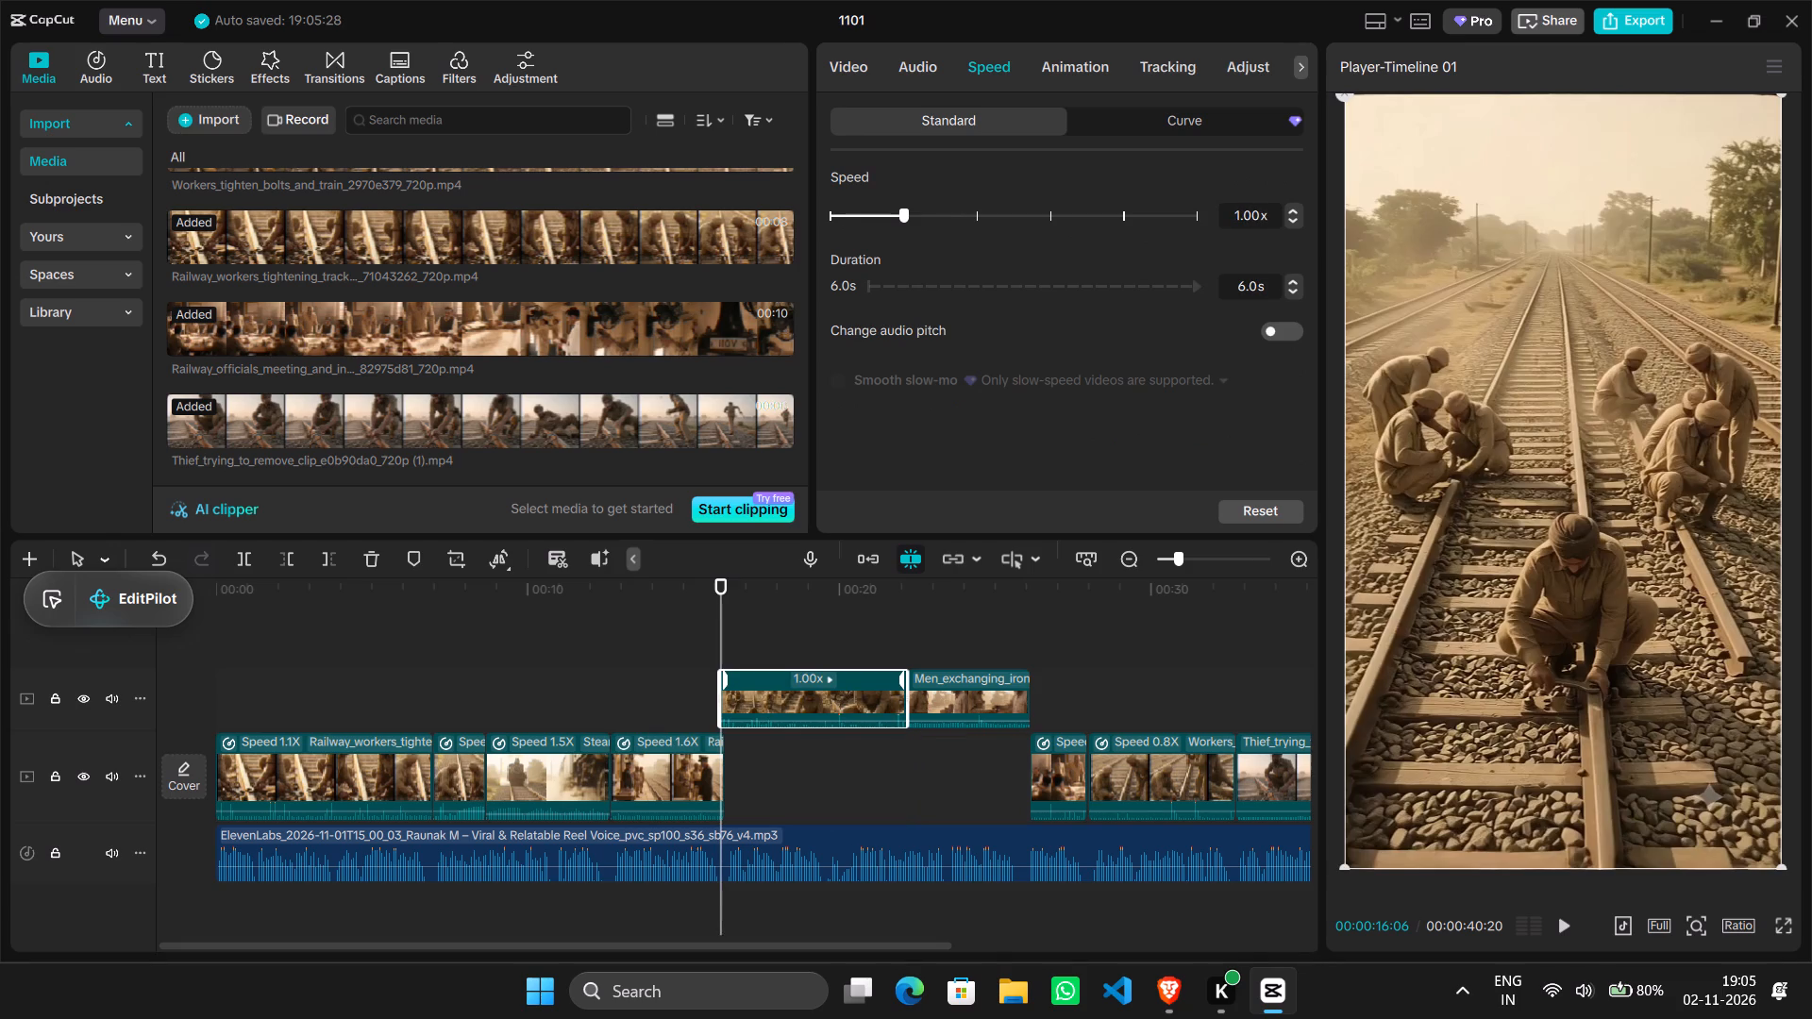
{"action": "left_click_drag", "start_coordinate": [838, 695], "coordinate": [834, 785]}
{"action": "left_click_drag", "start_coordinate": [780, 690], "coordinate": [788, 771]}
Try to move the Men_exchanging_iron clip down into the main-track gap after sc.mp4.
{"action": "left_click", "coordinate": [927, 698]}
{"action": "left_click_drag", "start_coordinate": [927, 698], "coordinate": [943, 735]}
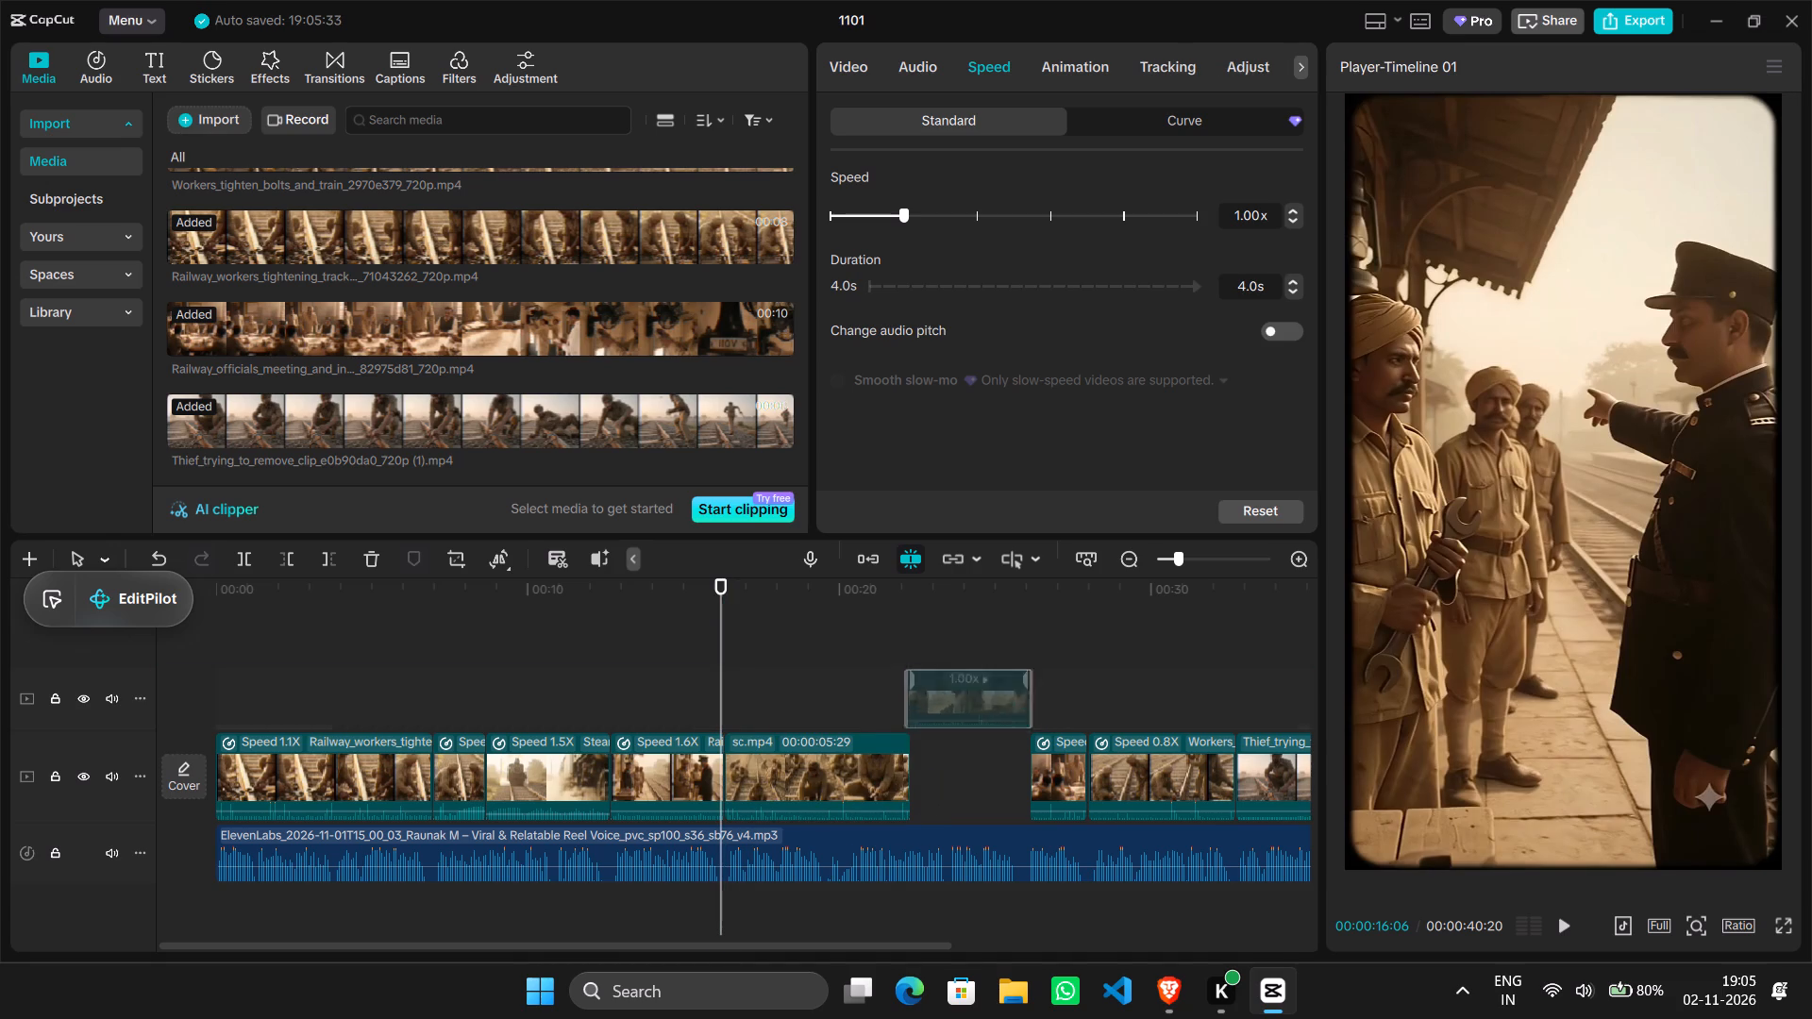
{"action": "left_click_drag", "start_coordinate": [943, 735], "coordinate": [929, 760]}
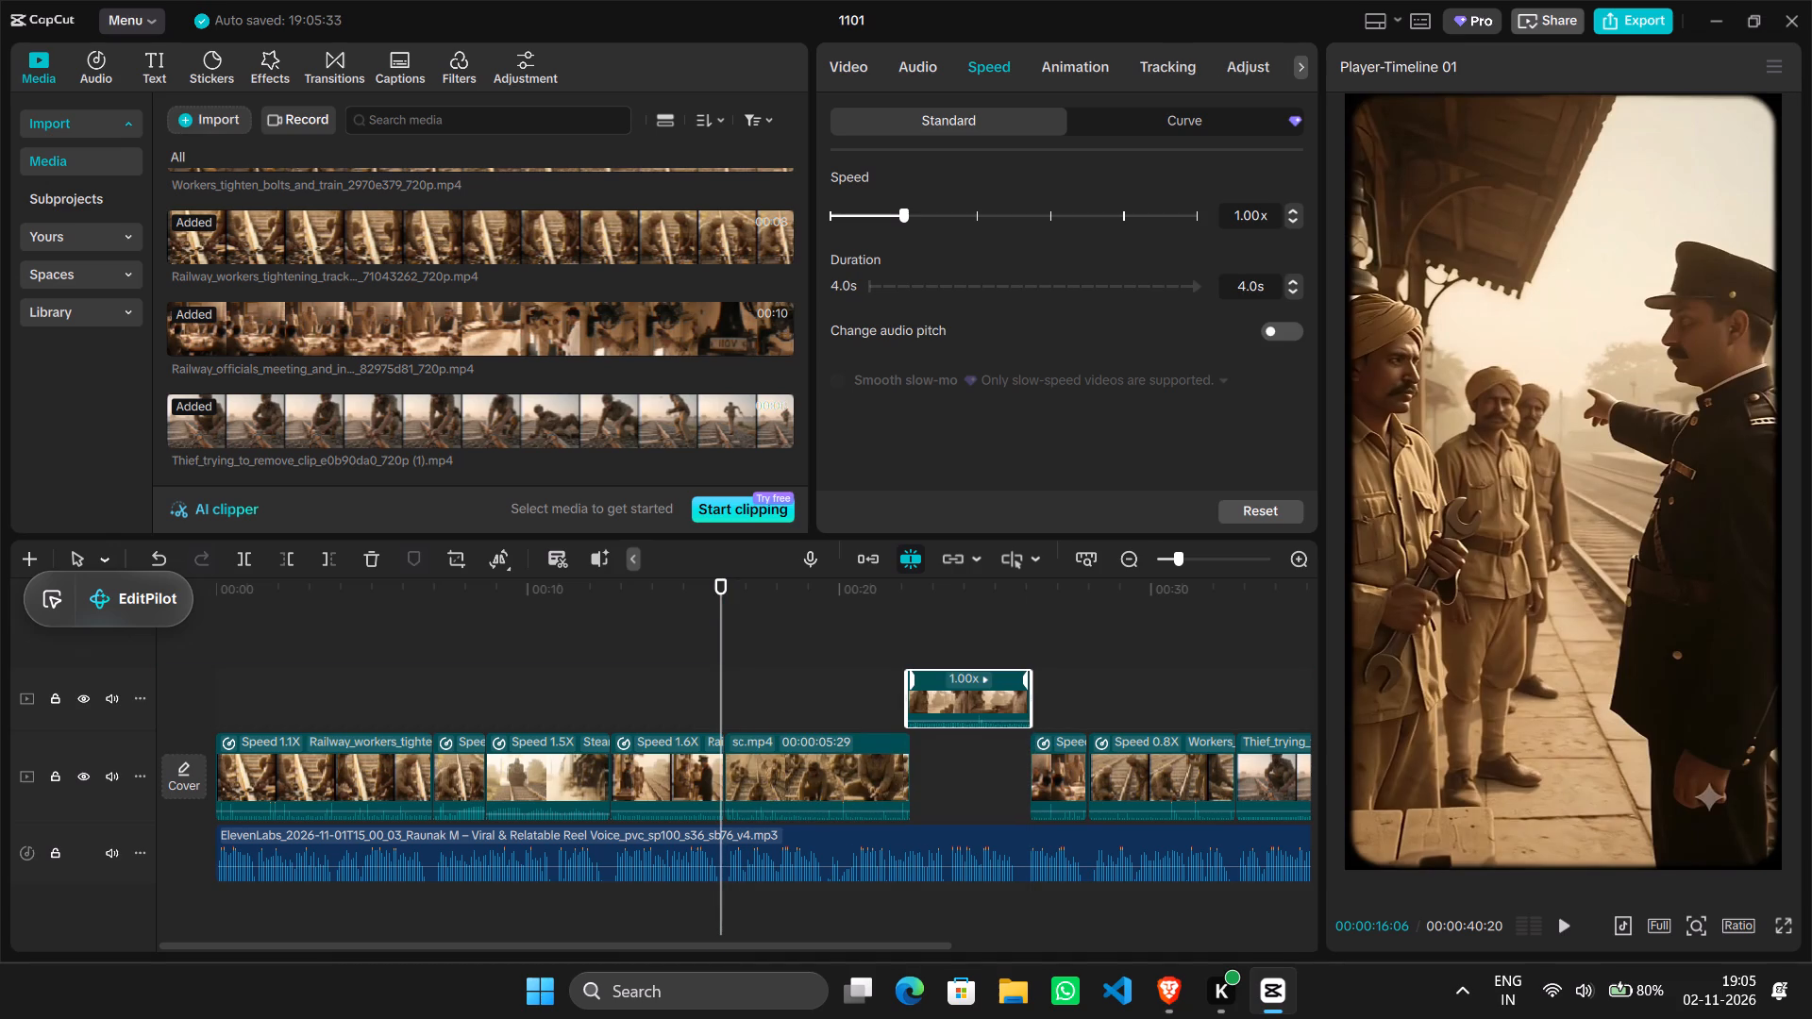
Set the speed of the Railway_officer_handing_wrench clip to 1.66x so that it ends at the playhead.
{"action": "left_click", "coordinate": [811, 773]}
{"action": "left_click", "coordinate": [671, 760]}
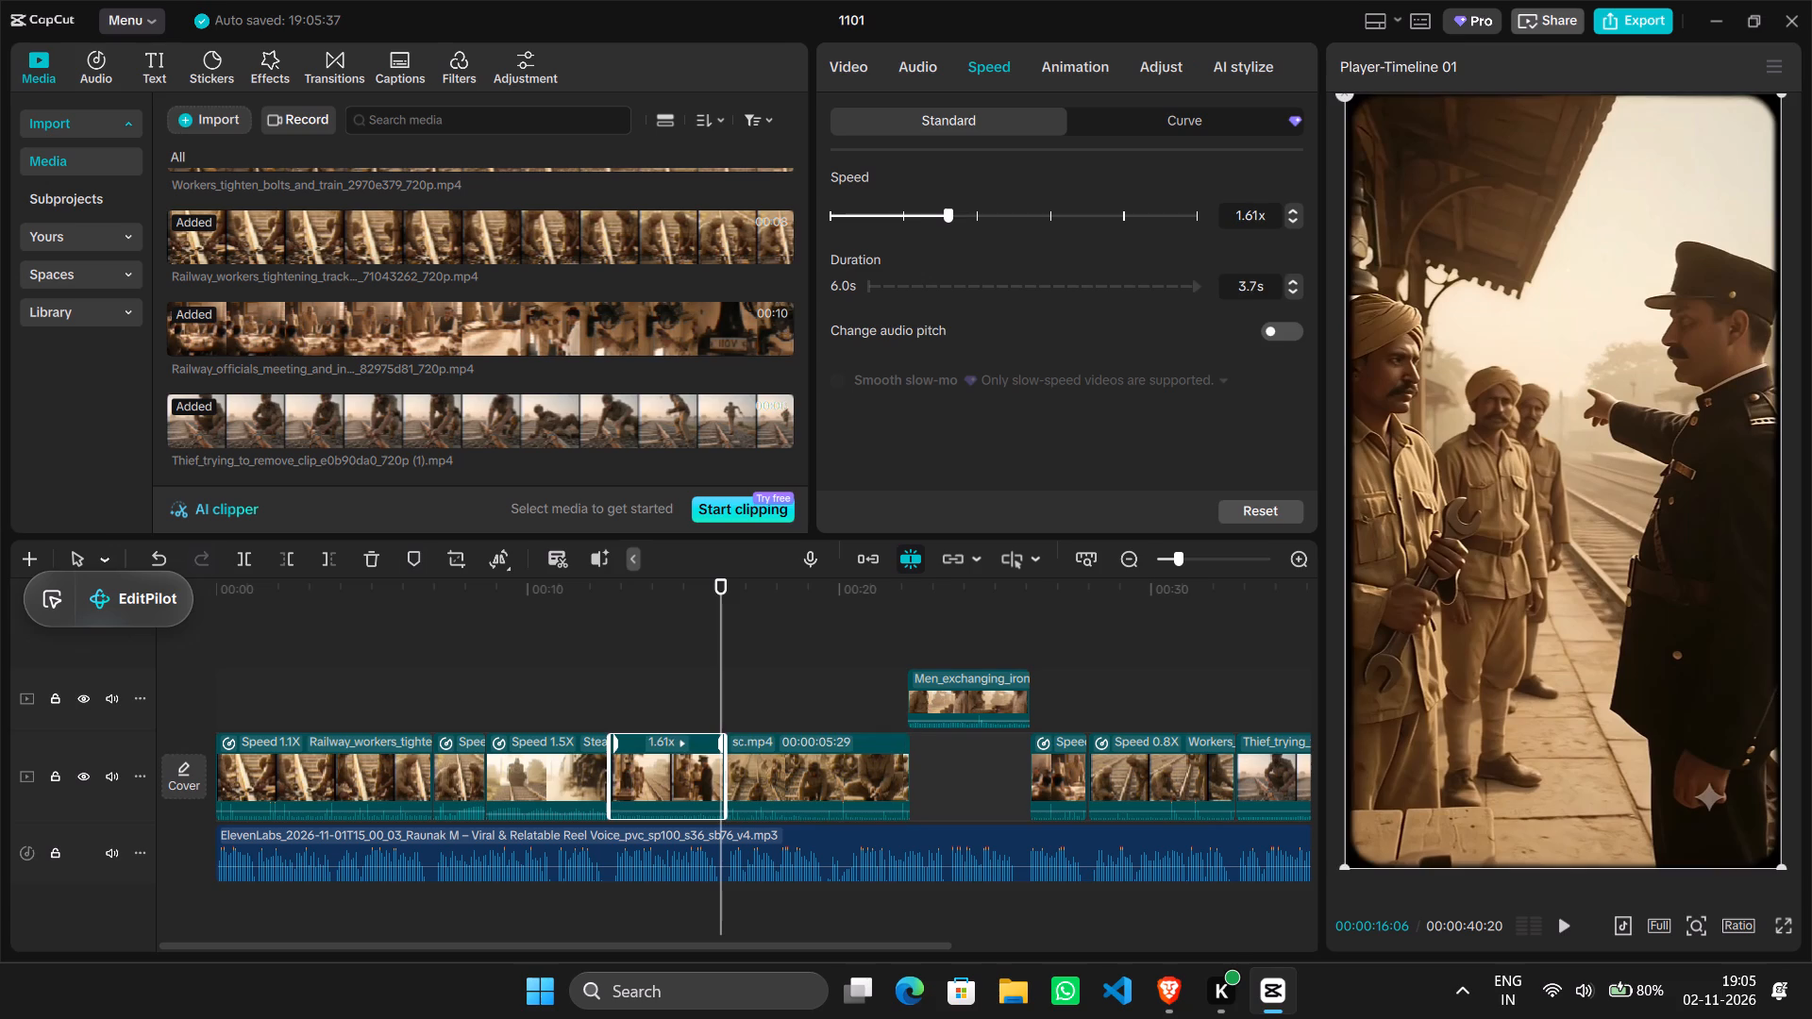
{"action": "left_click", "coordinate": [951, 218]}
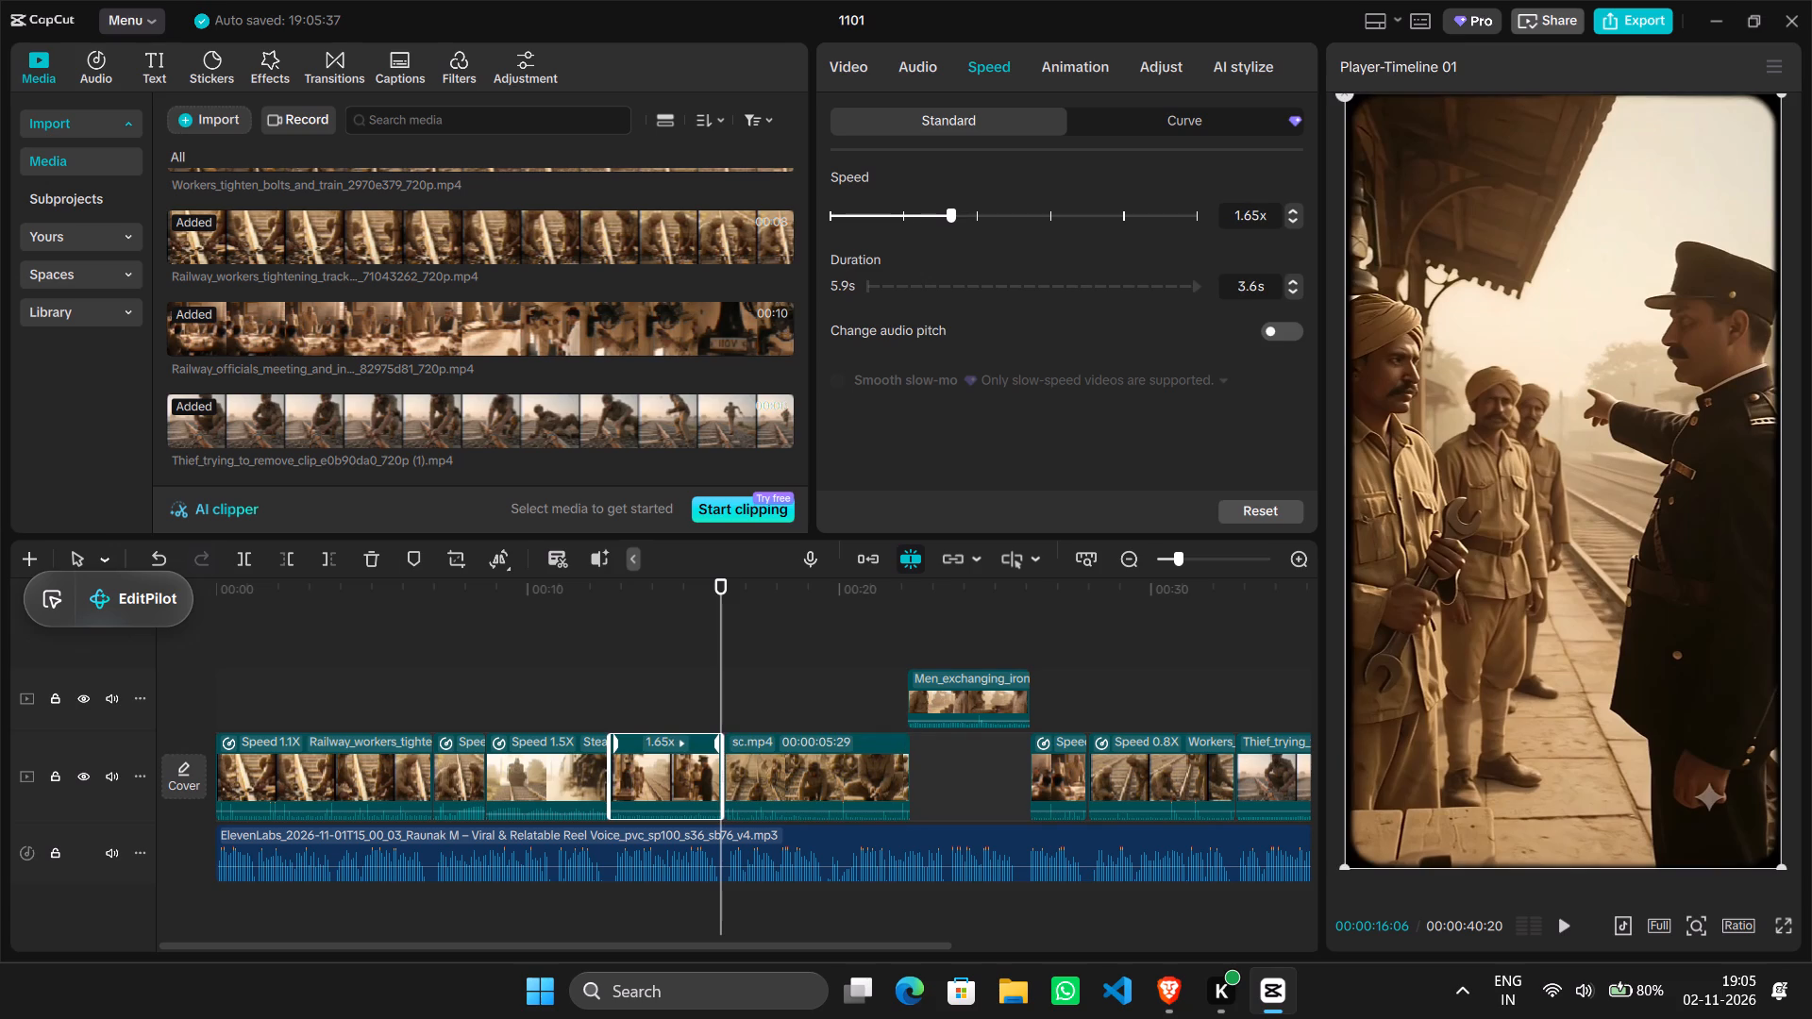
{"action": "left_click", "coordinate": [950, 218]}
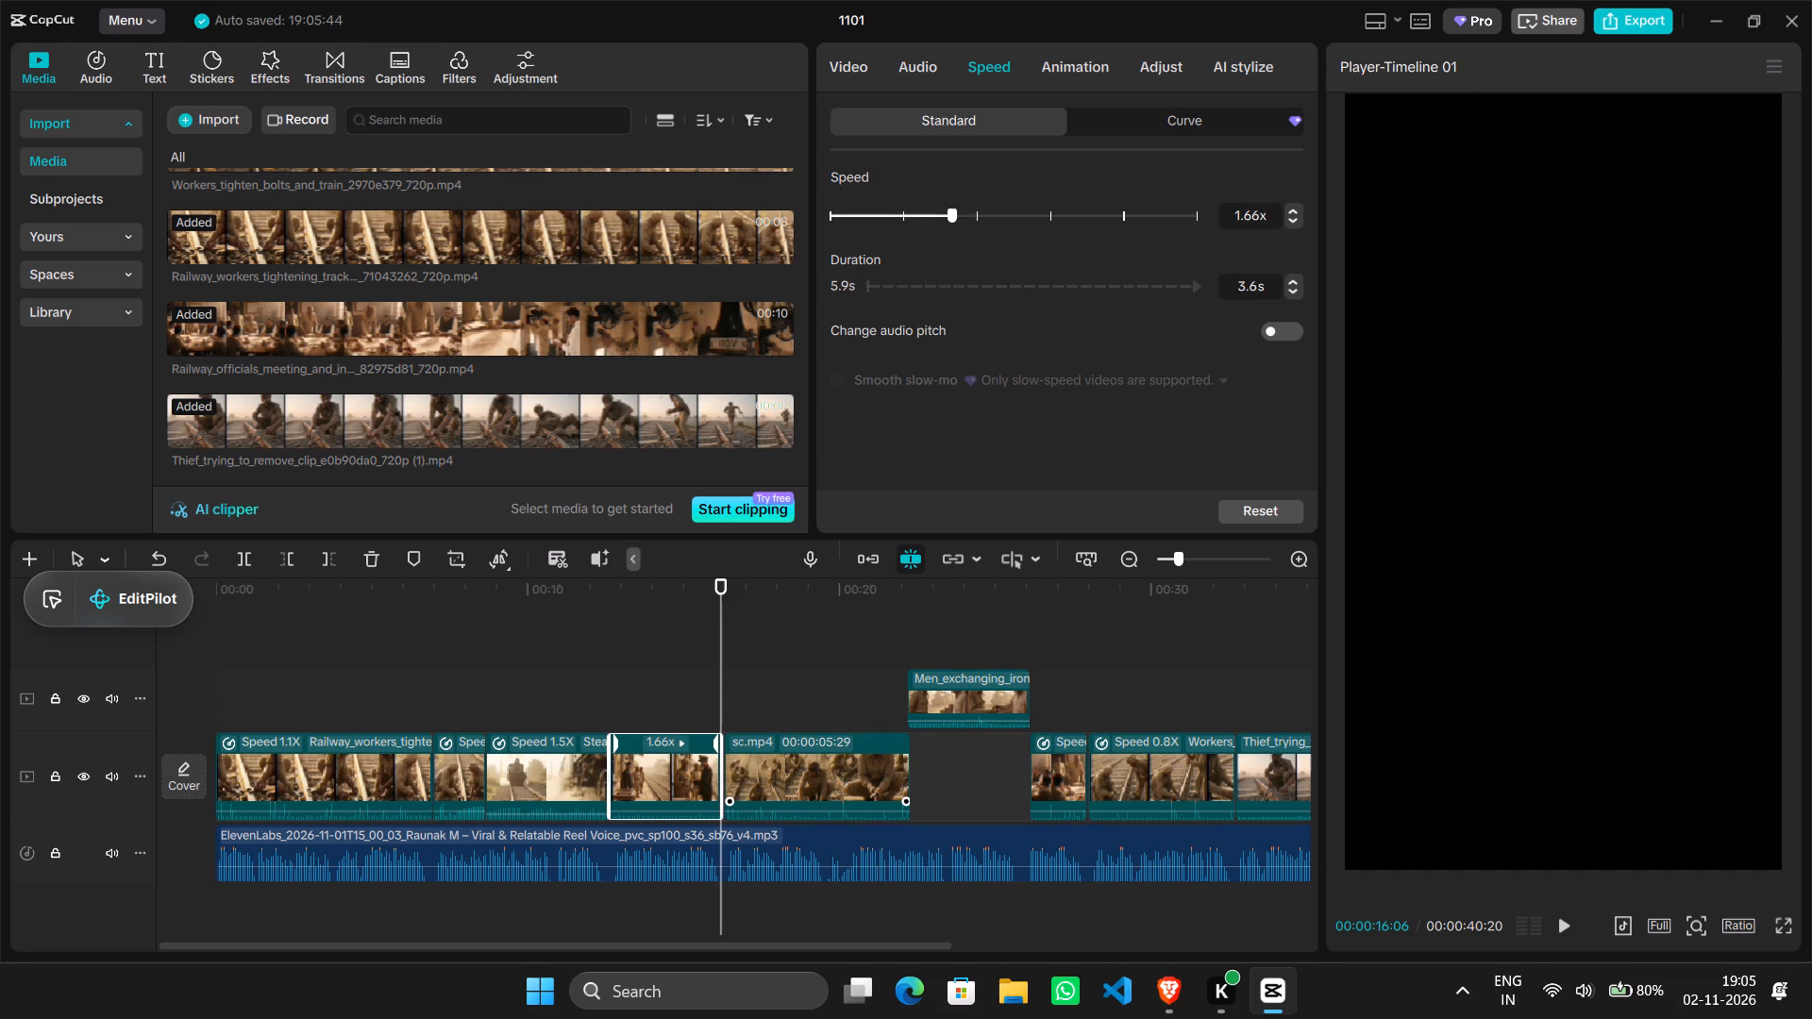
Move sc.mp4 directly after the officer clip and place the Men_exchanging_iron clip in the main-track gap behind it.
{"action": "left_click_drag", "start_coordinate": [792, 771], "coordinate": [782, 773]}
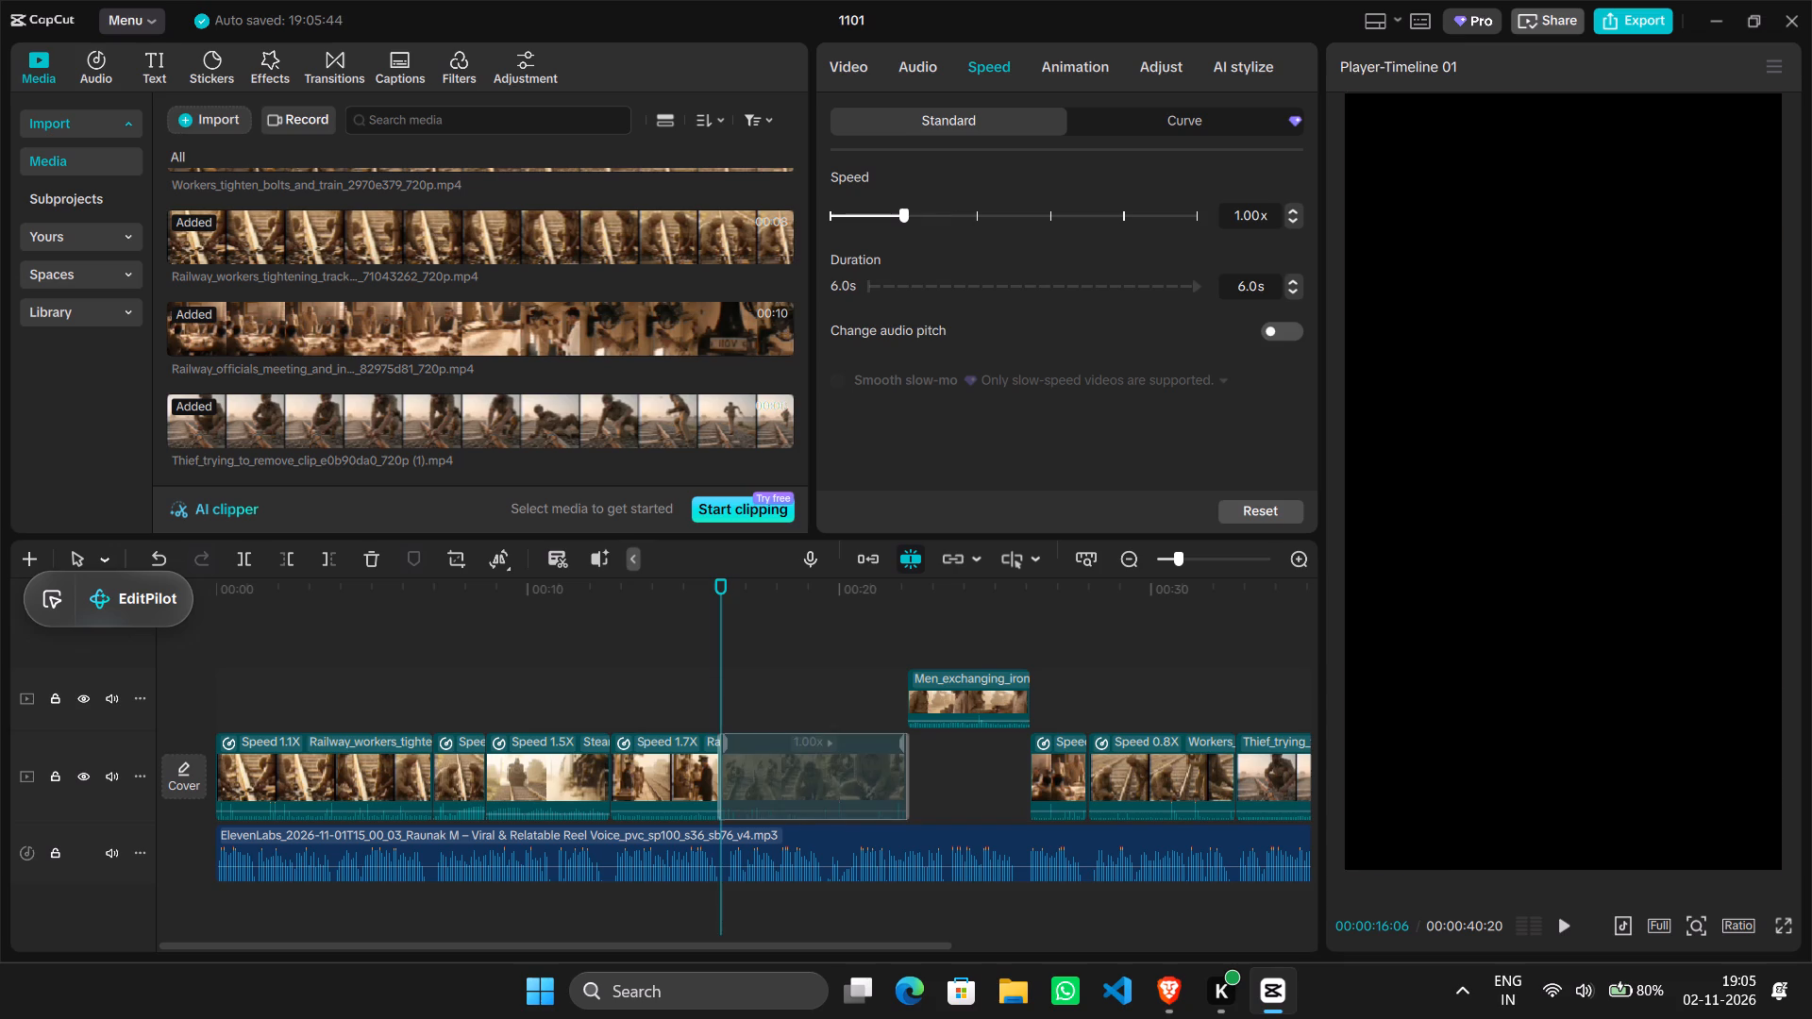
{"action": "left_click_drag", "start_coordinate": [782, 773], "coordinate": [783, 773]}
{"action": "left_click_drag", "start_coordinate": [948, 693], "coordinate": [952, 769]}
Play back the officer, sc.mp4 and Men_exchanging_iron clips against the voiceover to check where each scene should change.
{"action": "left_click", "coordinate": [680, 675]}
{"action": "key", "text": "space"}
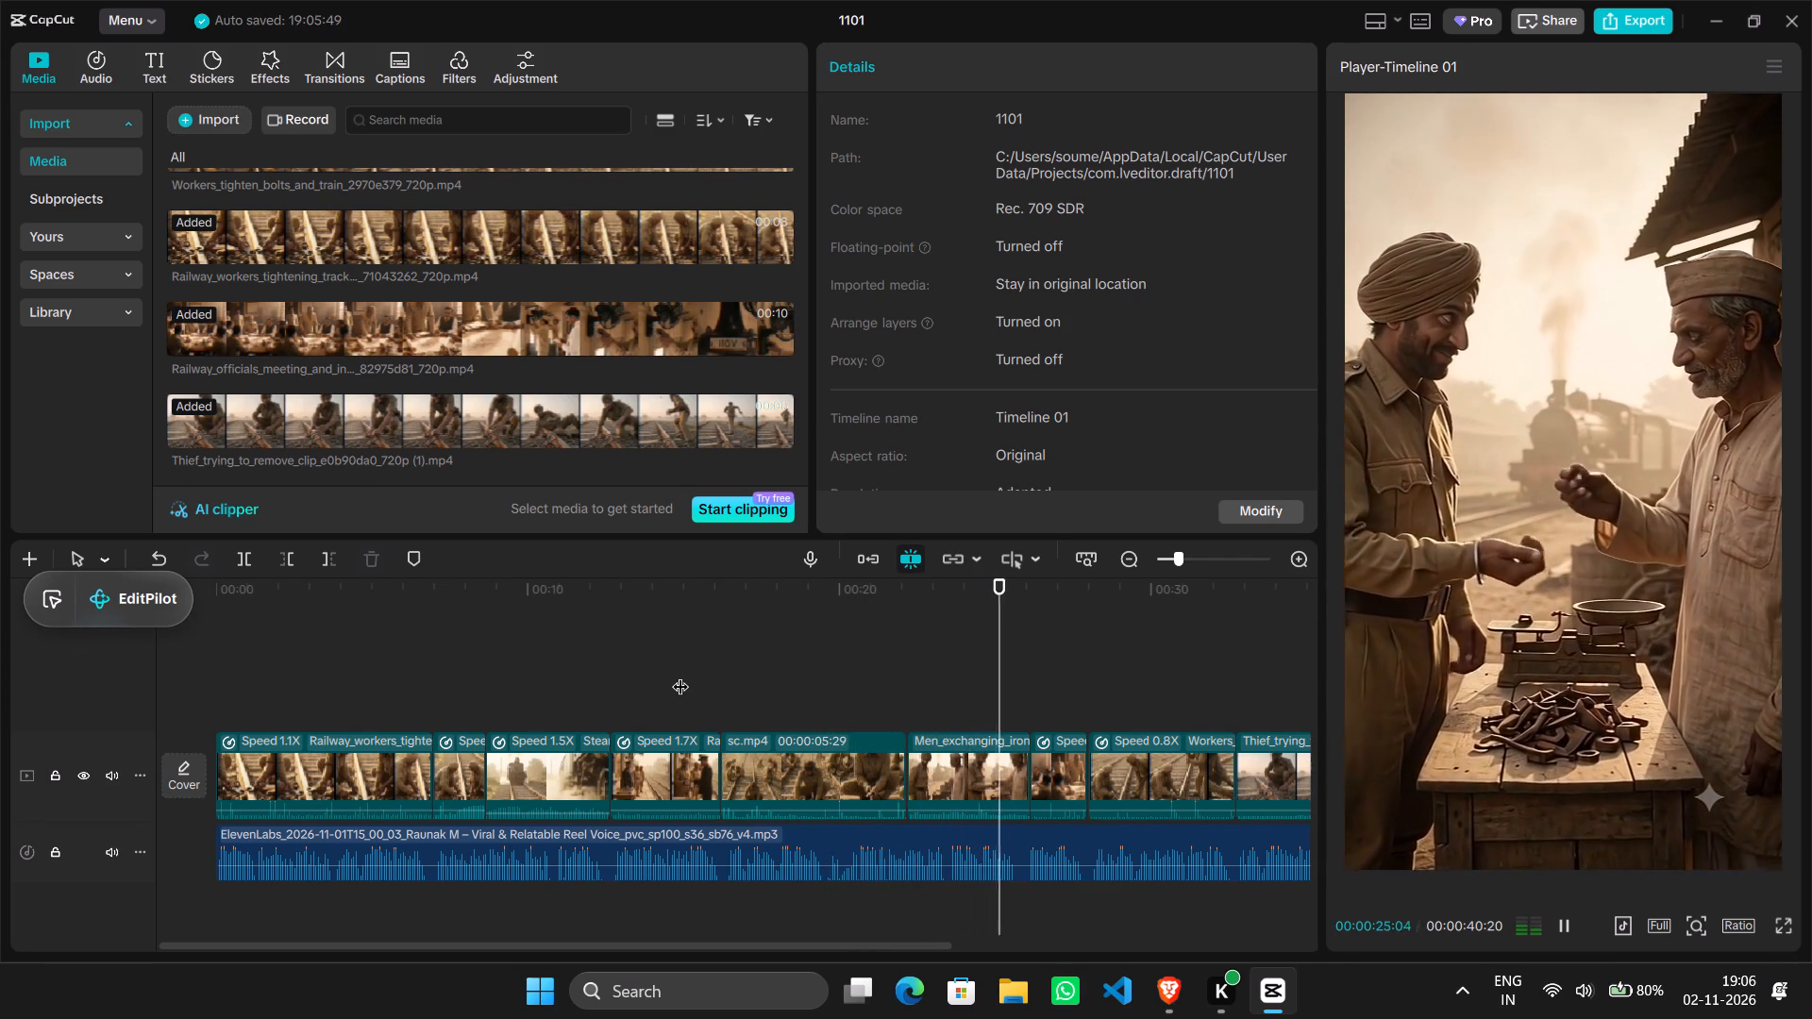
{"action": "left_click", "coordinate": [946, 634]}
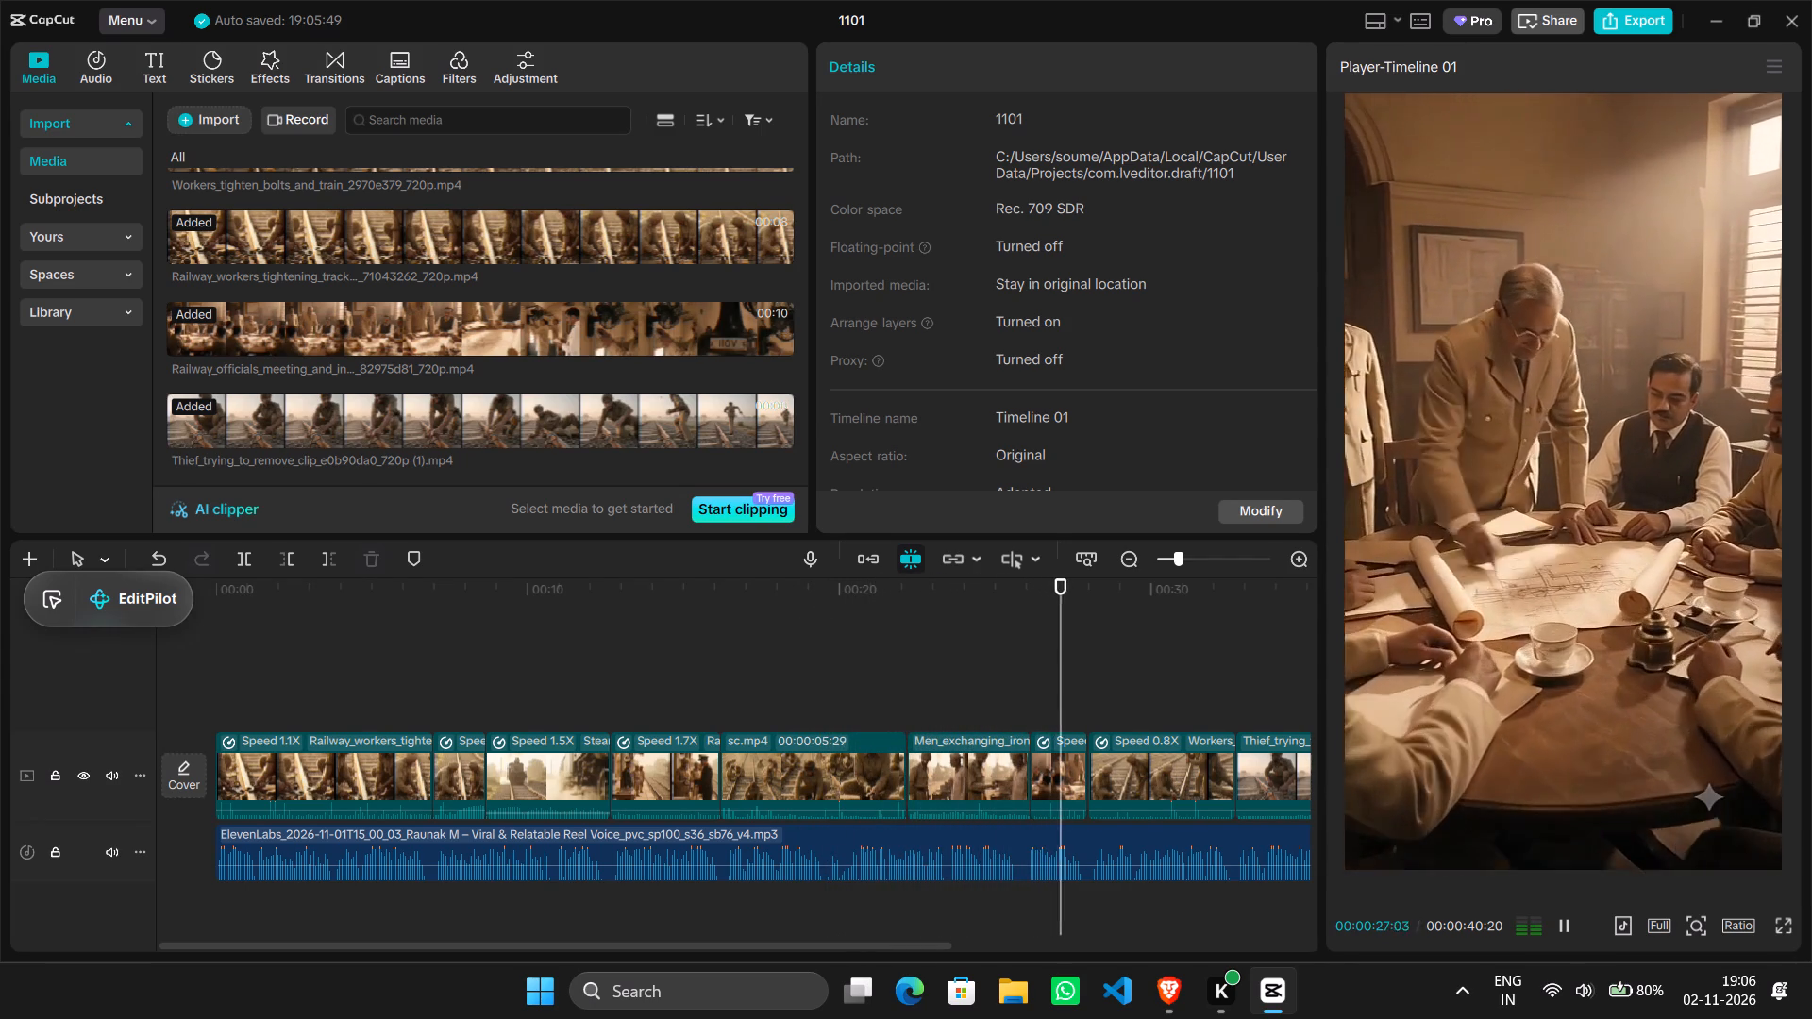
{"action": "left_click_drag", "start_coordinate": [946, 634], "coordinate": [900, 637]}
{"action": "key", "text": "space"}
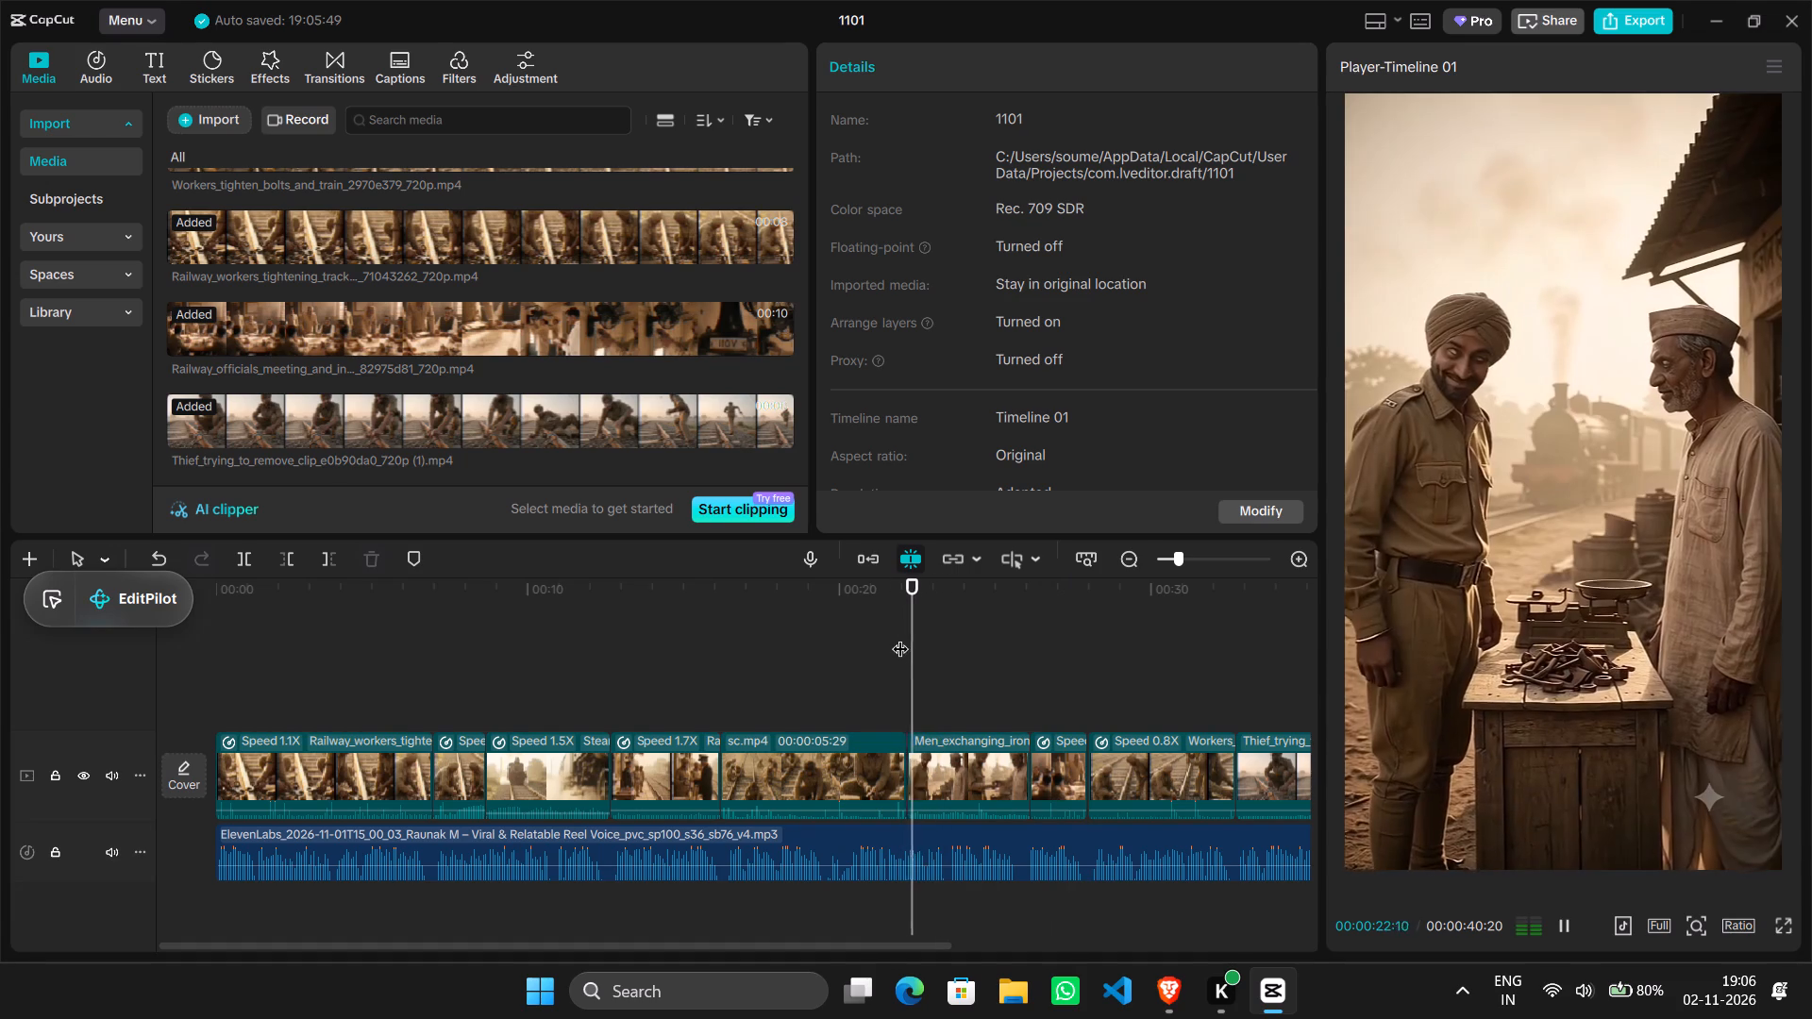
{"action": "key", "text": "space"}
{"action": "key", "text": "space"}
{"action": "key", "text": "space"}
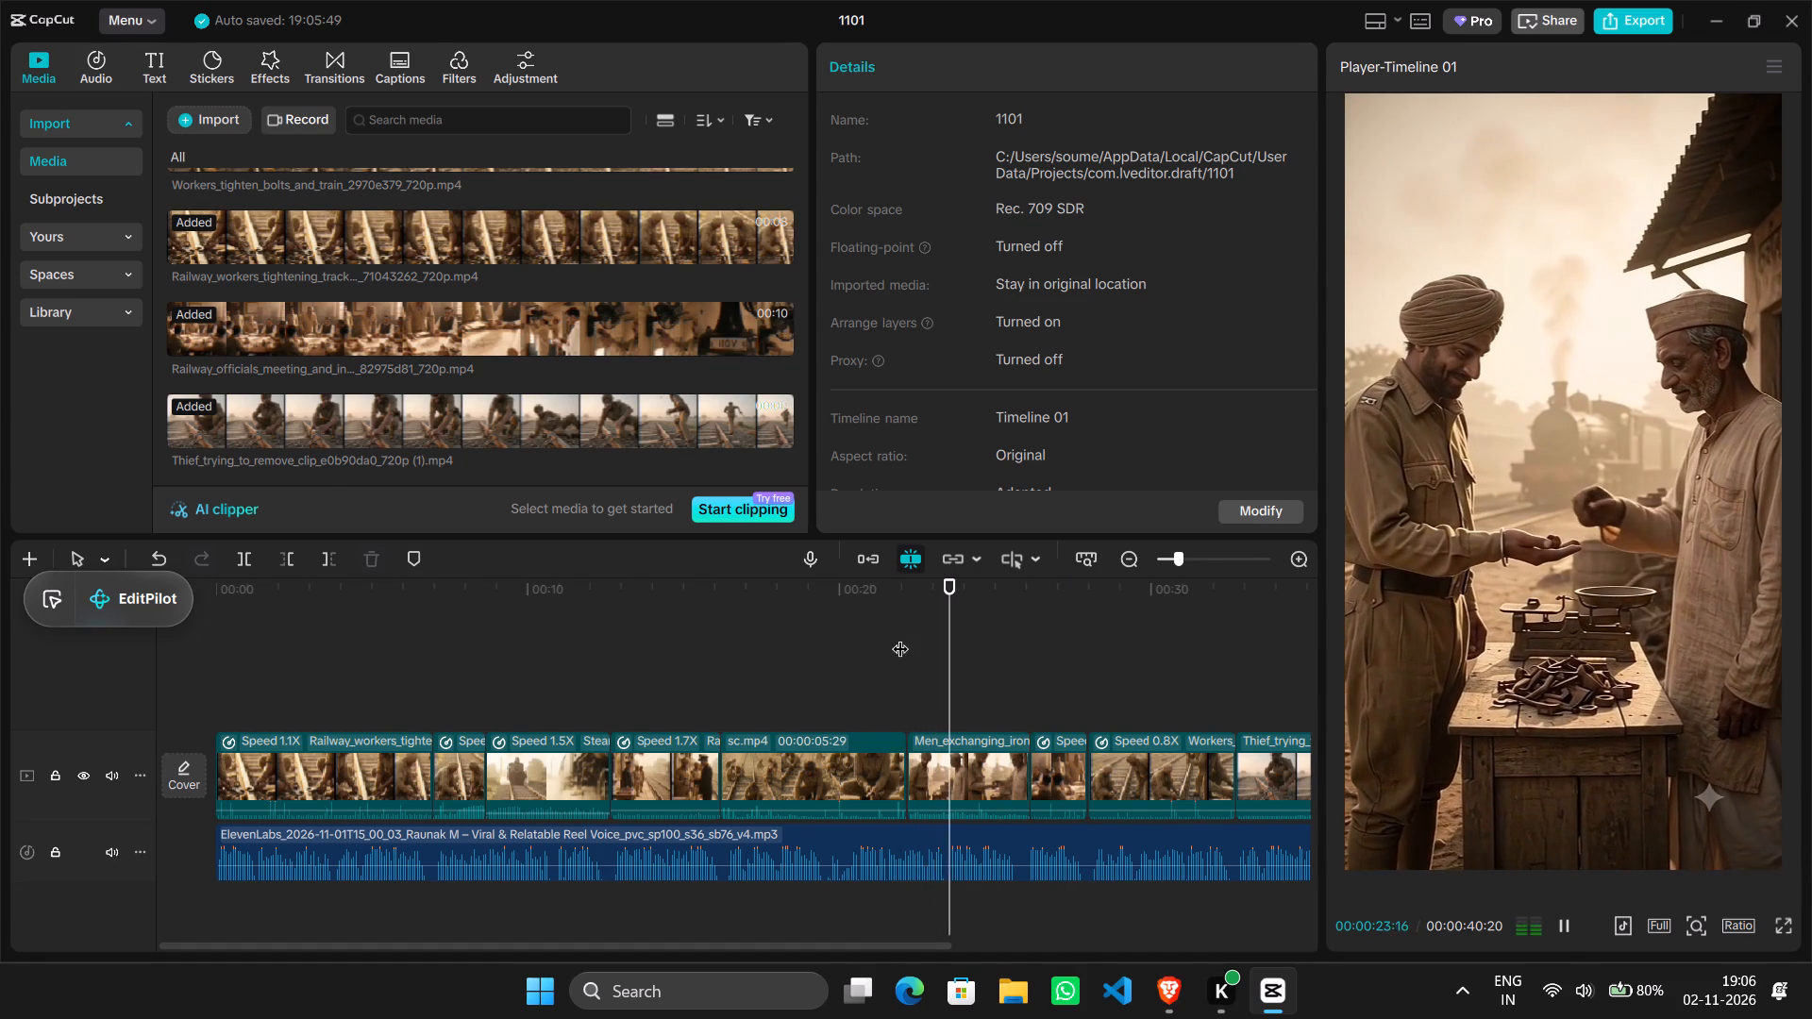
Lift the Men_exchanging_iron clip to the upper track starting at 00:00:23:17, and slide sc.mp4 later so it ends there.
{"action": "left_click", "coordinate": [973, 758]}
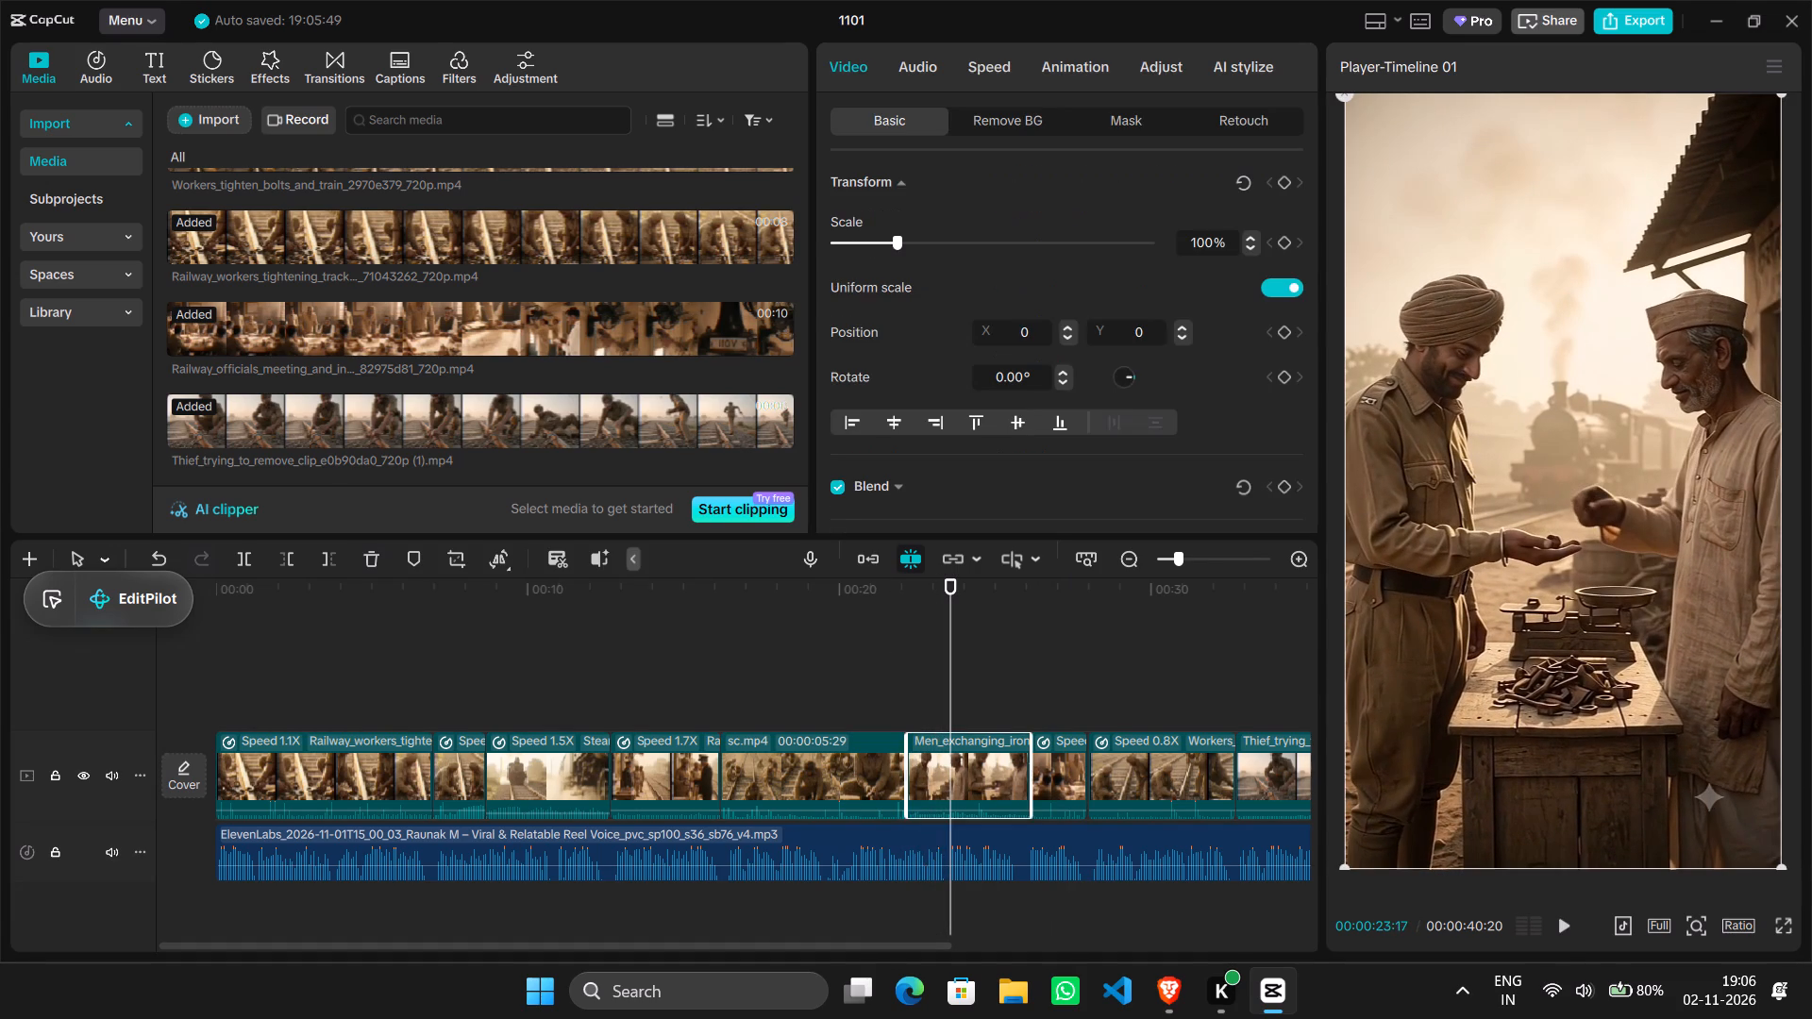
{"action": "left_click_drag", "start_coordinate": [973, 758], "coordinate": [1020, 719]}
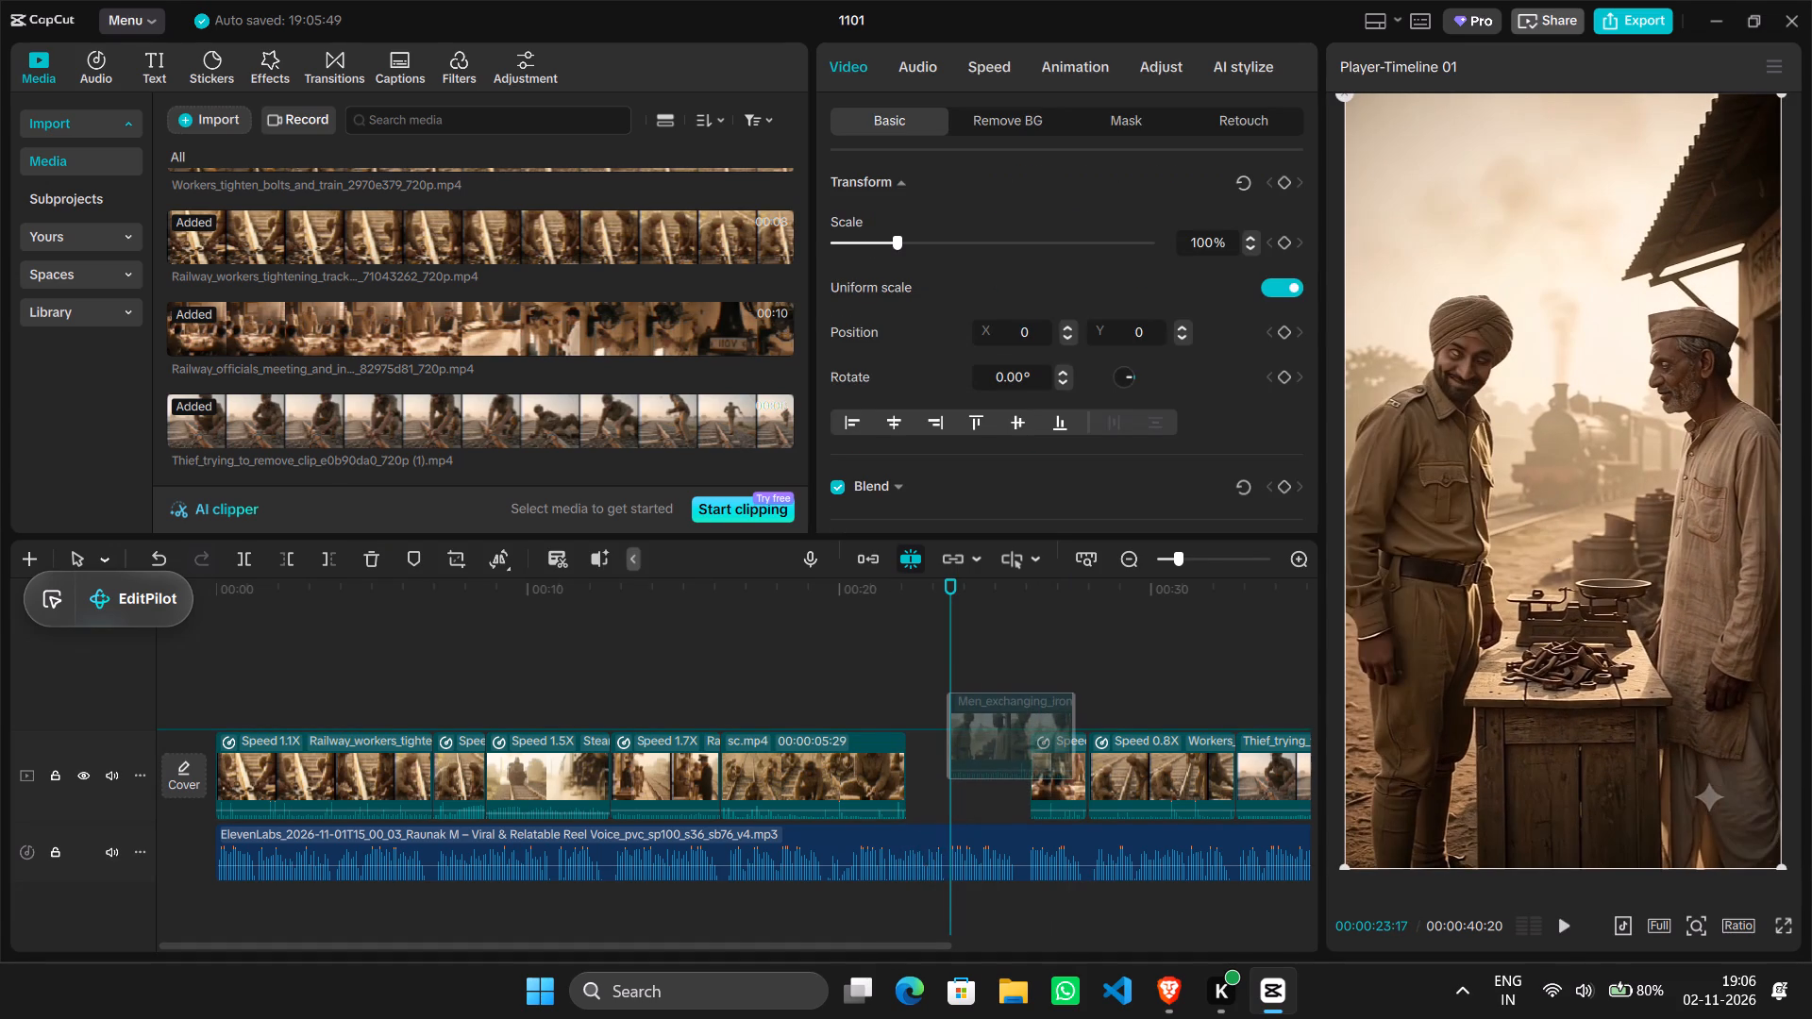
{"action": "left_click", "coordinate": [840, 780]}
{"action": "left_click_drag", "start_coordinate": [840, 780], "coordinate": [853, 780]}
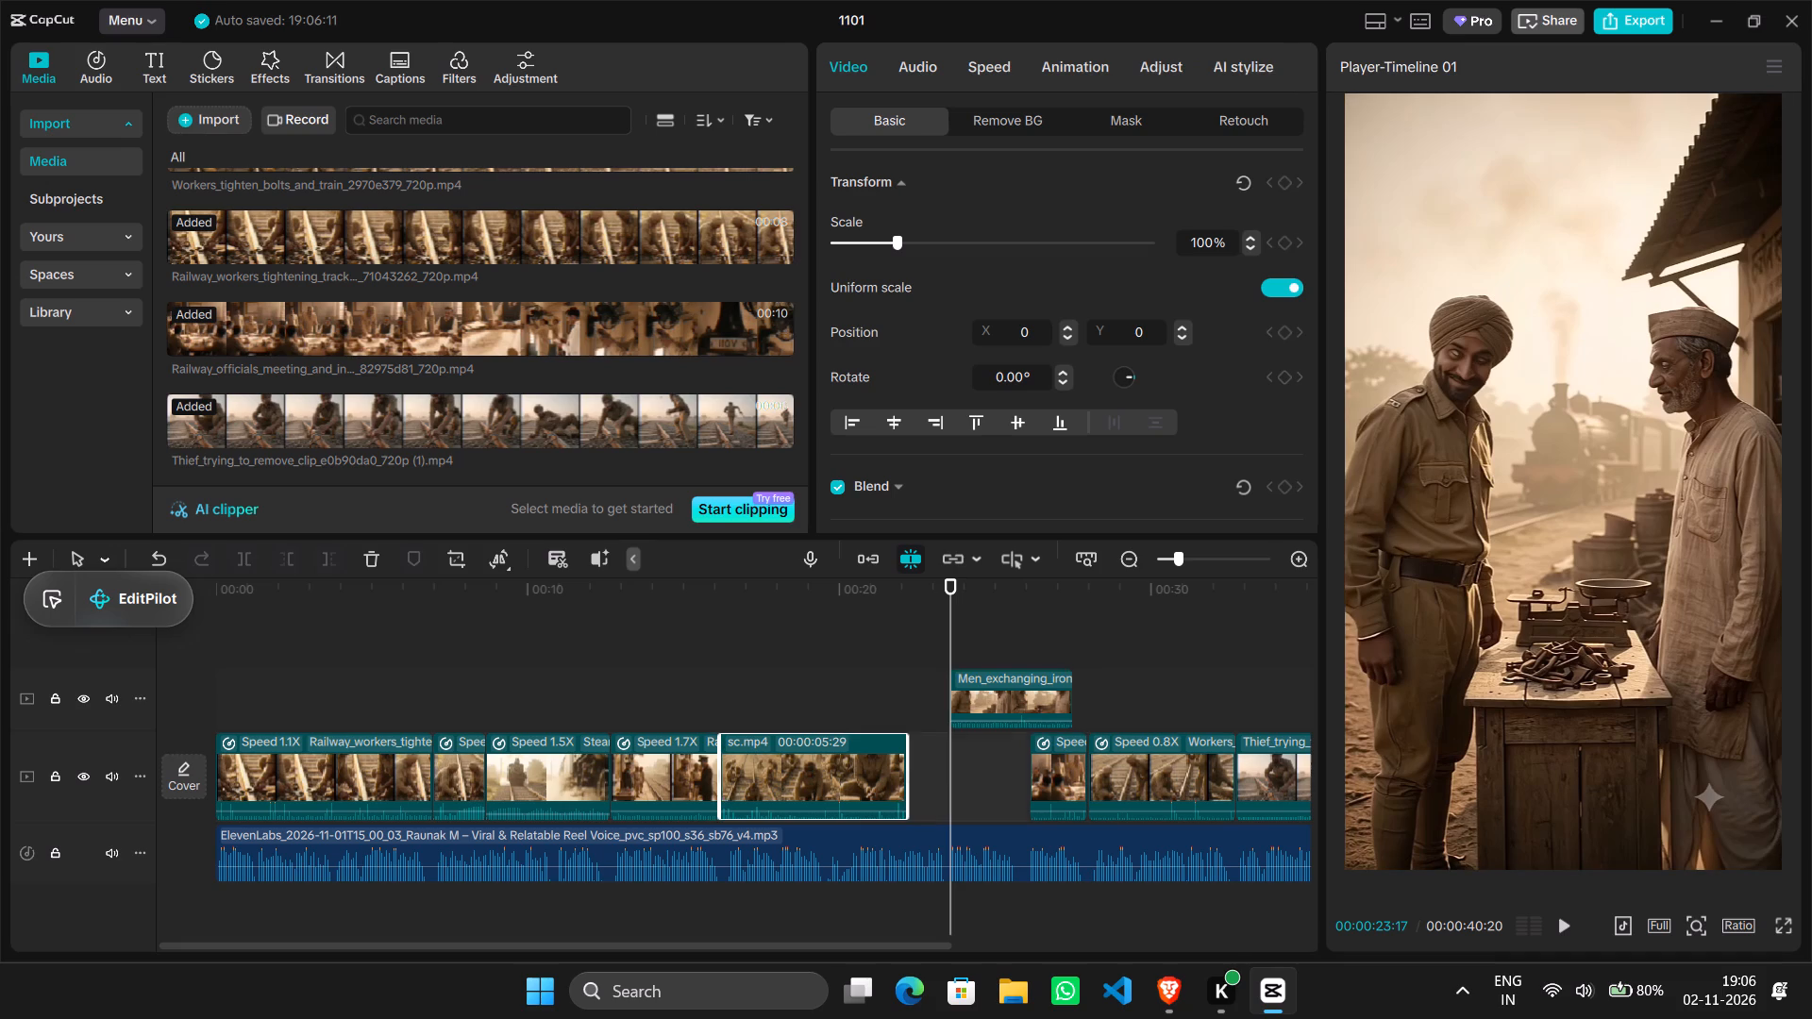
{"action": "left_click_drag", "start_coordinate": [853, 780], "coordinate": [881, 782]}
Set the railway officer clip's speed to 1.21x and fit it into the main-track gap before sc.mp4.
{"action": "left_click", "coordinate": [668, 780]}
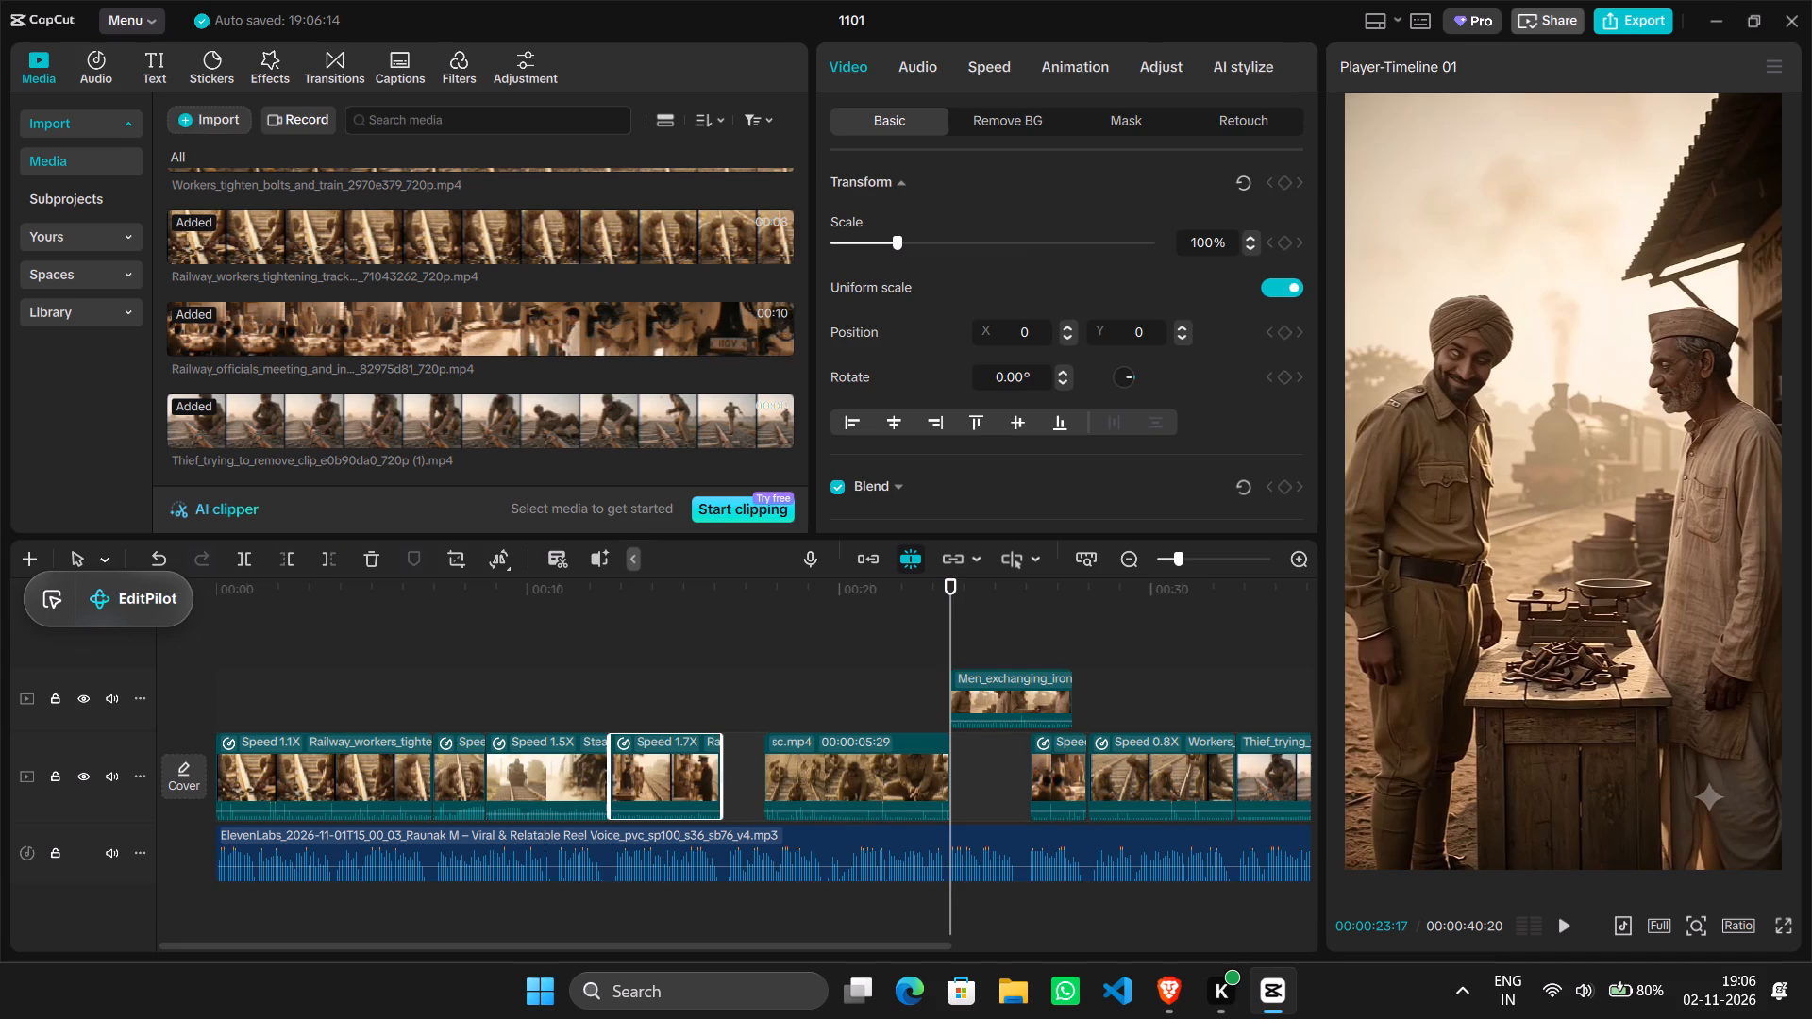
{"action": "left_click", "coordinate": [985, 70]}
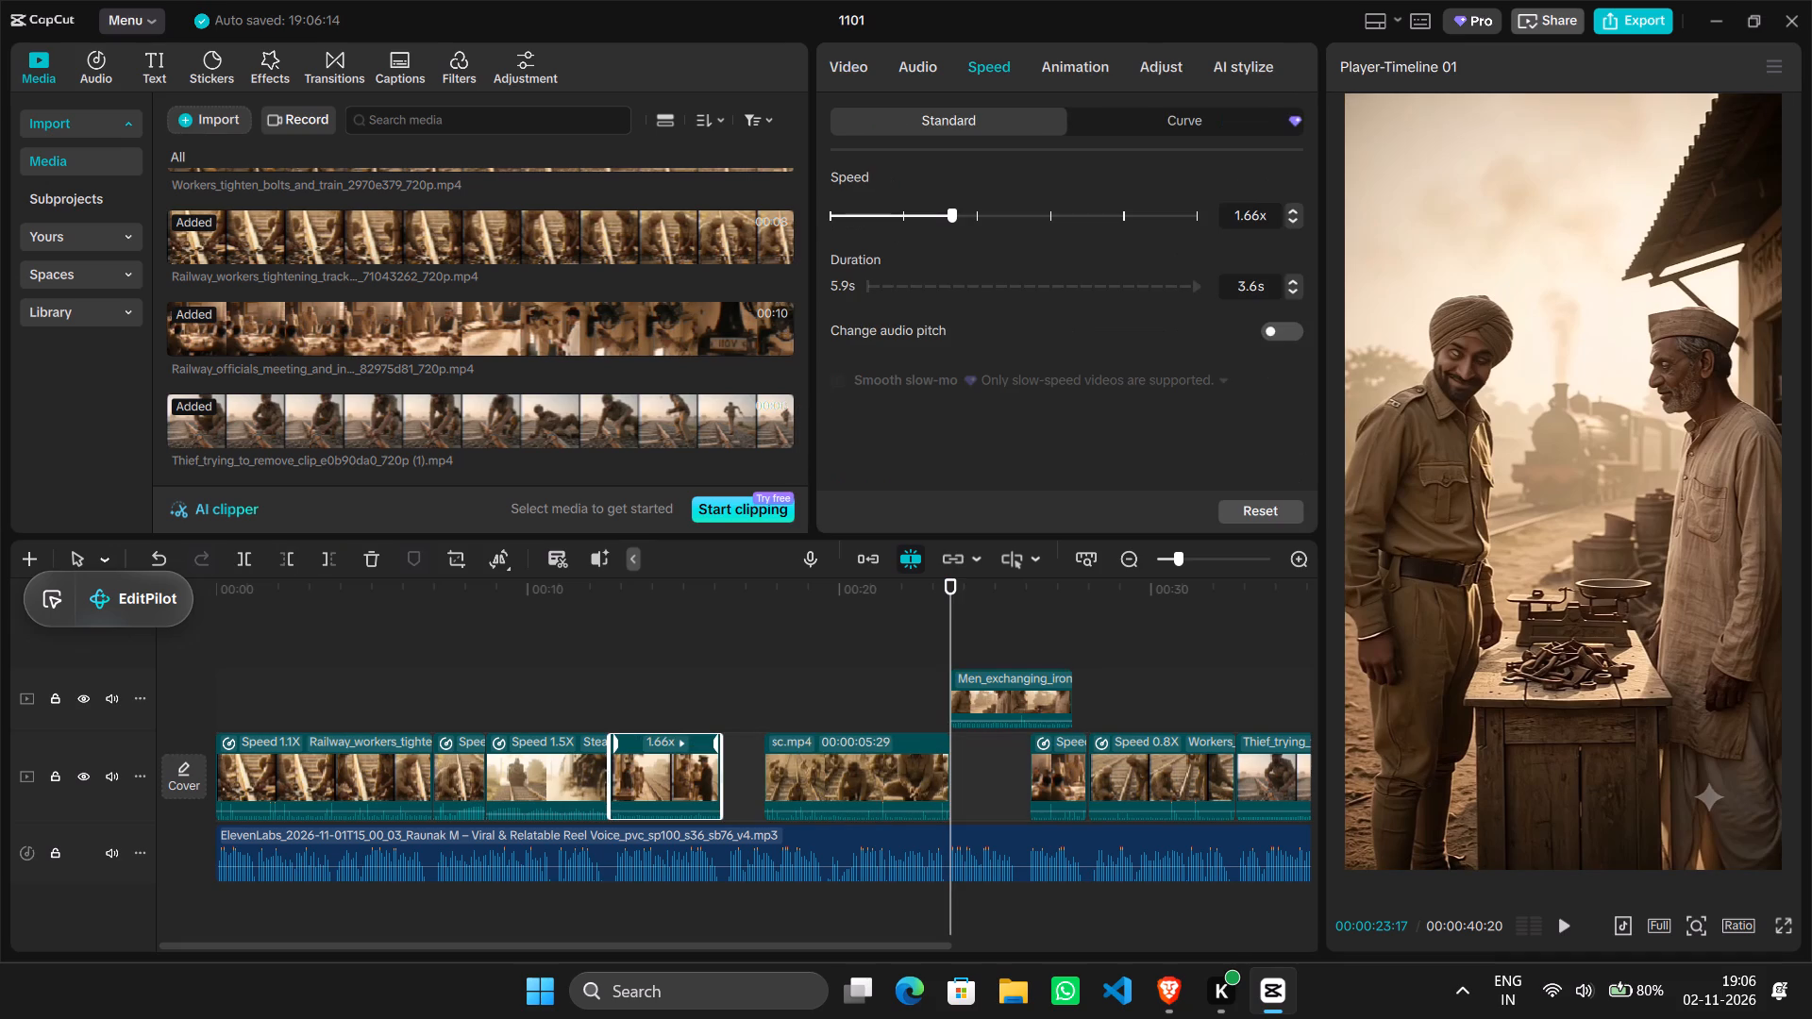
{"action": "left_click_drag", "start_coordinate": [949, 213], "coordinate": [939, 214]}
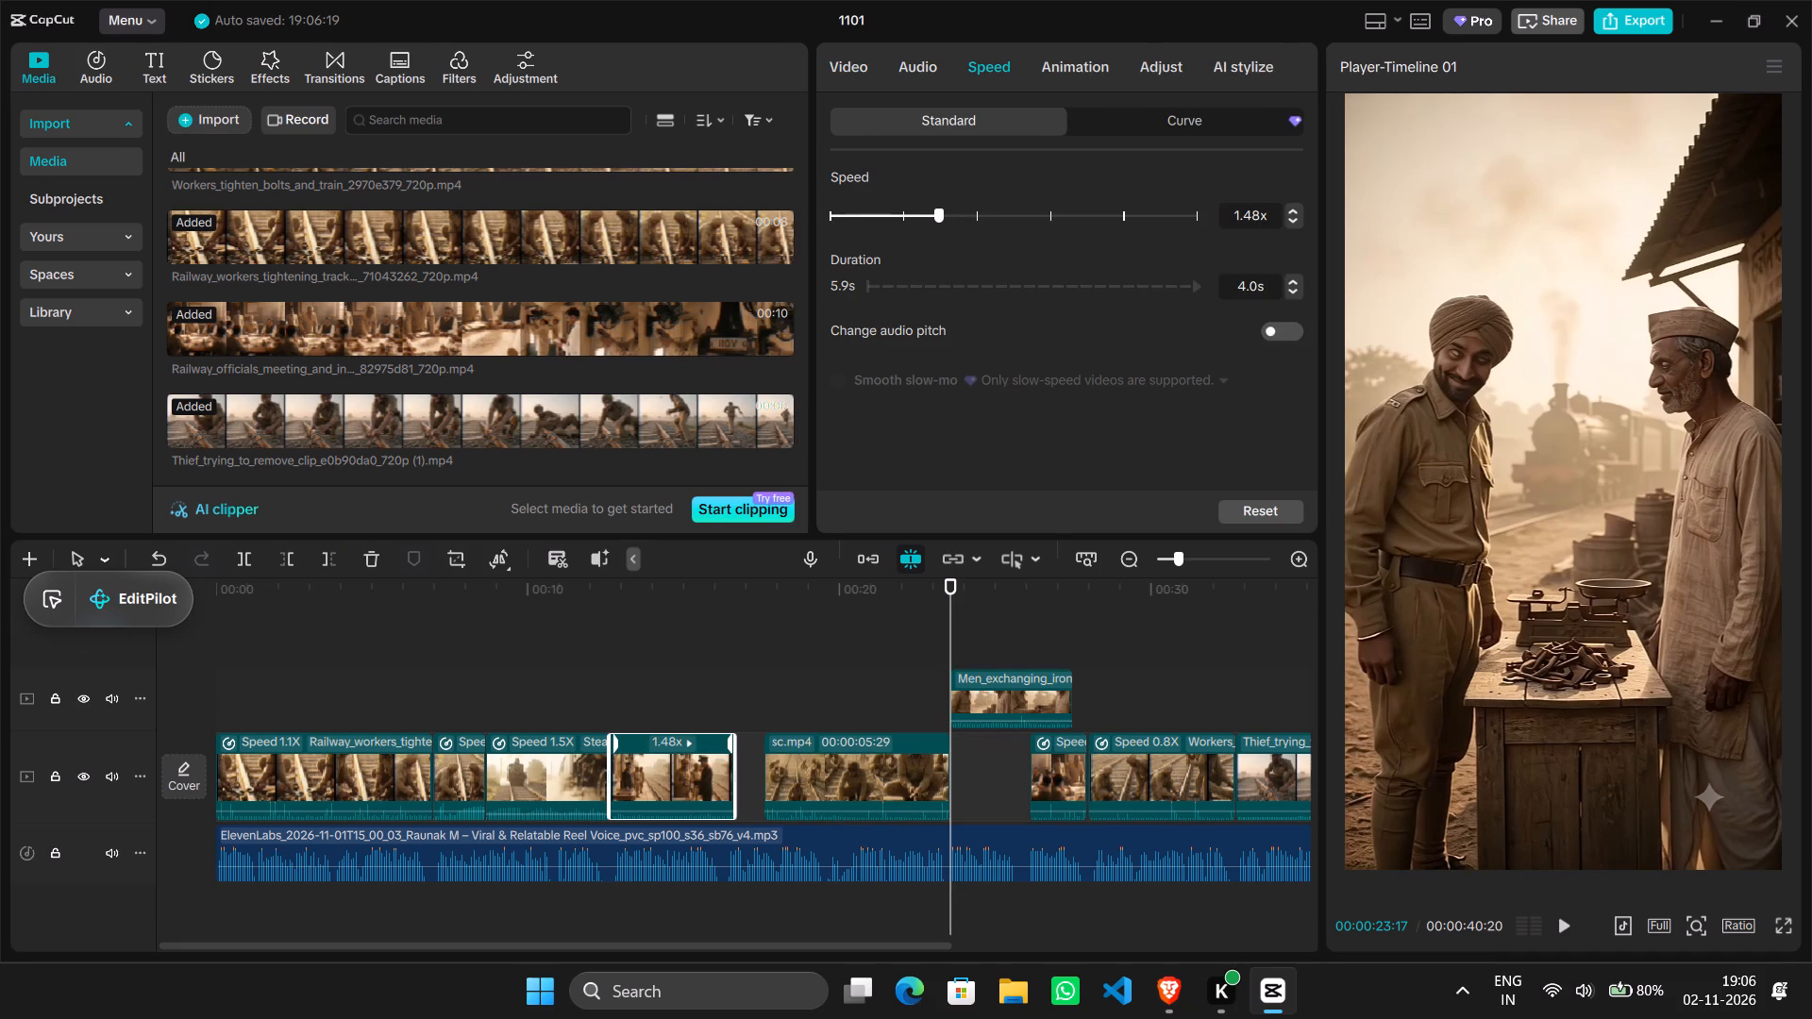
{"action": "left_click_drag", "start_coordinate": [939, 214], "coordinate": [928, 216]}
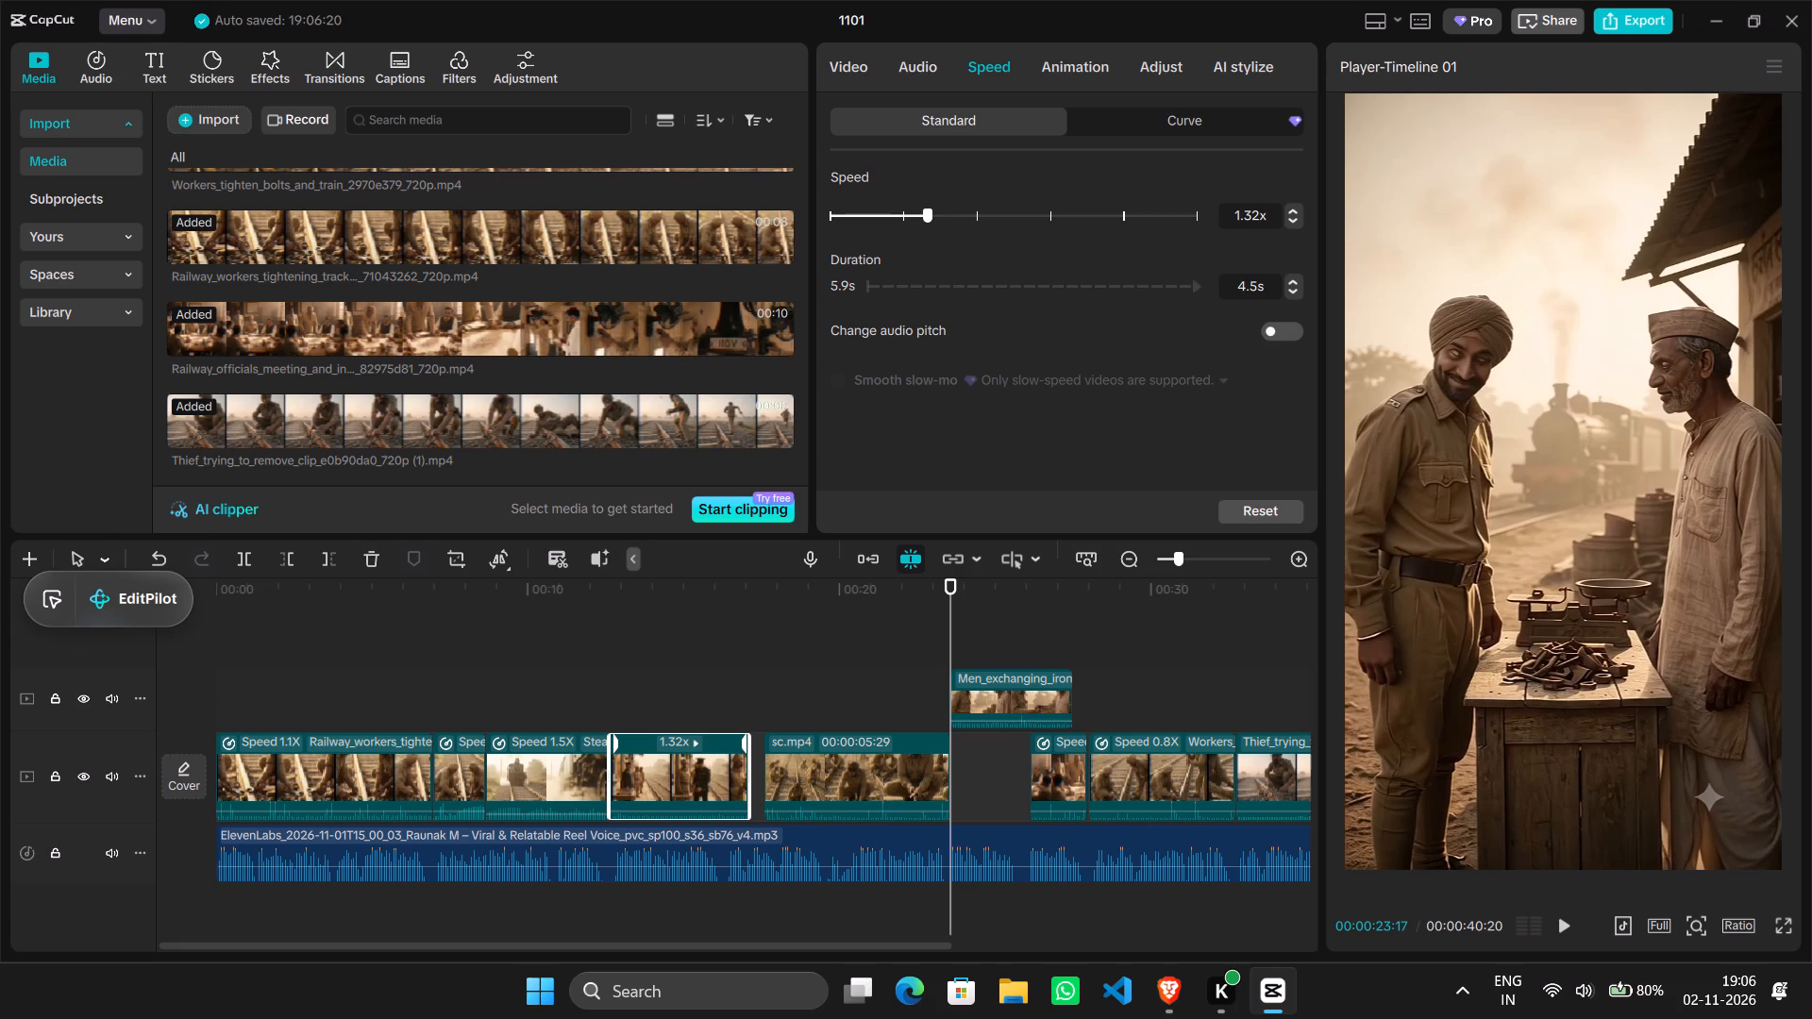
{"action": "left_click", "coordinate": [928, 216]}
{"action": "left_click", "coordinate": [920, 217]}
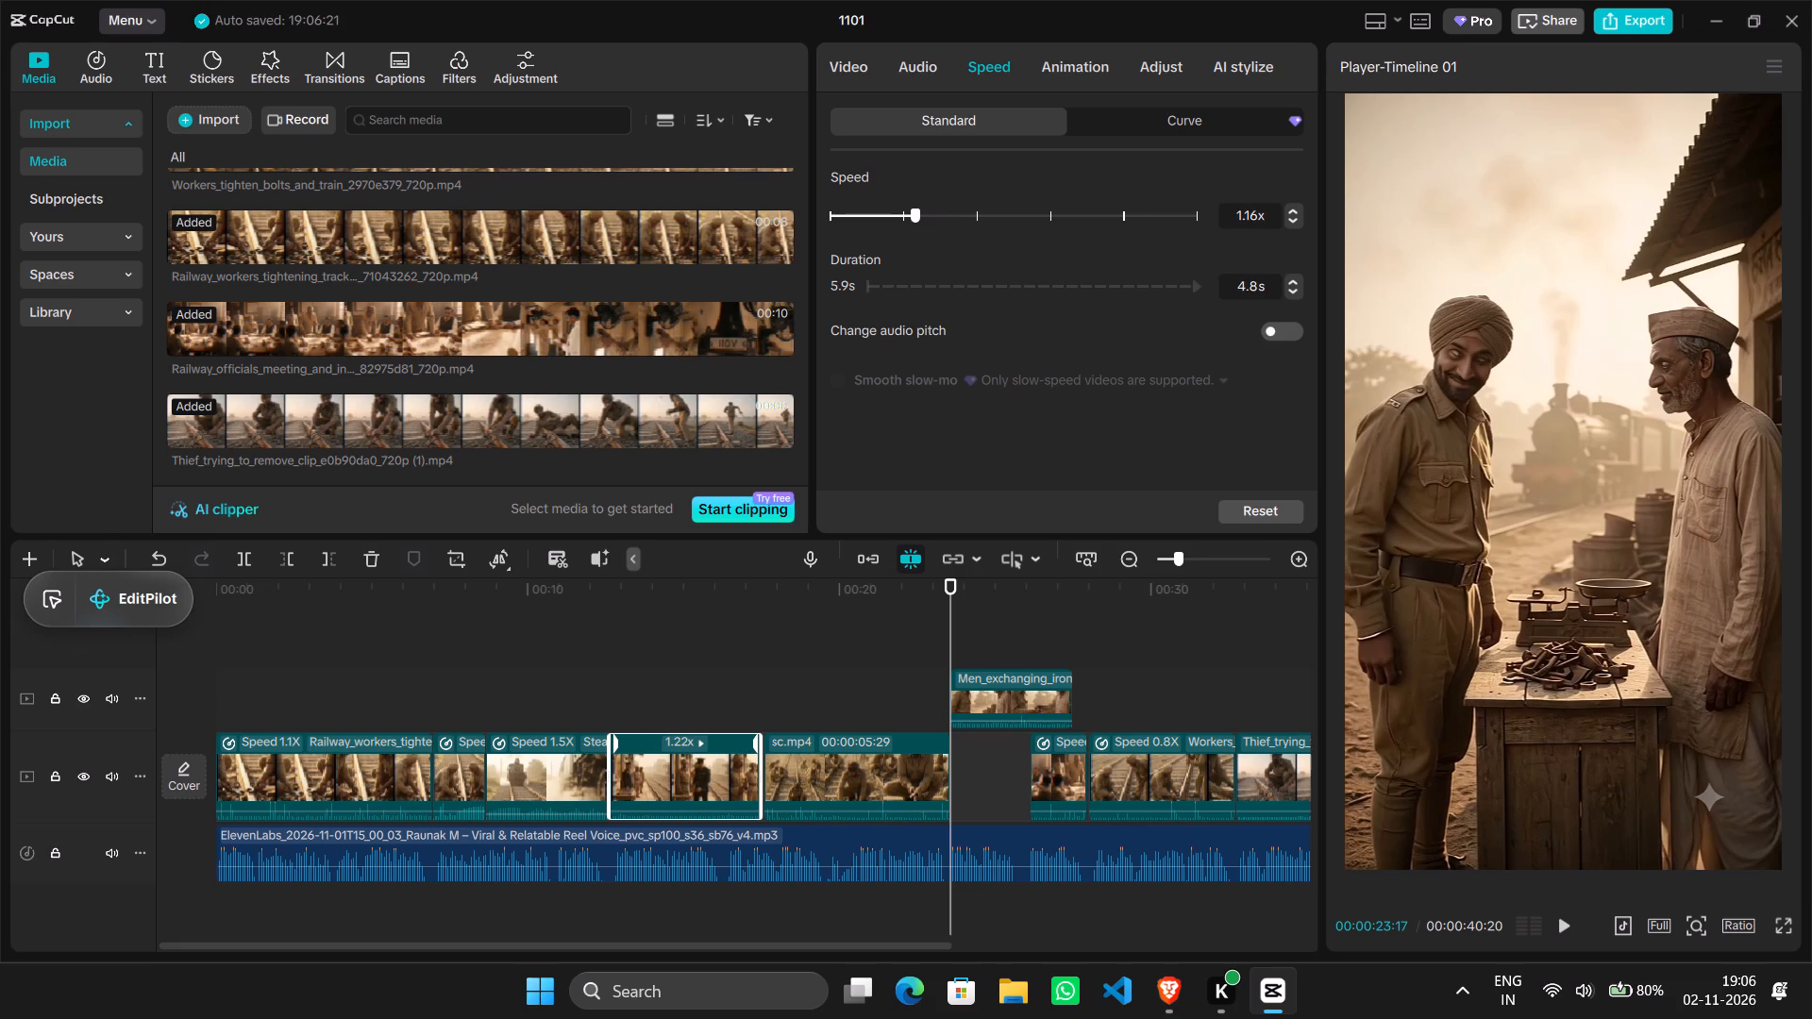
{"action": "left_click", "coordinate": [915, 217]}
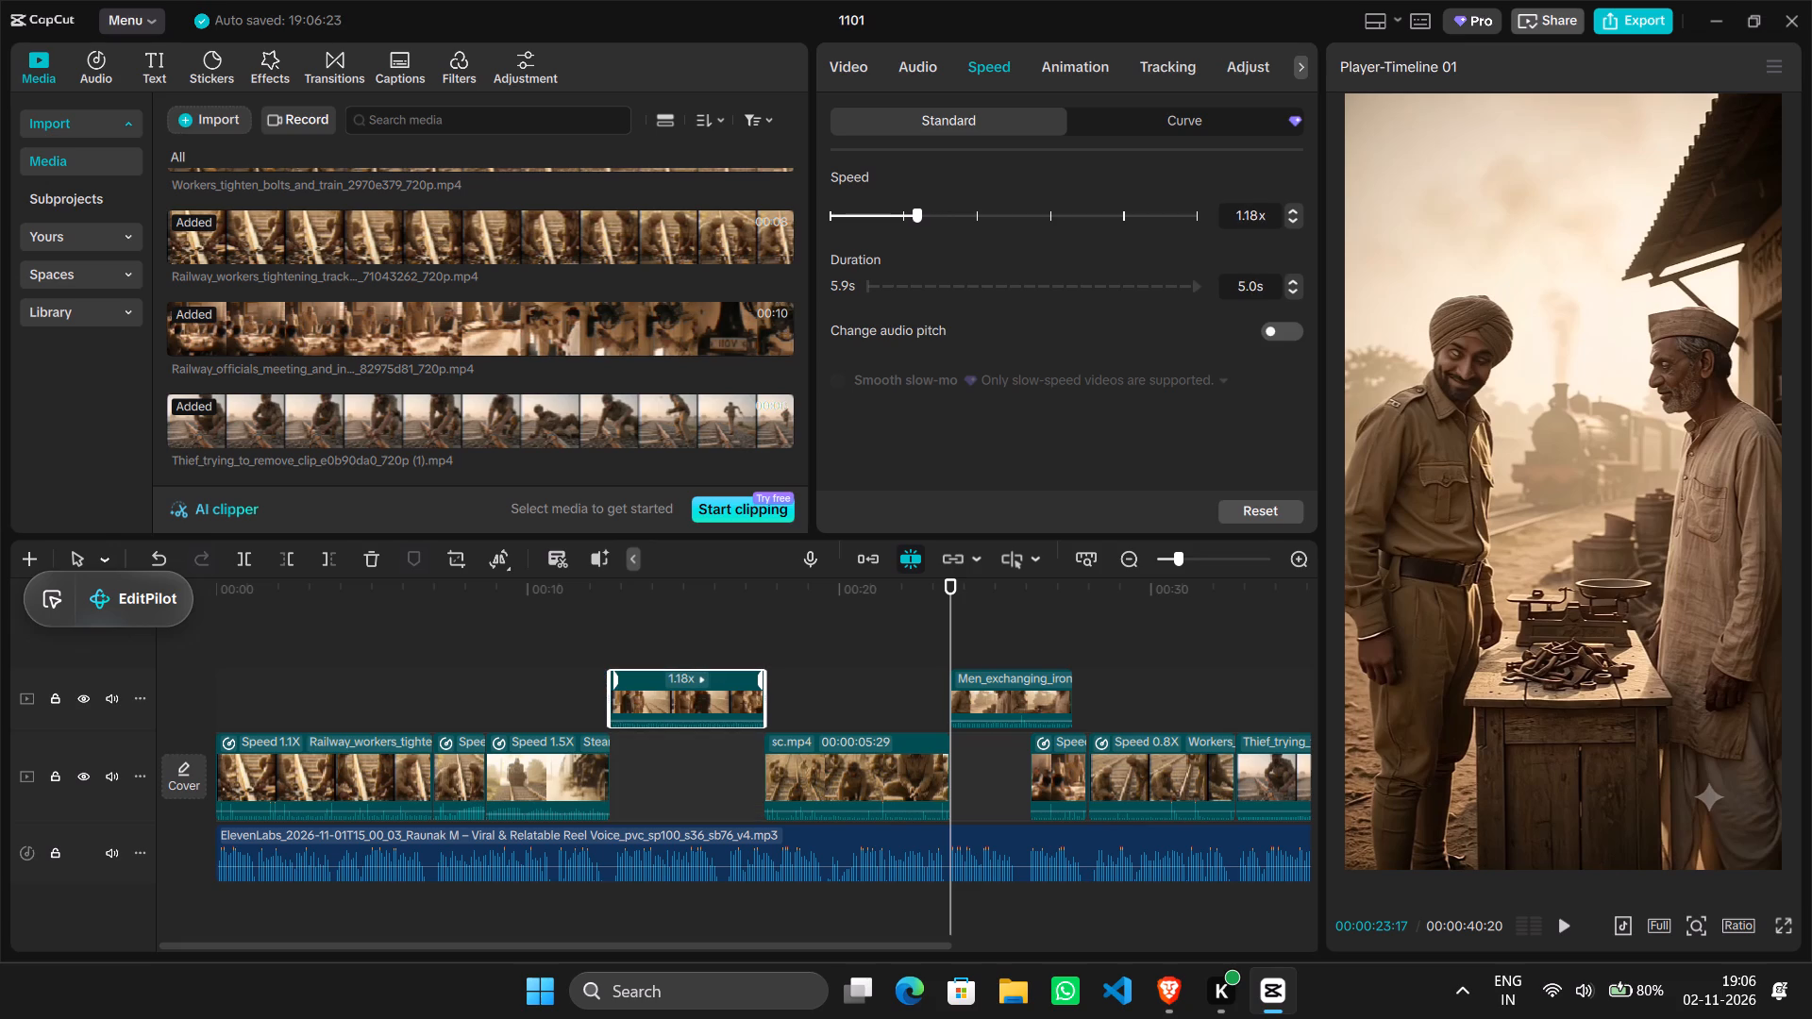
{"action": "left_click", "coordinate": [917, 217]}
{"action": "left_click_drag", "start_coordinate": [694, 688], "coordinate": [694, 796]}
{"action": "left_click_drag", "start_coordinate": [732, 693], "coordinate": [731, 788]}
Play through the retimed section and move sc.mp4 slightly earlier so it directly follows the officer clip.
{"action": "left_click", "coordinate": [602, 664]}
{"action": "key", "text": "space"}
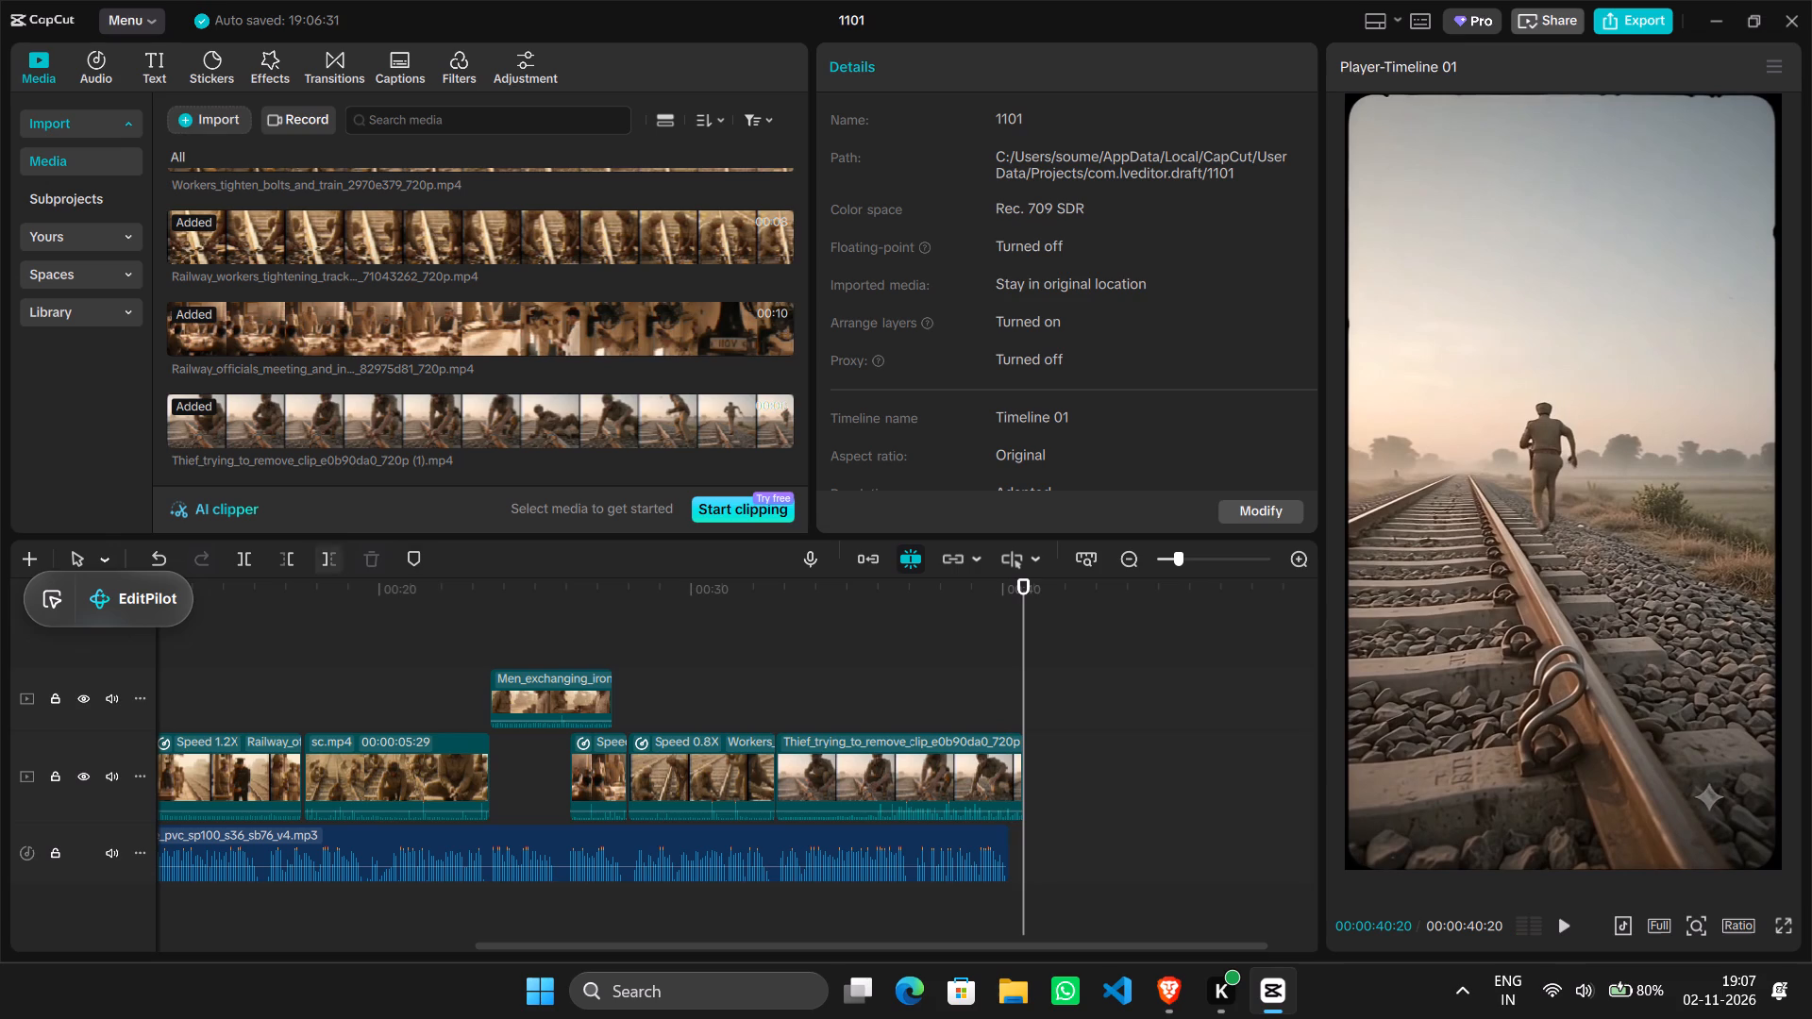
{"action": "left_click", "coordinate": [334, 698]}
{"action": "left_click", "coordinate": [381, 776]}
{"action": "left_click_drag", "start_coordinate": [381, 776], "coordinate": [373, 776]}
Speed the Men_exchanging_iron clip up to 1.52x so it ends at 00:00:26:04, and place it in the main-track gap after sc.mp4.
{"action": "left_click", "coordinate": [265, 690]}
{"action": "key", "text": "space"}
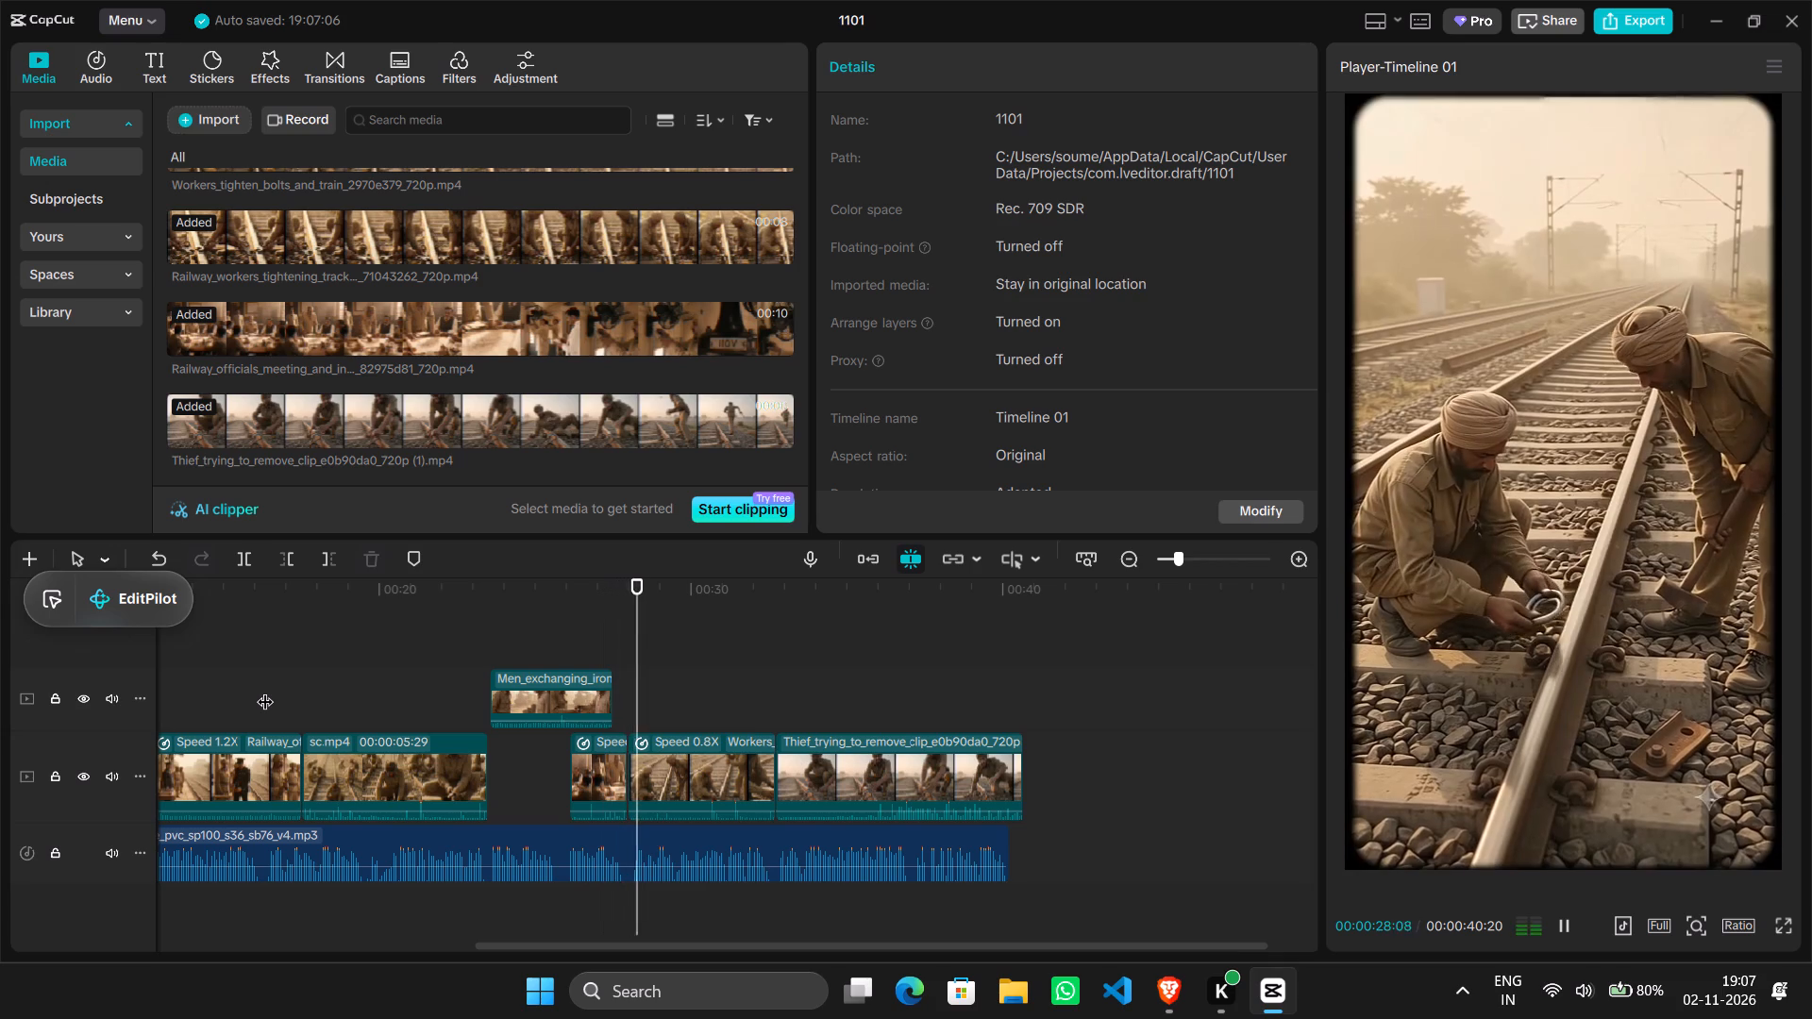
{"action": "left_click", "coordinate": [567, 784]}
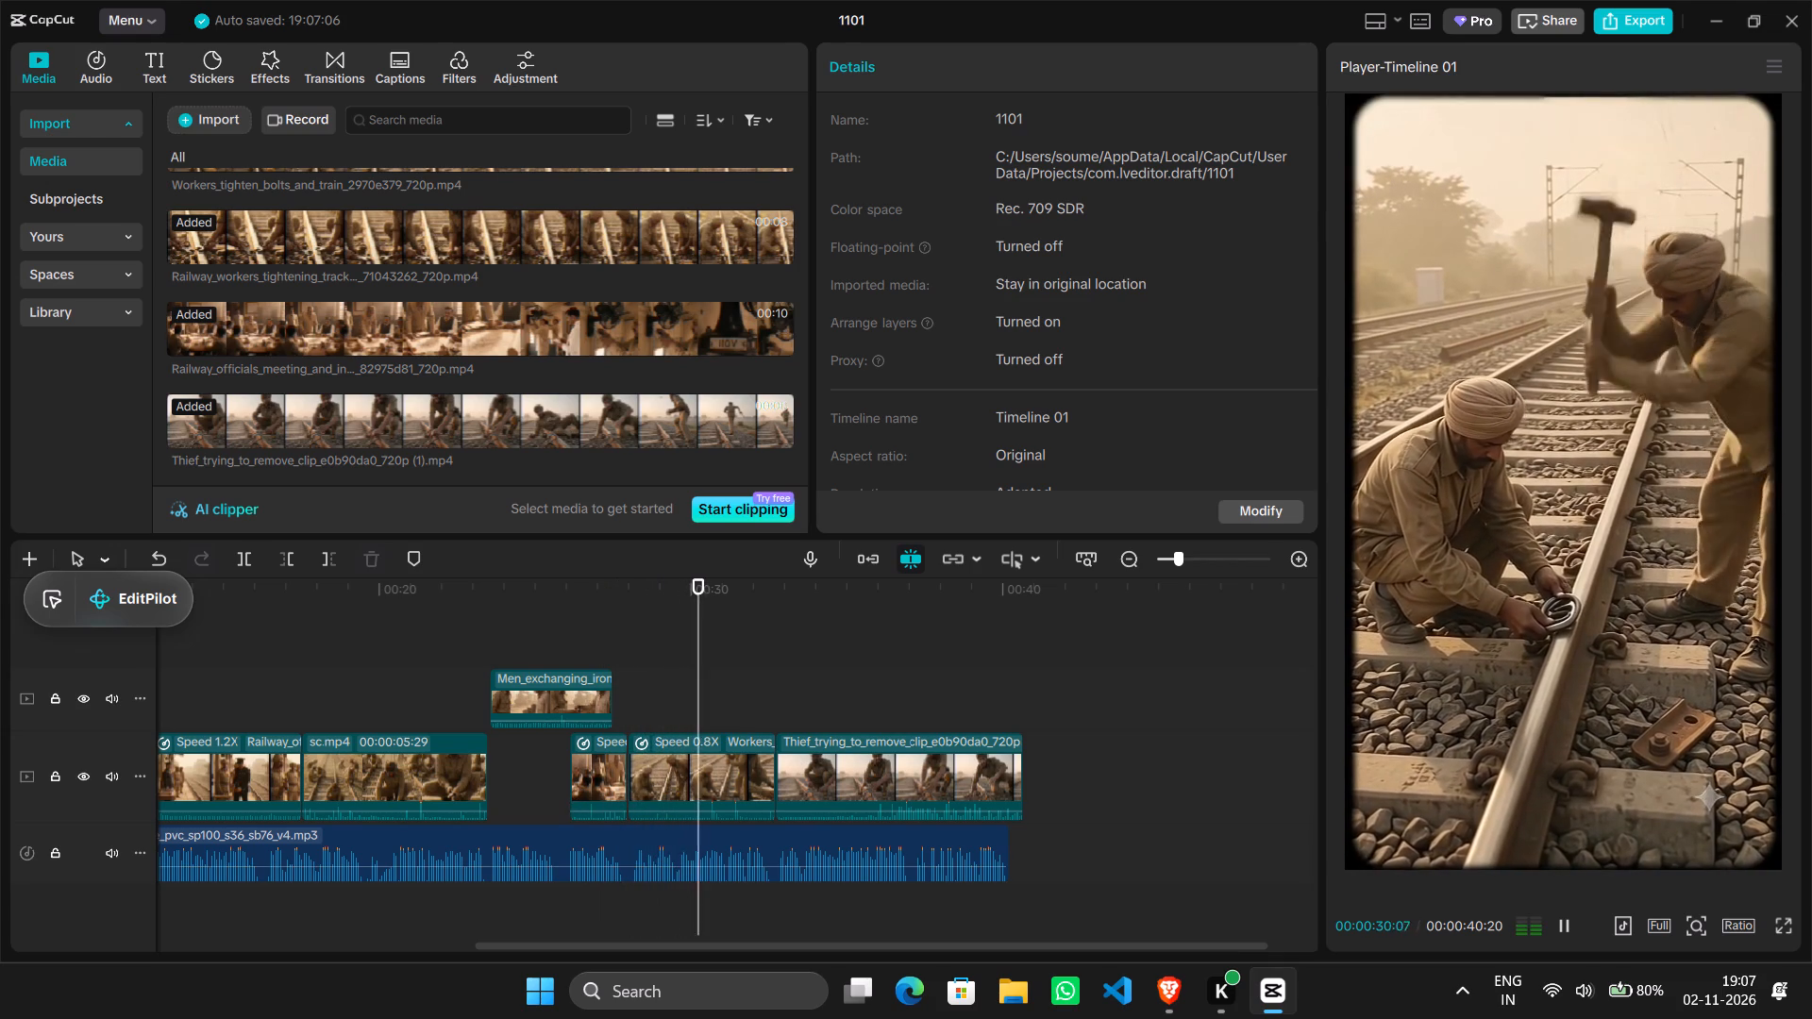
{"action": "left_click", "coordinate": [568, 617]}
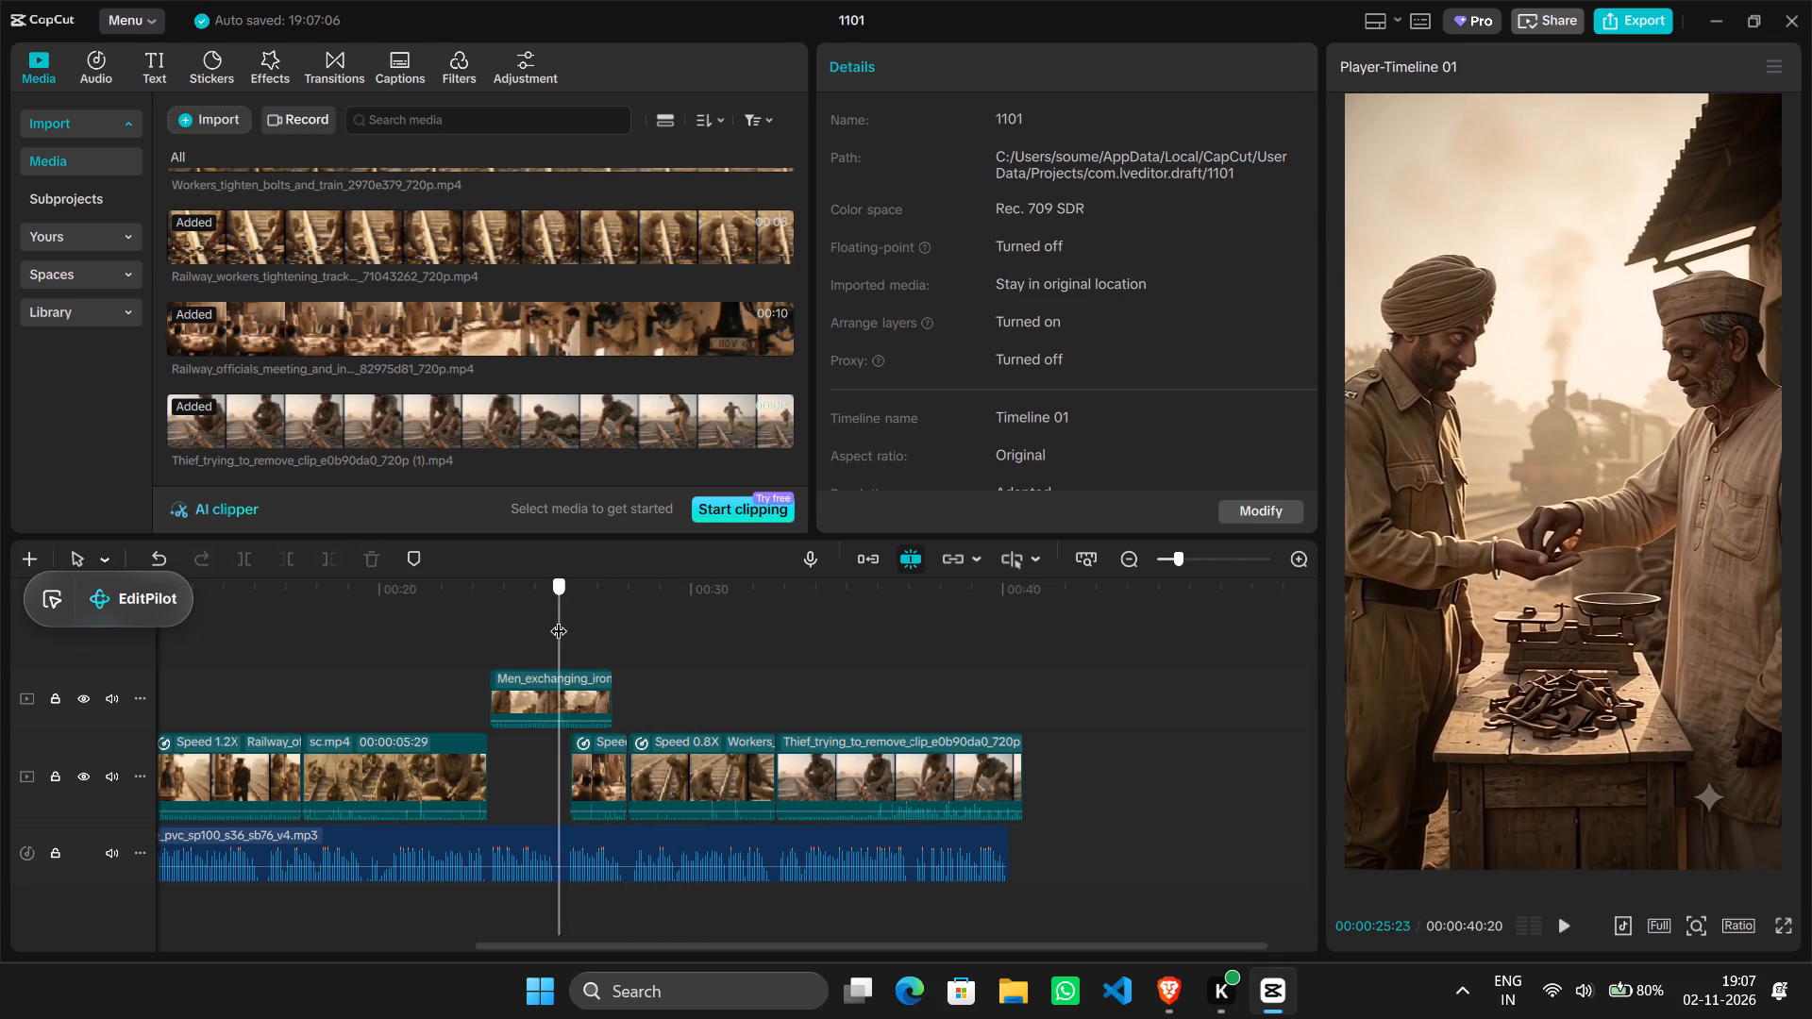
{"action": "left_click", "coordinate": [562, 628]}
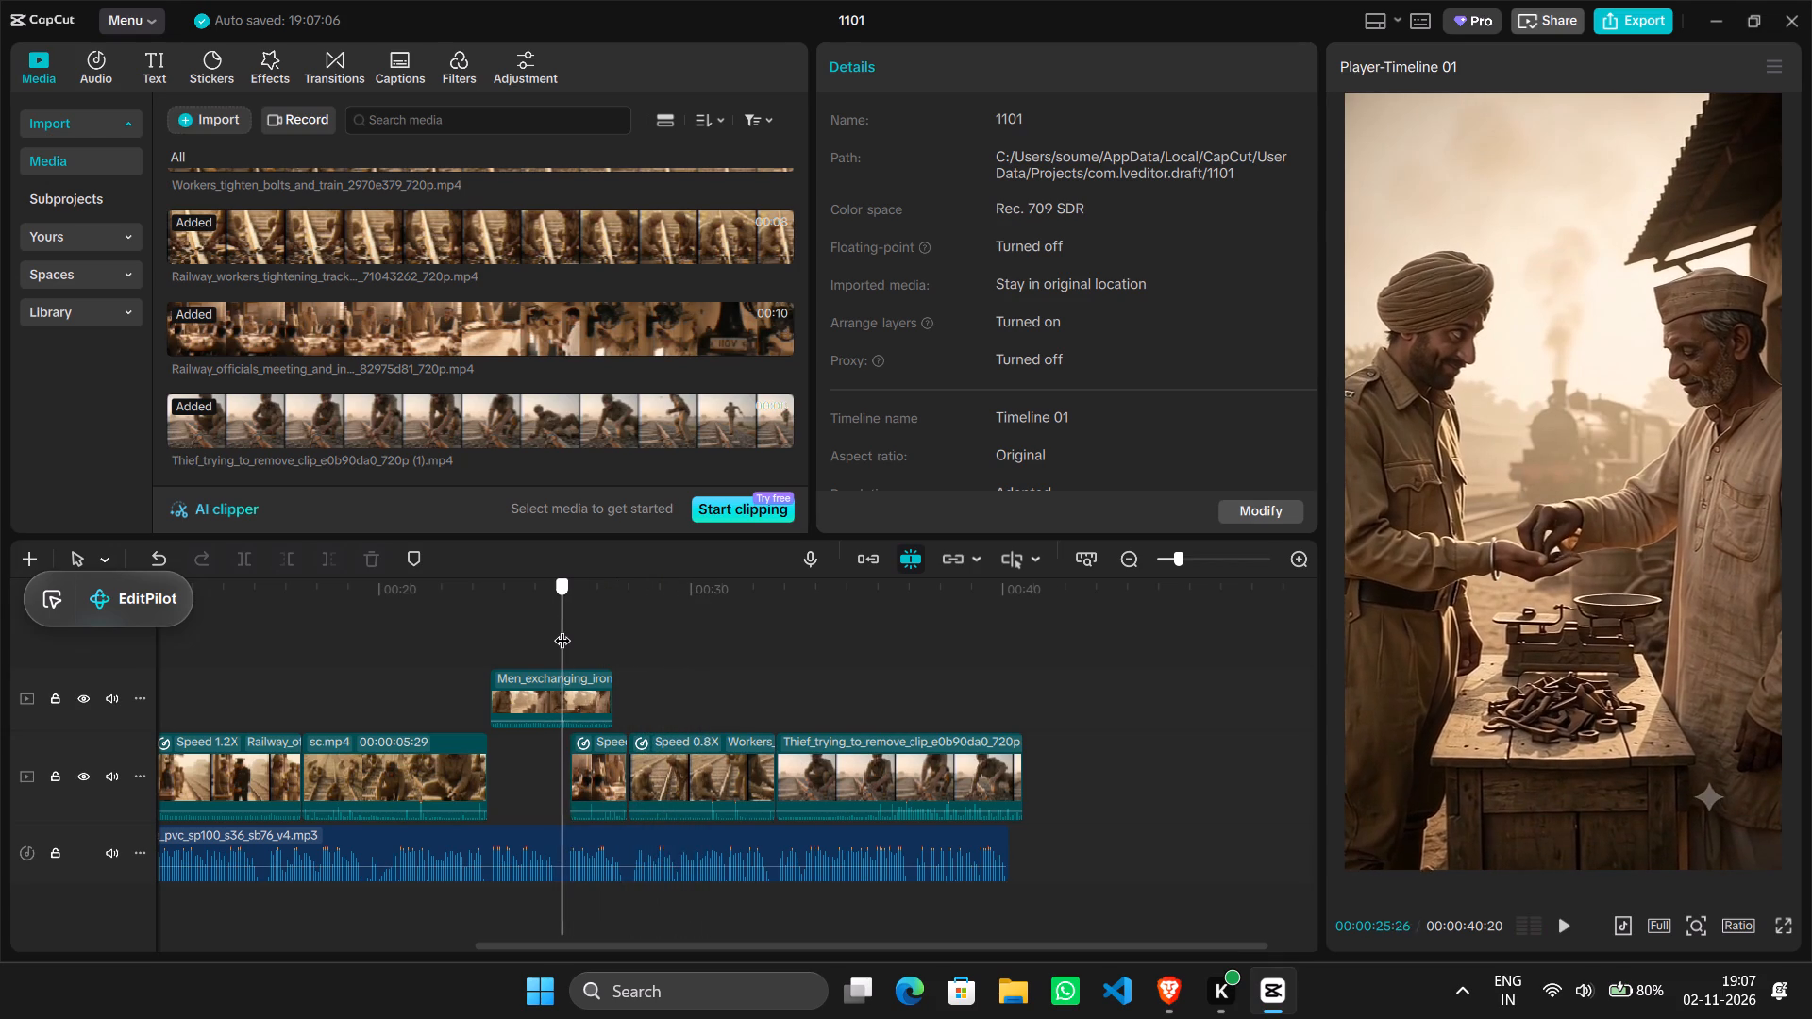
{"action": "left_click", "coordinate": [536, 710]}
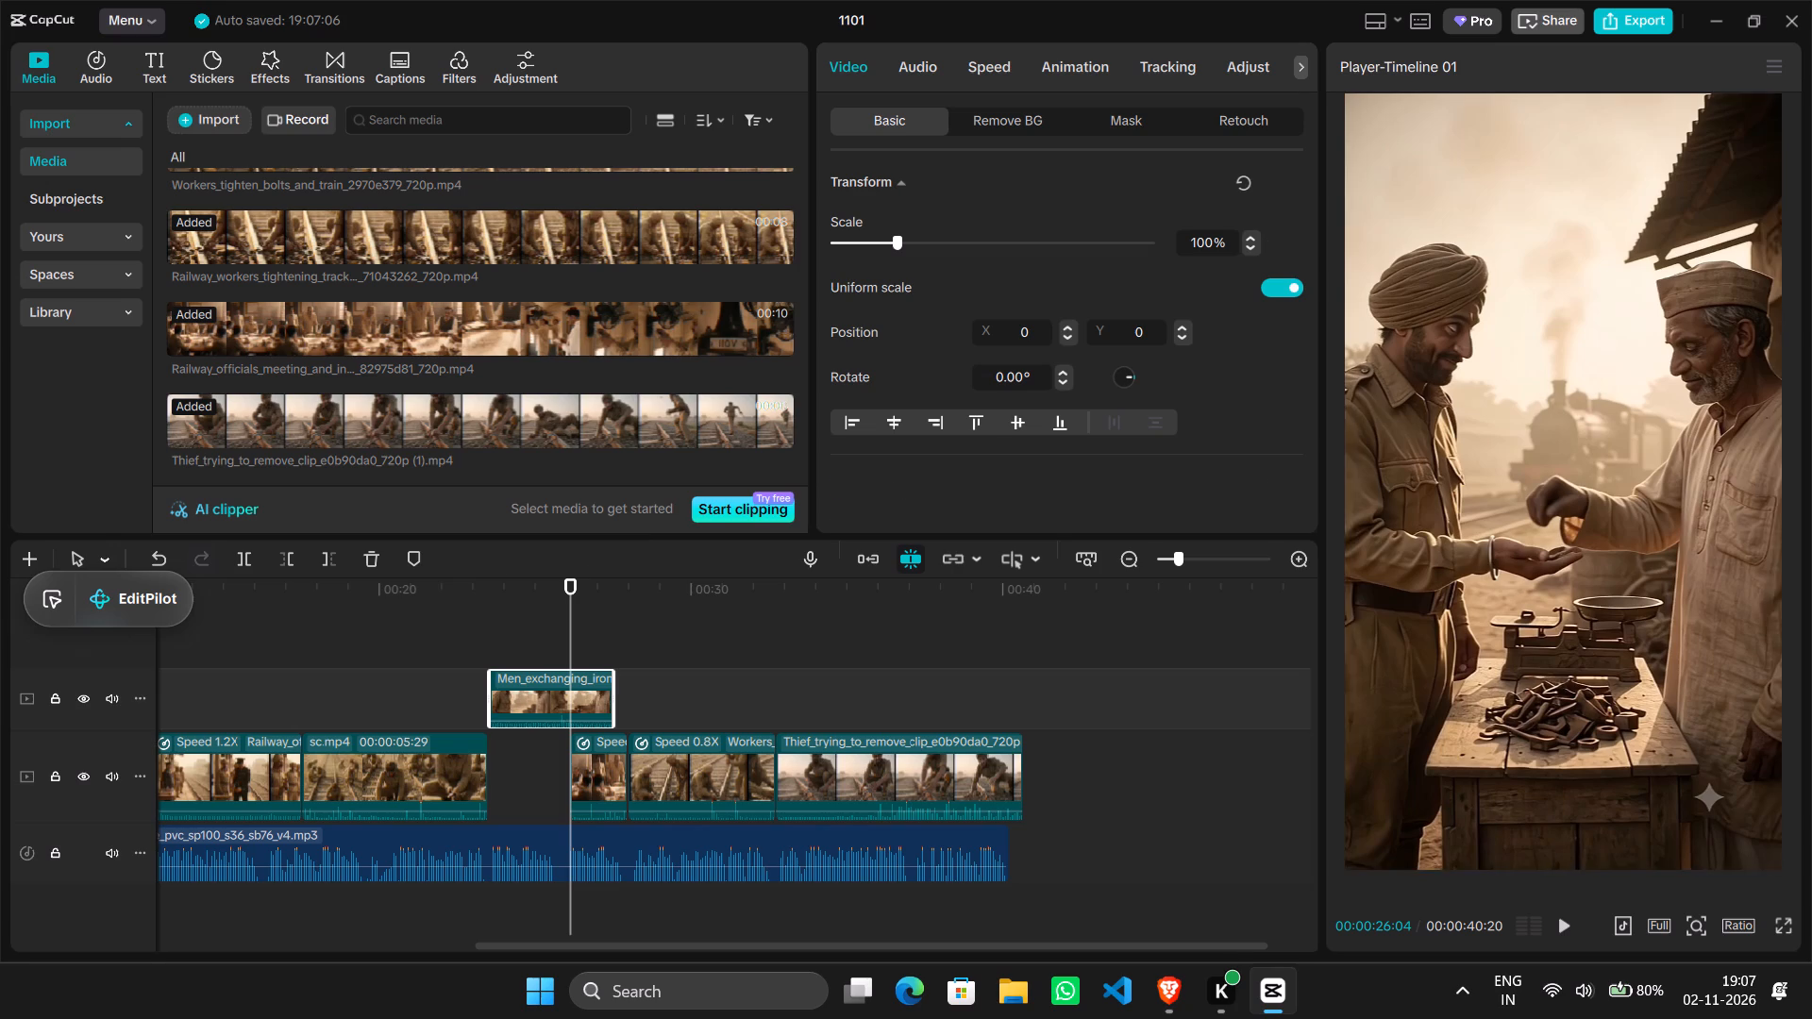
{"action": "left_click", "coordinate": [976, 67]}
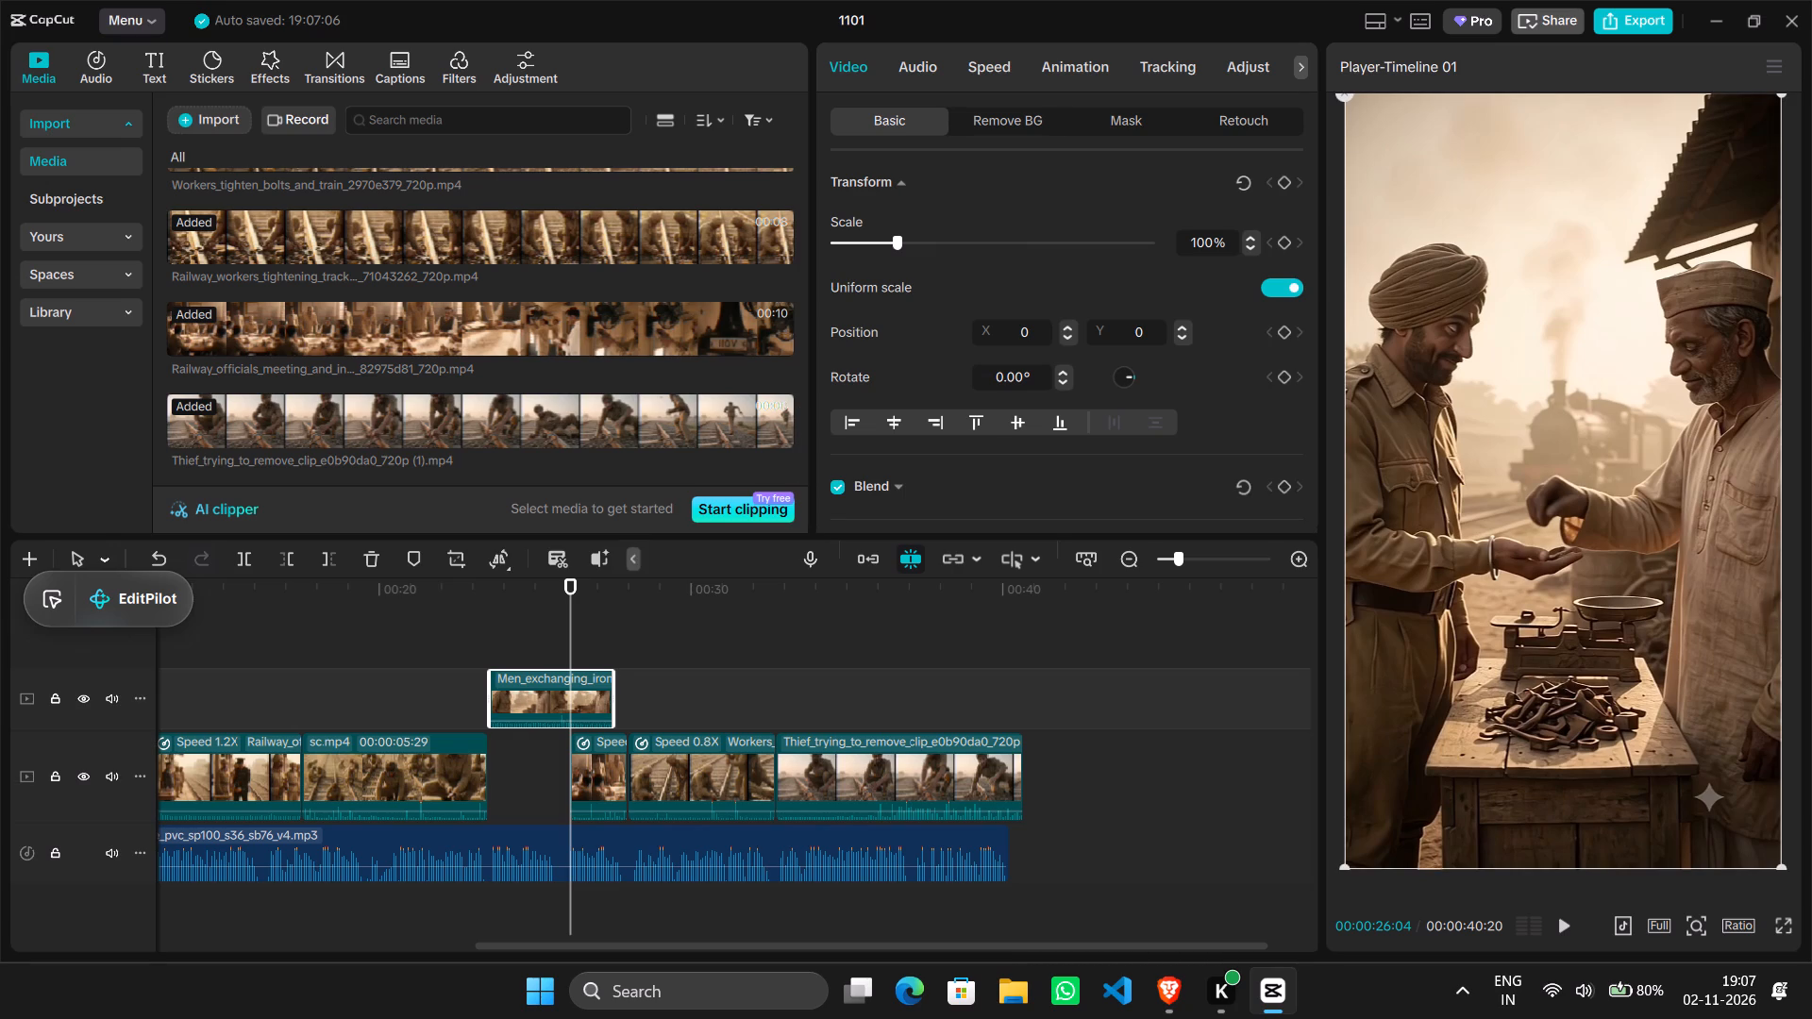
{"action": "left_click_drag", "start_coordinate": [905, 216], "coordinate": [930, 216]}
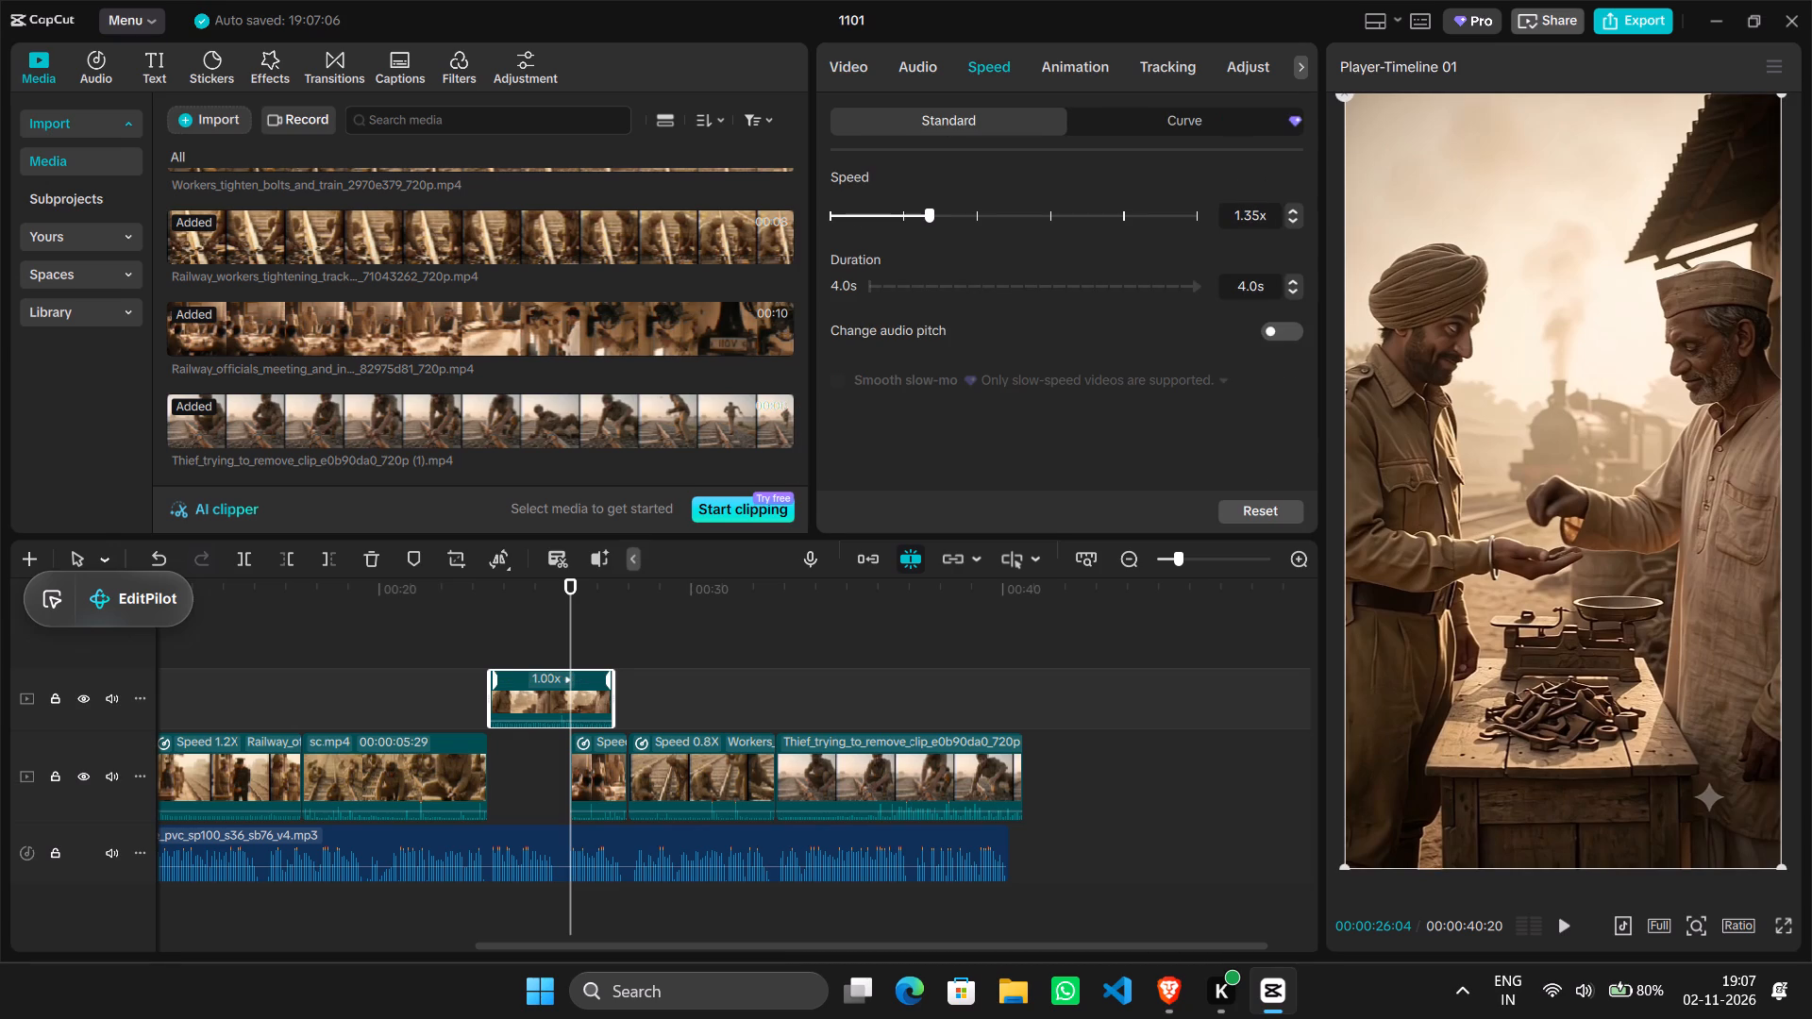
{"action": "left_click_drag", "start_coordinate": [930, 216], "coordinate": [930, 217]}
{"action": "left_click_drag", "start_coordinate": [930, 217], "coordinate": [942, 218]}
{"action": "left_click", "coordinate": [942, 218]}
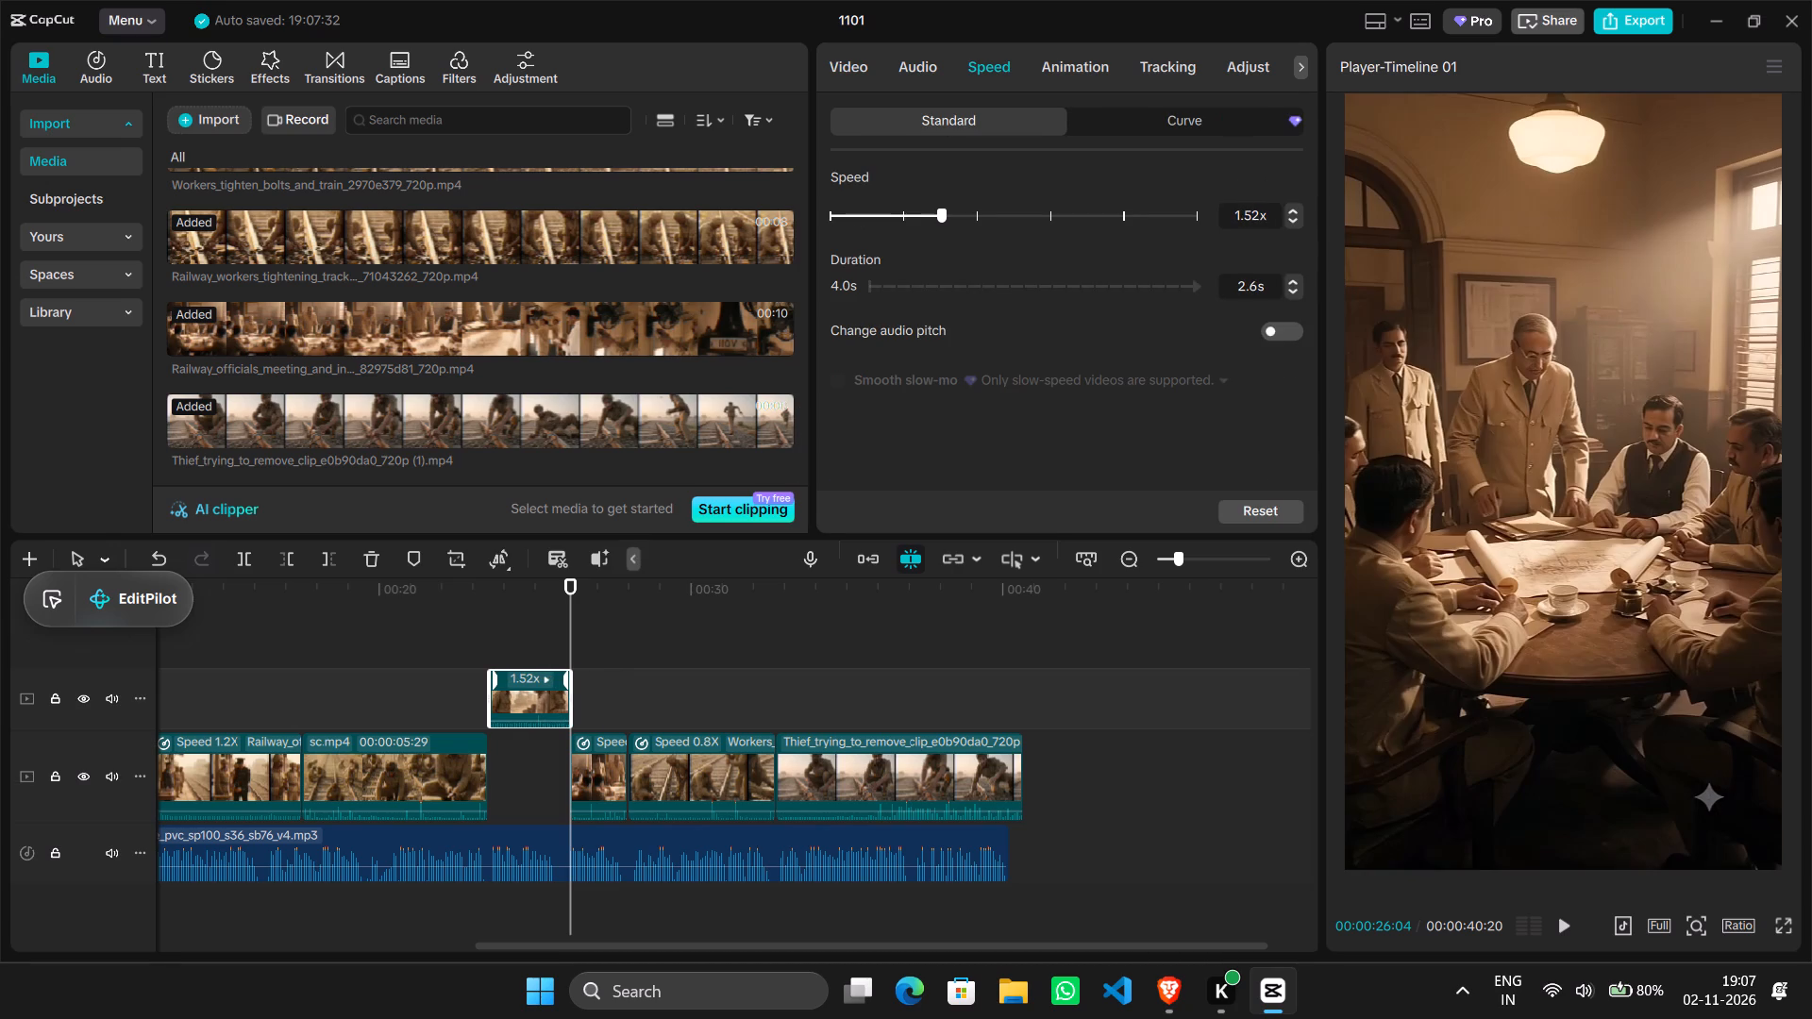
{"action": "left_click_drag", "start_coordinate": [533, 692], "coordinate": [539, 779]}
Nudge the Men_exchanging_iron clip slightly earlier on the main track so it sits directly against the end of sc.mp4.
{"action": "left_click", "coordinate": [488, 663]}
{"action": "left_click_drag", "start_coordinate": [488, 663], "coordinate": [456, 663]}
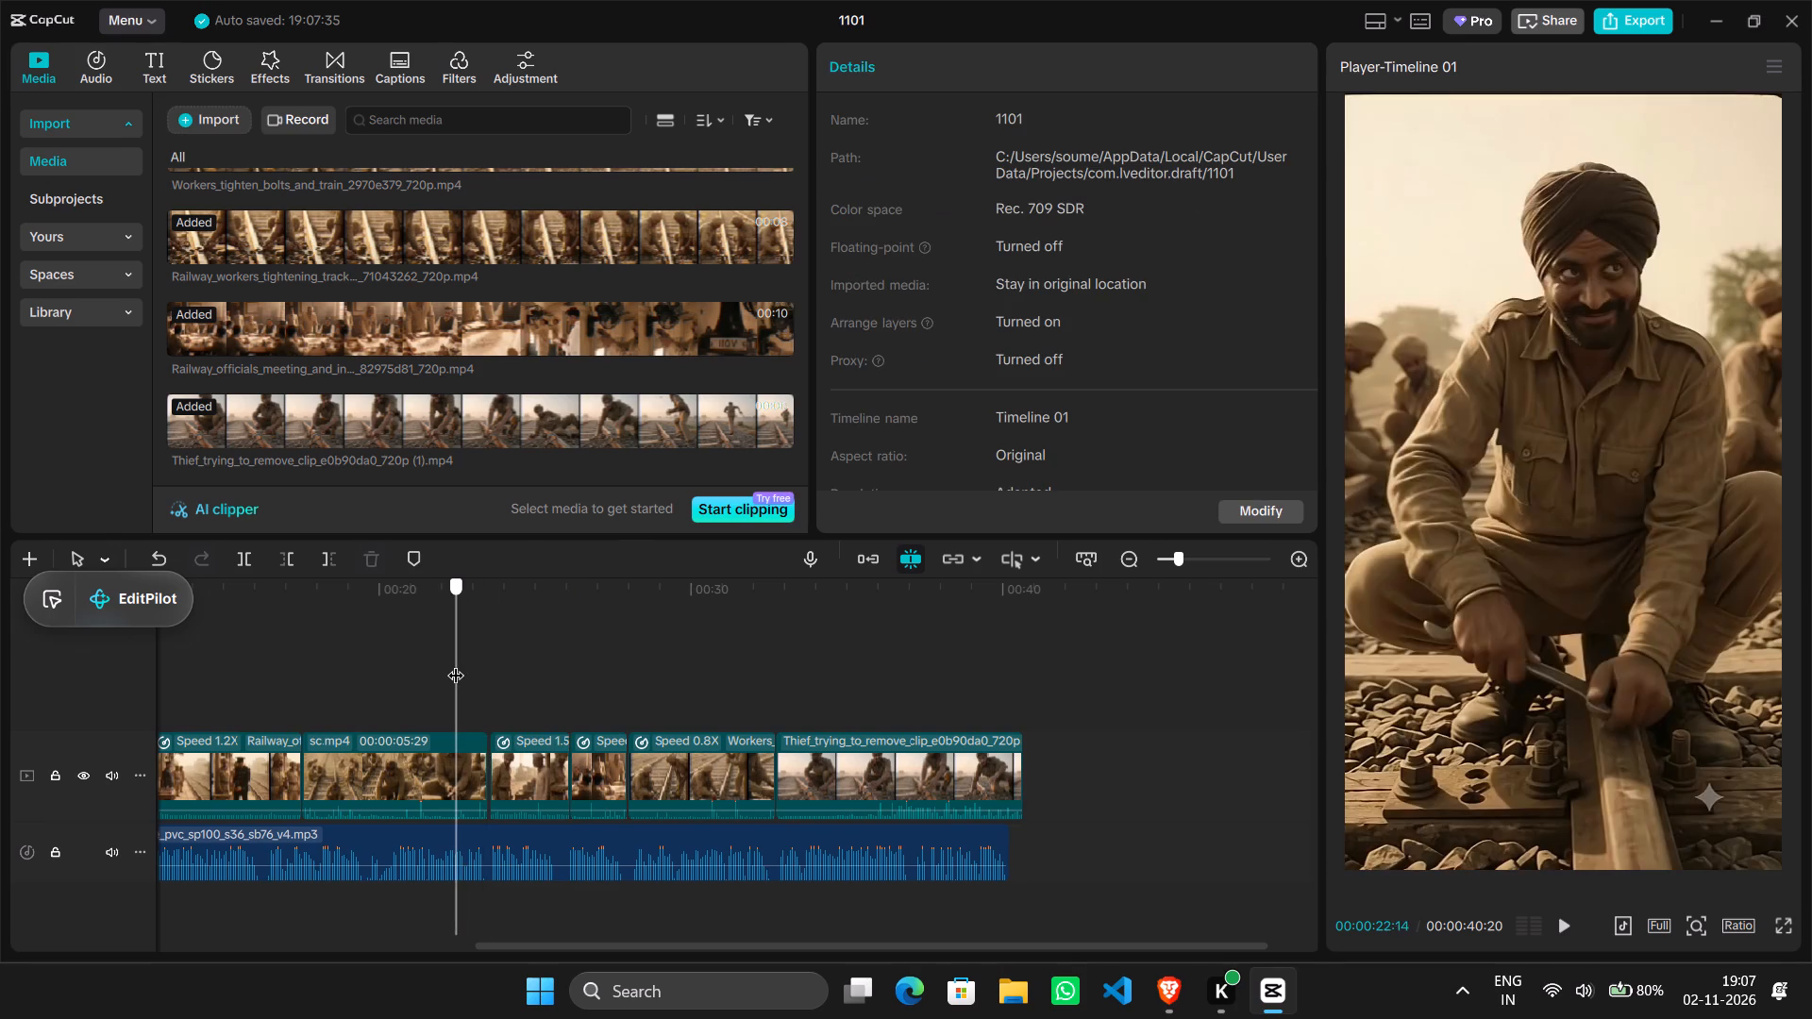
{"action": "left_click_drag", "start_coordinate": [456, 663], "coordinate": [456, 662]}
{"action": "left_click", "coordinate": [534, 769]}
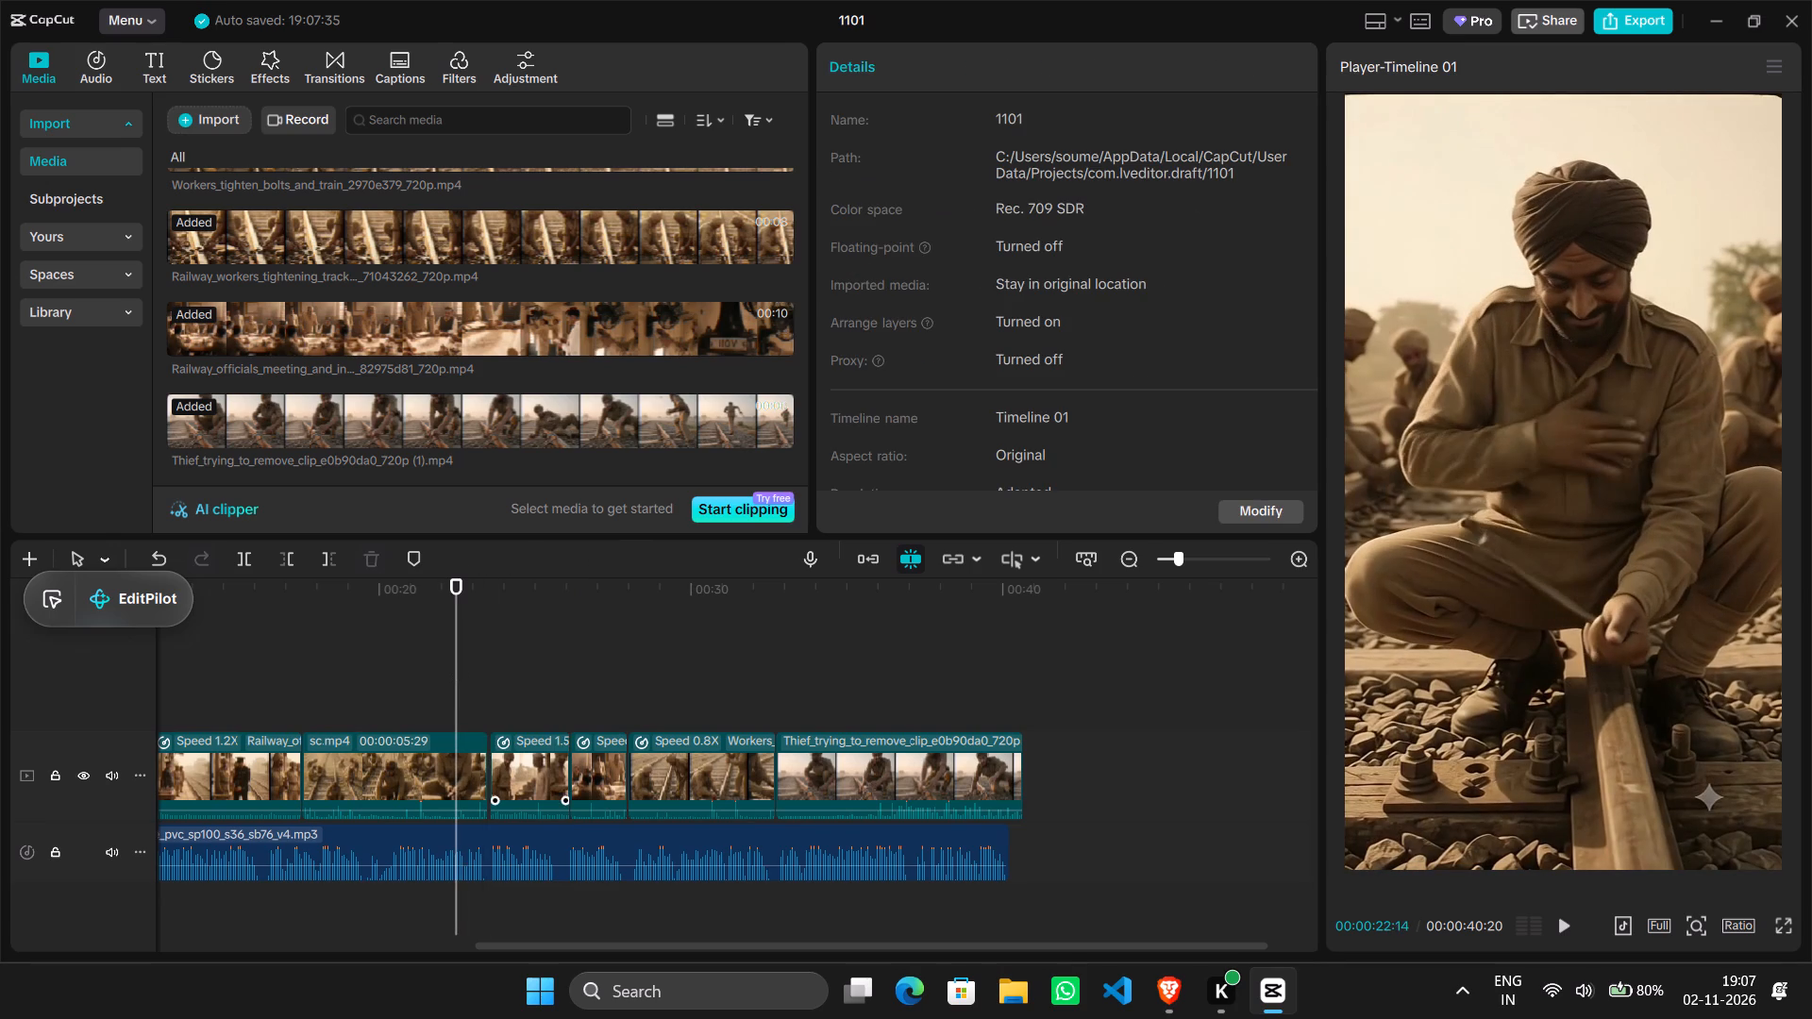
{"action": "left_click", "coordinate": [534, 769]}
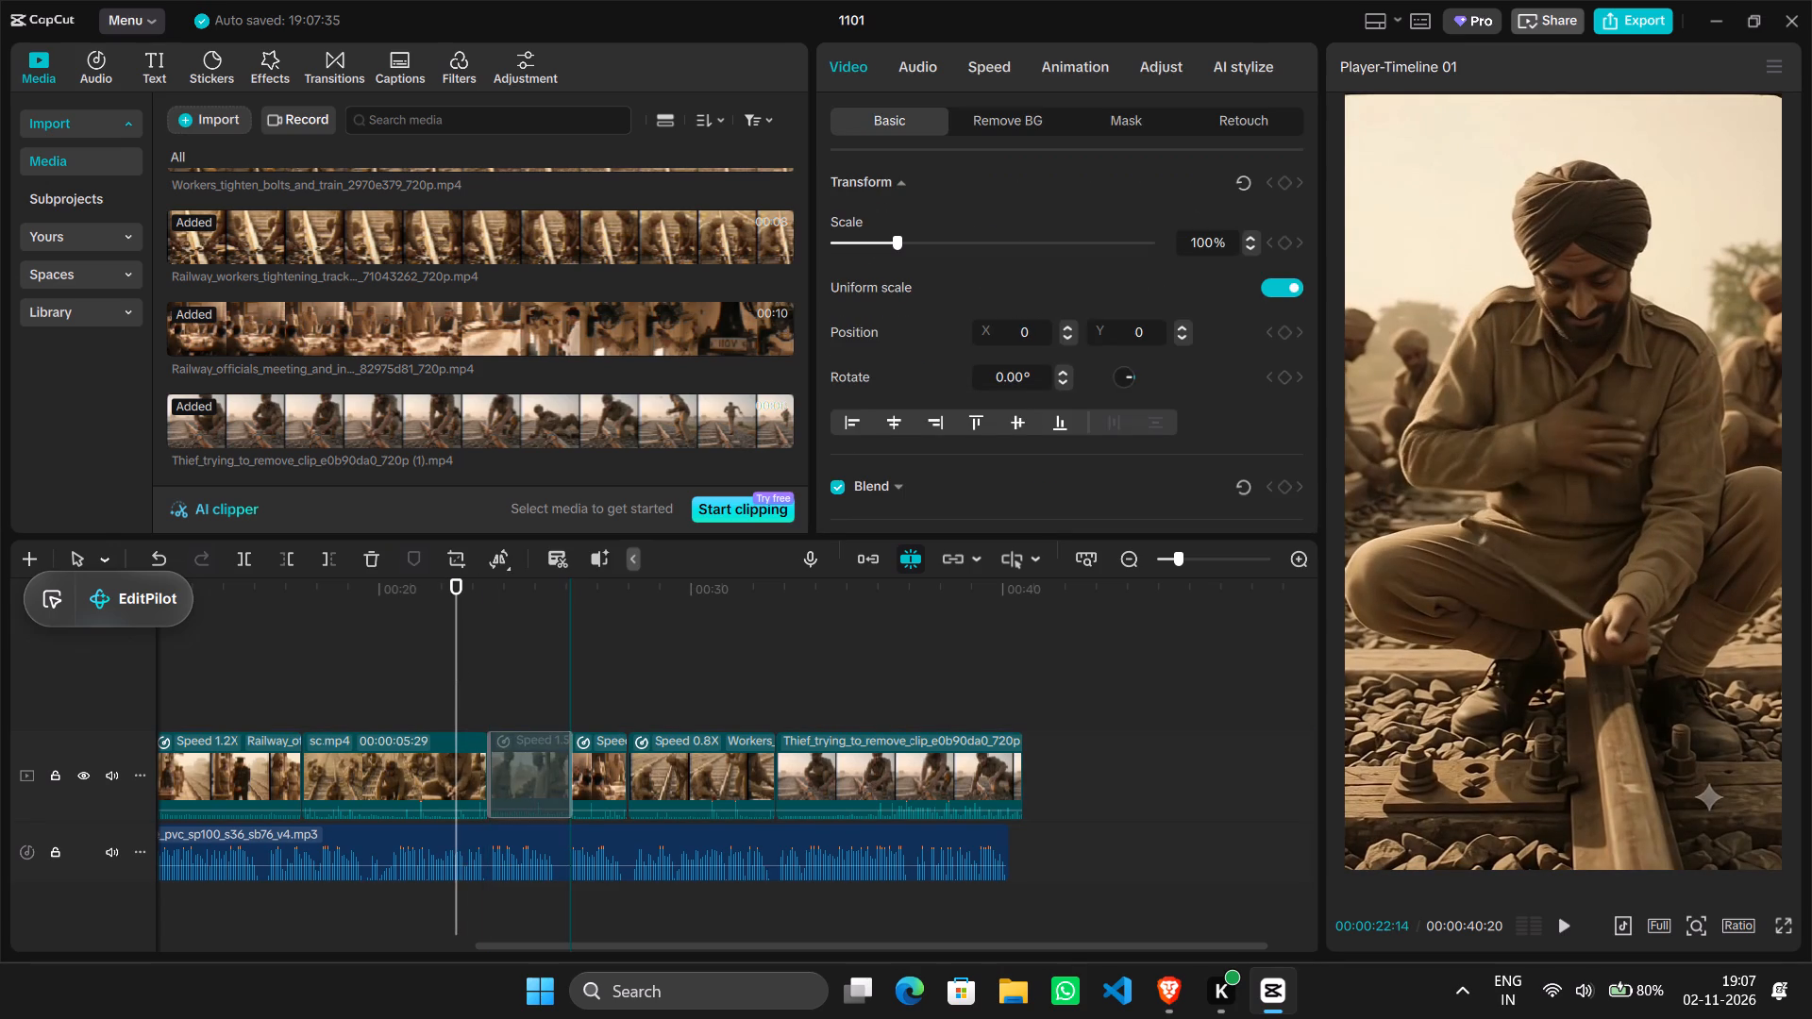
{"action": "left_click", "coordinate": [545, 691]}
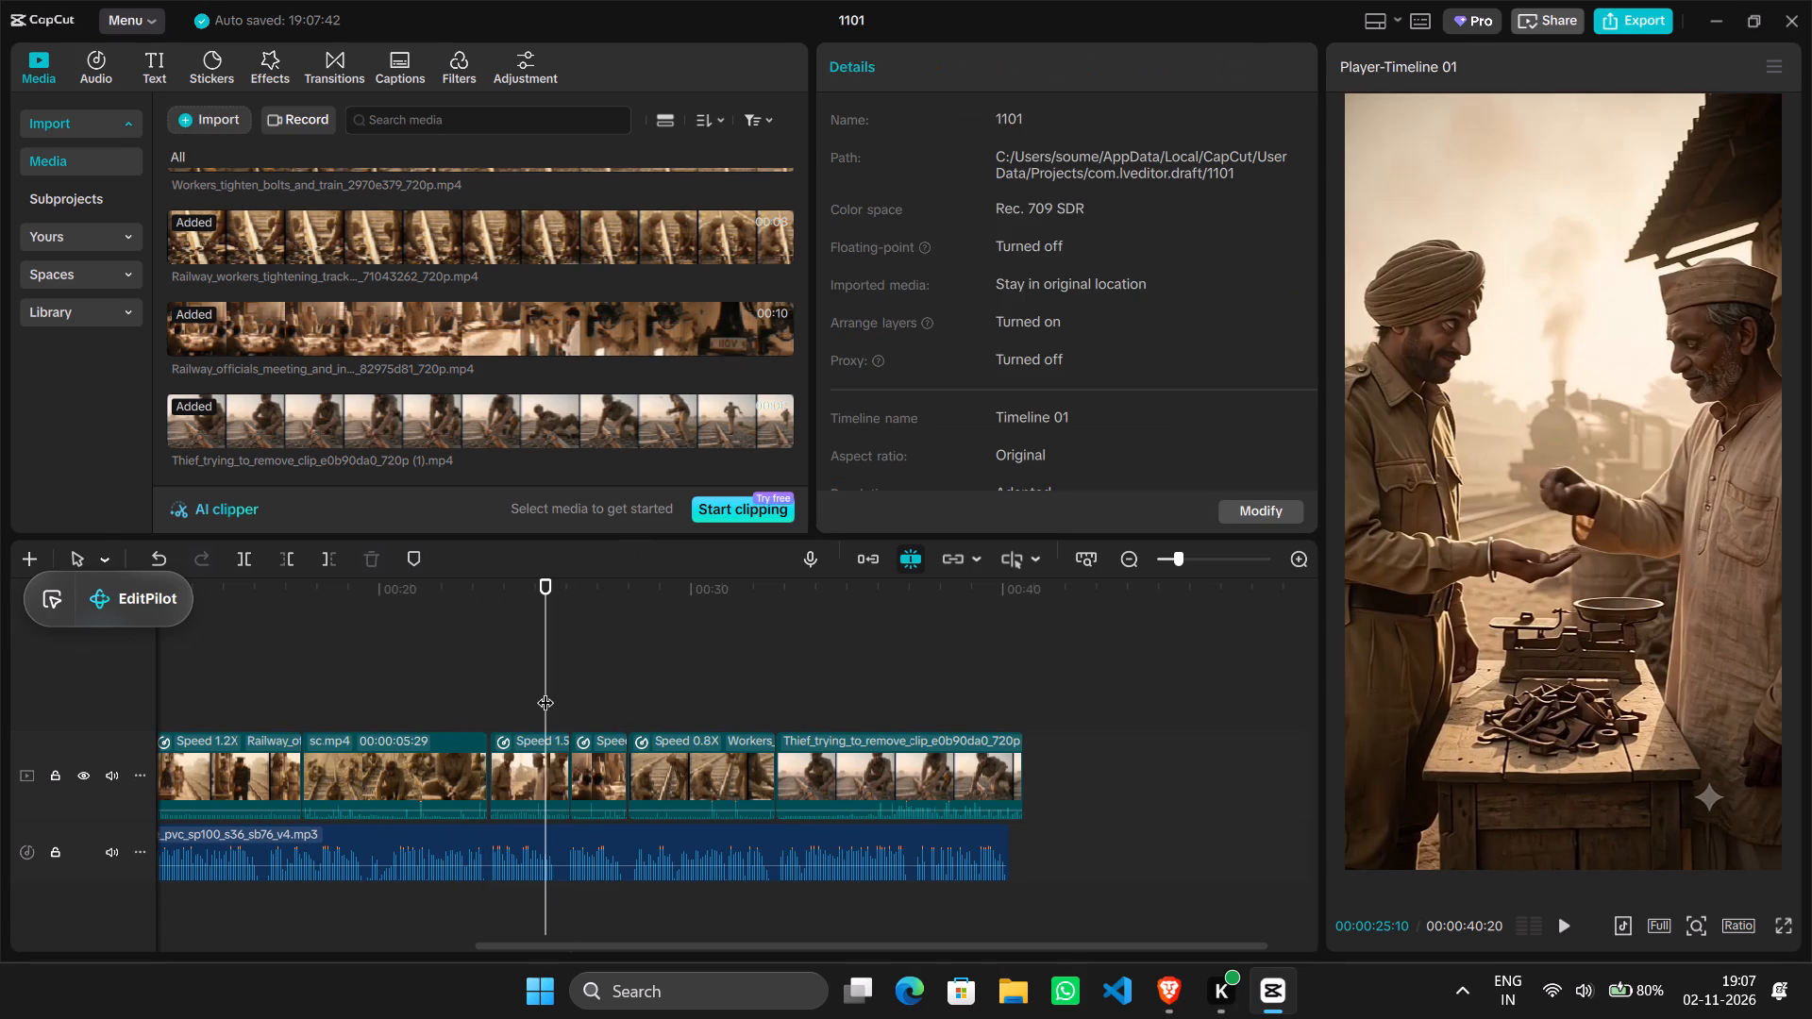
{"action": "left_click_drag", "start_coordinate": [509, 777], "coordinate": [502, 778]}
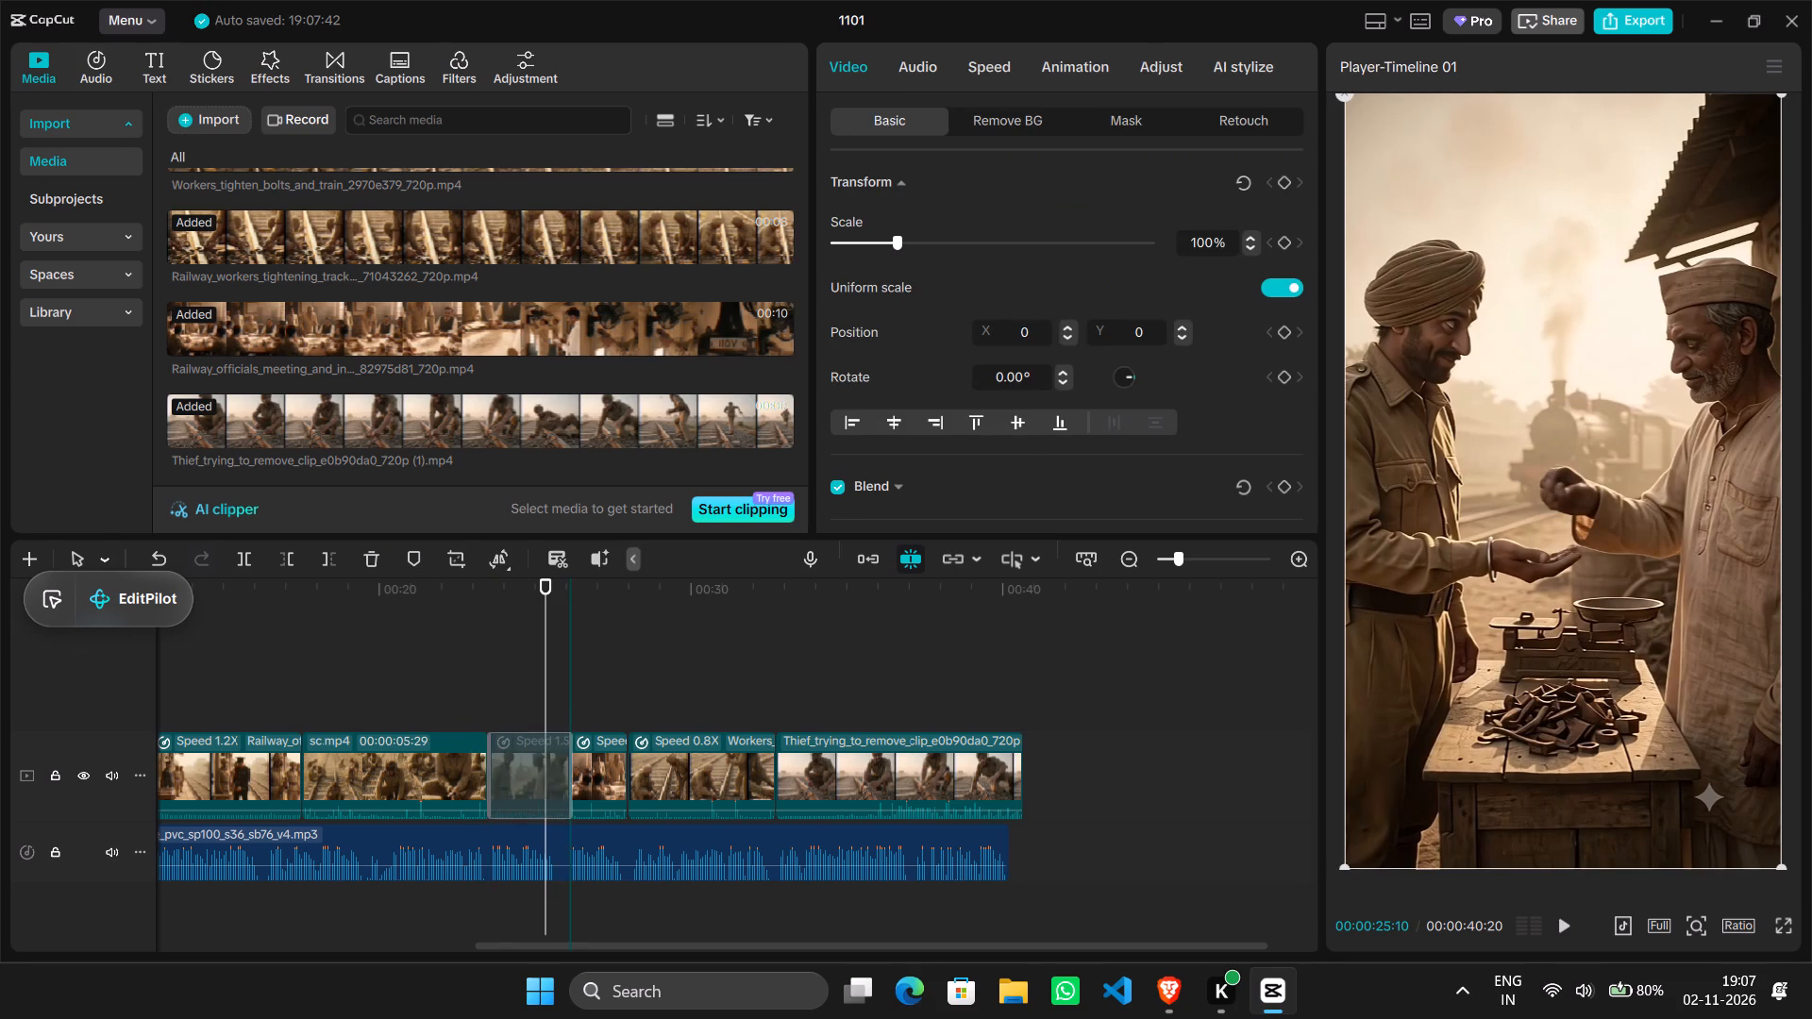
{"action": "left_click_drag", "start_coordinate": [502, 778], "coordinate": [500, 778]}
Delete the tiny main-track gap between the Men_exchanging_iron clip and the officials' meeting clip.
{"action": "left_click", "coordinate": [503, 674]}
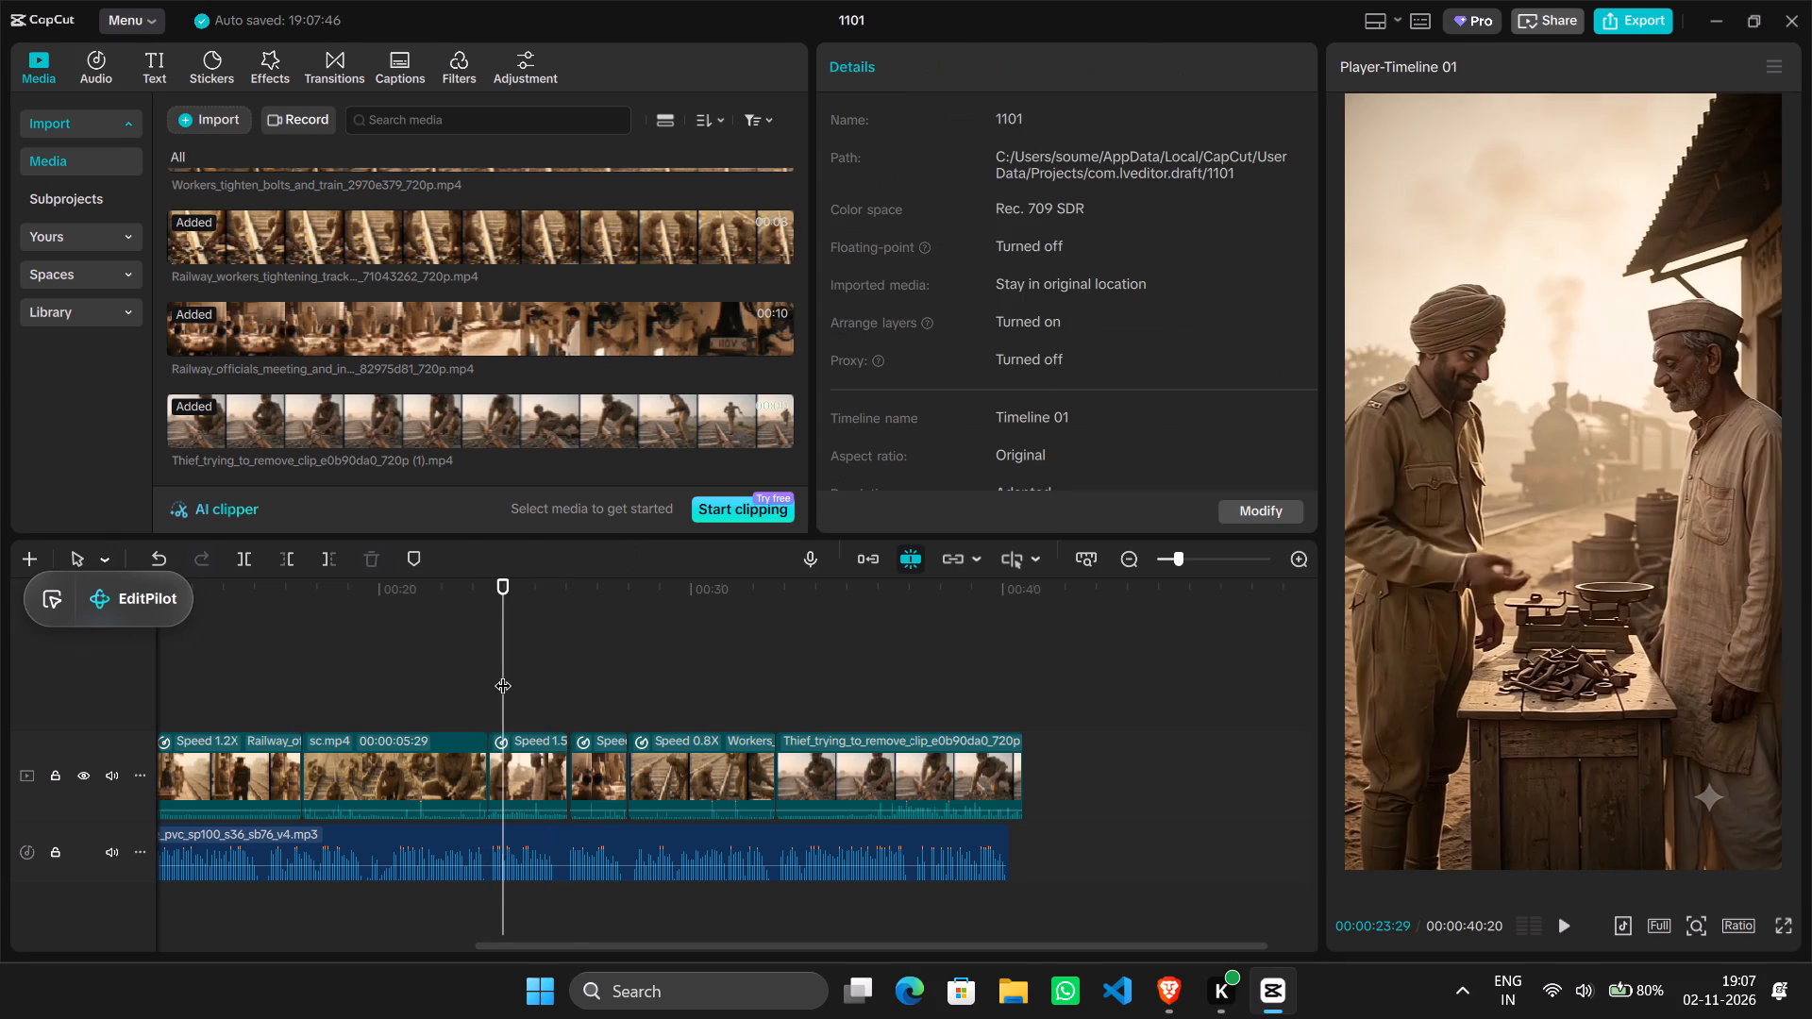
{"action": "left_click_drag", "start_coordinate": [503, 674], "coordinate": [571, 694]}
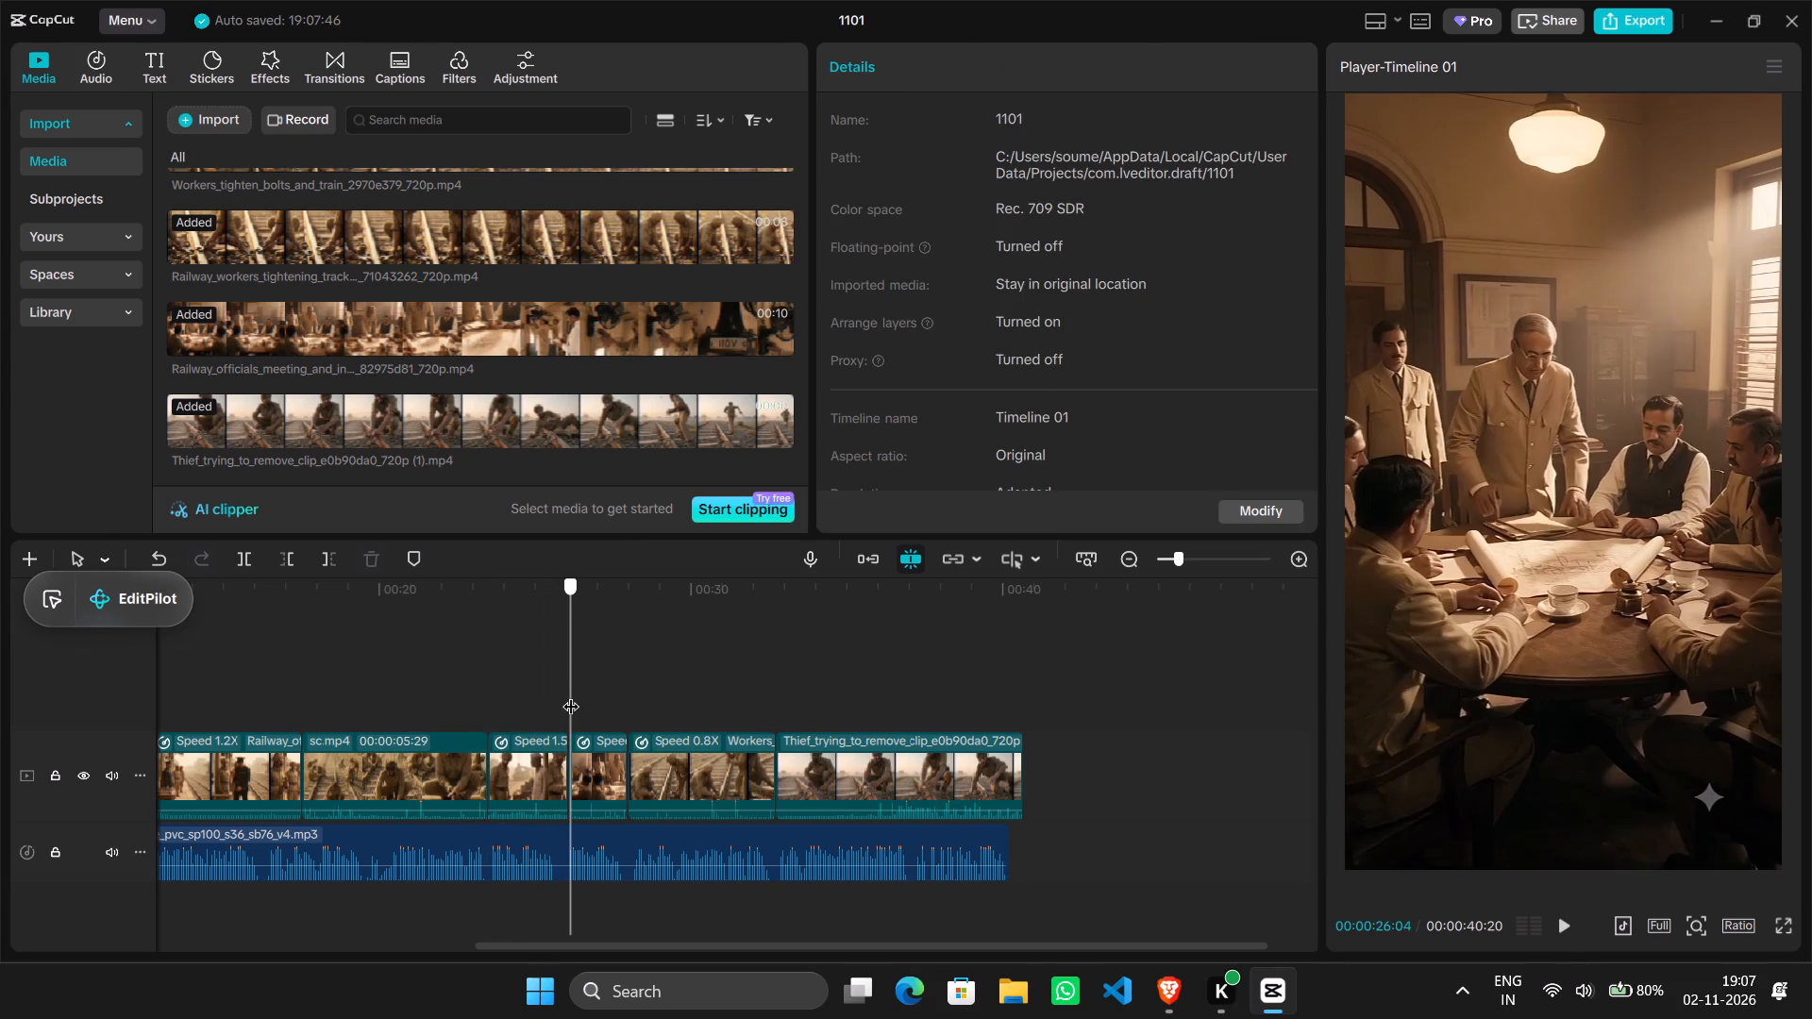
{"action": "left_click_drag", "start_coordinate": [571, 694], "coordinate": [535, 677]}
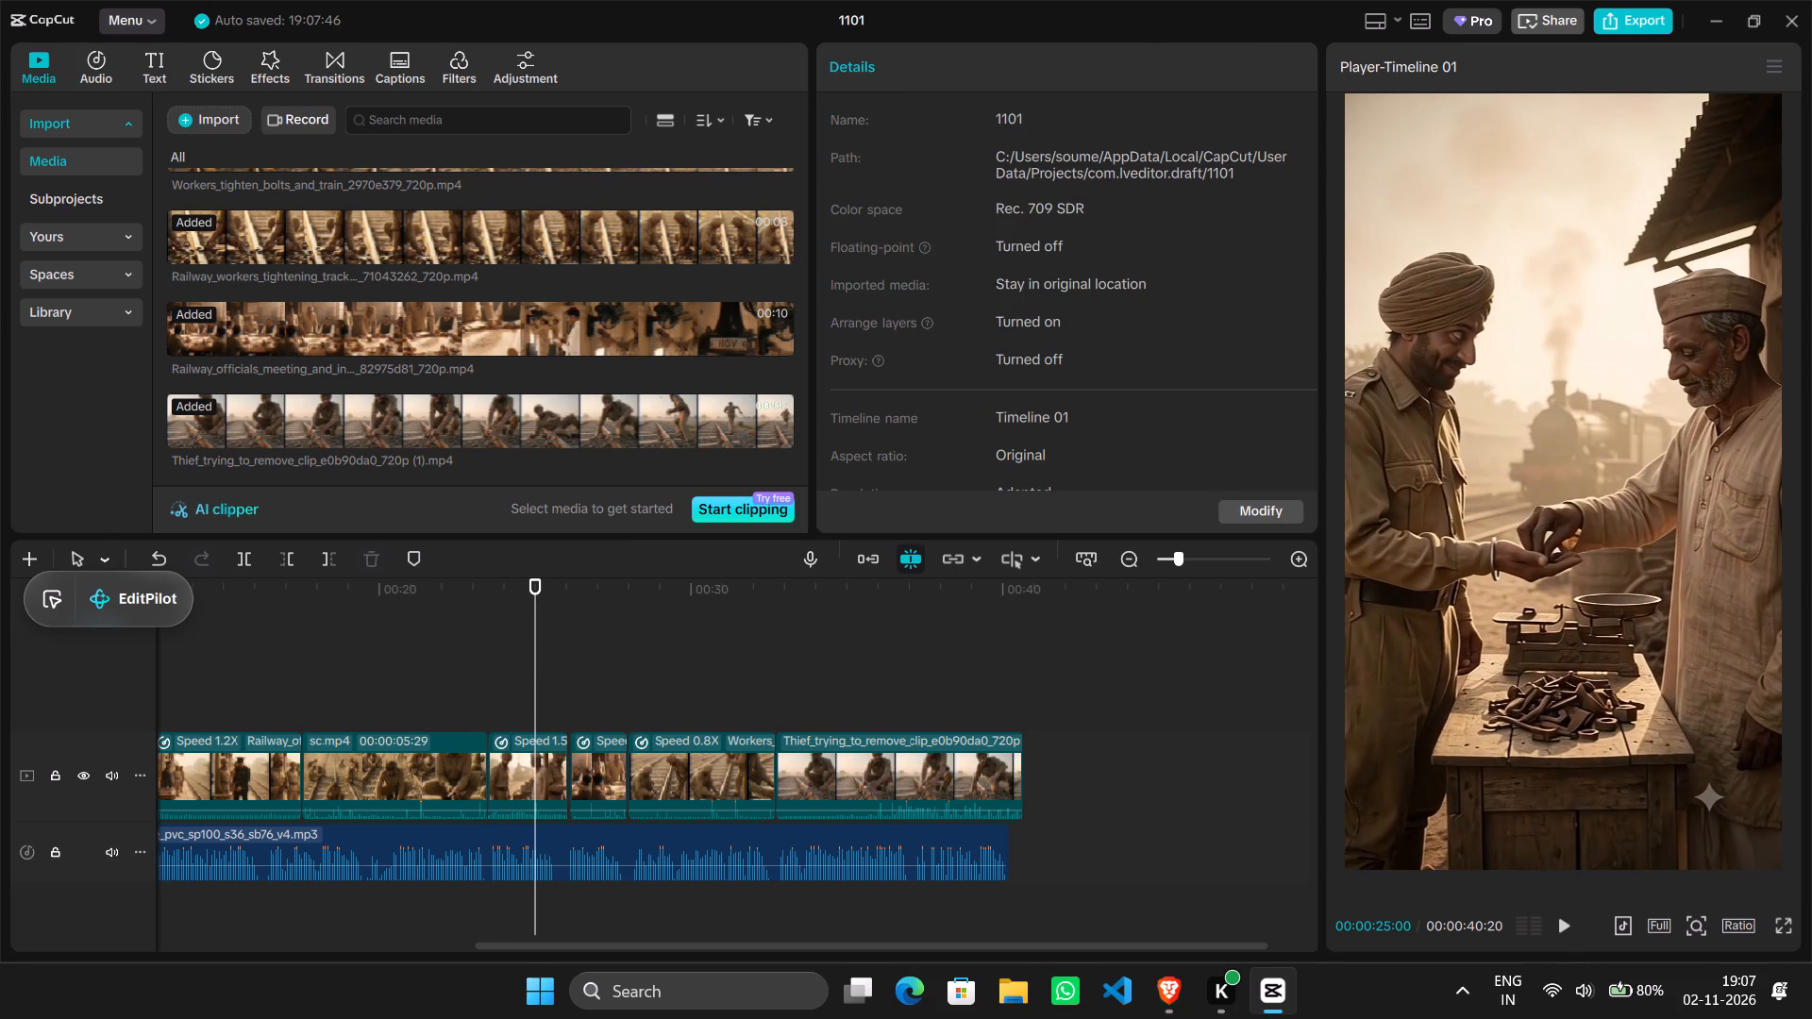
{"action": "right_click", "coordinate": [569, 746]}
{"action": "left_click", "coordinate": [601, 758]}
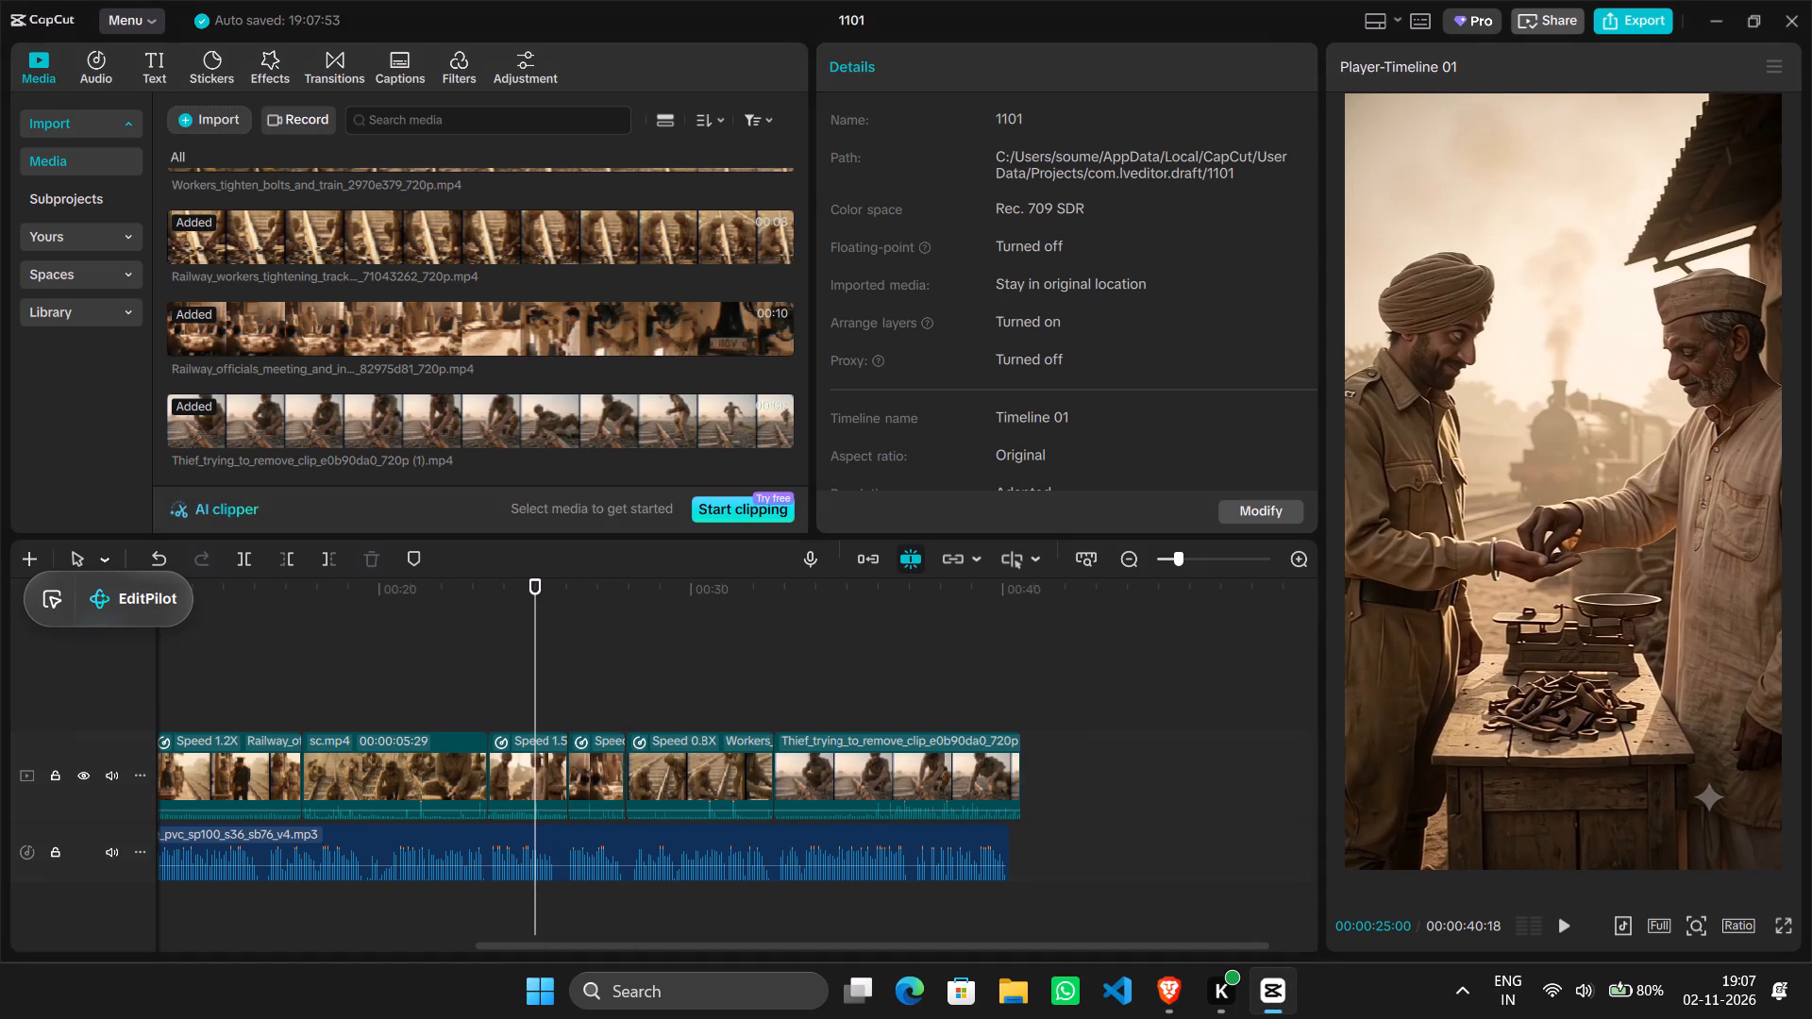
Play the assembled timeline through to its end, and scrub back to the Workers_tighten clip to check it.
{"action": "left_click", "coordinate": [506, 679]}
{"action": "left_click_drag", "start_coordinate": [506, 679], "coordinate": [379, 660]}
{"action": "key", "text": "space"}
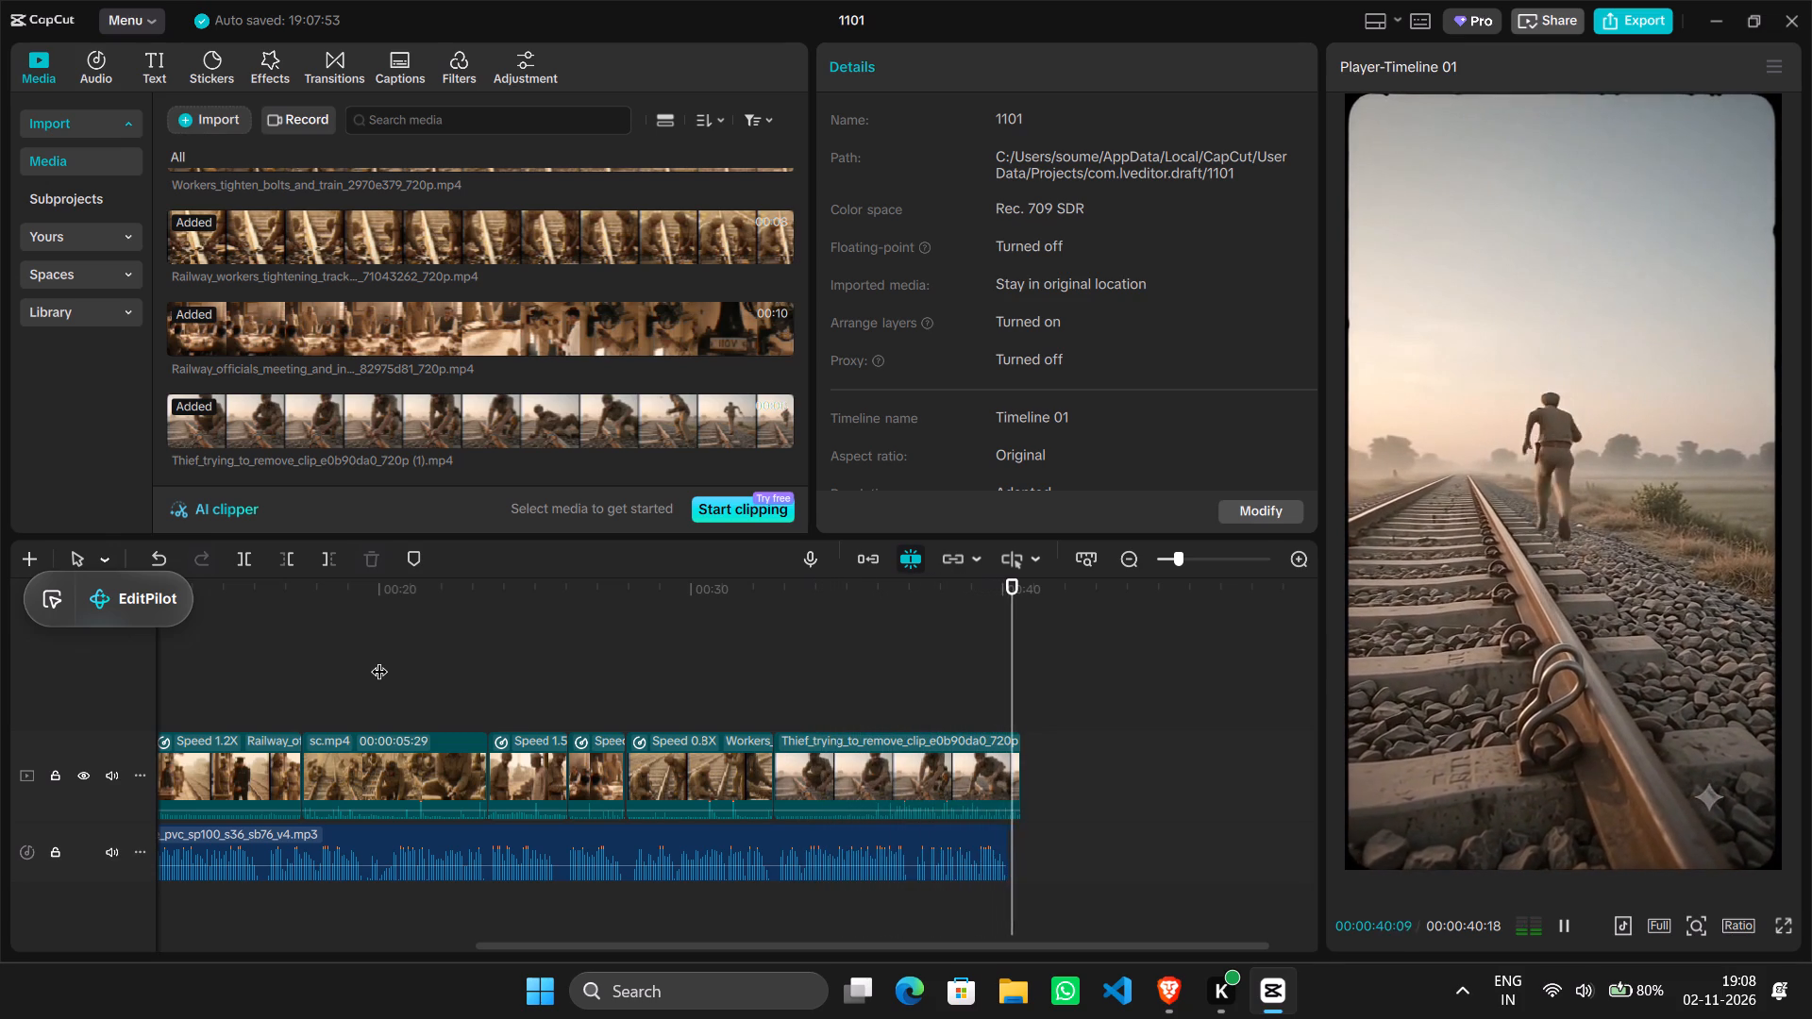
{"action": "left_click", "coordinate": [432, 696]}
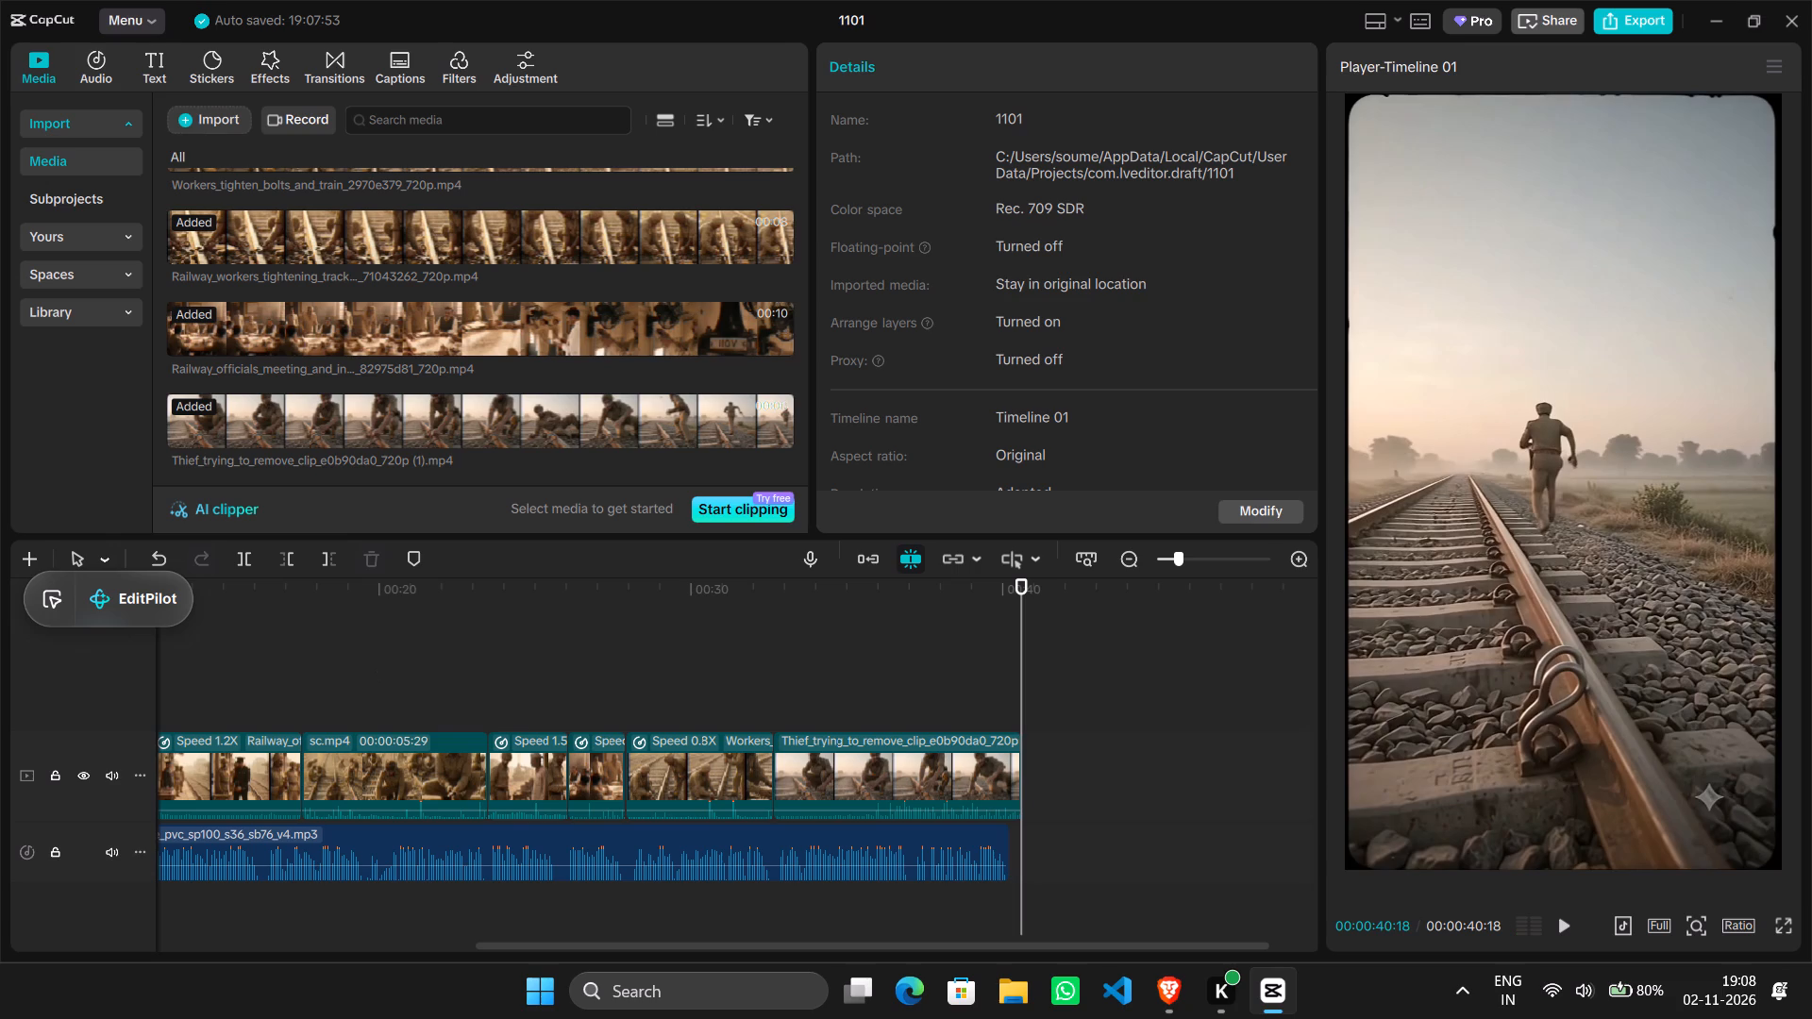
{"action": "left_click_drag", "start_coordinate": [432, 696], "coordinate": [711, 743]}
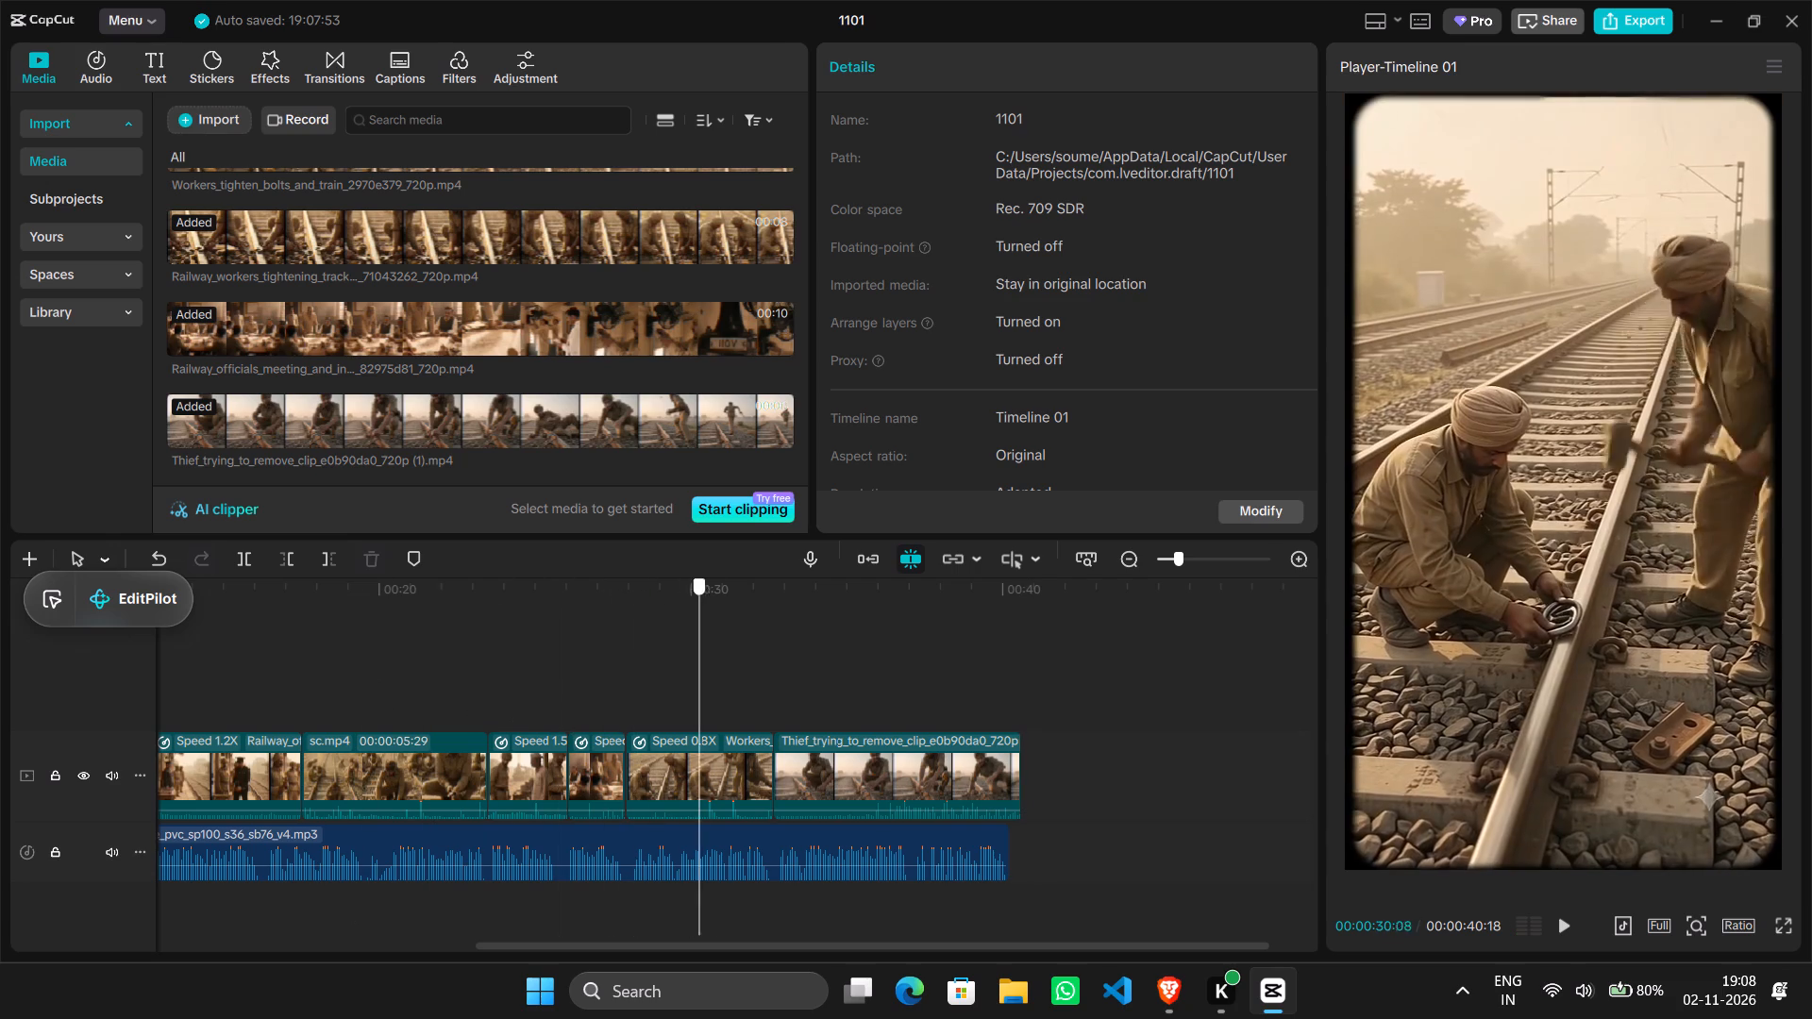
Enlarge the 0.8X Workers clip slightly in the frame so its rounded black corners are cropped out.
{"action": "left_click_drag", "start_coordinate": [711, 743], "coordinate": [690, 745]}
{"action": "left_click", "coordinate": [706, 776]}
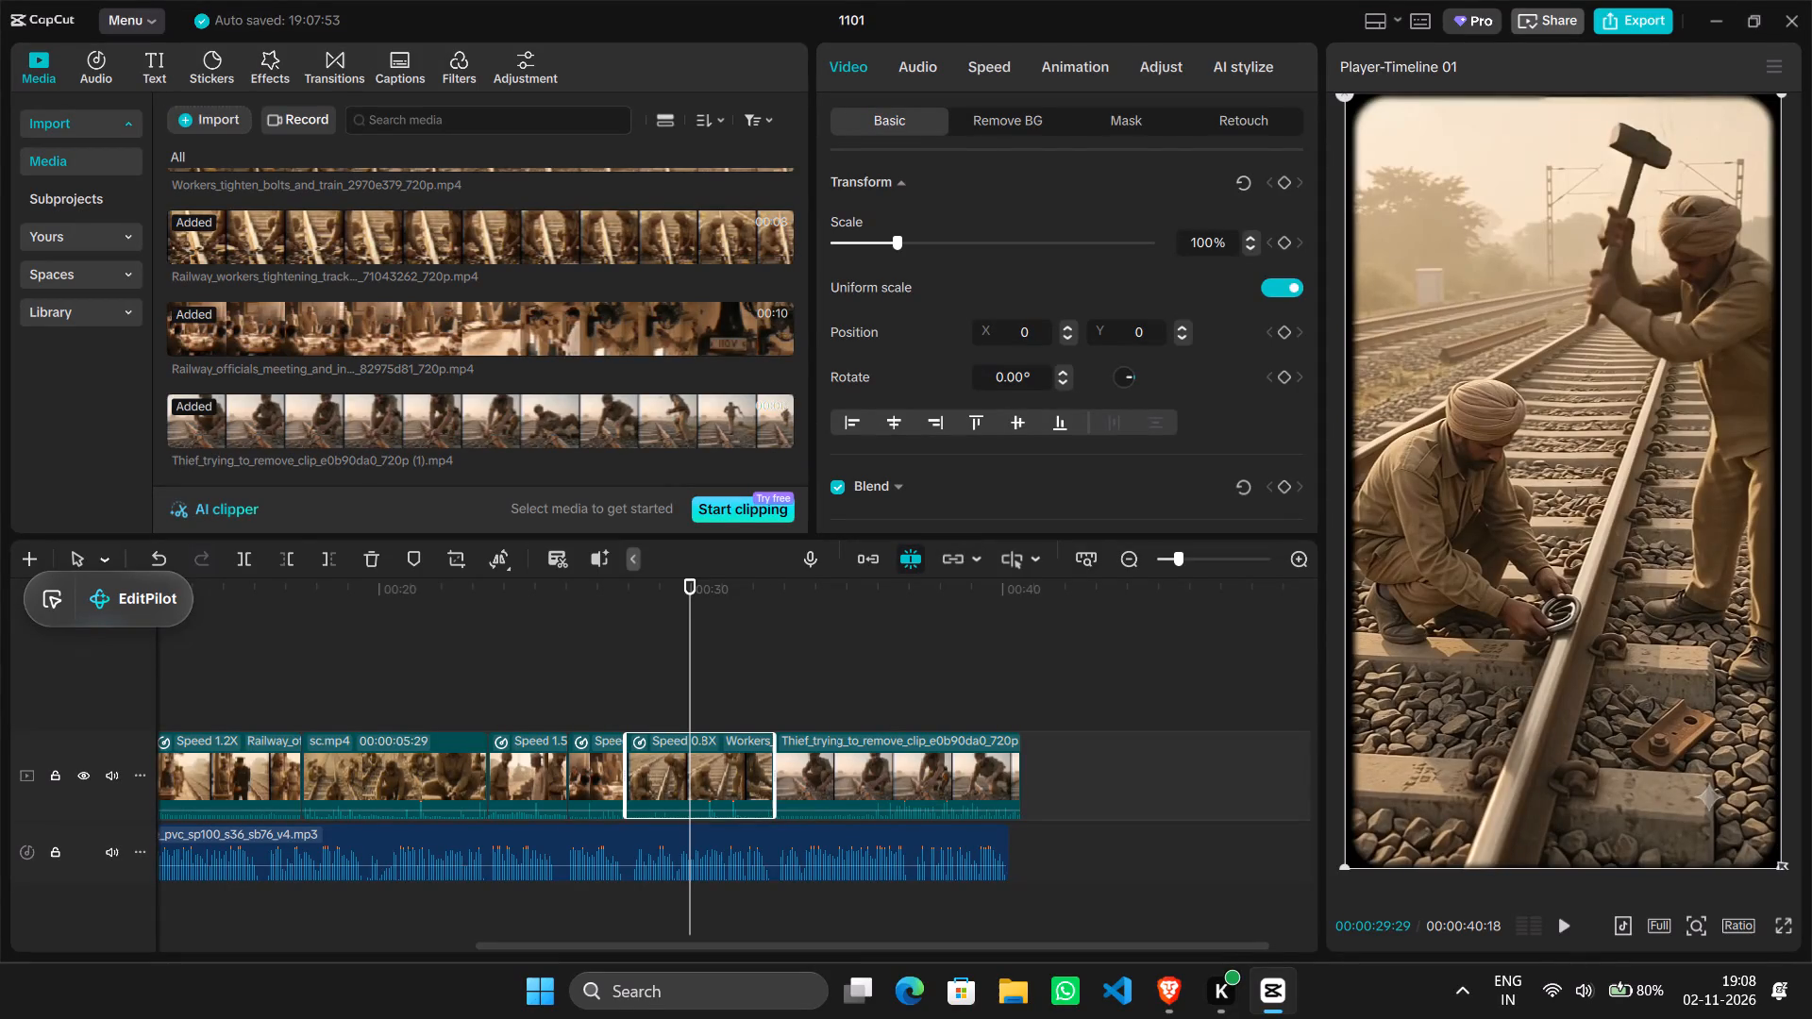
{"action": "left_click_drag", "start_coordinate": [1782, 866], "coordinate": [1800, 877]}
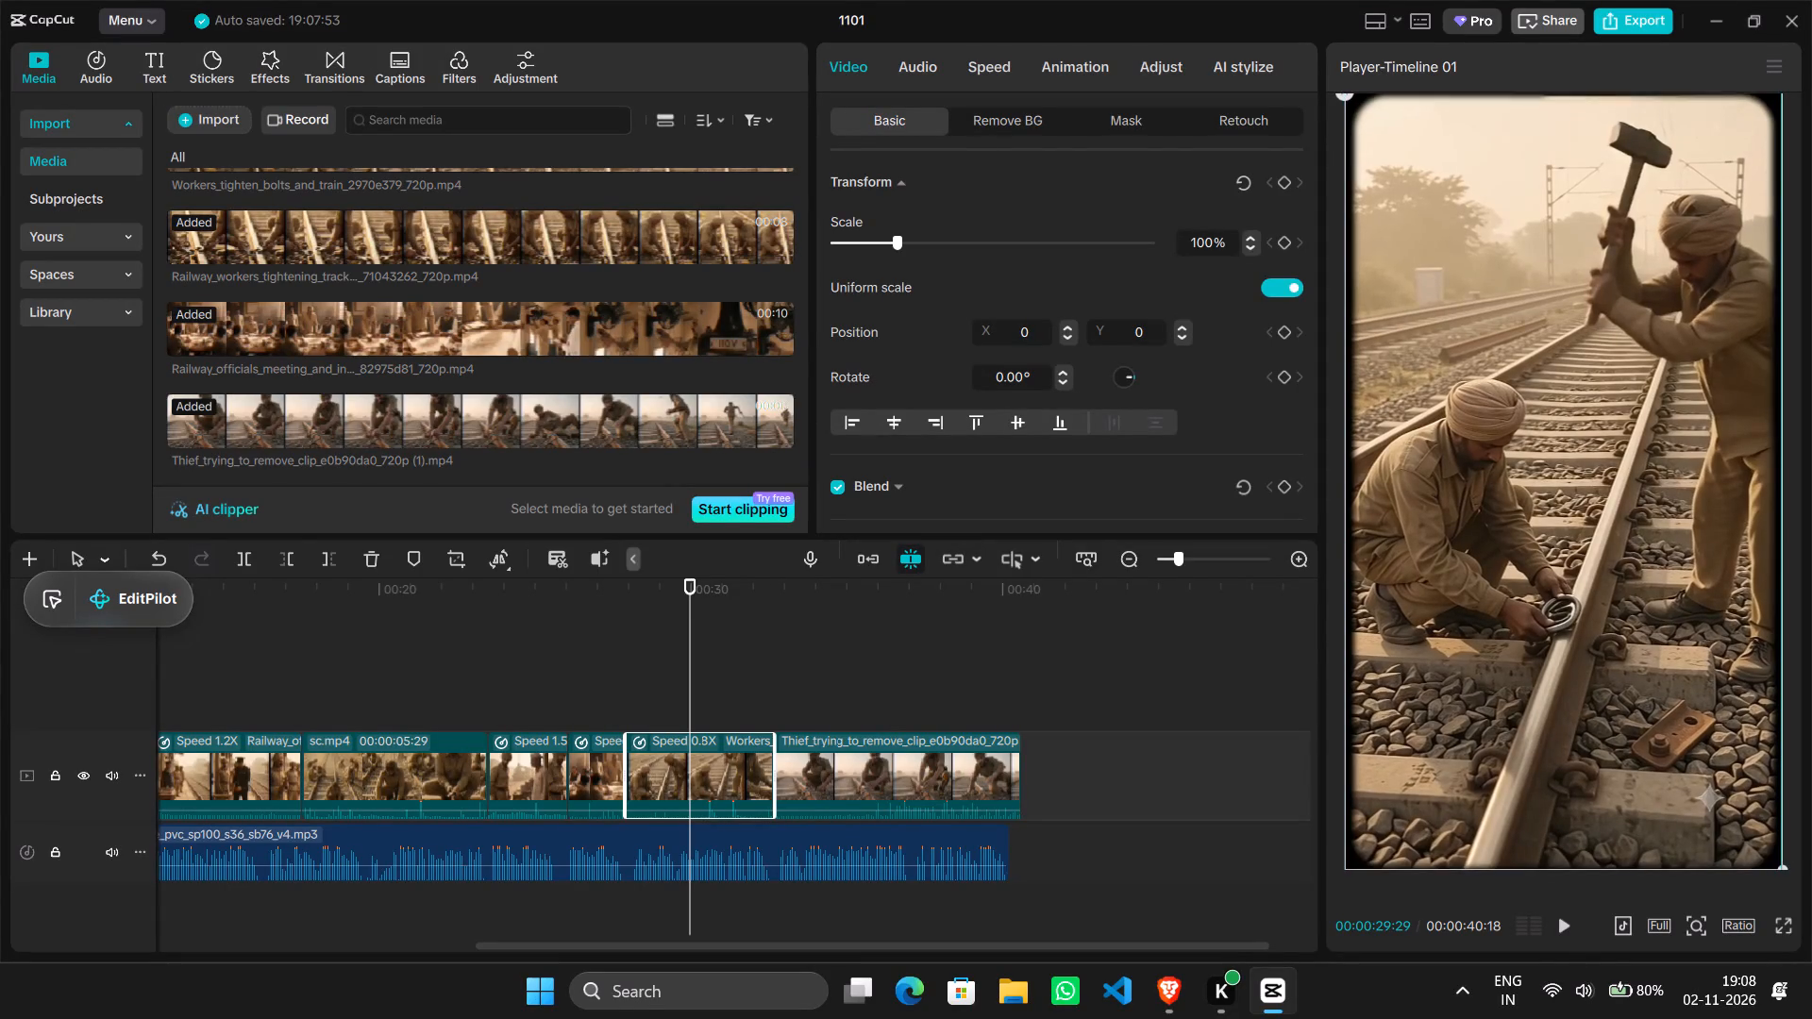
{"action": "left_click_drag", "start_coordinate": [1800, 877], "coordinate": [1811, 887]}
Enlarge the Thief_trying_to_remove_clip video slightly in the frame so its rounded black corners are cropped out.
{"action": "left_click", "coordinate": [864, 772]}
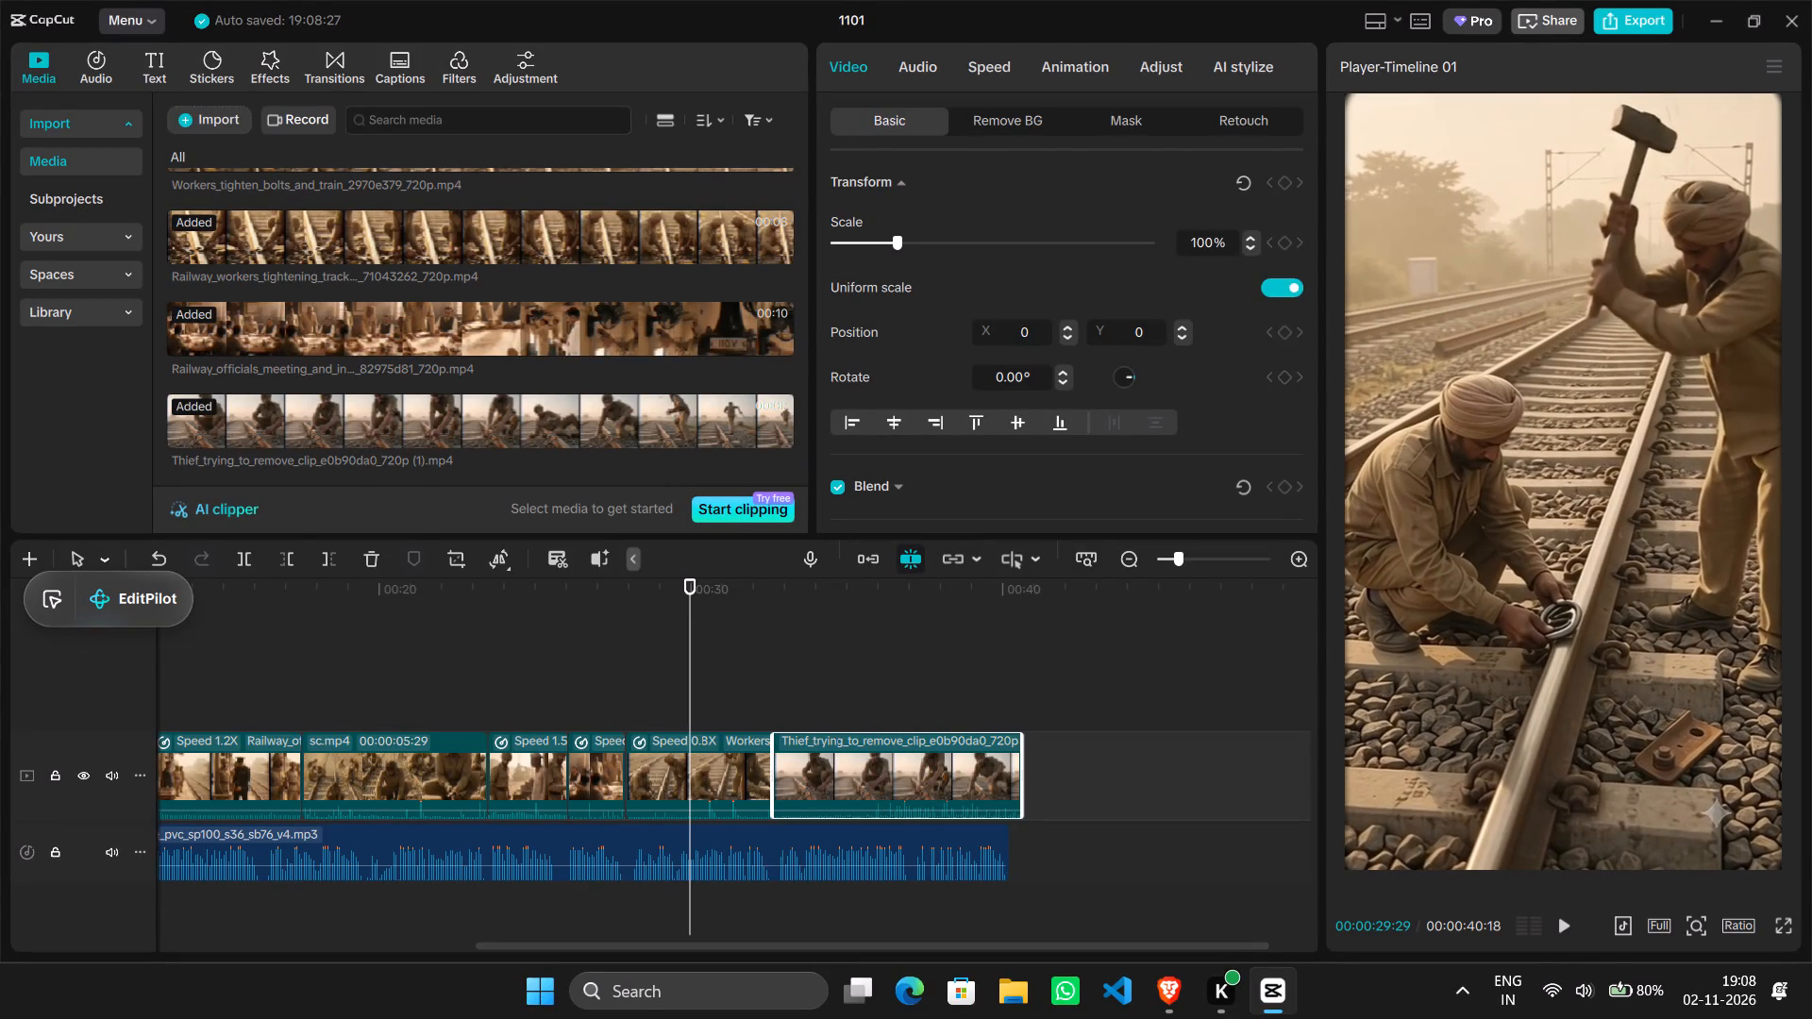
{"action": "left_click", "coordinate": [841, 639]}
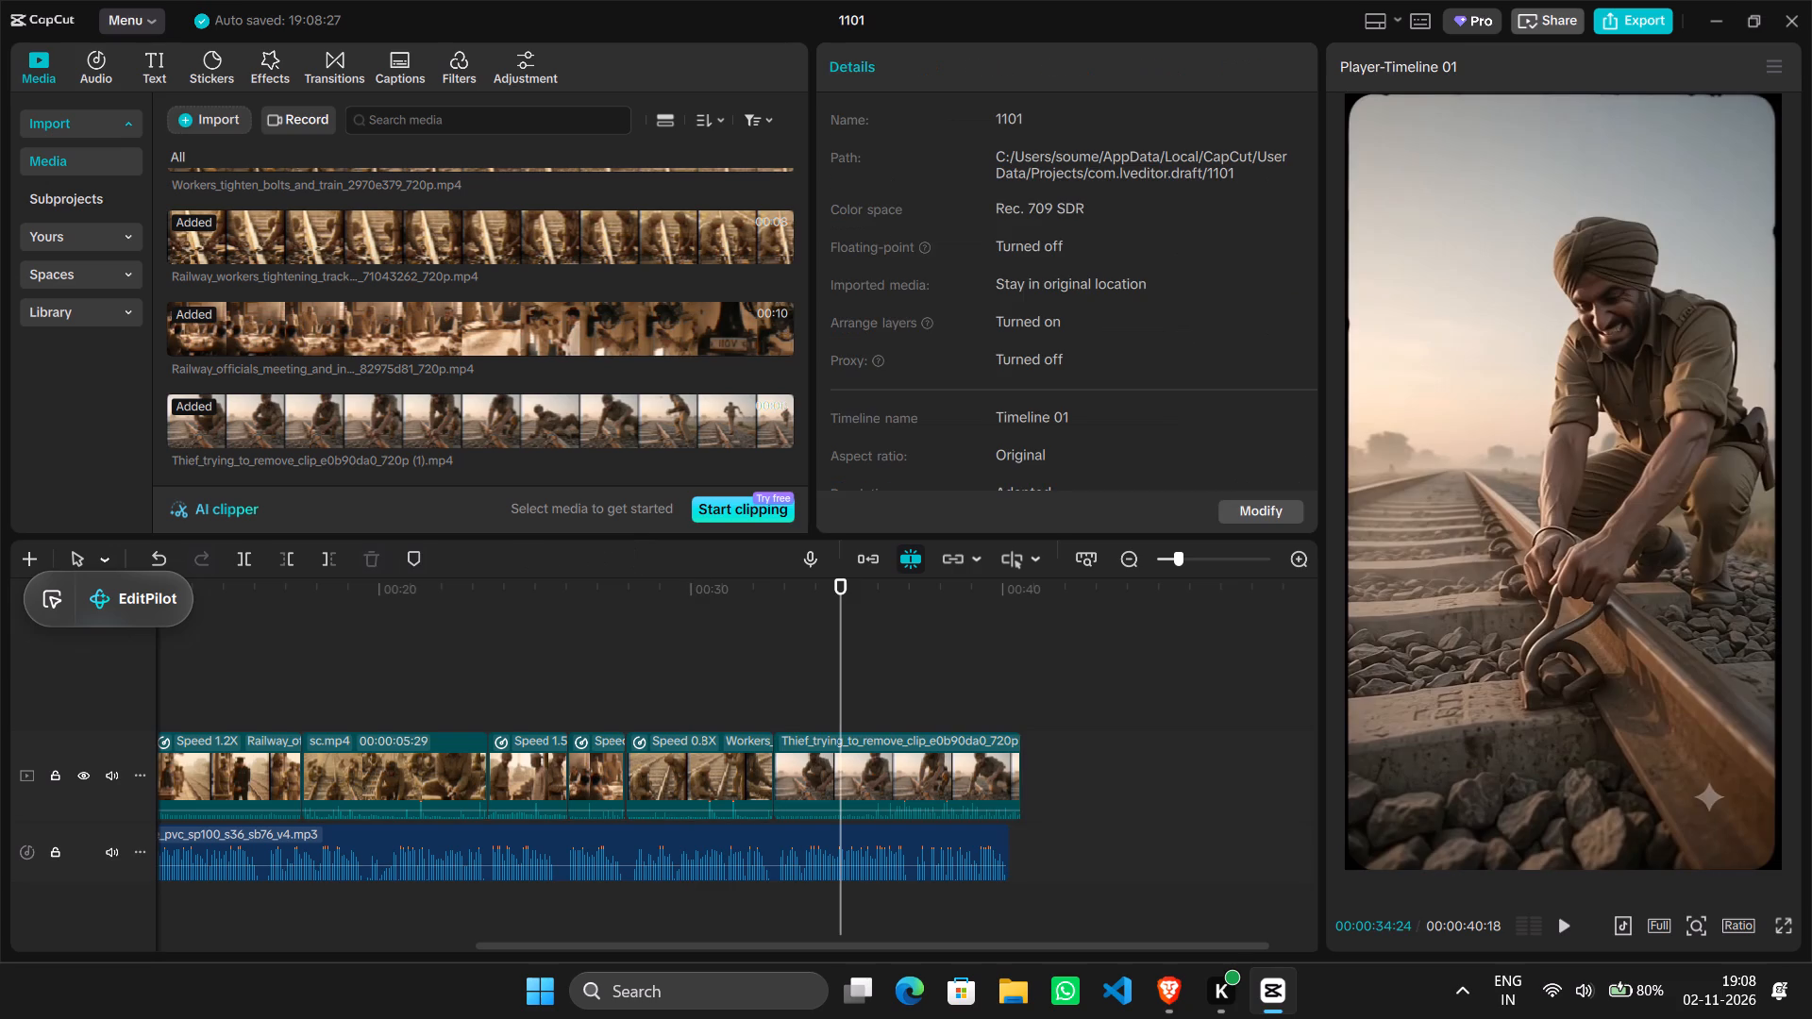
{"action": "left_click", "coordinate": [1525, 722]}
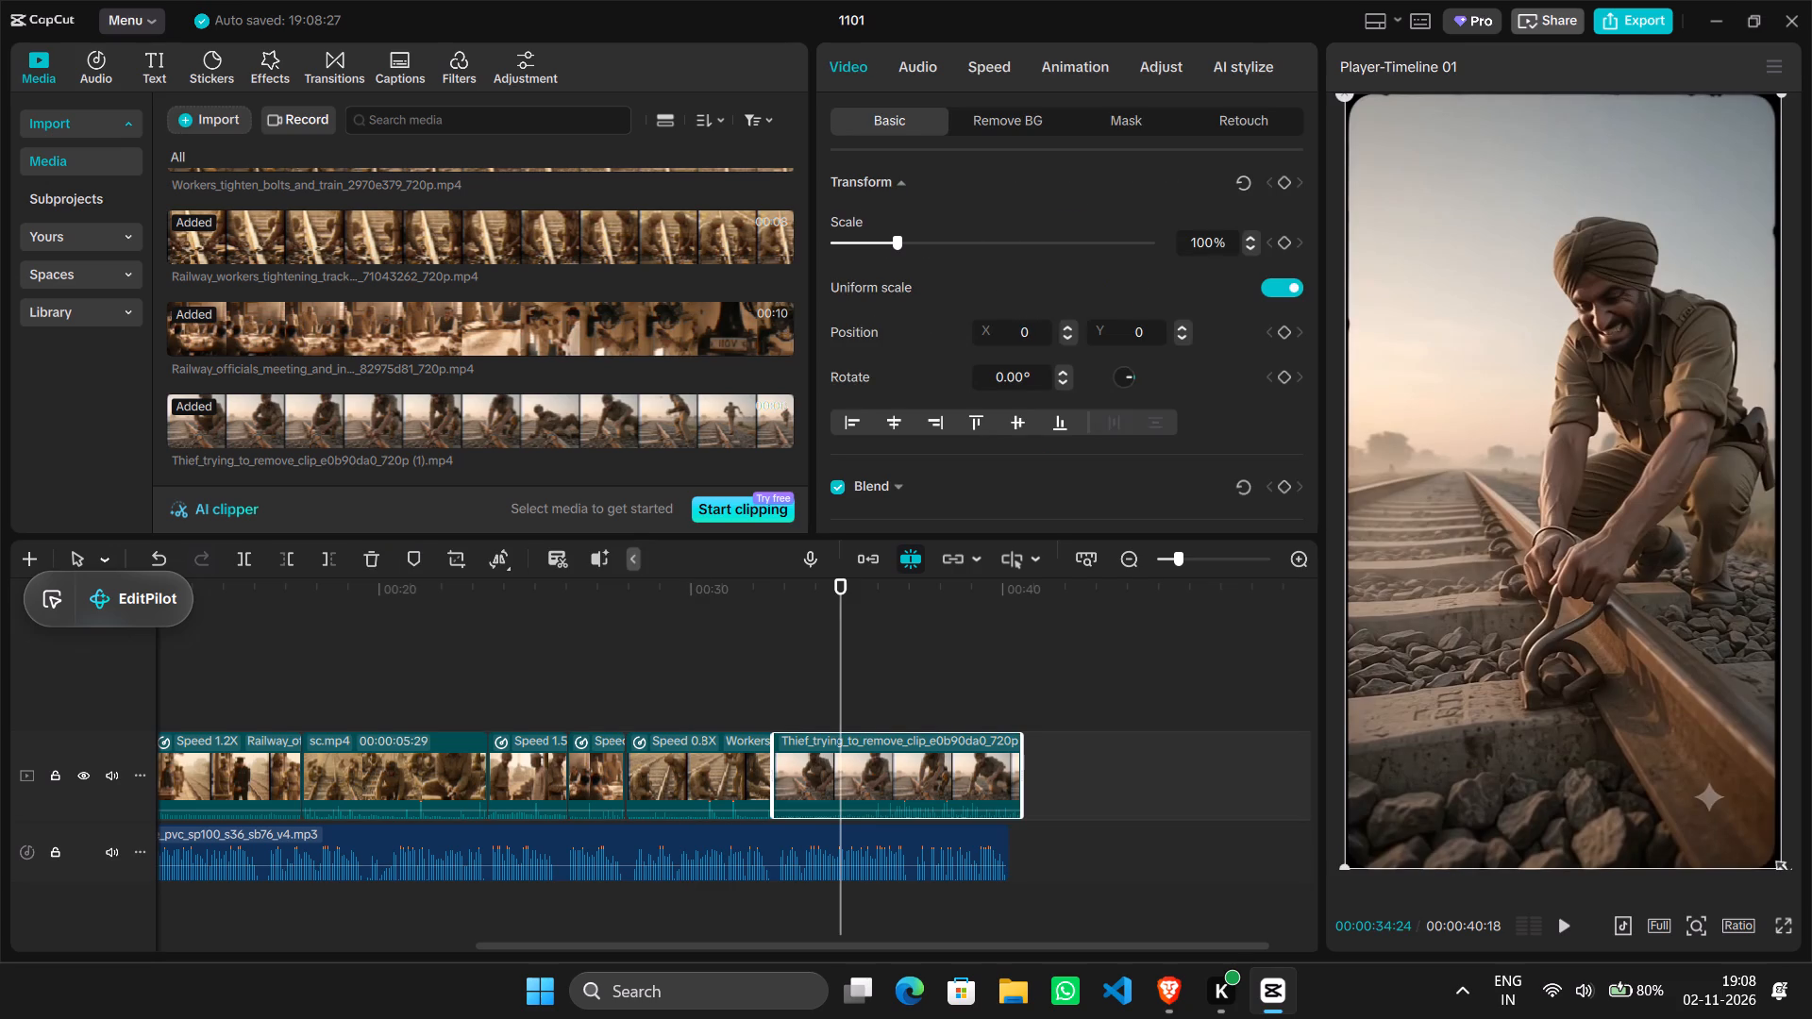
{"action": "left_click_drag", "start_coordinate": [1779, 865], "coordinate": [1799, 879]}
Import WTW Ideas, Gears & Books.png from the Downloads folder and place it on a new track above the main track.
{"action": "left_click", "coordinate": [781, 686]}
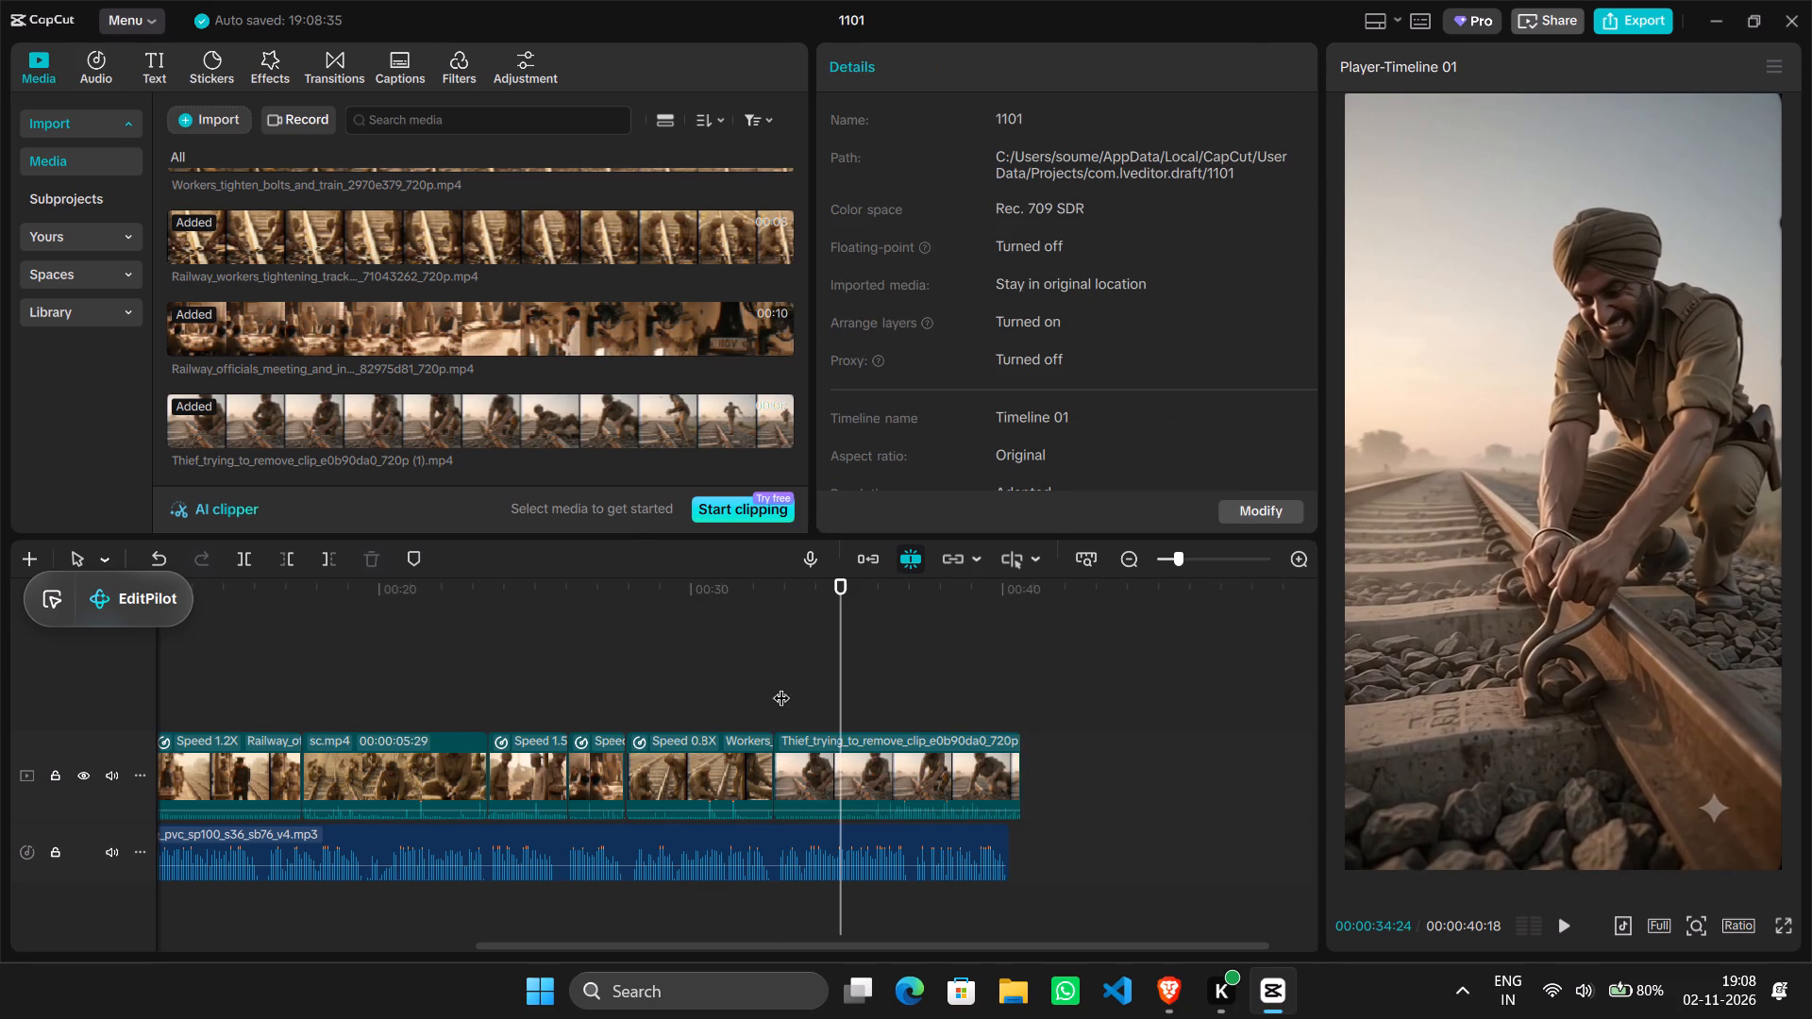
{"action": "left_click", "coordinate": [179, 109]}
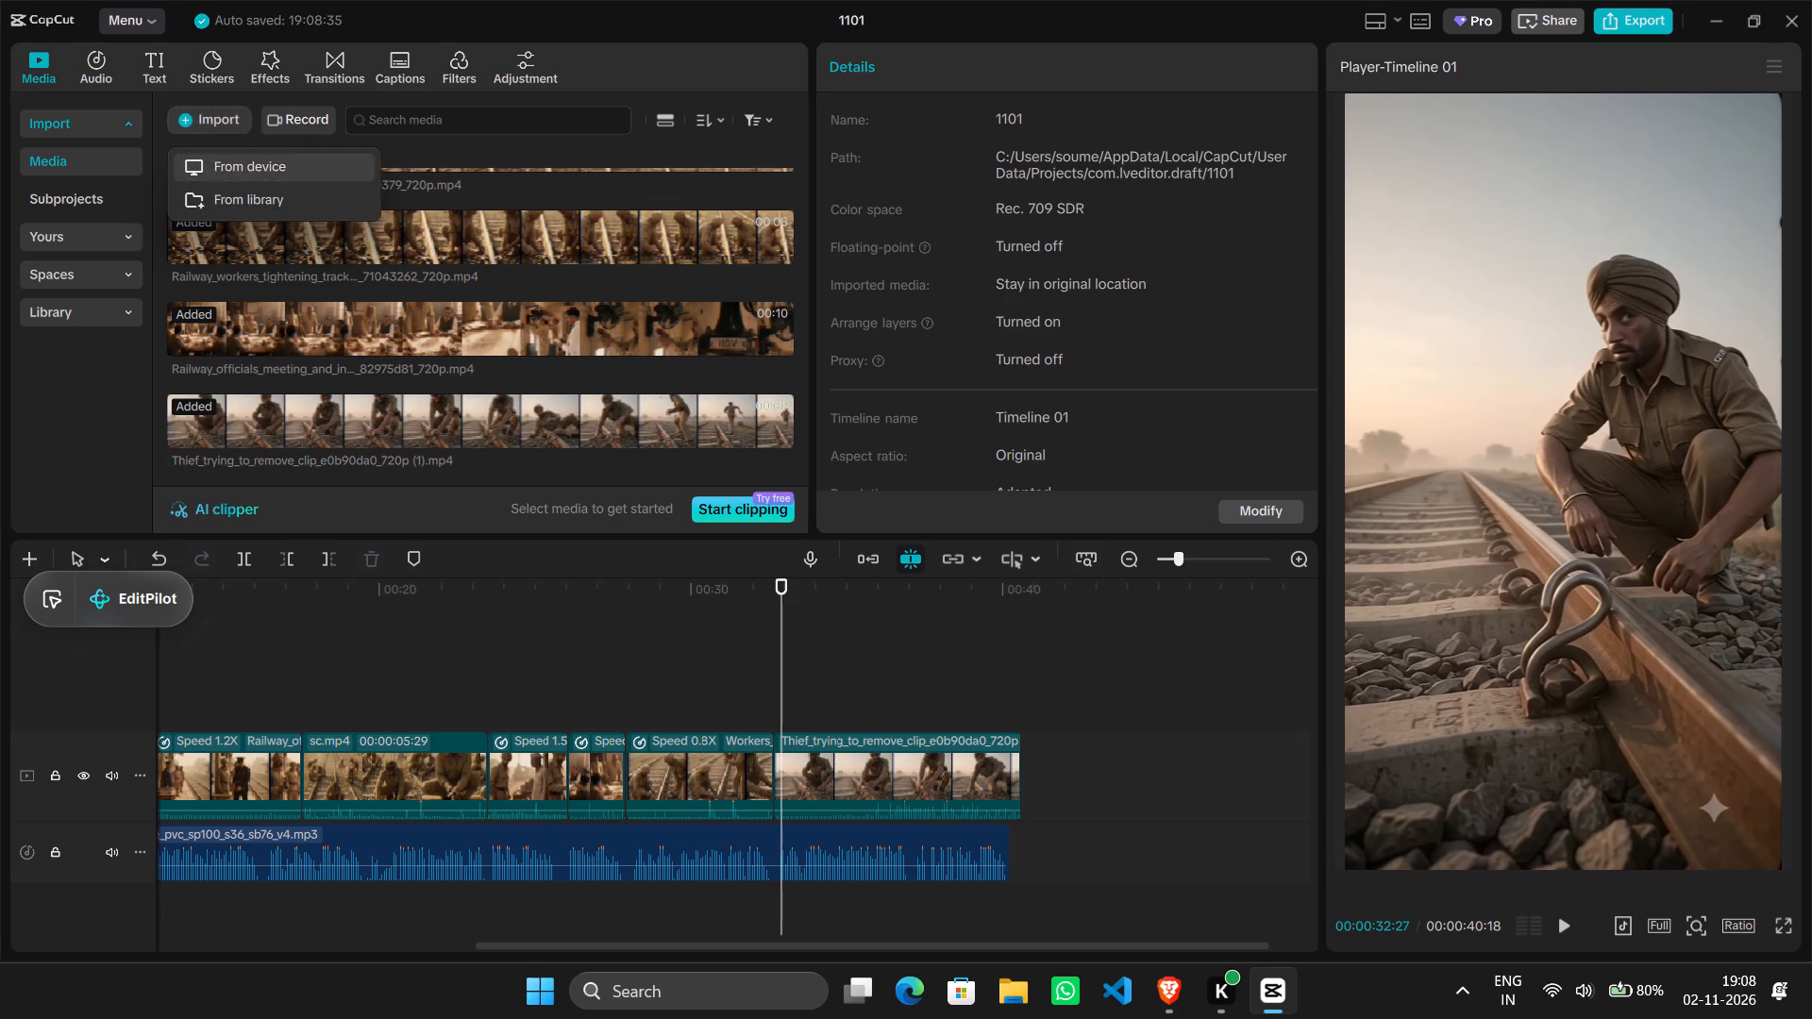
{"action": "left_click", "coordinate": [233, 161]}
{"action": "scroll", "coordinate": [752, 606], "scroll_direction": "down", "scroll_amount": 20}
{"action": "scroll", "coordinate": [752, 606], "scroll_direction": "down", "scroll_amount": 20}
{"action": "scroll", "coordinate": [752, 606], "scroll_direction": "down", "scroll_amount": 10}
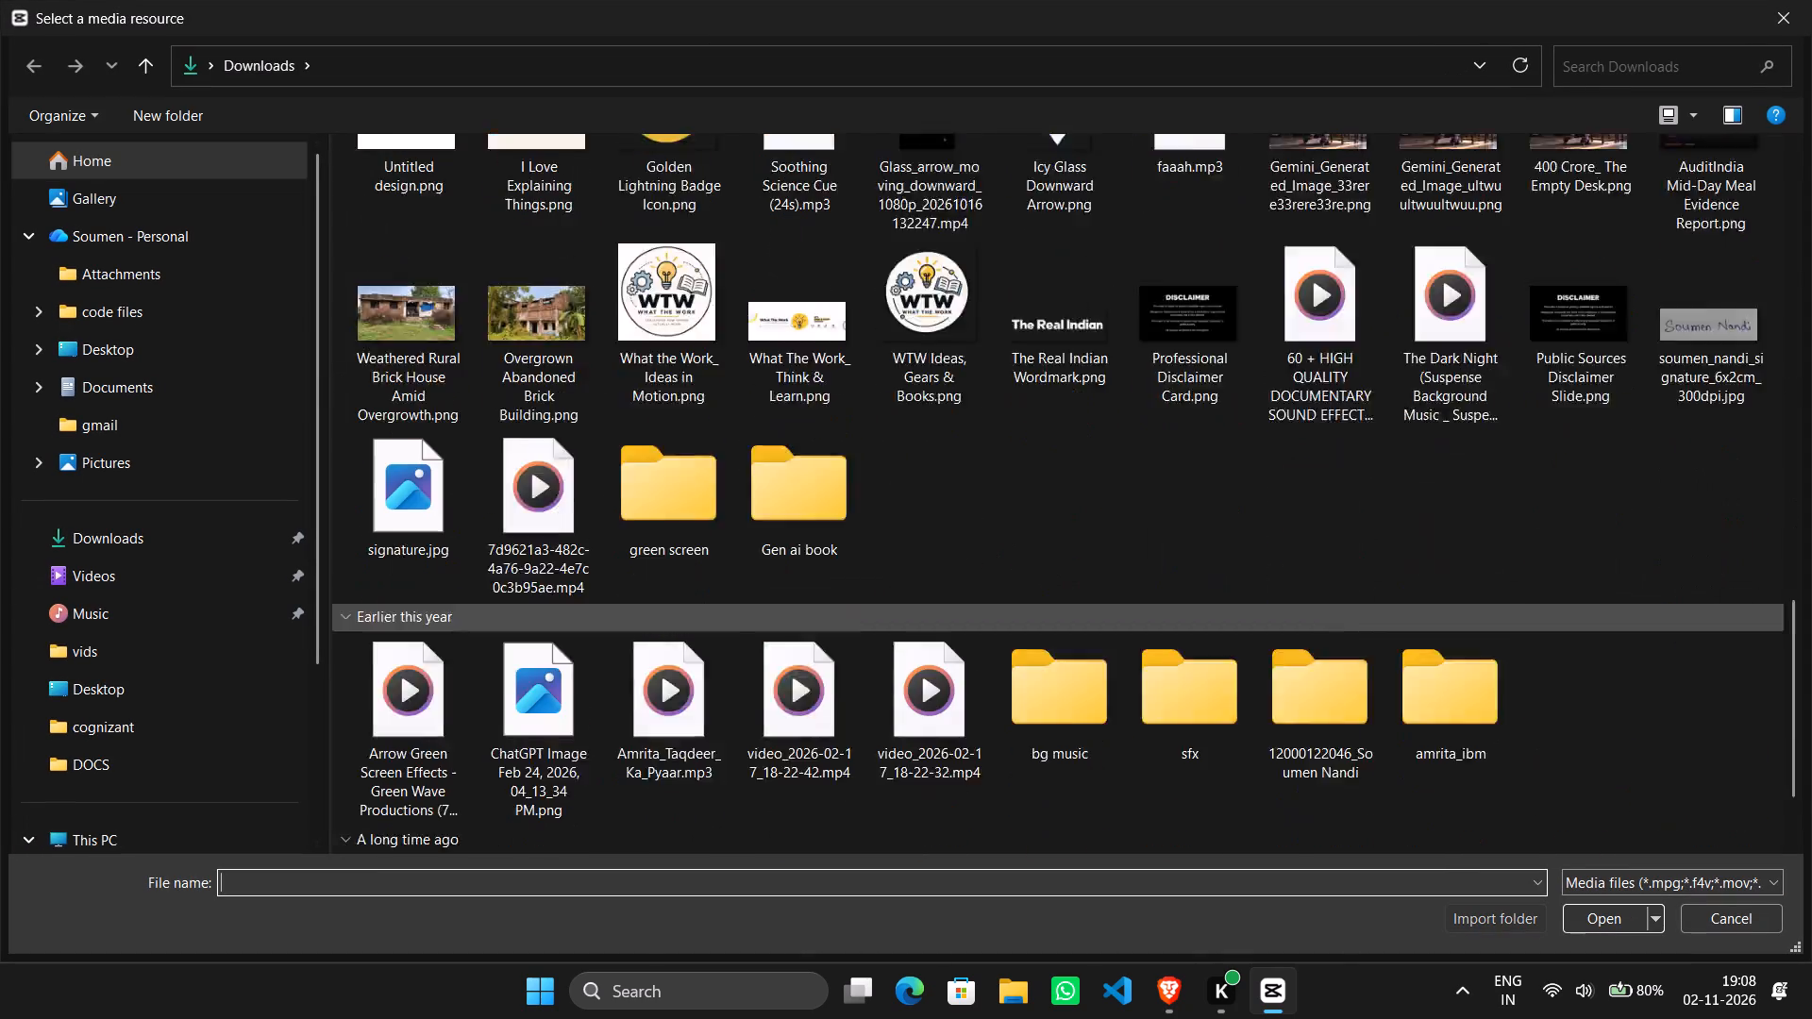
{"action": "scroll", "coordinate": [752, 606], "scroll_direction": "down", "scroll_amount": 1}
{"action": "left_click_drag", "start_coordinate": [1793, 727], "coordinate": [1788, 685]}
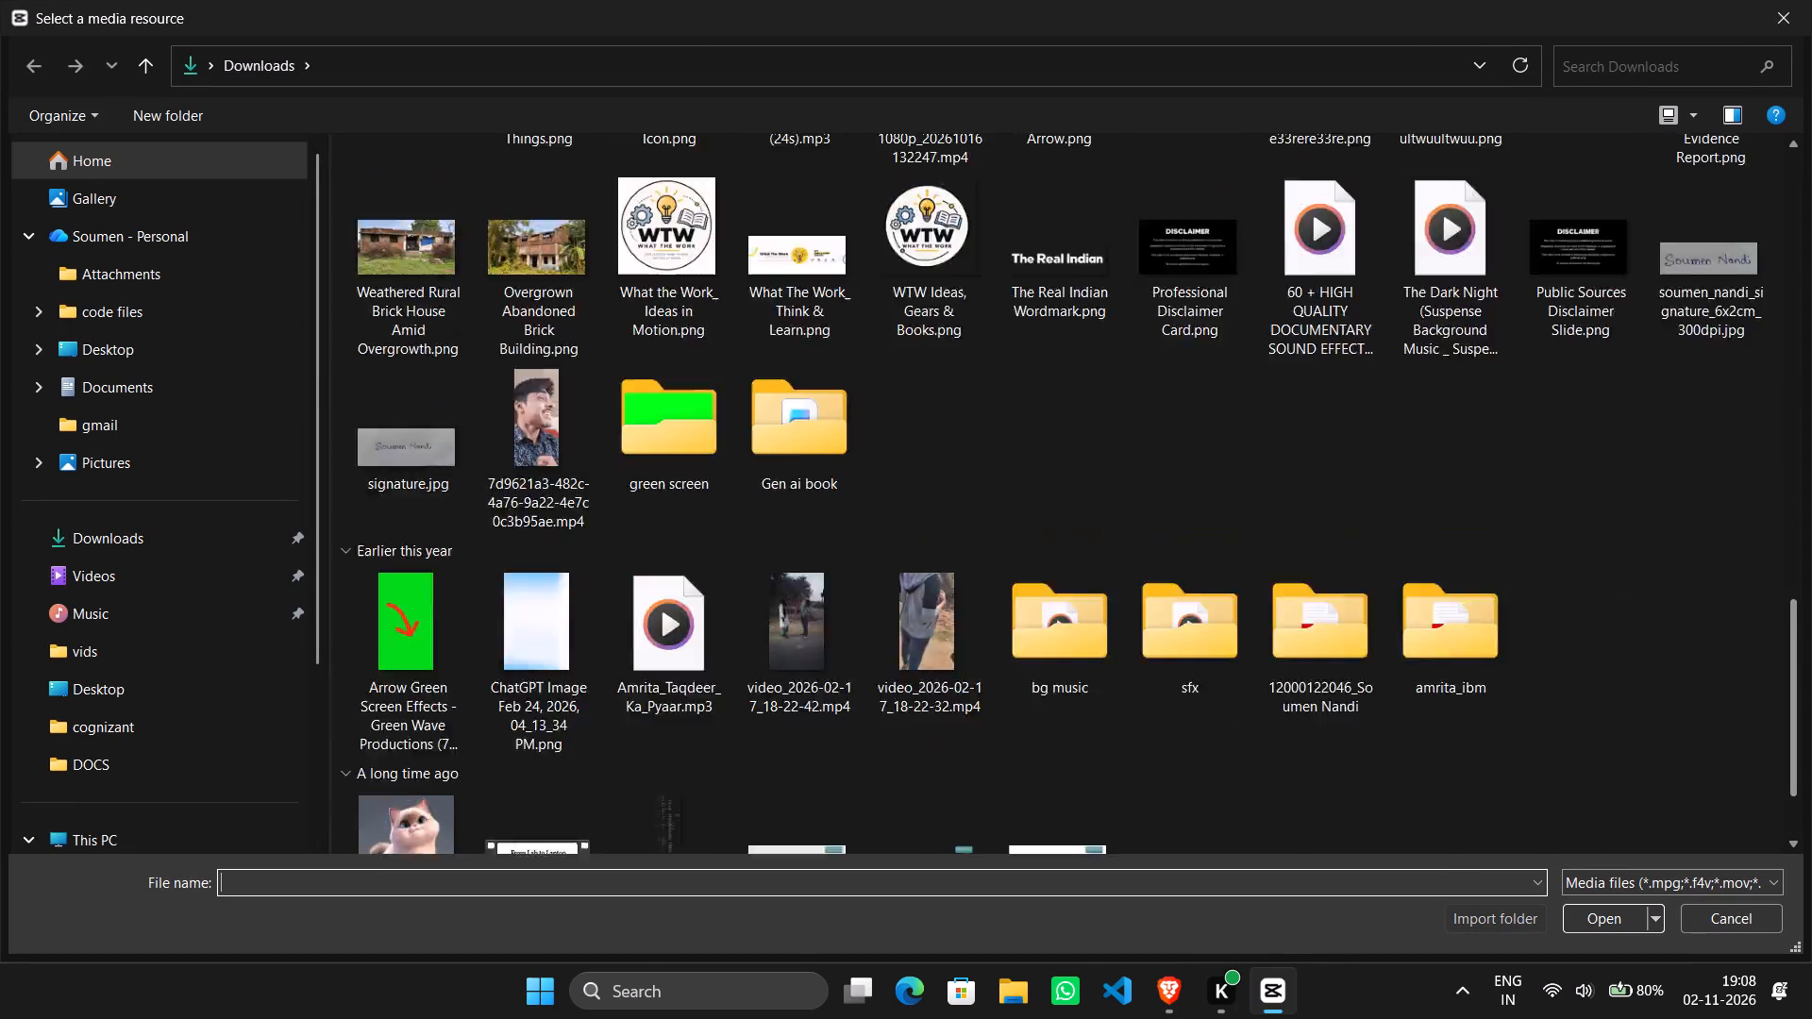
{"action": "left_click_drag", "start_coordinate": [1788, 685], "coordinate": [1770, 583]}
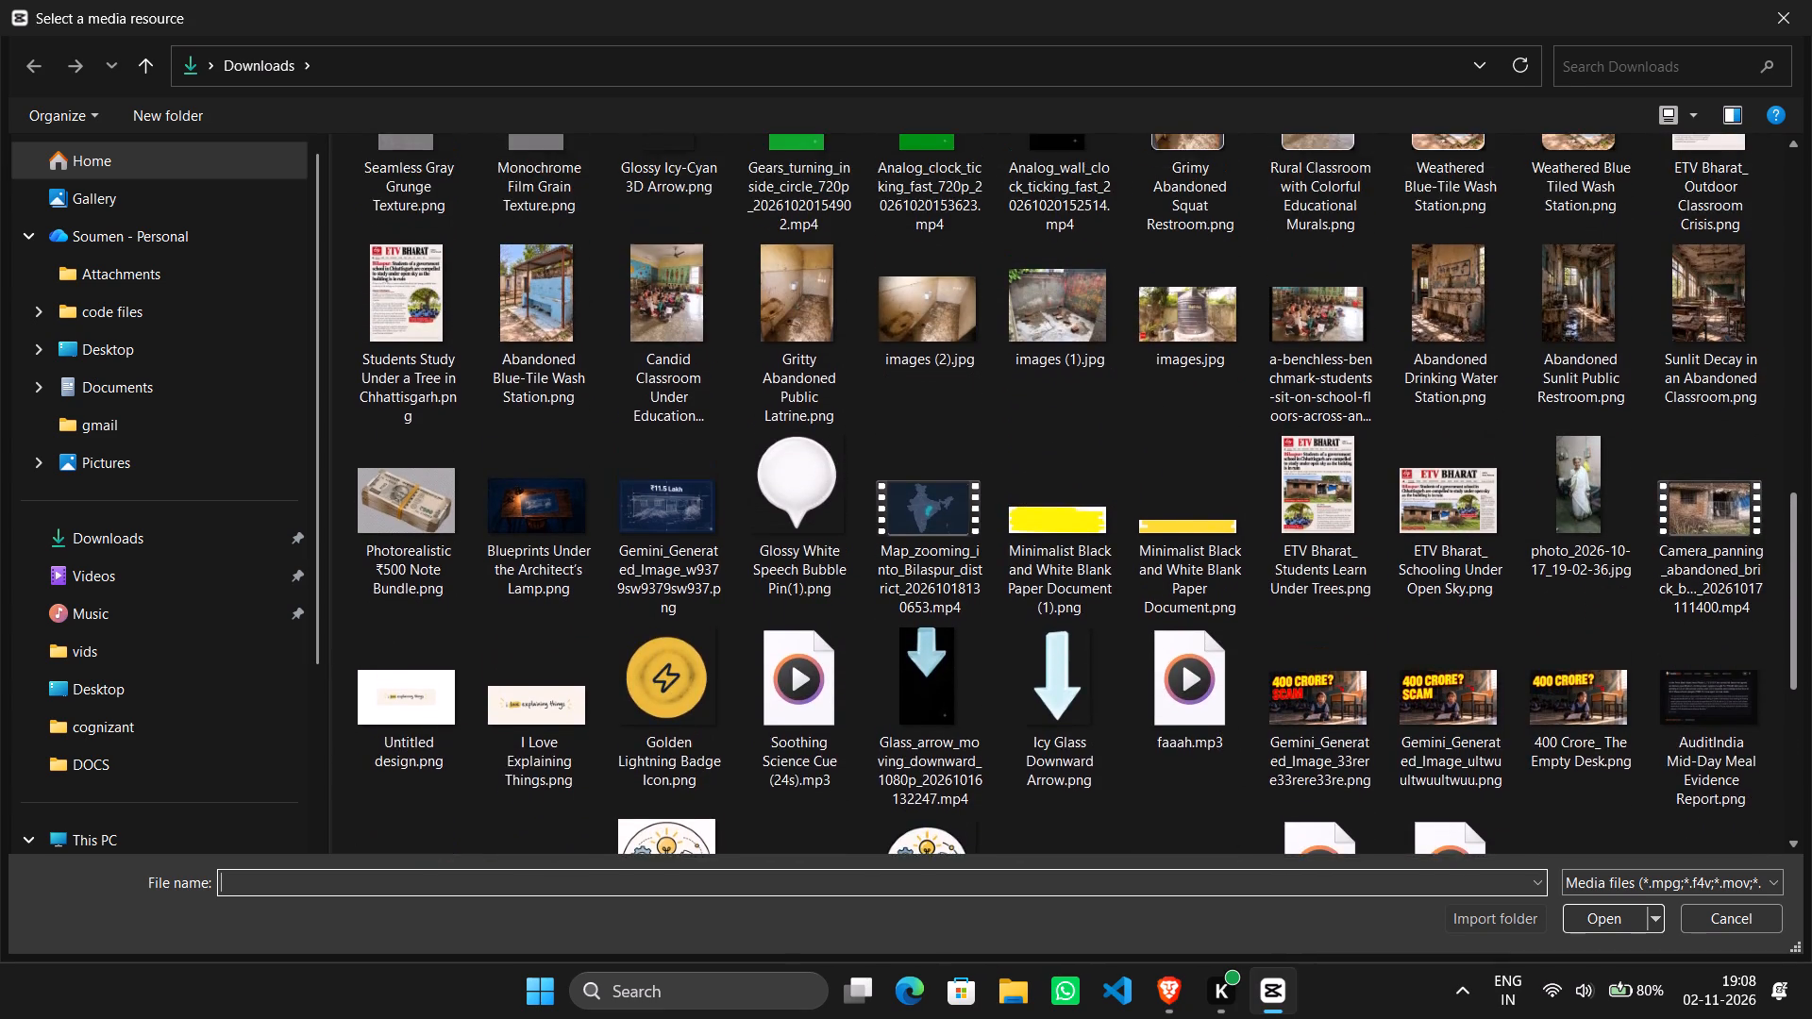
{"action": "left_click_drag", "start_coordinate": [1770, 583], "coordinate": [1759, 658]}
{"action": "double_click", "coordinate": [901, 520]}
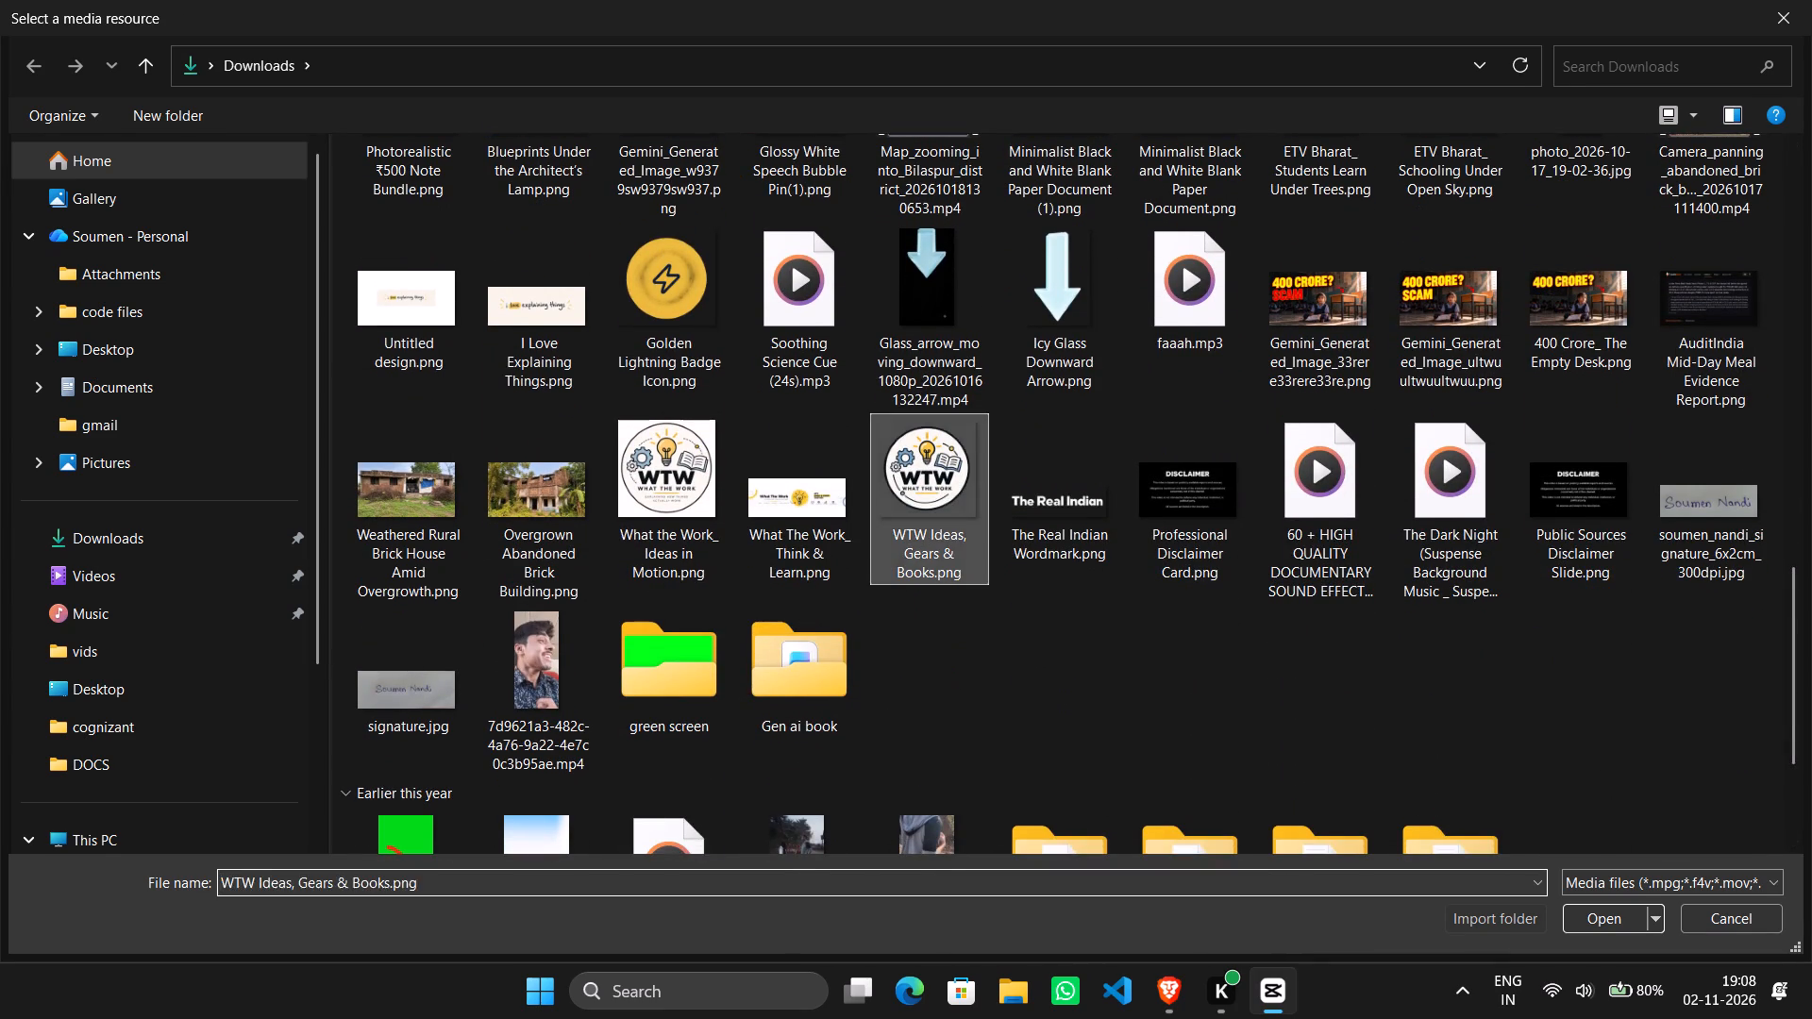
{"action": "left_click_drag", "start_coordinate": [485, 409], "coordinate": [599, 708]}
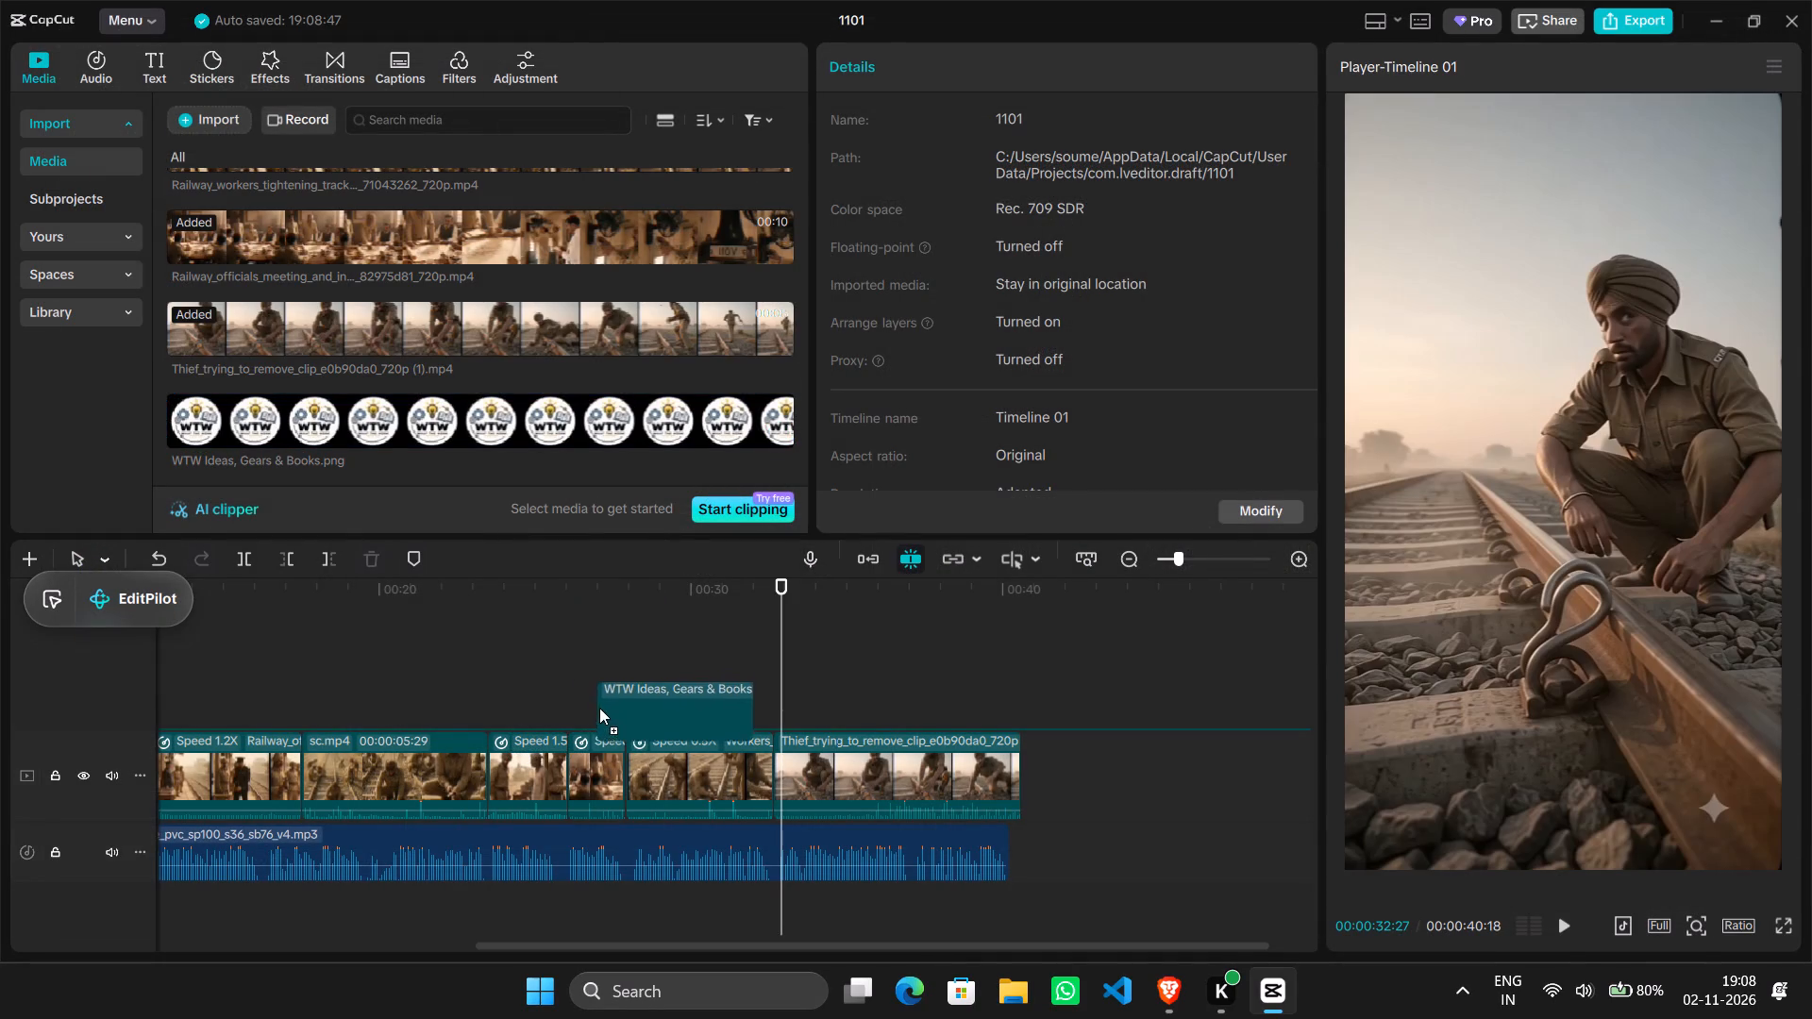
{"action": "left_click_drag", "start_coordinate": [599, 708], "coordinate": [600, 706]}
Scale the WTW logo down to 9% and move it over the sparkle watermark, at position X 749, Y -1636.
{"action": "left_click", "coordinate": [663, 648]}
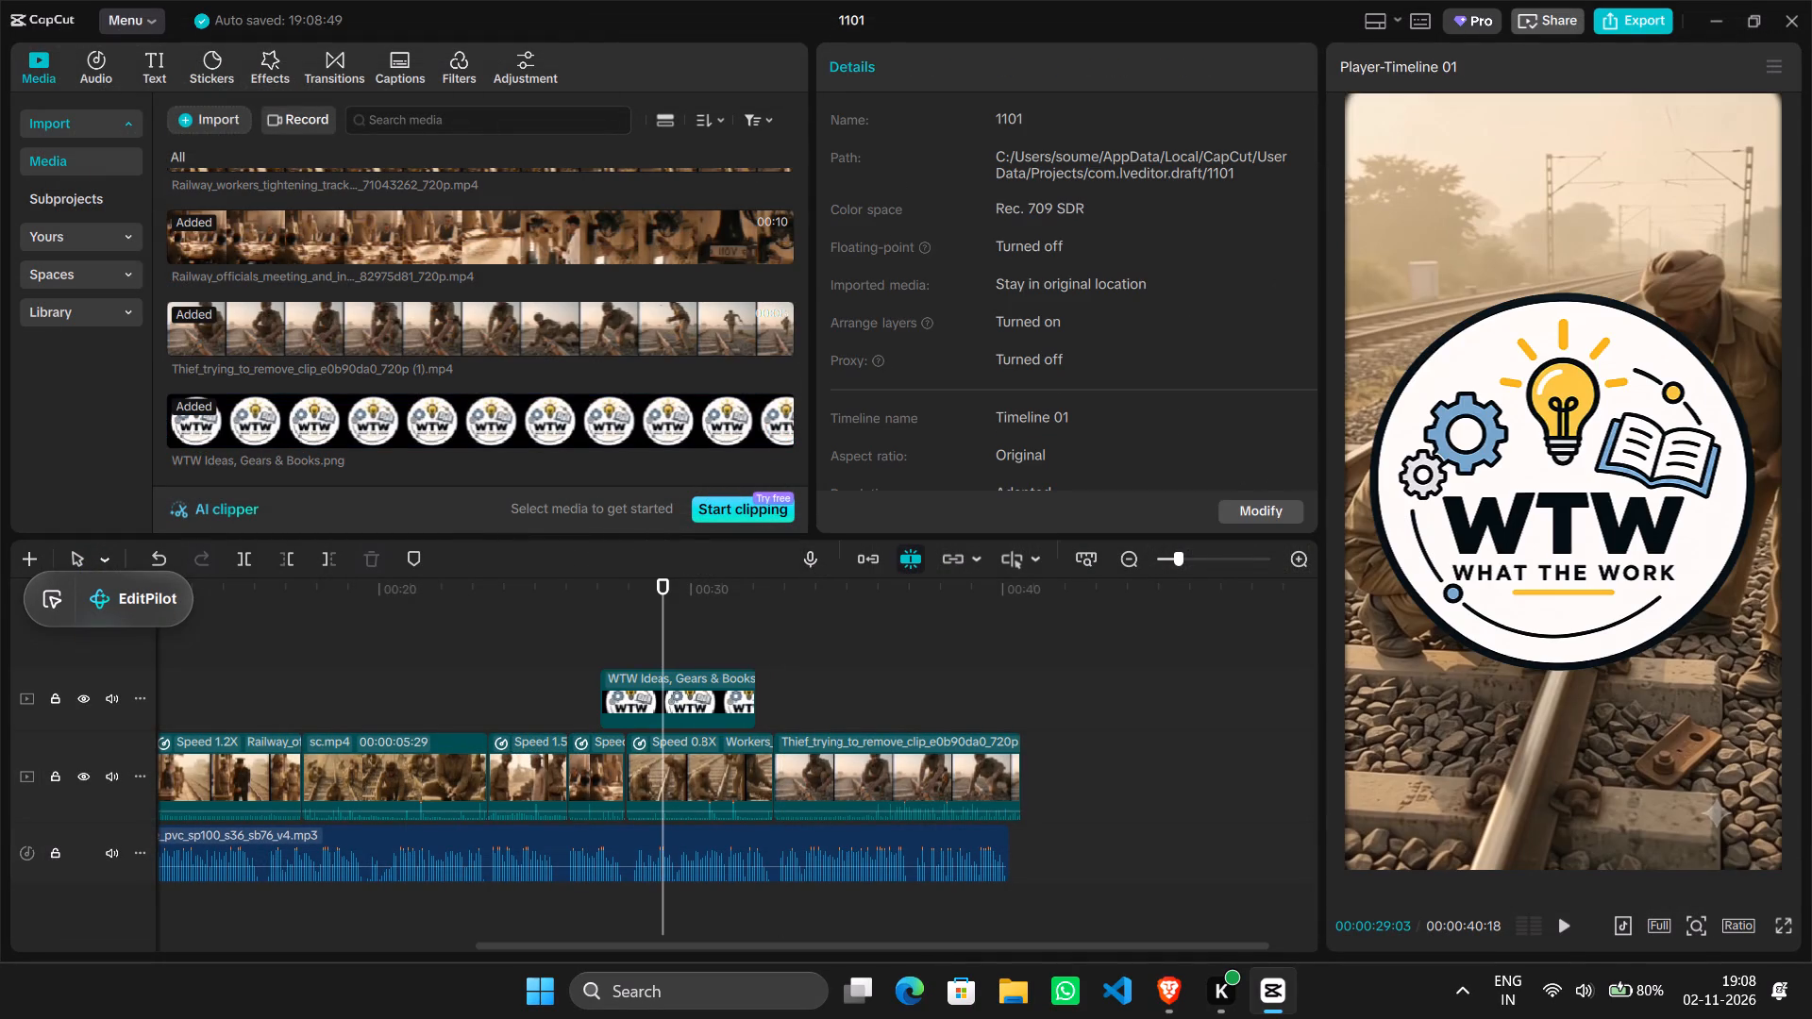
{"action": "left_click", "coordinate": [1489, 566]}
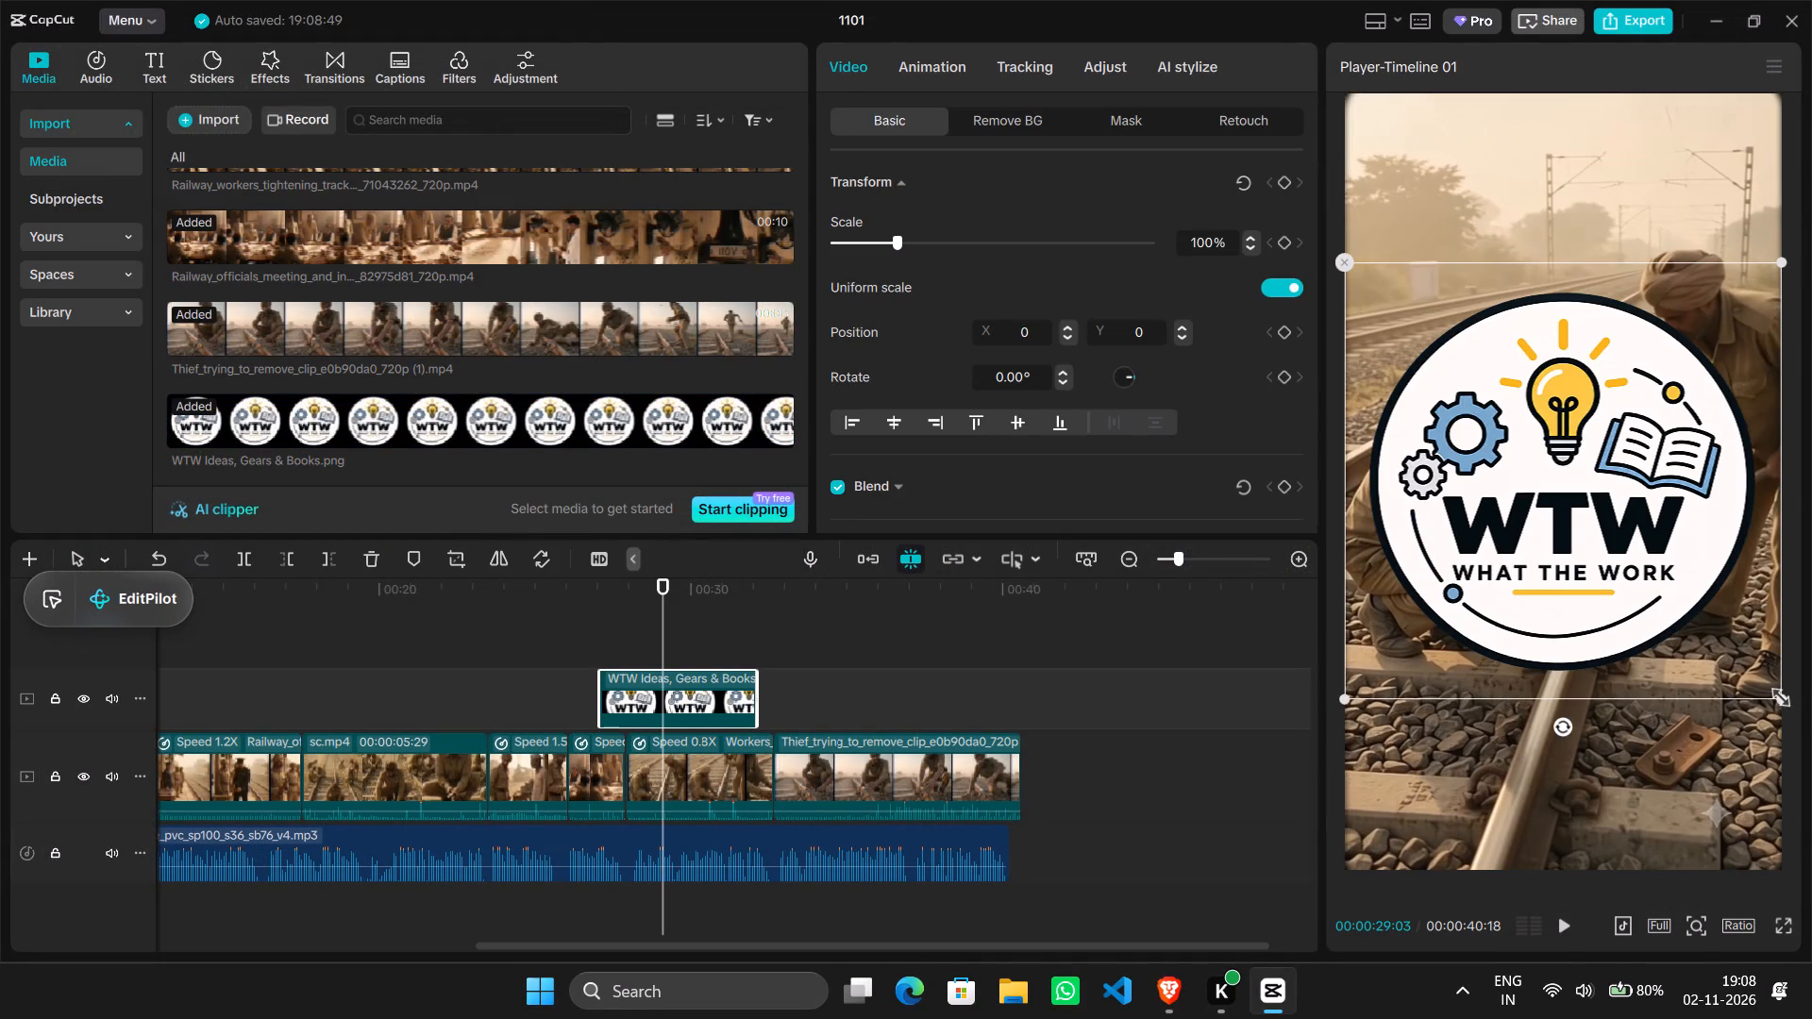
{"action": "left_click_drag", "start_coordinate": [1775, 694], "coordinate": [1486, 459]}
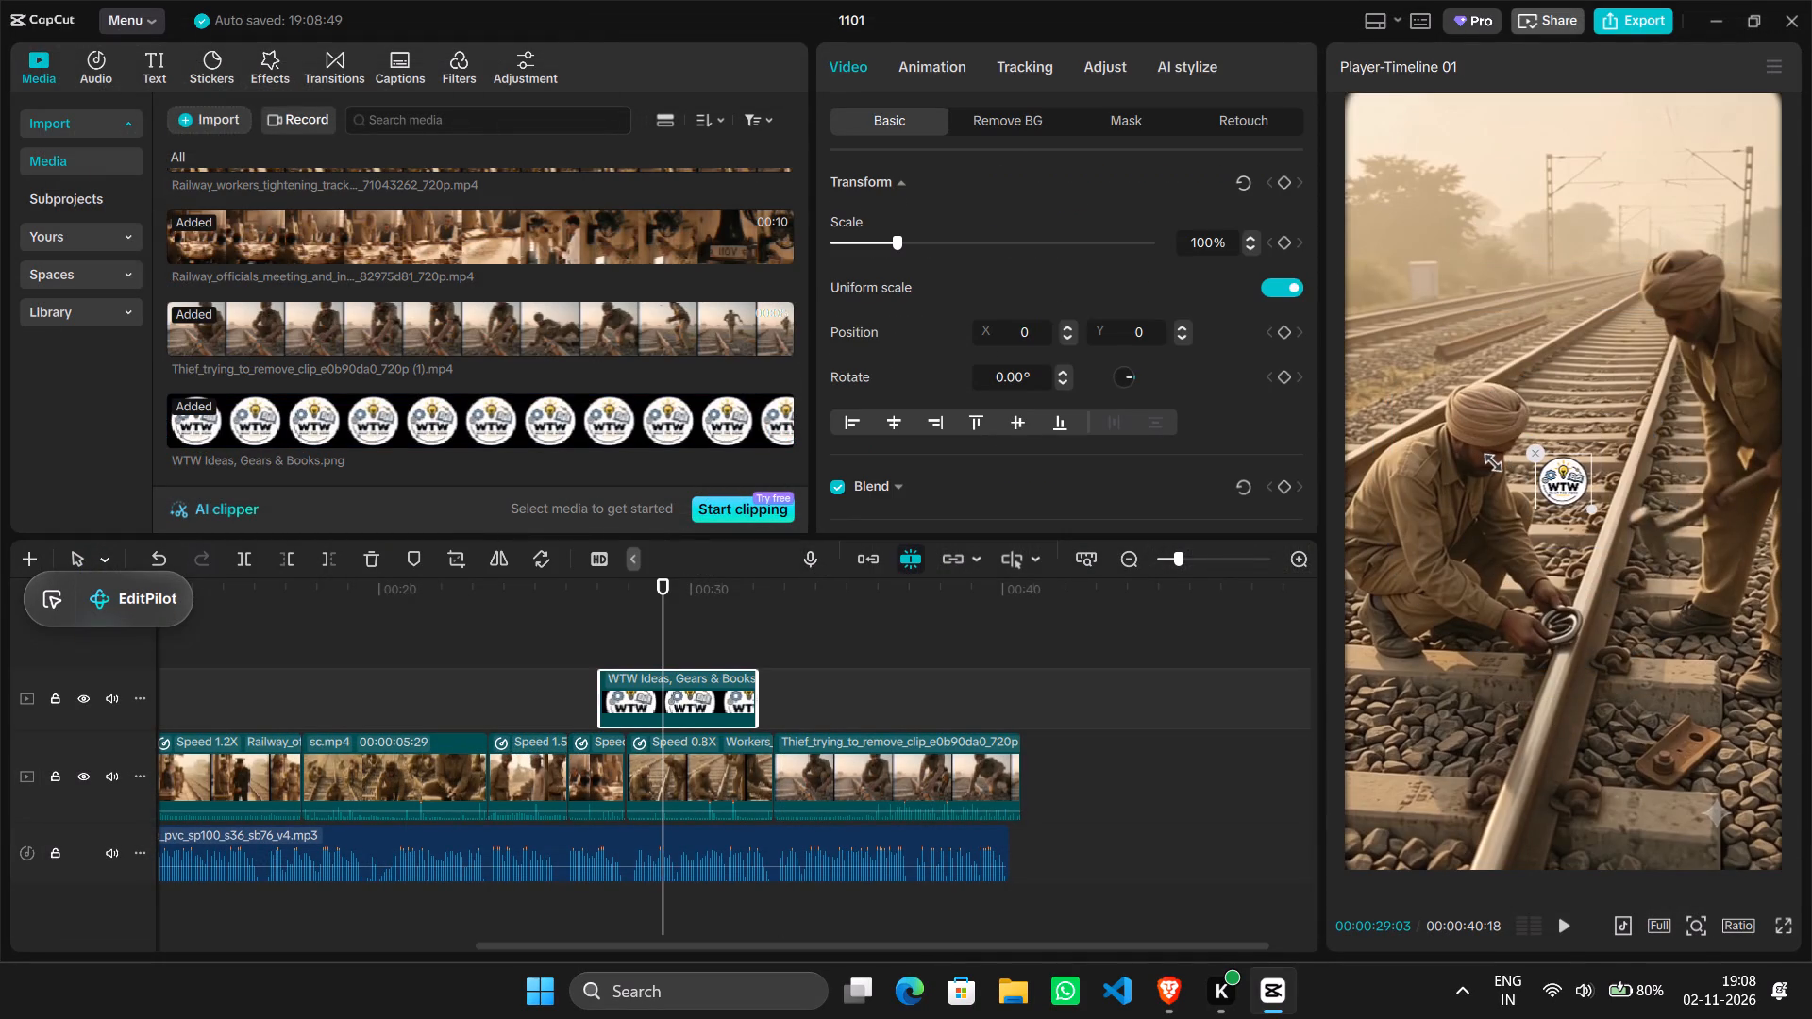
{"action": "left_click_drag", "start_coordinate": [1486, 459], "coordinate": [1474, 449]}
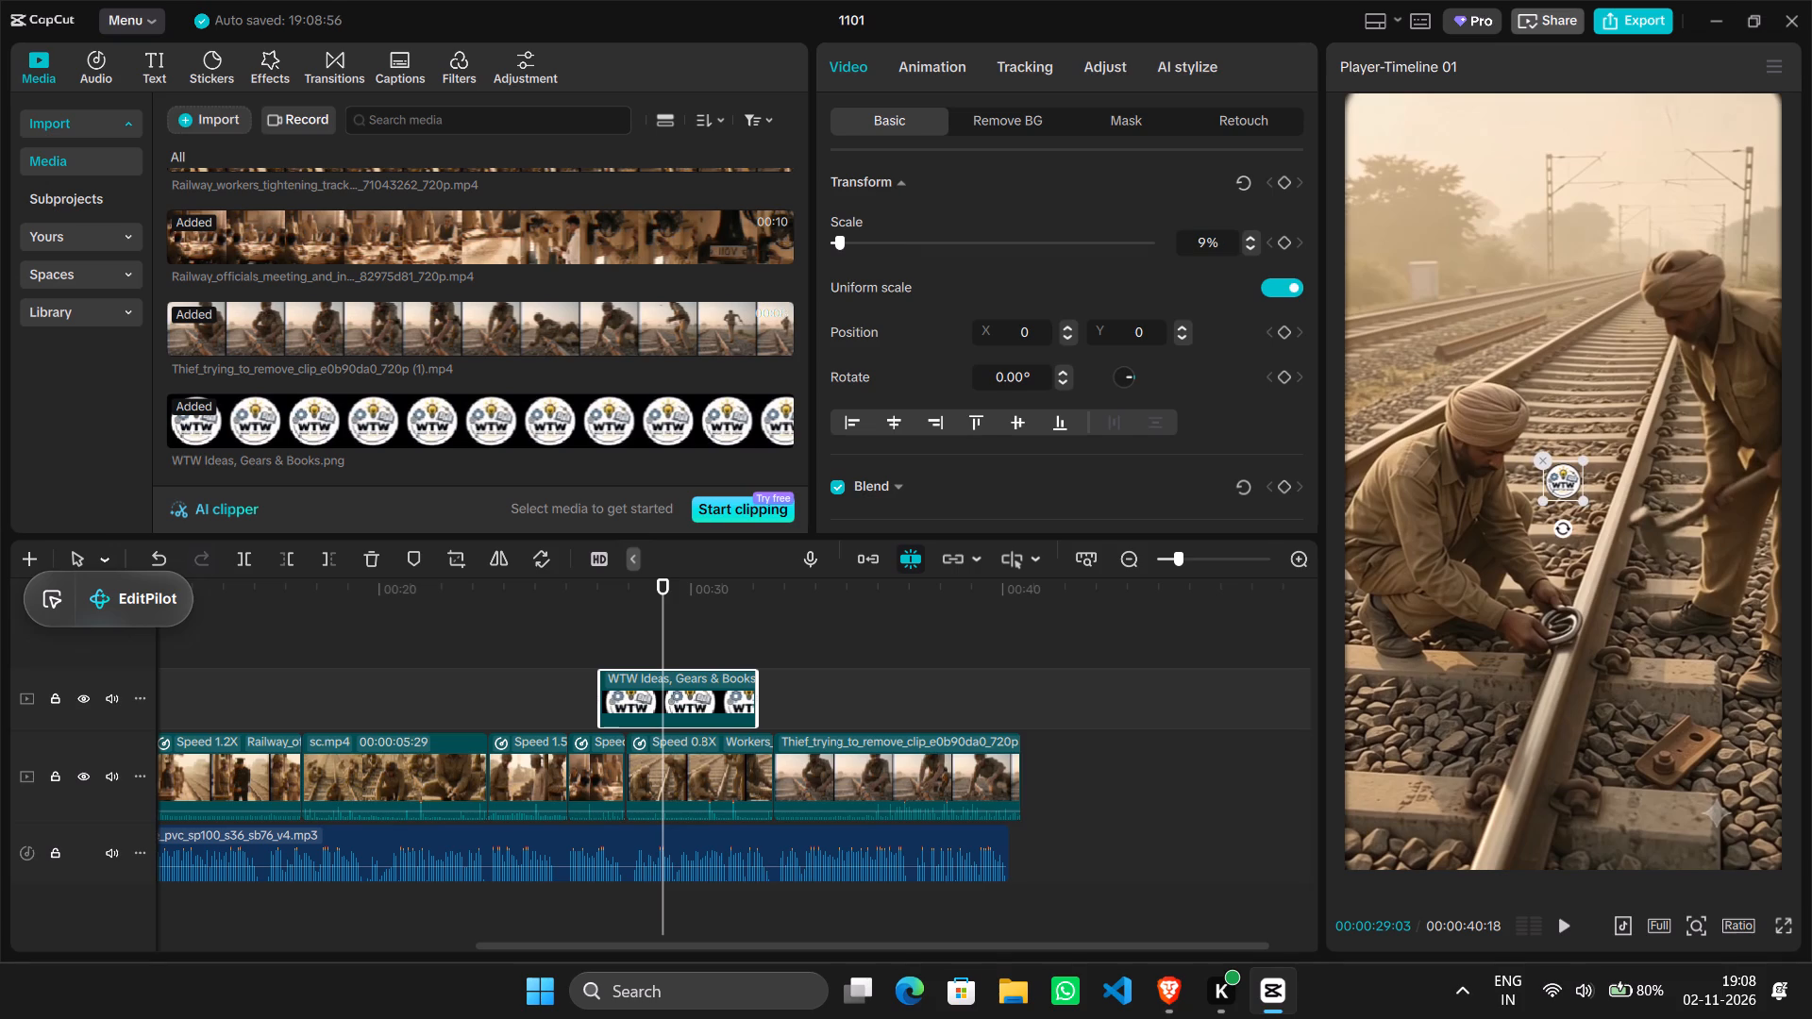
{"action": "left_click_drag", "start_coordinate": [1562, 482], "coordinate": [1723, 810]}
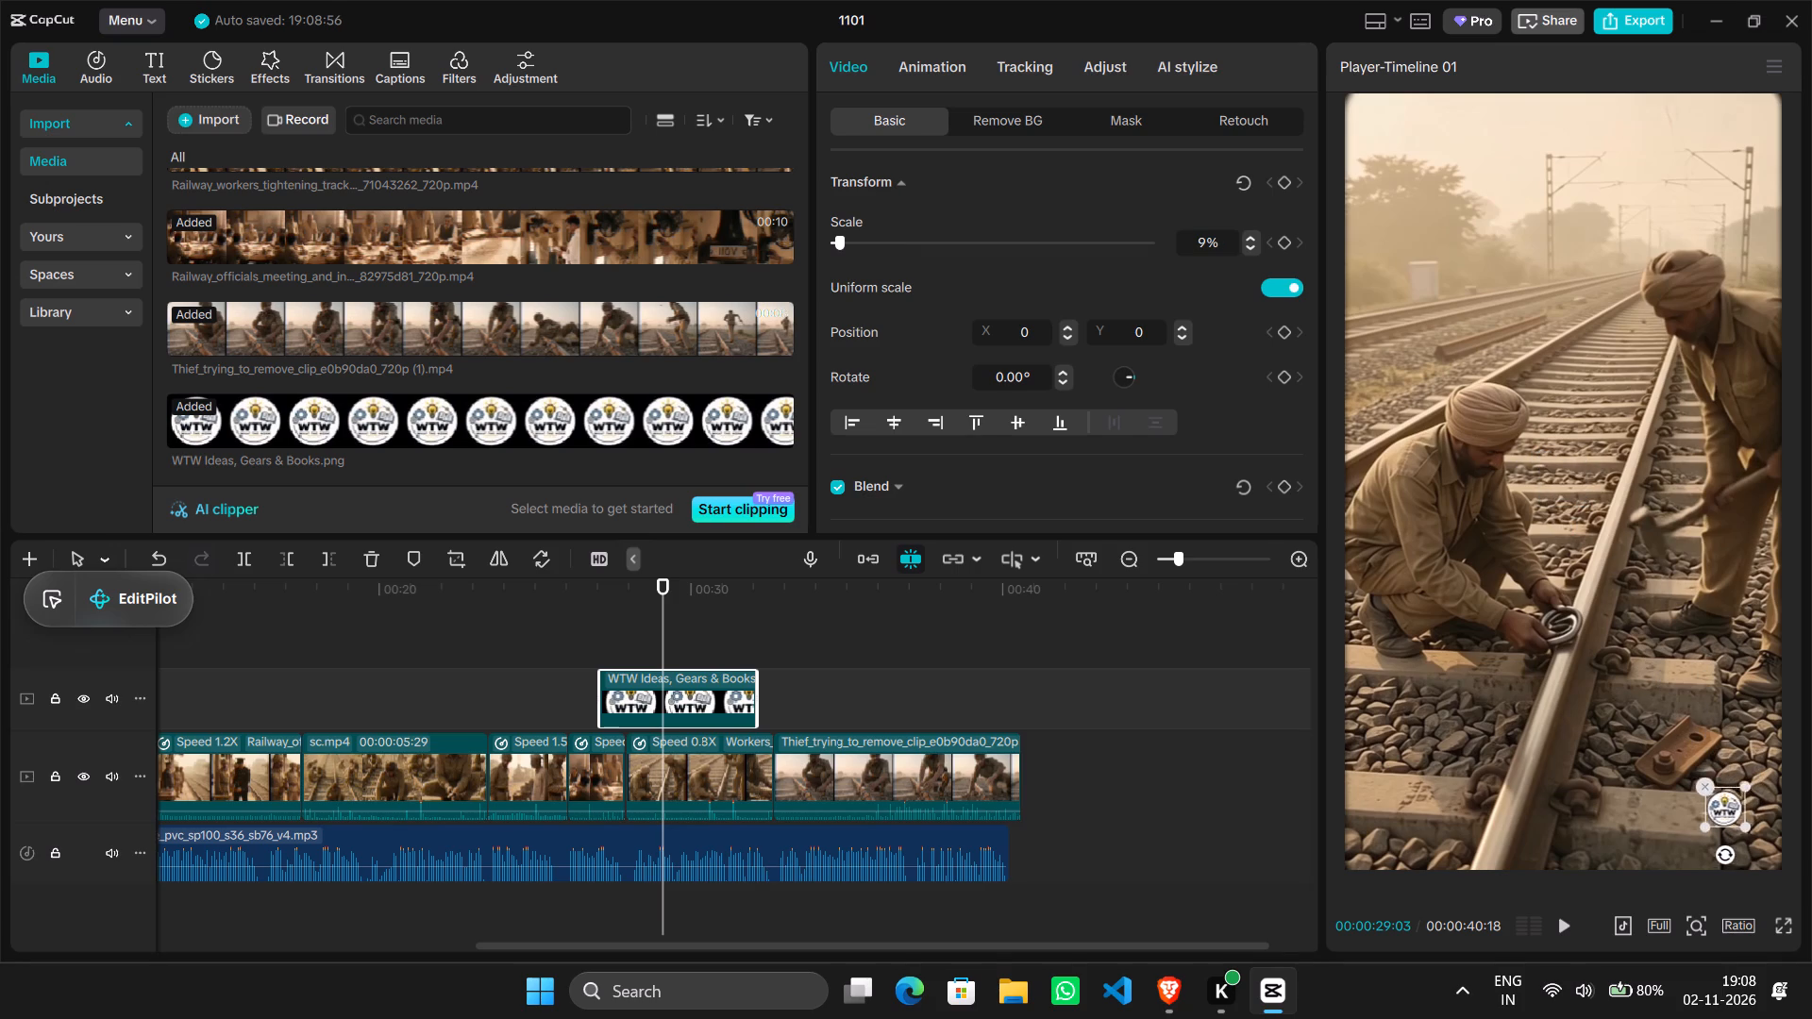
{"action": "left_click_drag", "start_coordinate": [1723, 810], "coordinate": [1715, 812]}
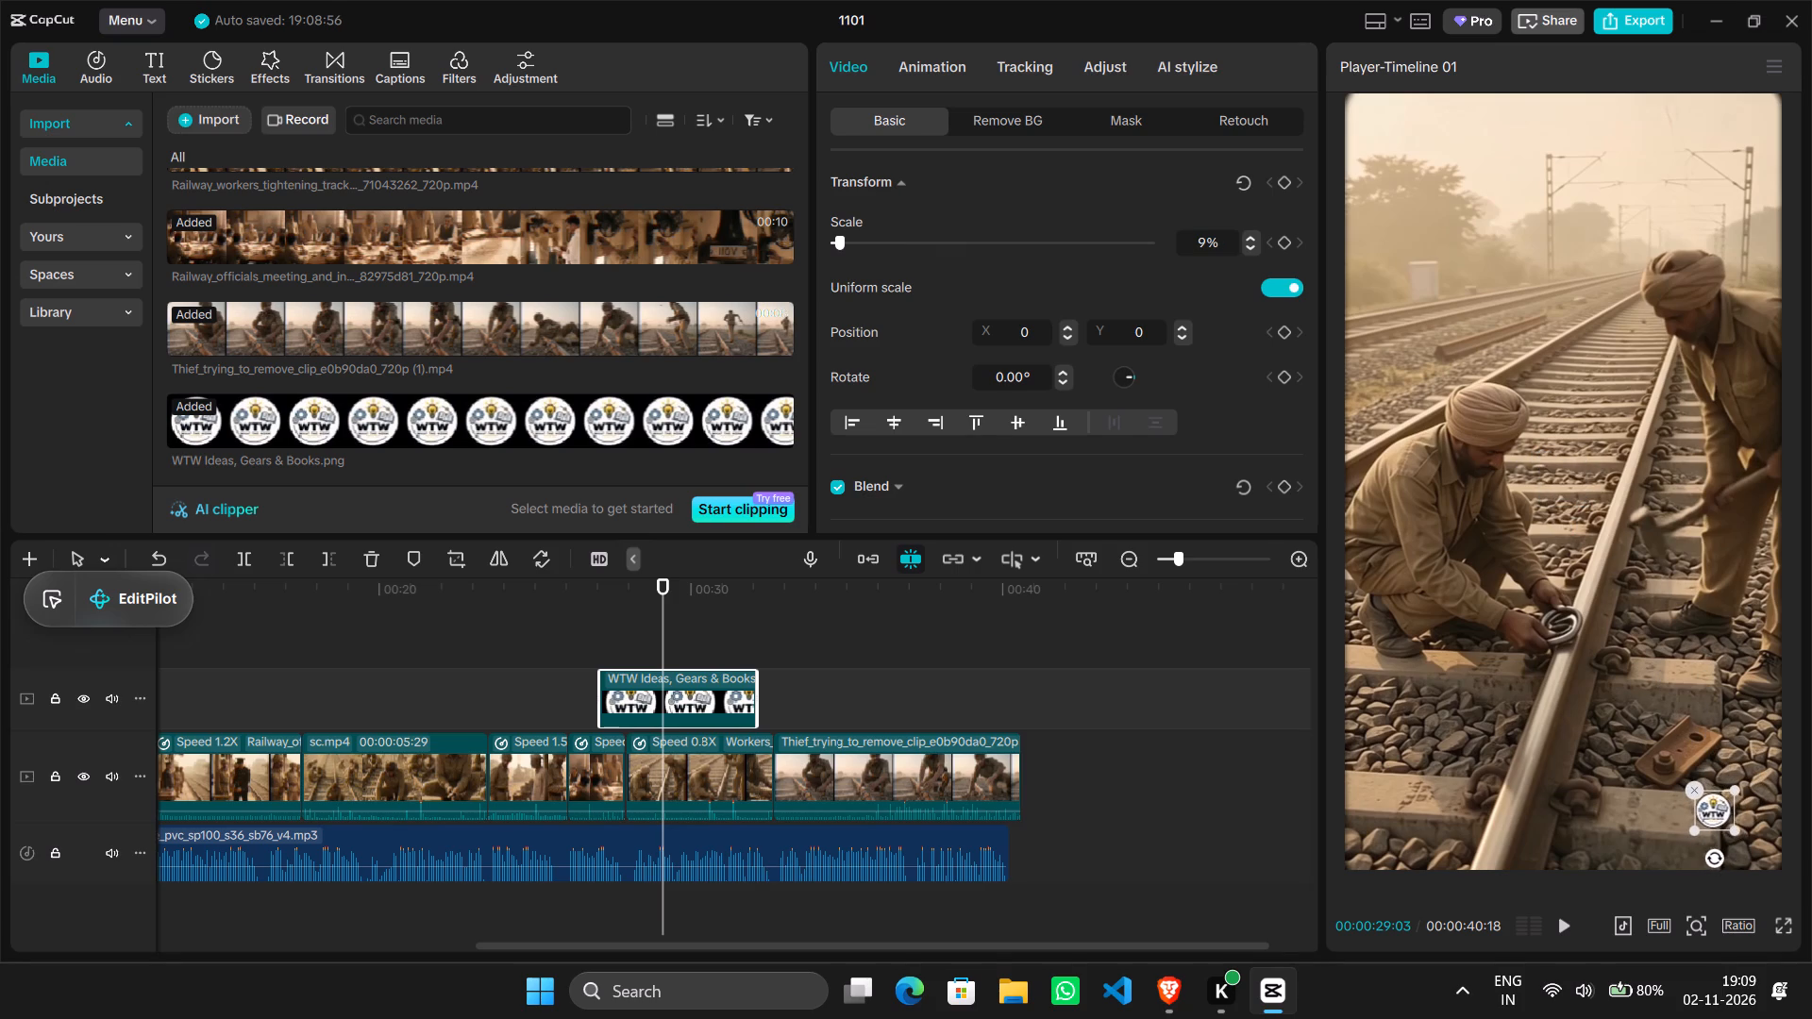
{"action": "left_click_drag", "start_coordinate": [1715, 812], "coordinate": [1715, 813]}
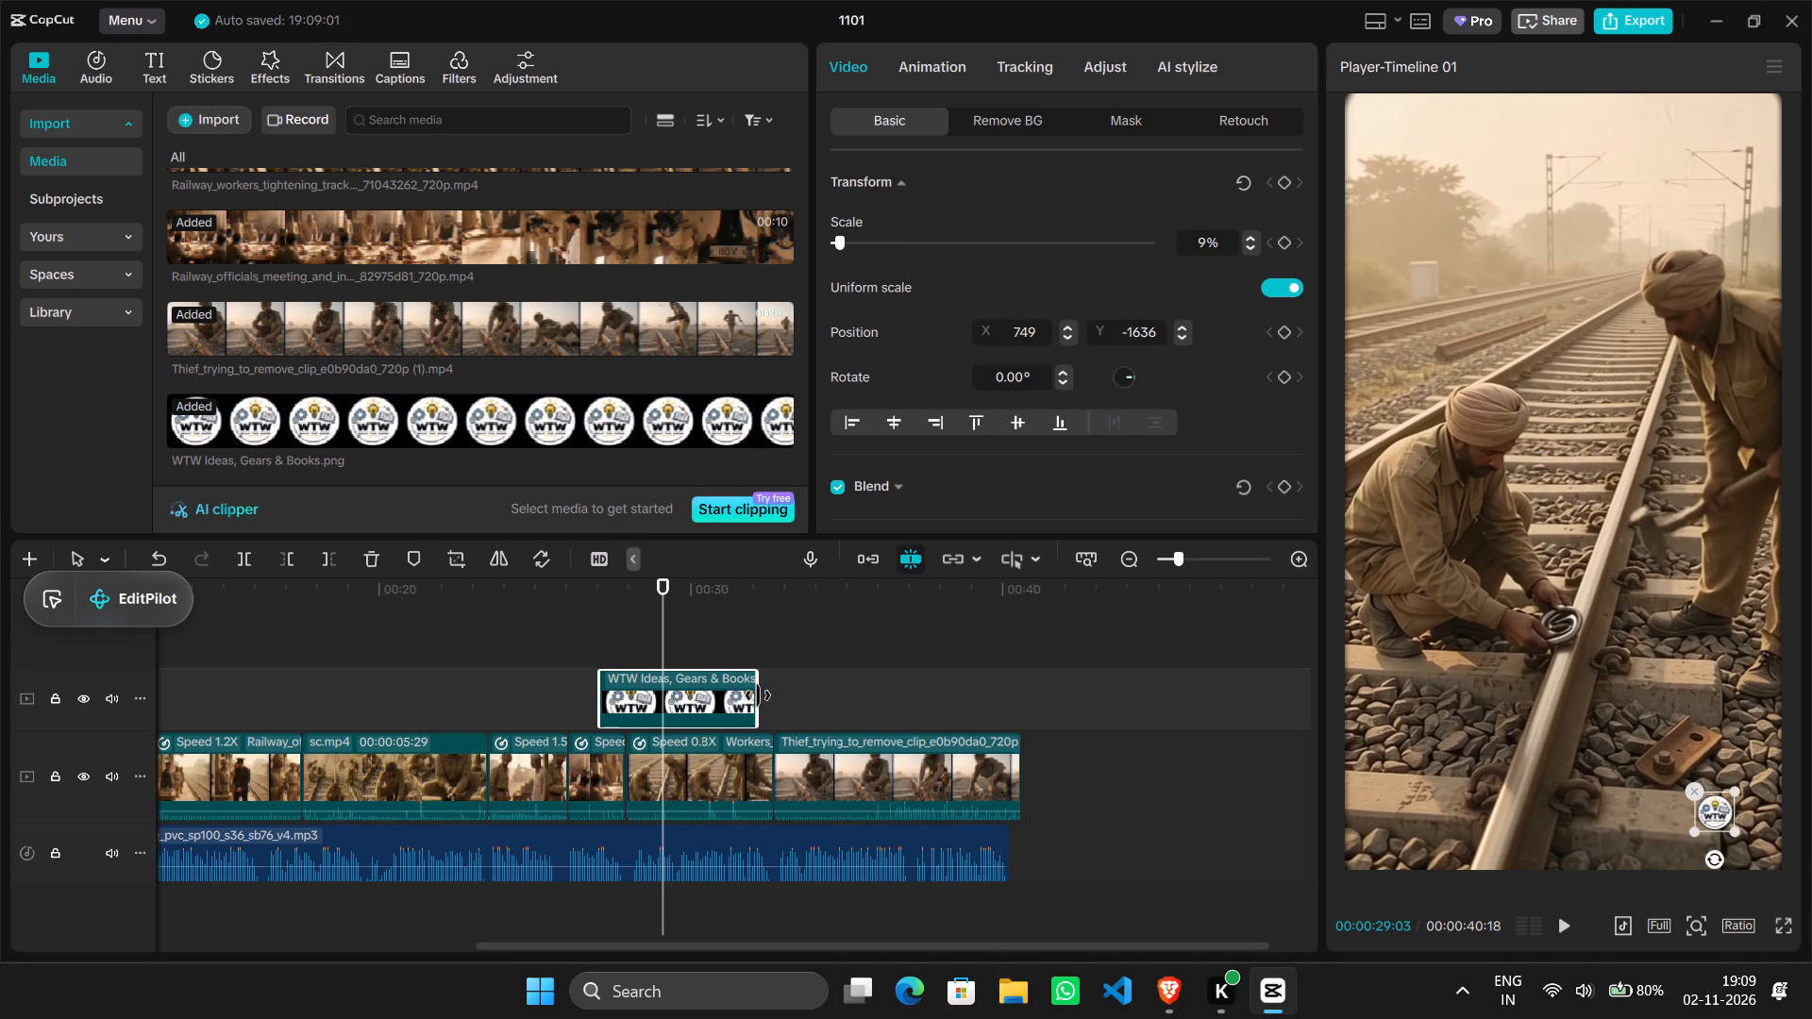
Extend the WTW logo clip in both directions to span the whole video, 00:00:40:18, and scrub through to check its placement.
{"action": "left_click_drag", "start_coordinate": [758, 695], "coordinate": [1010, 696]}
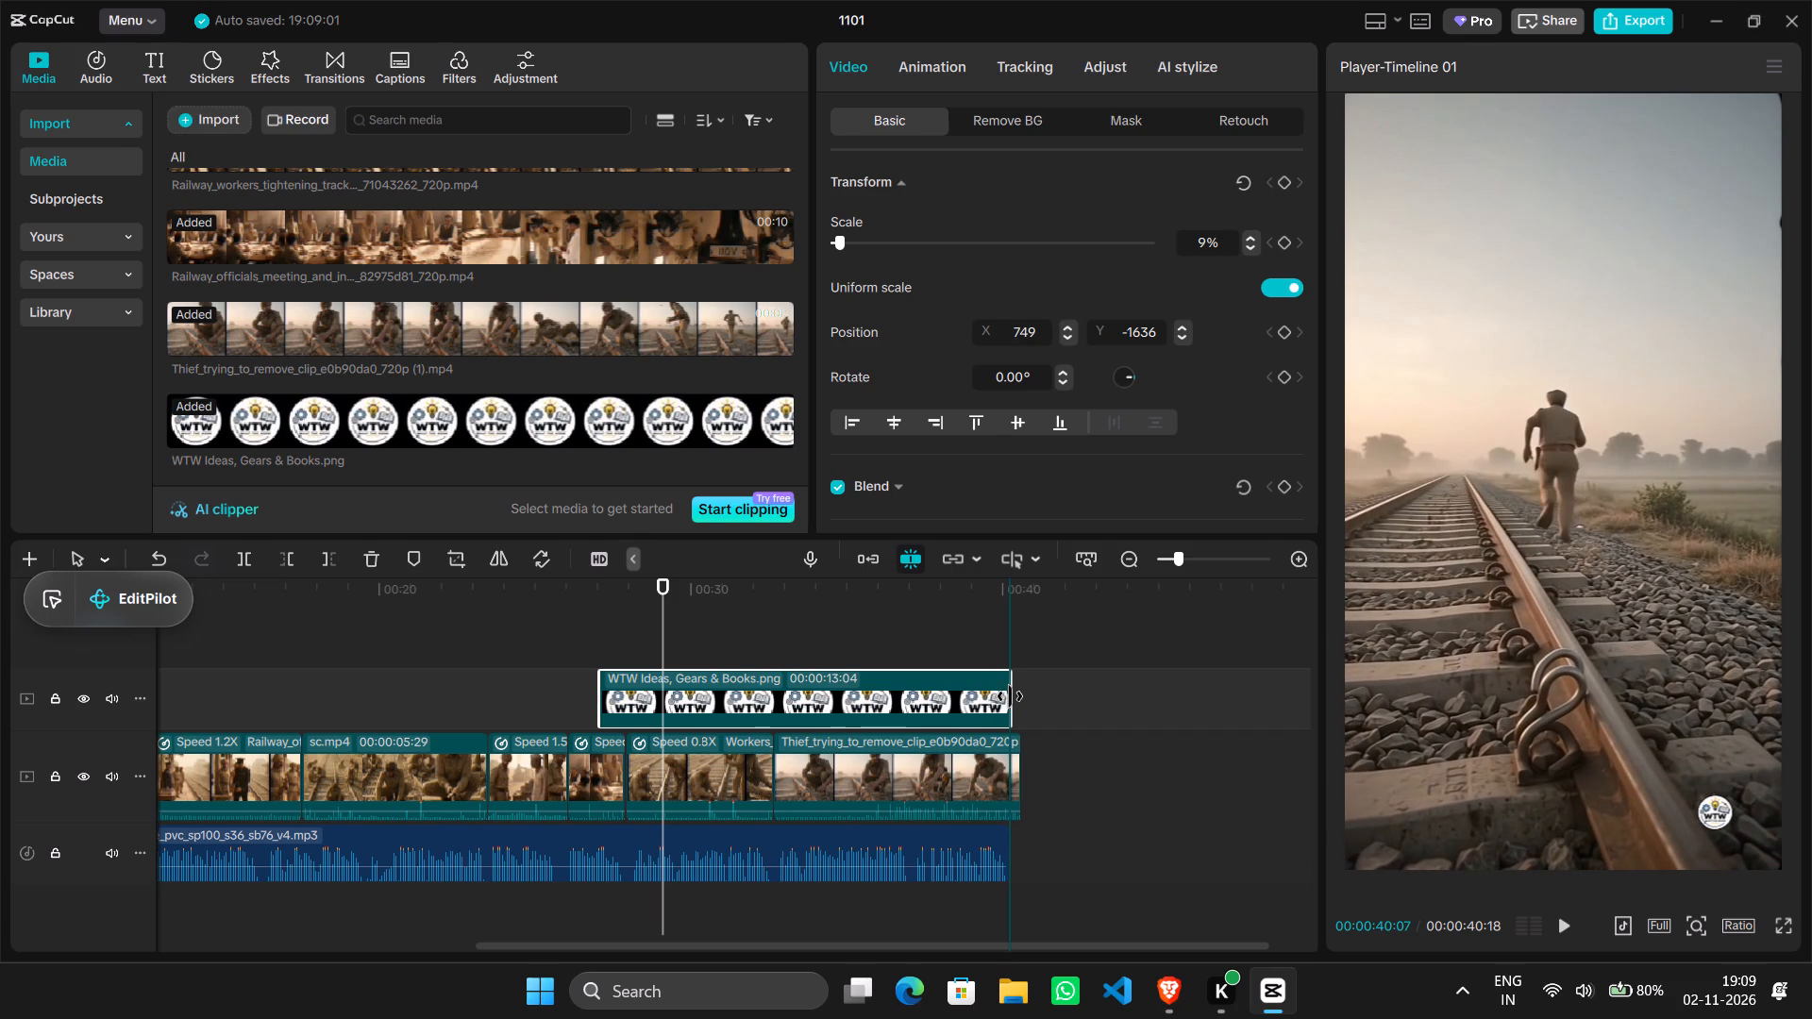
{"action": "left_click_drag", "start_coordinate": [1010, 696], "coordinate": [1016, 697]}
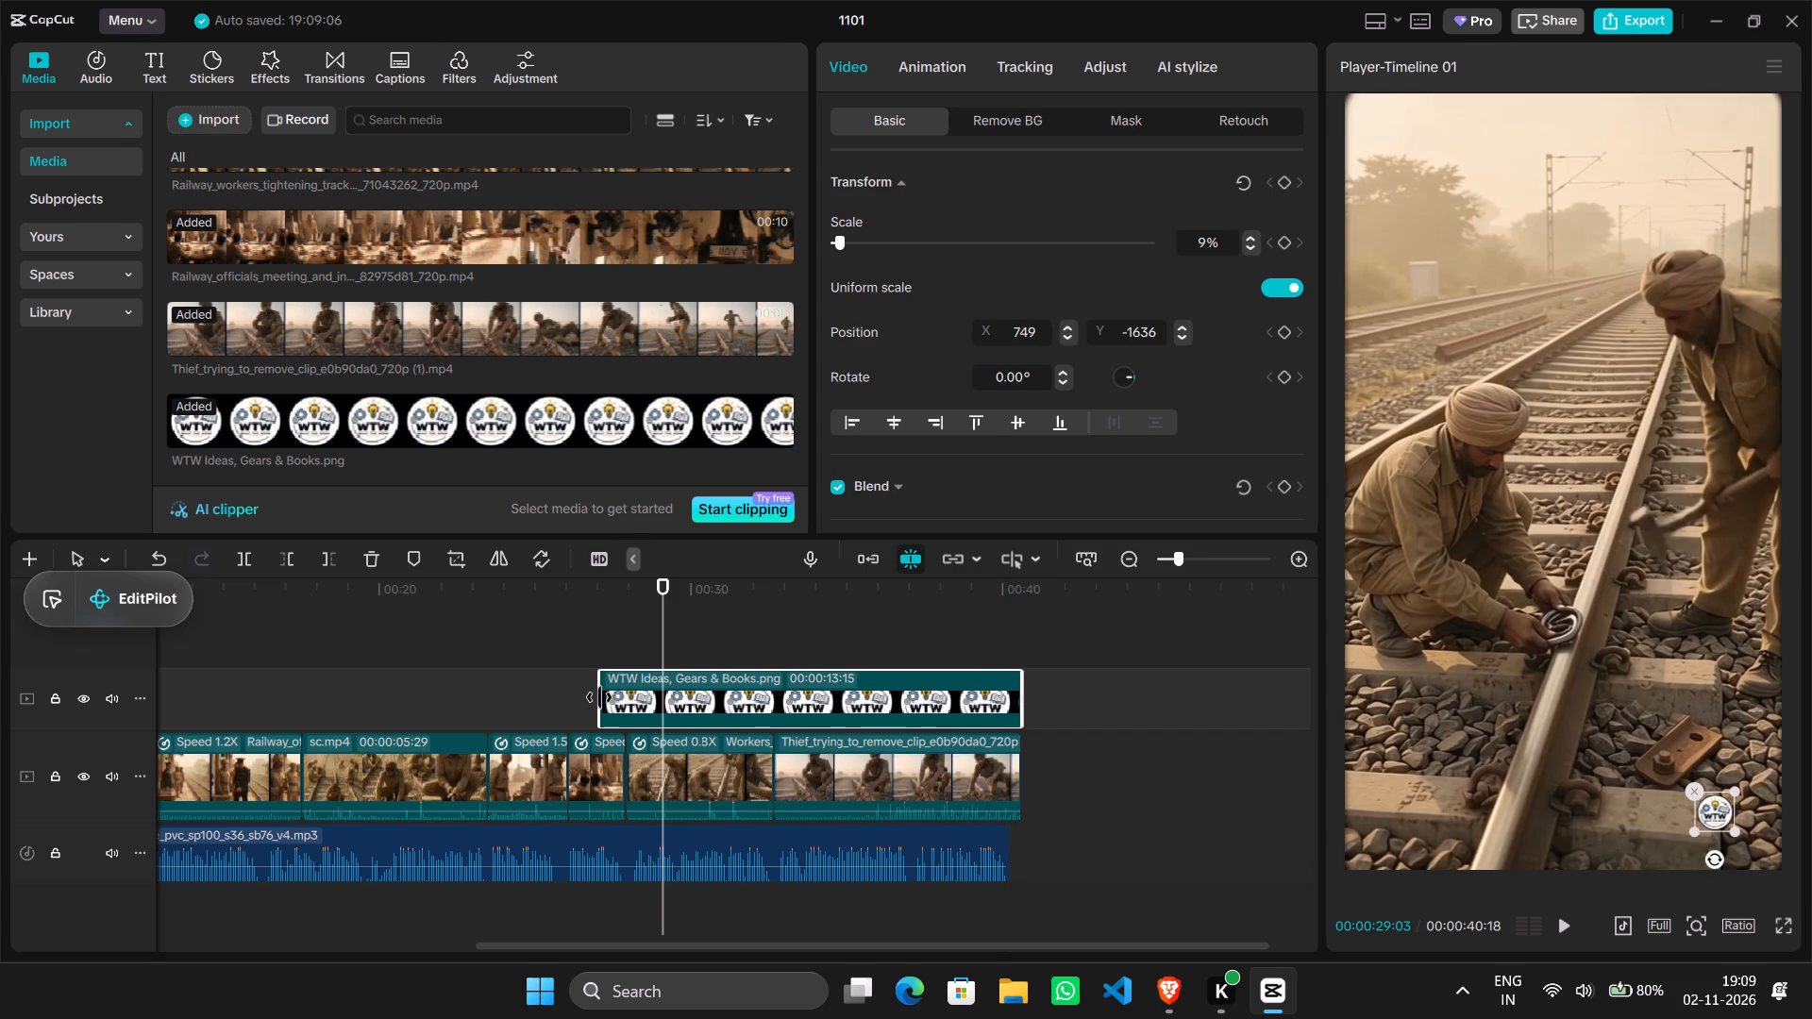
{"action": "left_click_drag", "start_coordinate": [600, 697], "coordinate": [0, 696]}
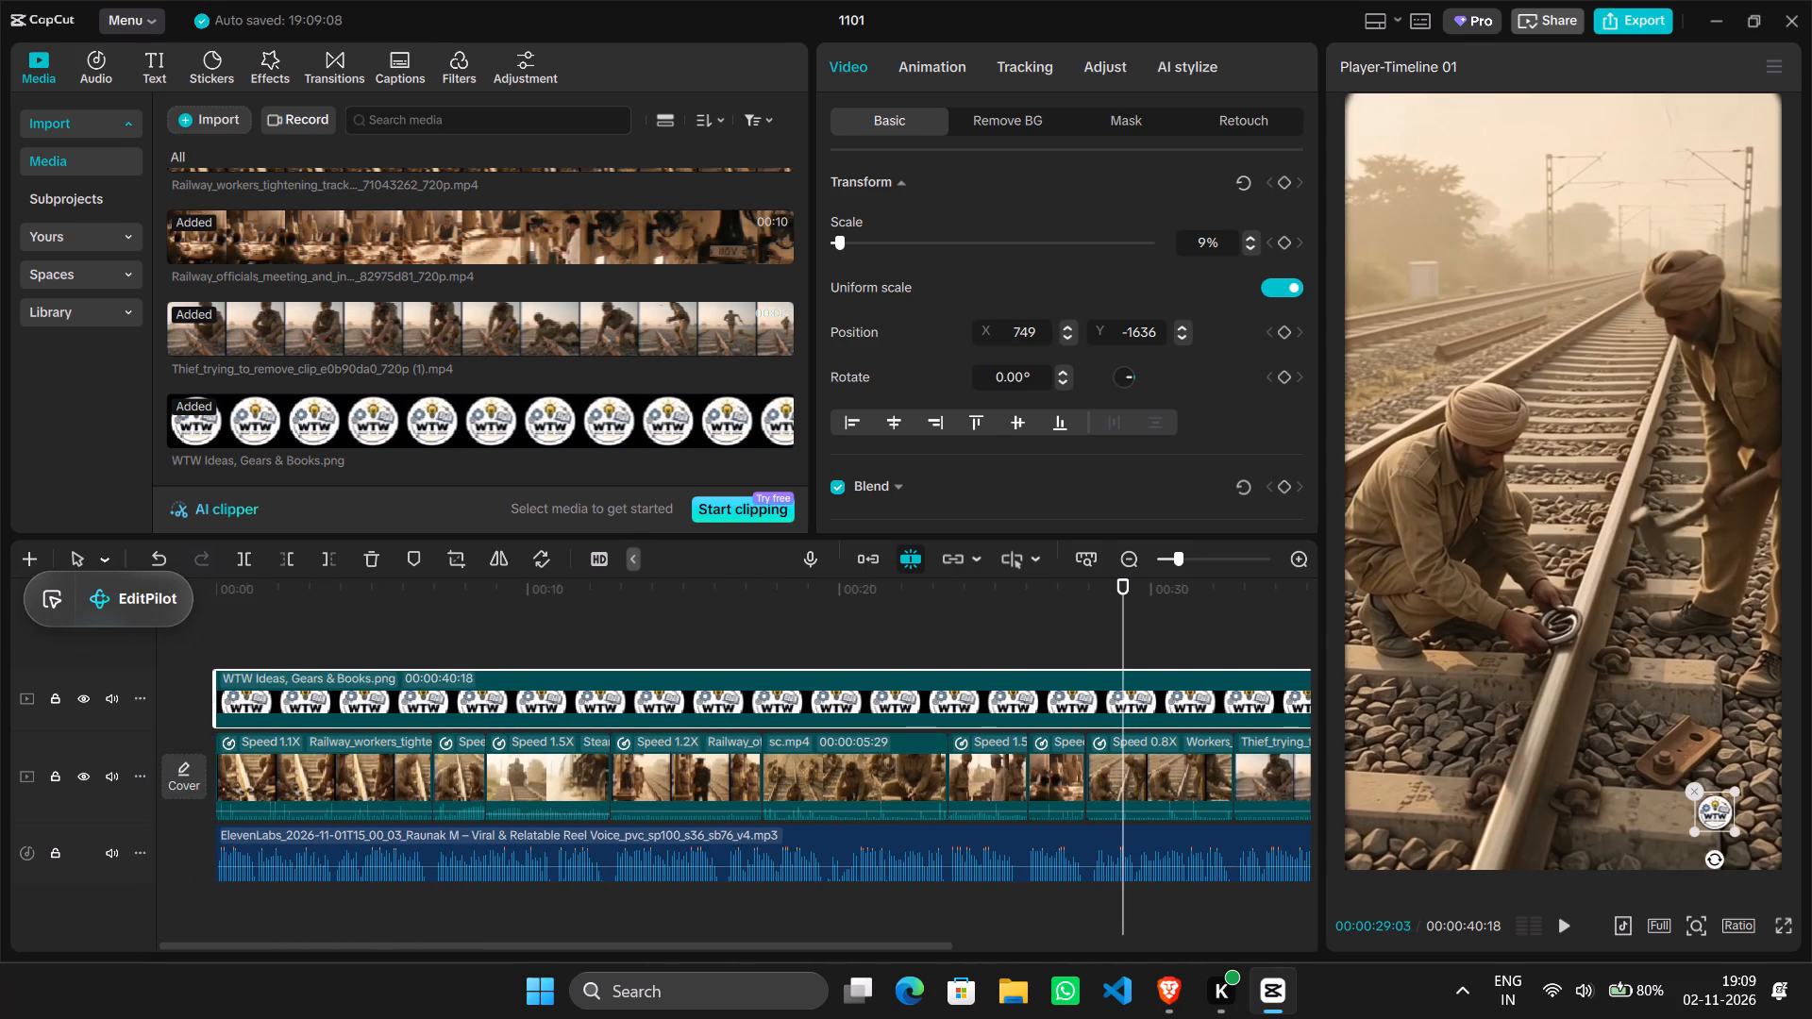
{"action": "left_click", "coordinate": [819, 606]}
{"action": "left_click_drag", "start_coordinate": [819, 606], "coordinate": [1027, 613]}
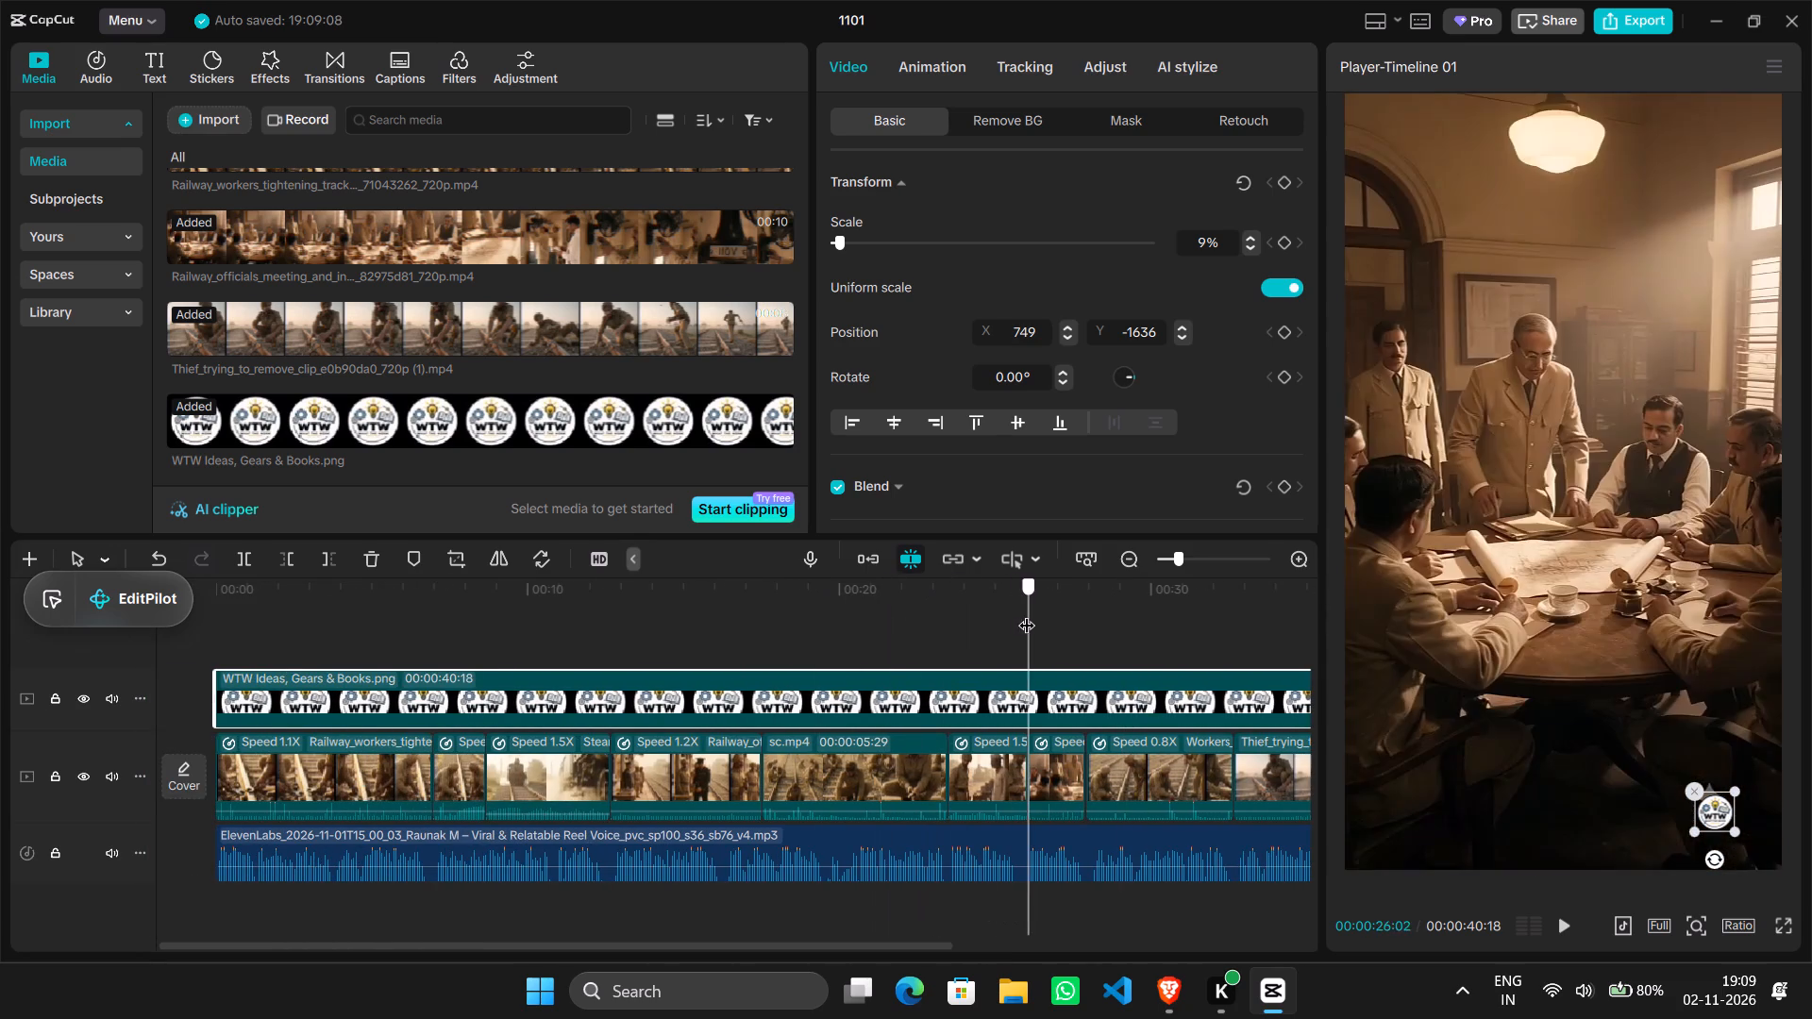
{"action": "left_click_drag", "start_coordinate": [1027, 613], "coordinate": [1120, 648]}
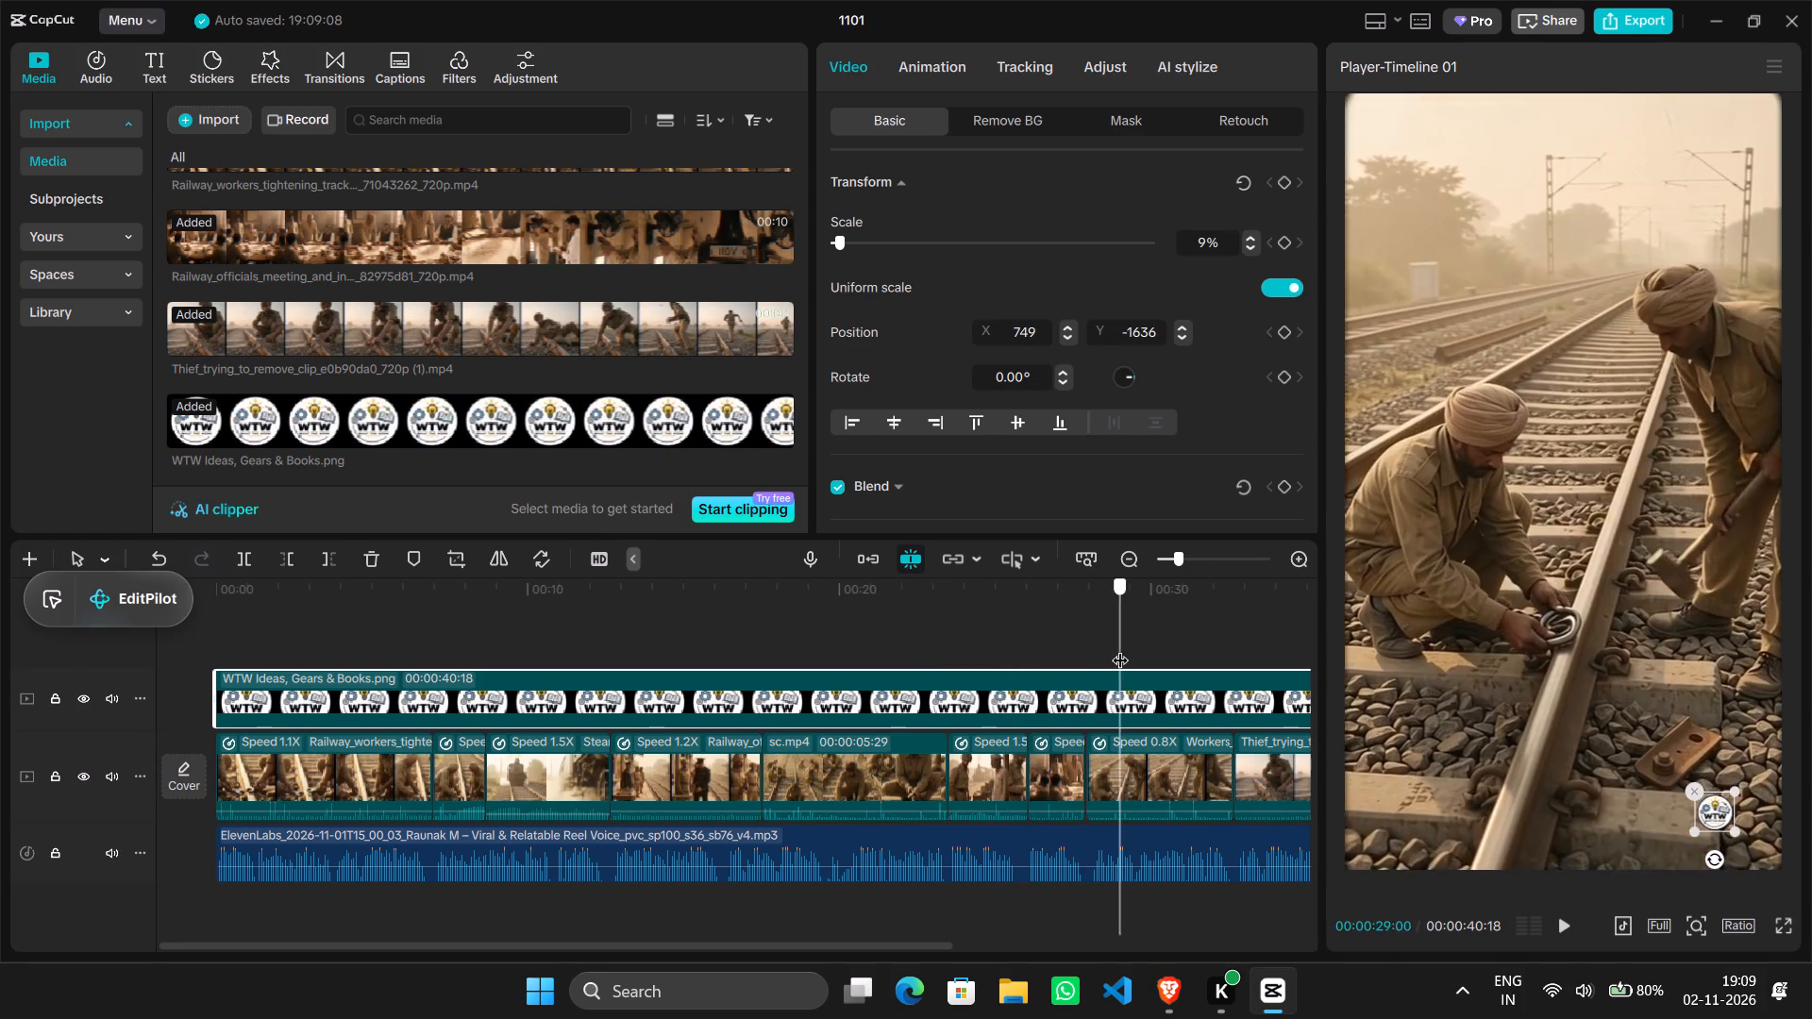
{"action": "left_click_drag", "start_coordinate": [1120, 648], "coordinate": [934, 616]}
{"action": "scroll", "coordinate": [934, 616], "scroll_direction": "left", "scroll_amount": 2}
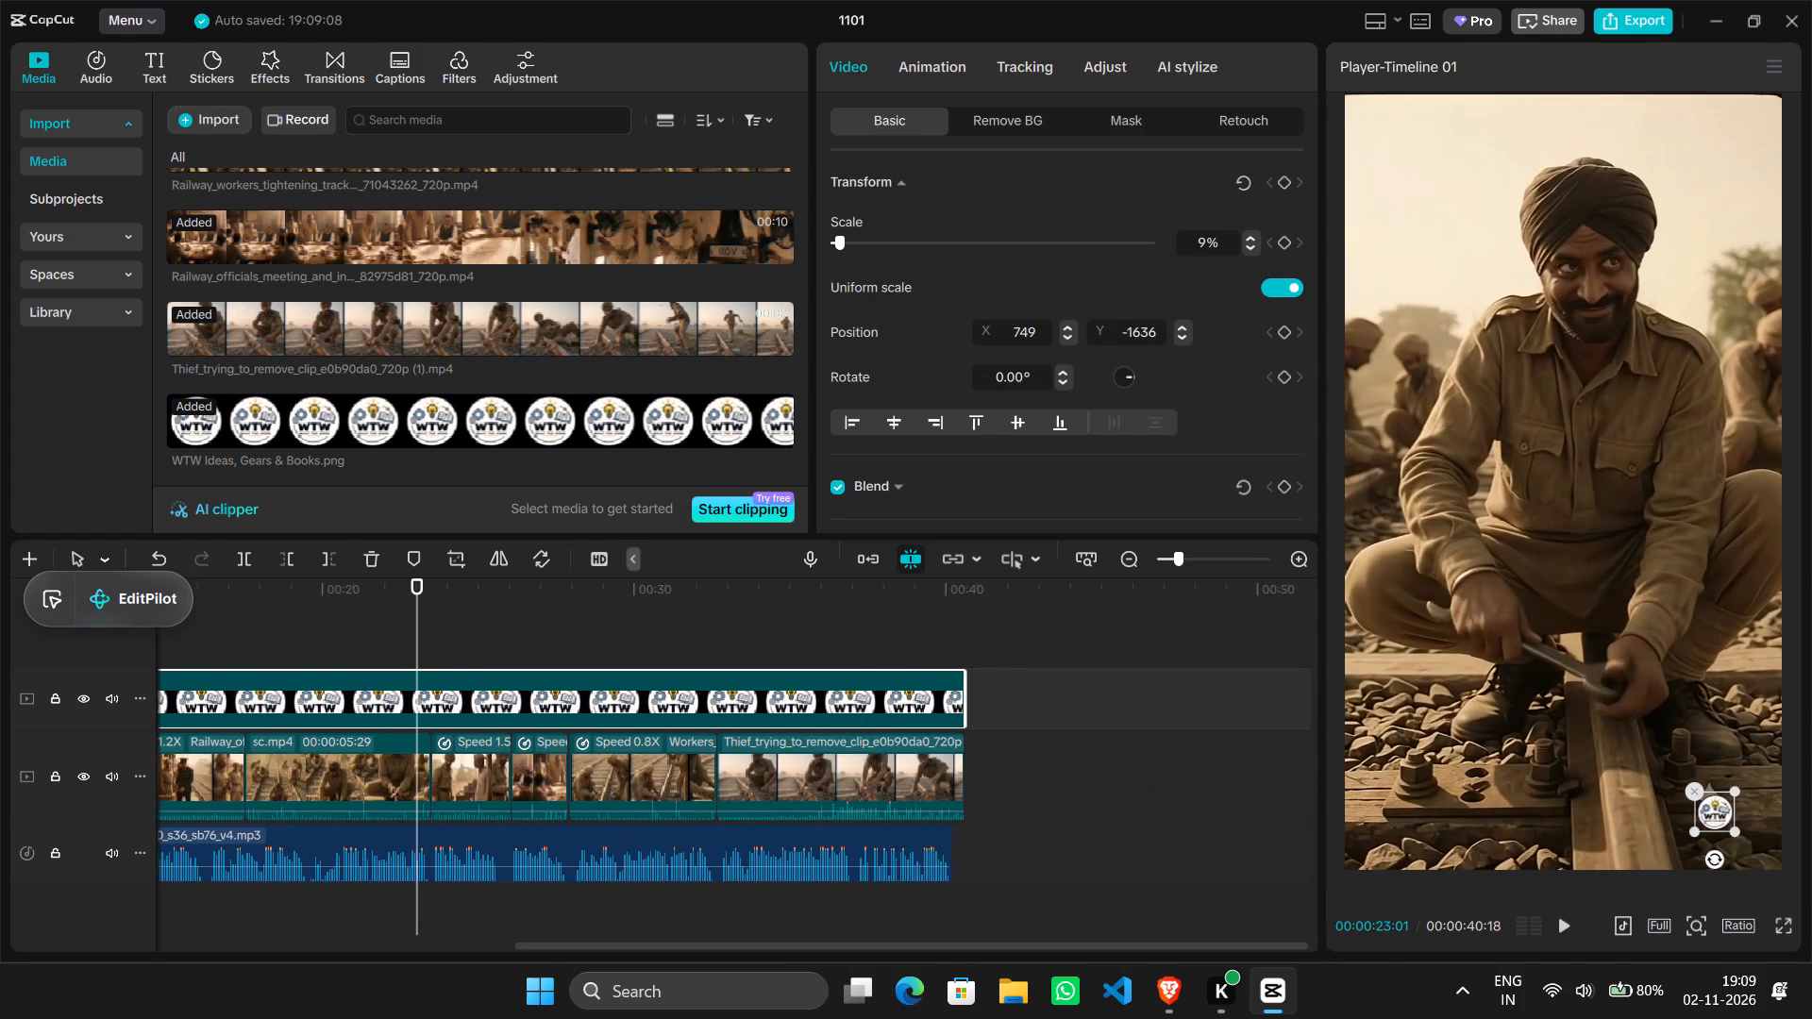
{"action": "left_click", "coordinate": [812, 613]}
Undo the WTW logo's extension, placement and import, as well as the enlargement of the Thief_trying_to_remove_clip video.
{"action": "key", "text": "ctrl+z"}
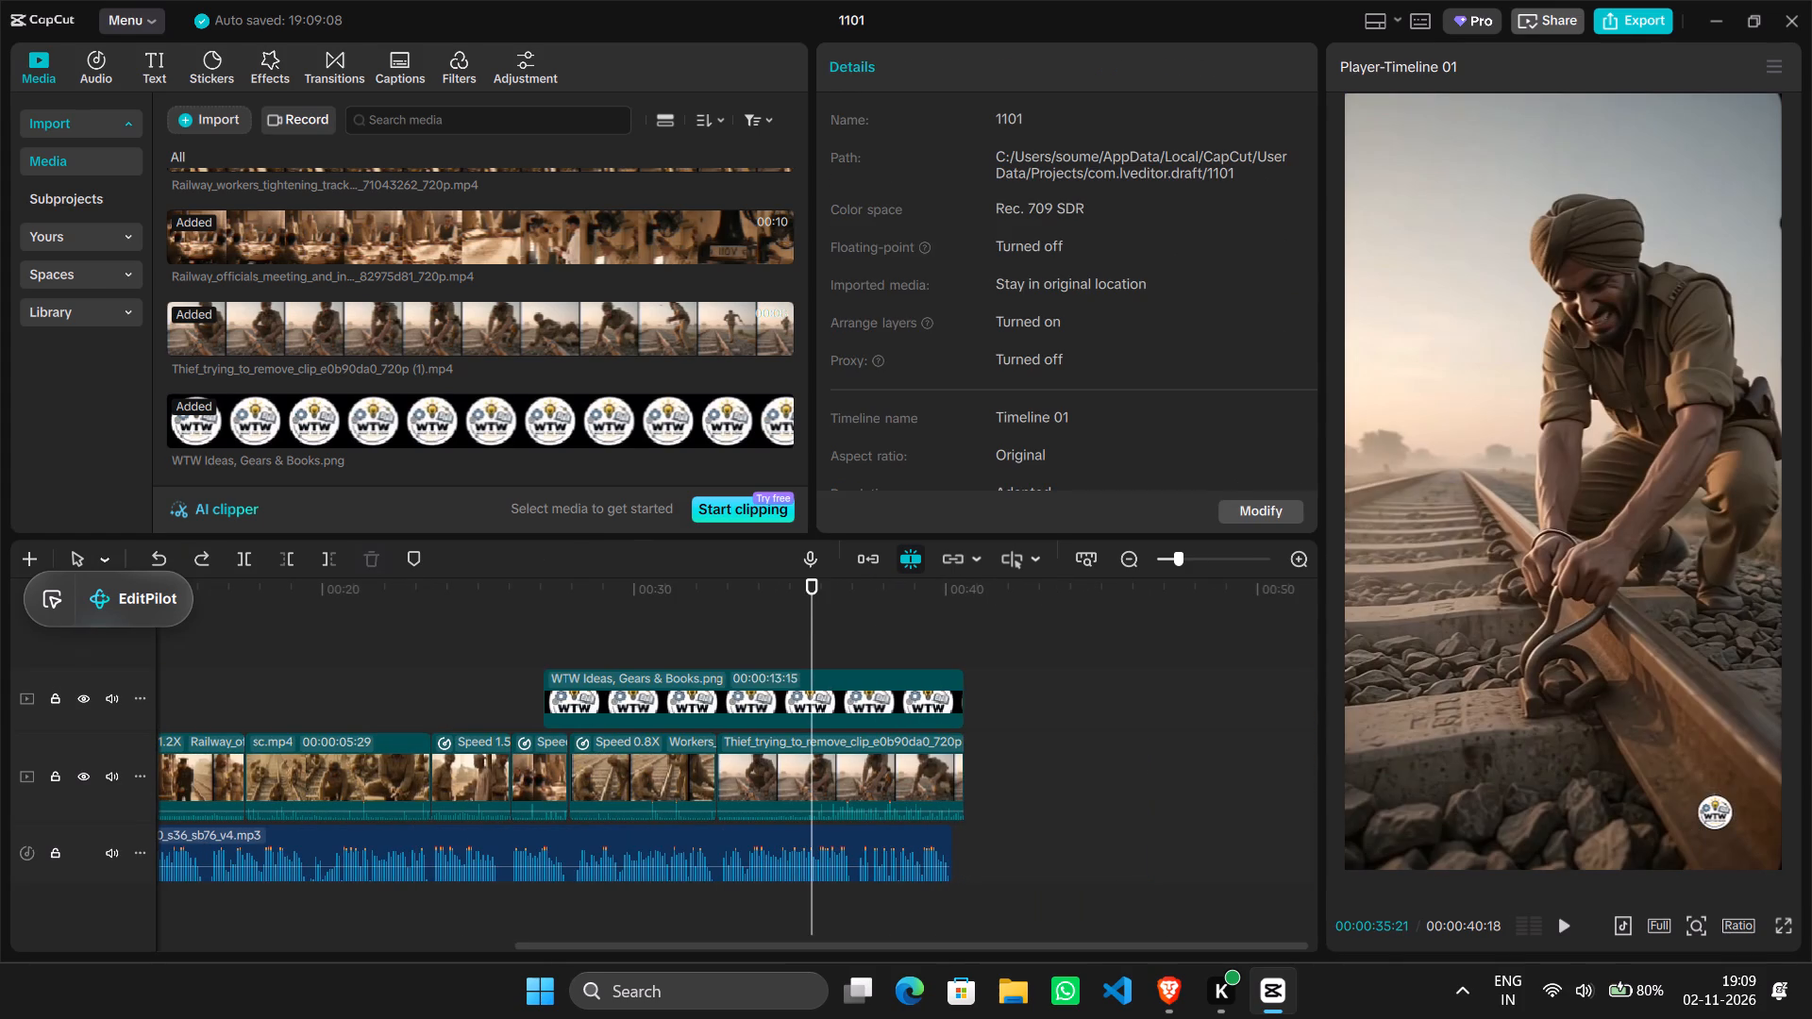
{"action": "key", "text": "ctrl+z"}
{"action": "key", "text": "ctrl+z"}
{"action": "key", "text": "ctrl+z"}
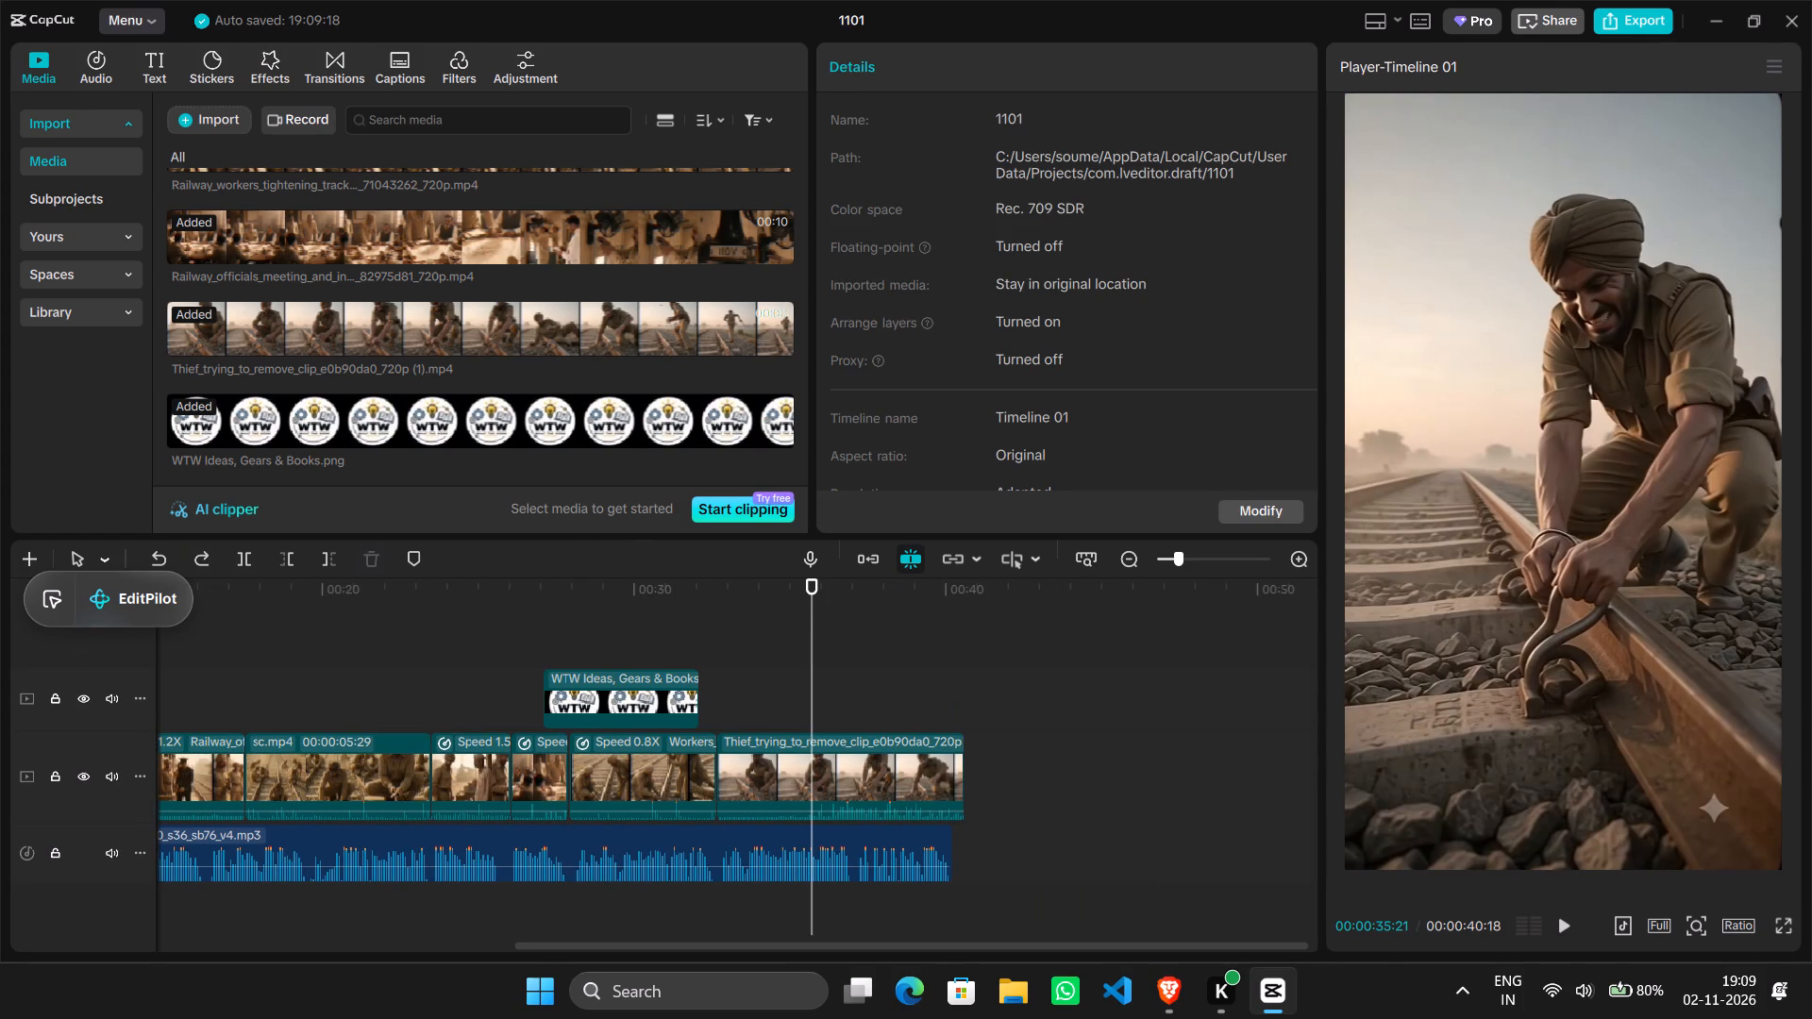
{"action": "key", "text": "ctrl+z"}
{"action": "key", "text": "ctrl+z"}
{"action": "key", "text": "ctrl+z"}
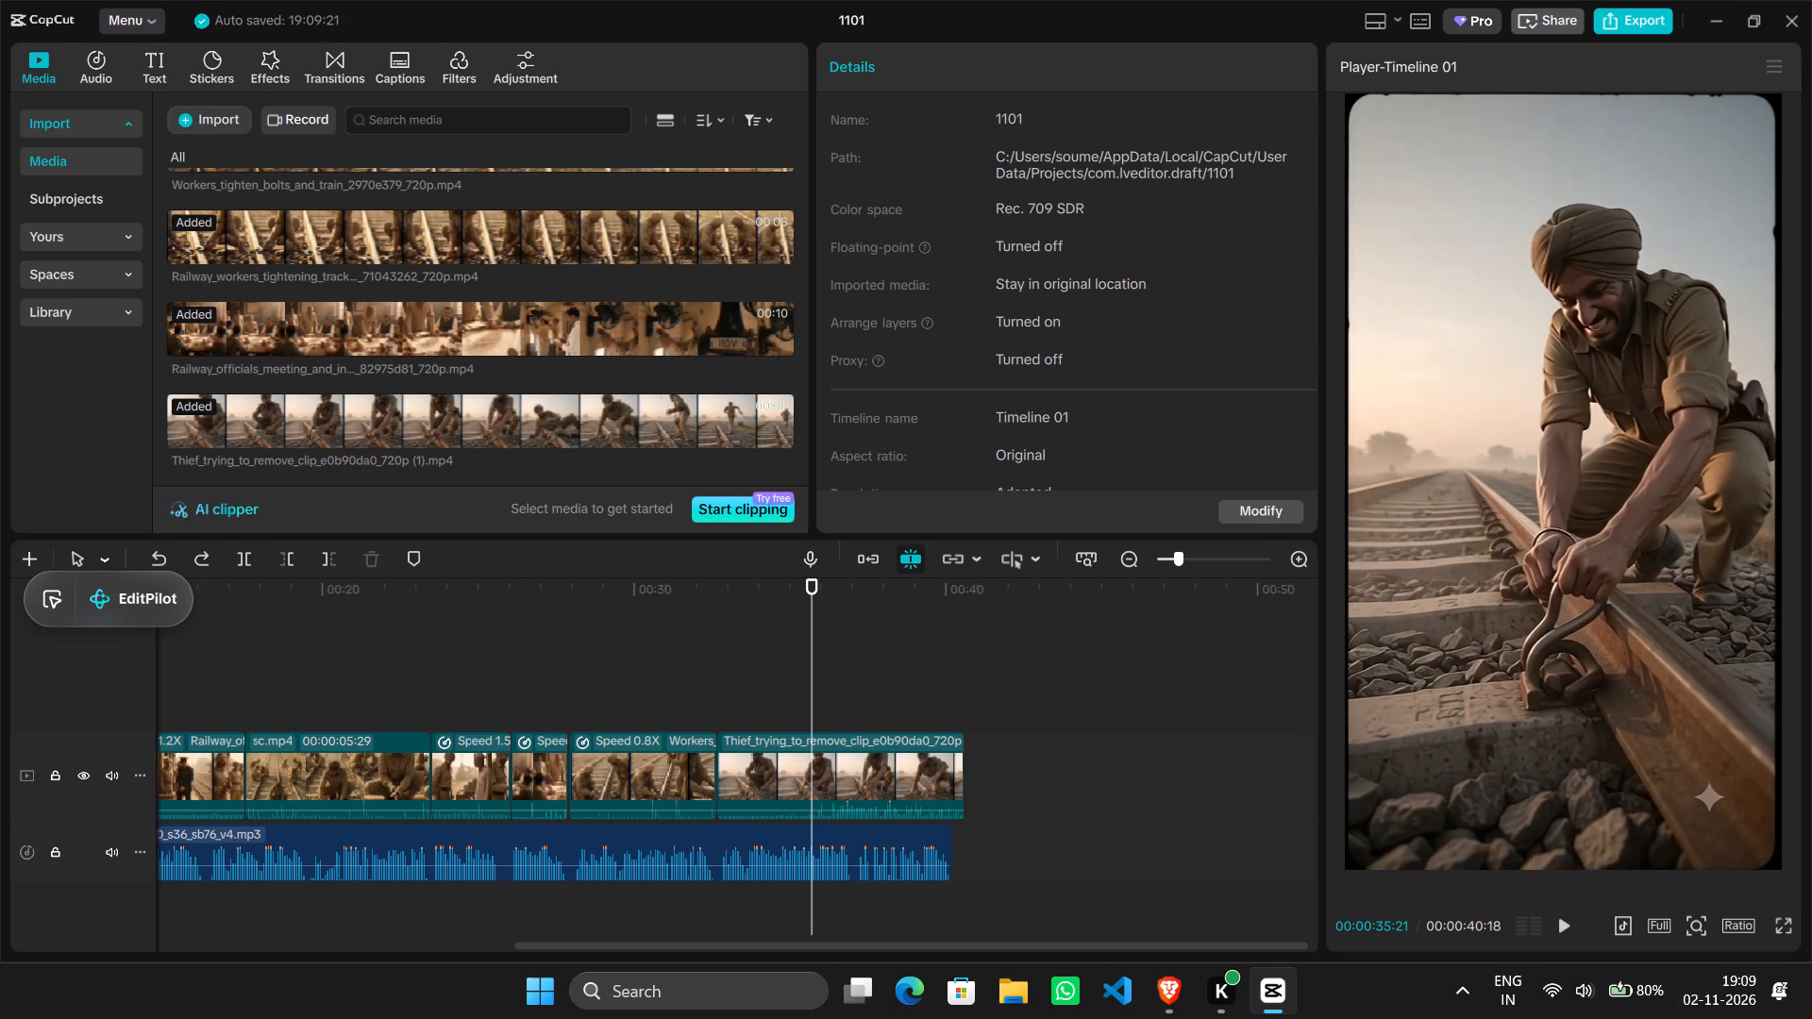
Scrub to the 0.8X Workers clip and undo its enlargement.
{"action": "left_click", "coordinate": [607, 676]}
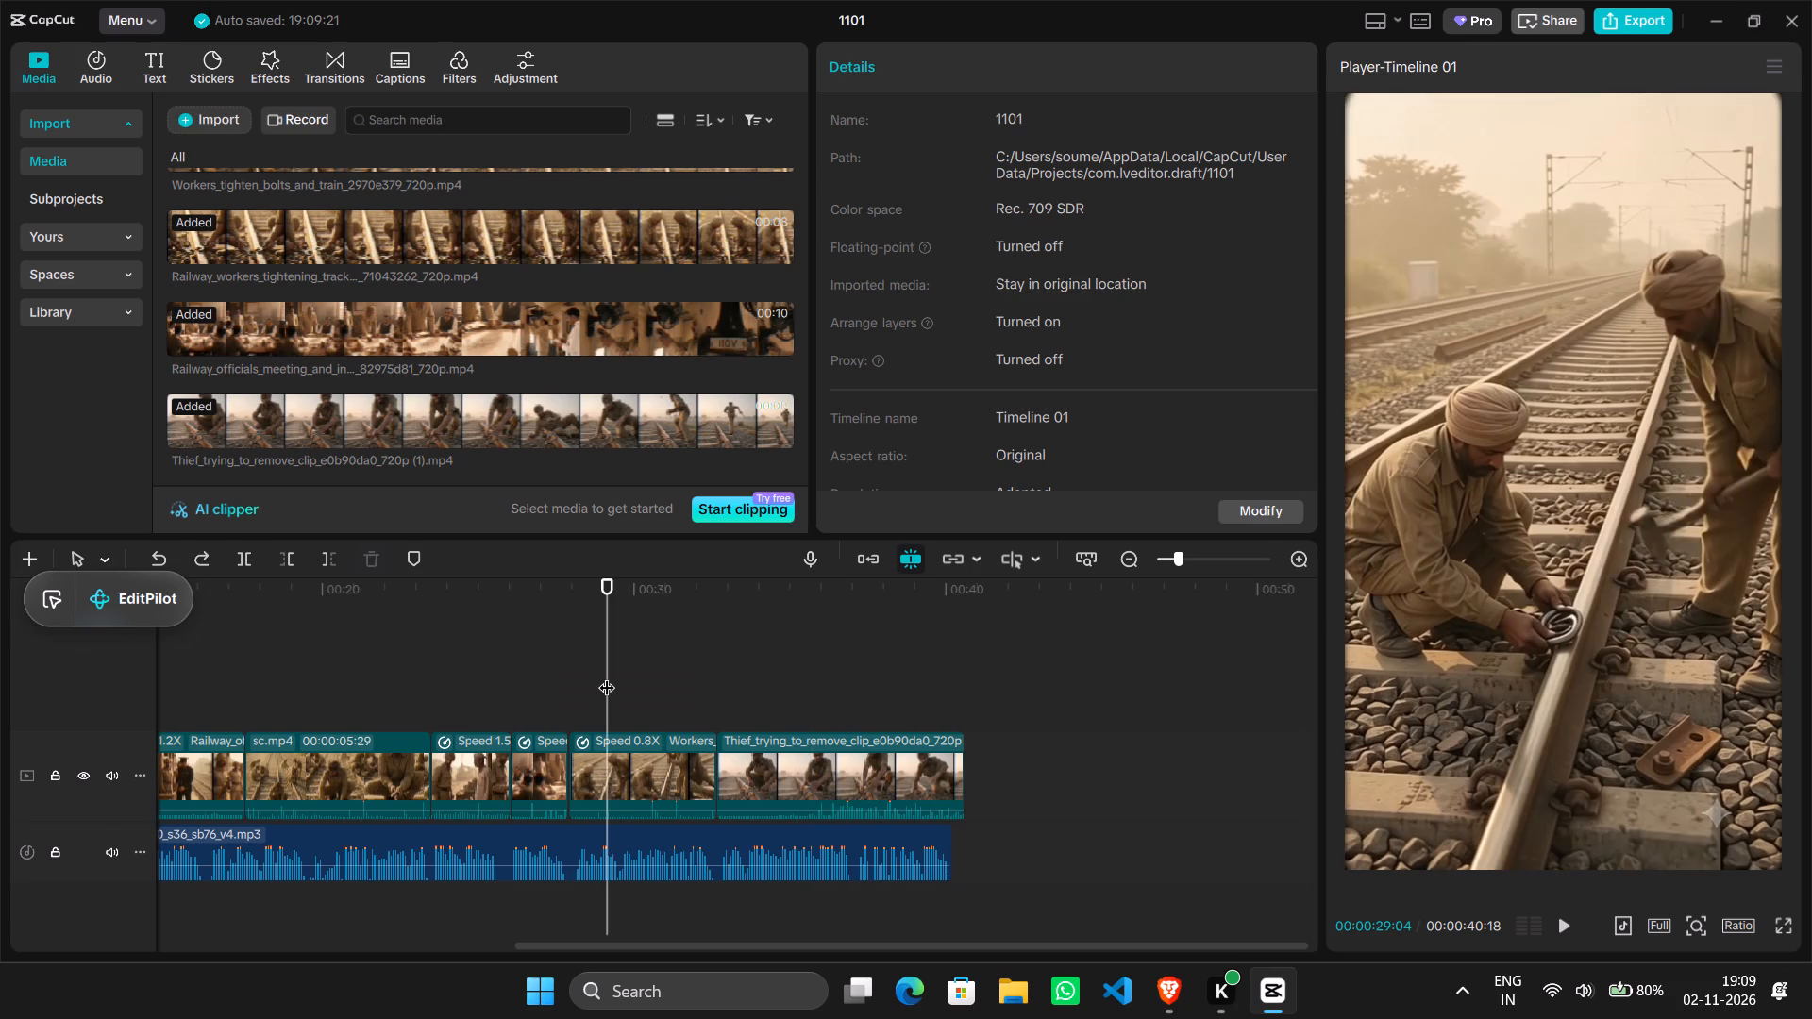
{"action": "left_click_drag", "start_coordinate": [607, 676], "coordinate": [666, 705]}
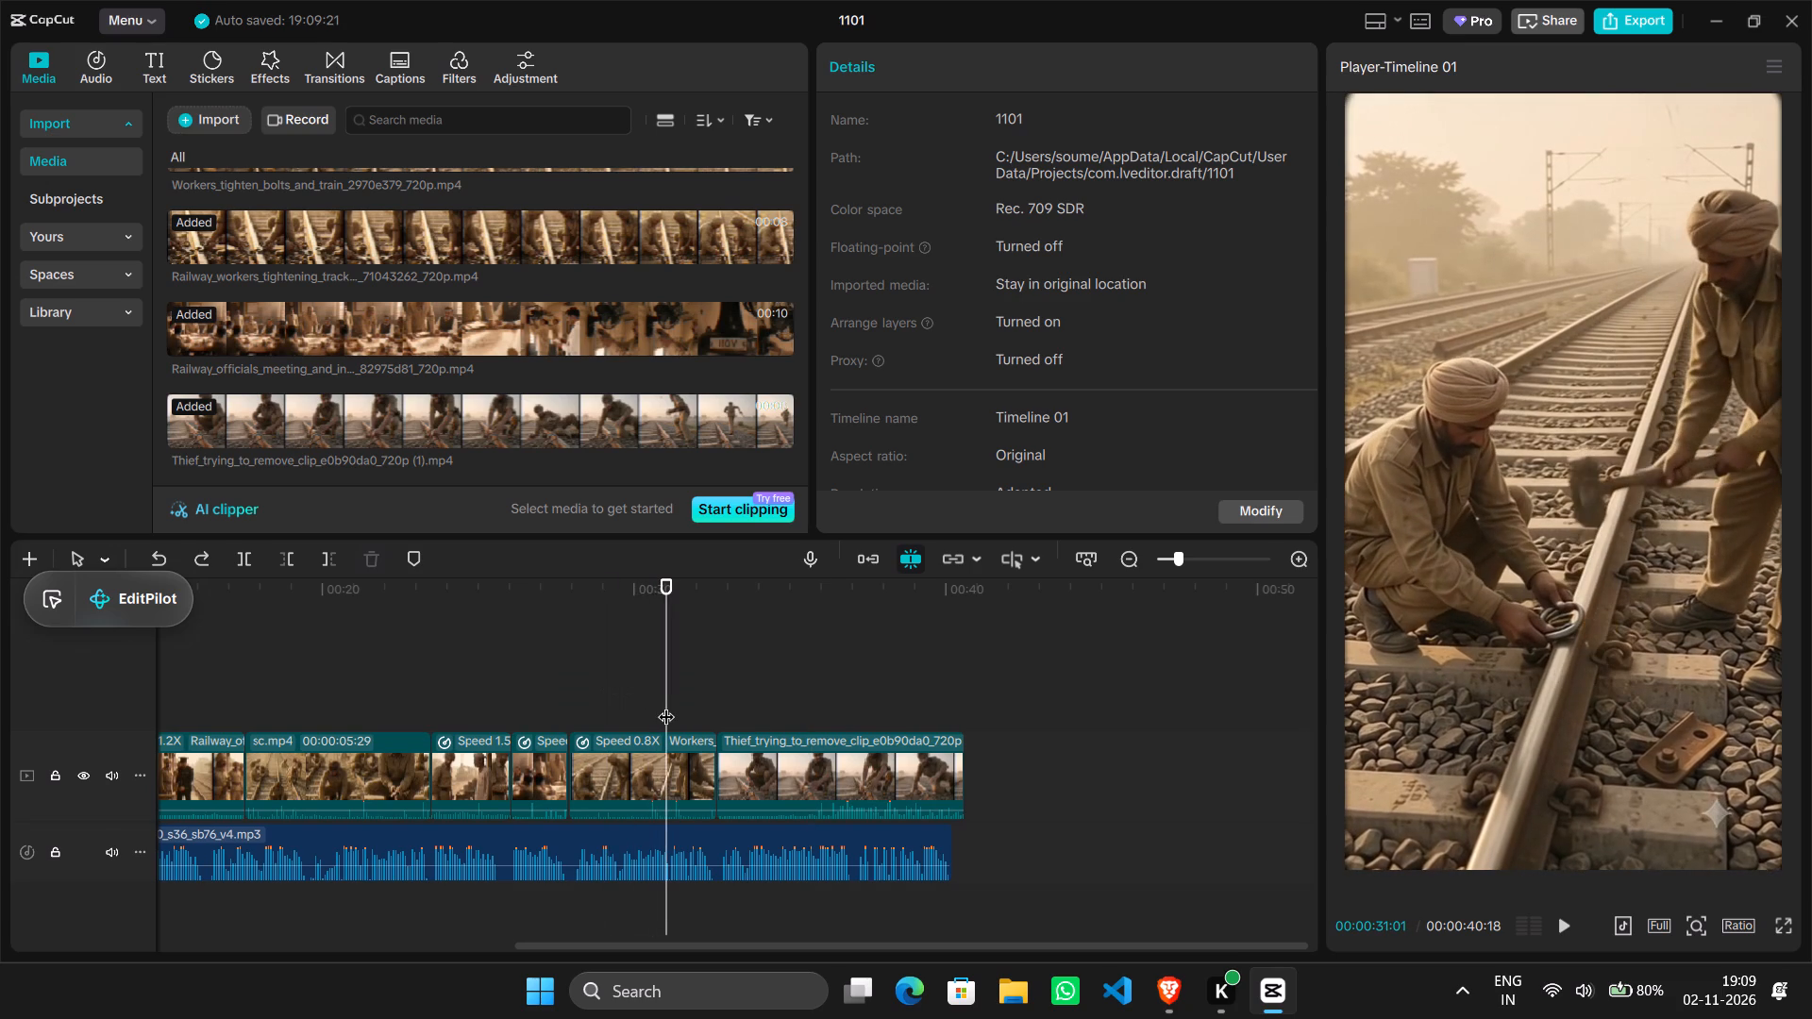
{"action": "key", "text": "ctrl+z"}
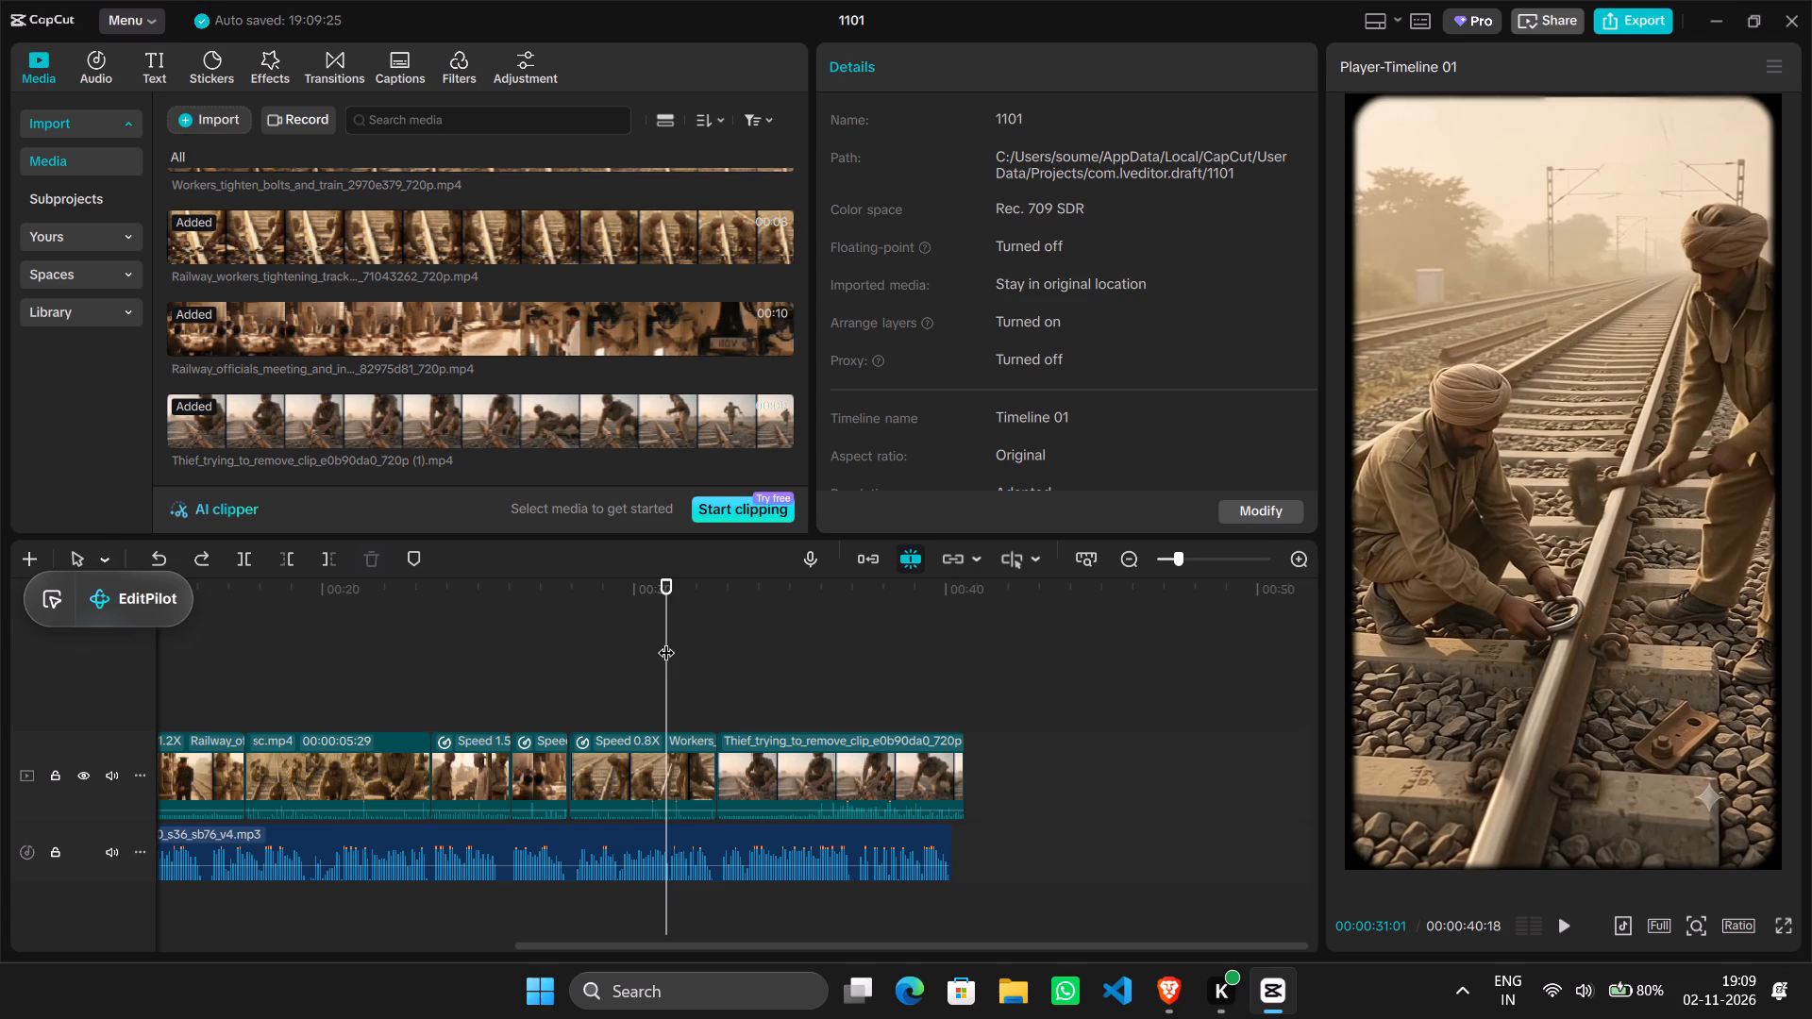
Import the image WTW Ideas, Gears & Books.png and place it on a new track above the 1.5X Men_exchanging clip.
{"action": "left_click_drag", "start_coordinate": [666, 641], "coordinate": [452, 655]}
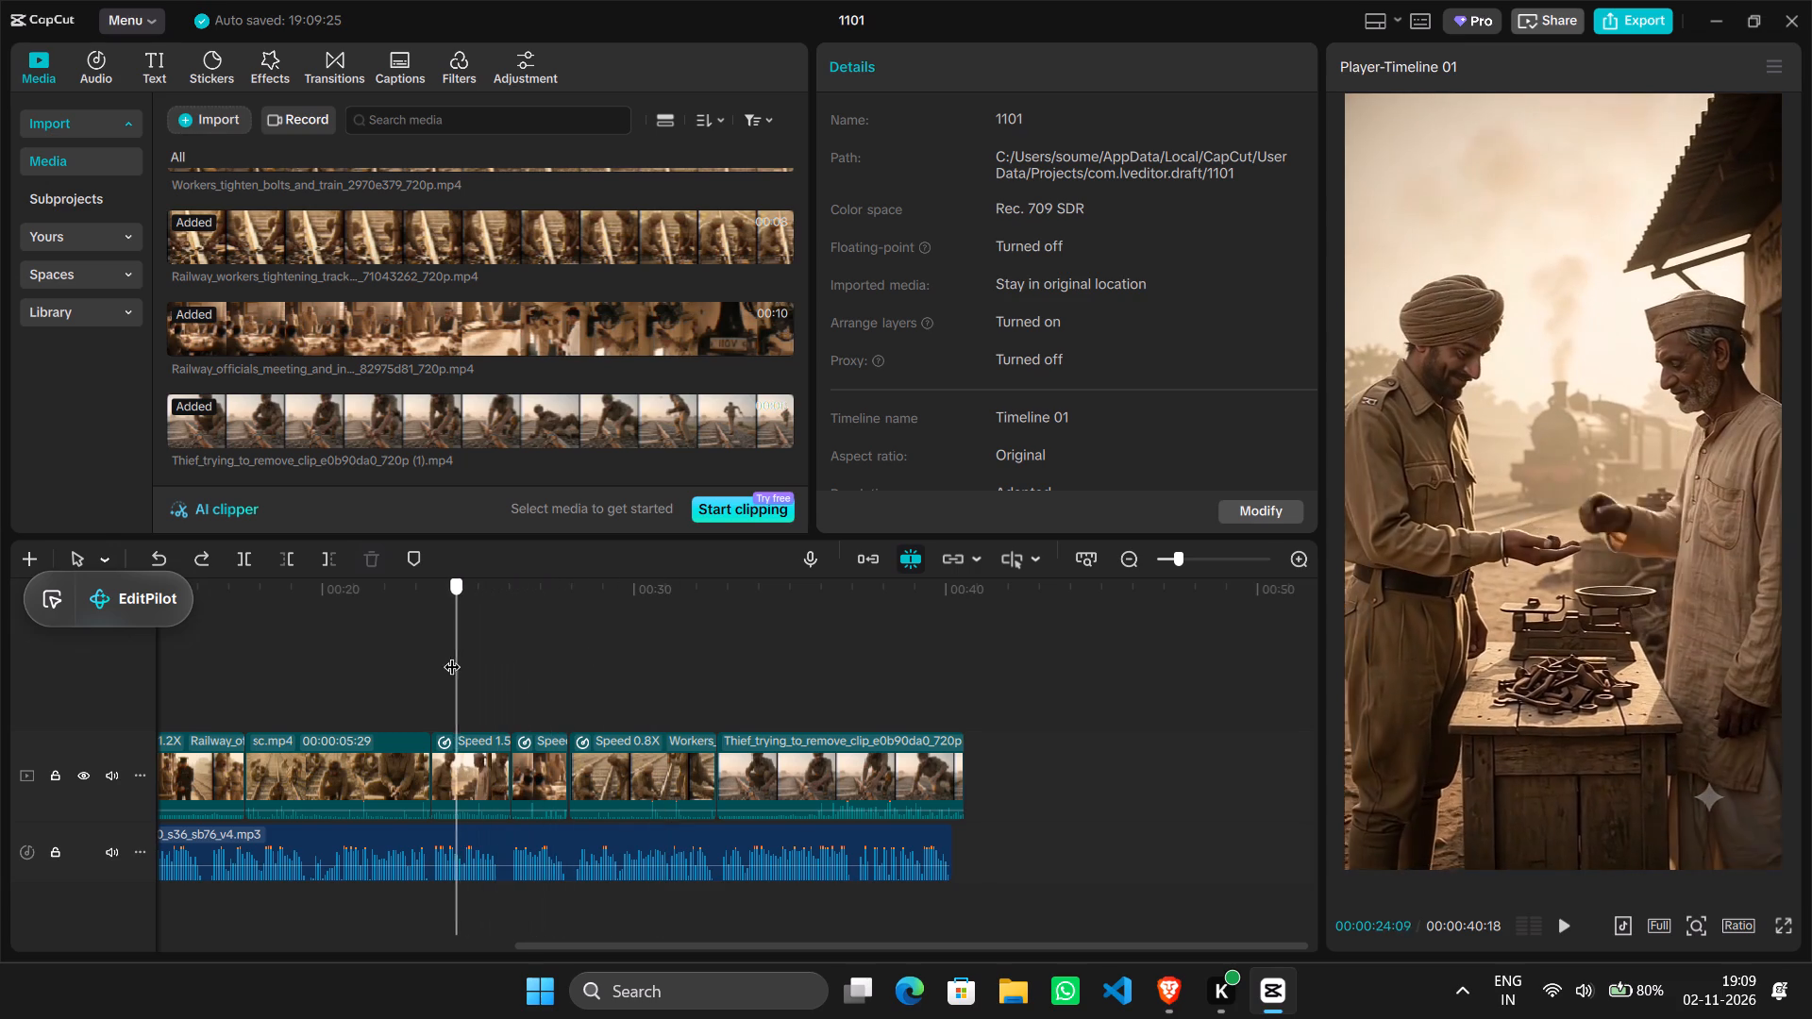
{"action": "left_click_drag", "start_coordinate": [452, 655], "coordinate": [452, 656]}
{"action": "left_click", "coordinate": [223, 115]}
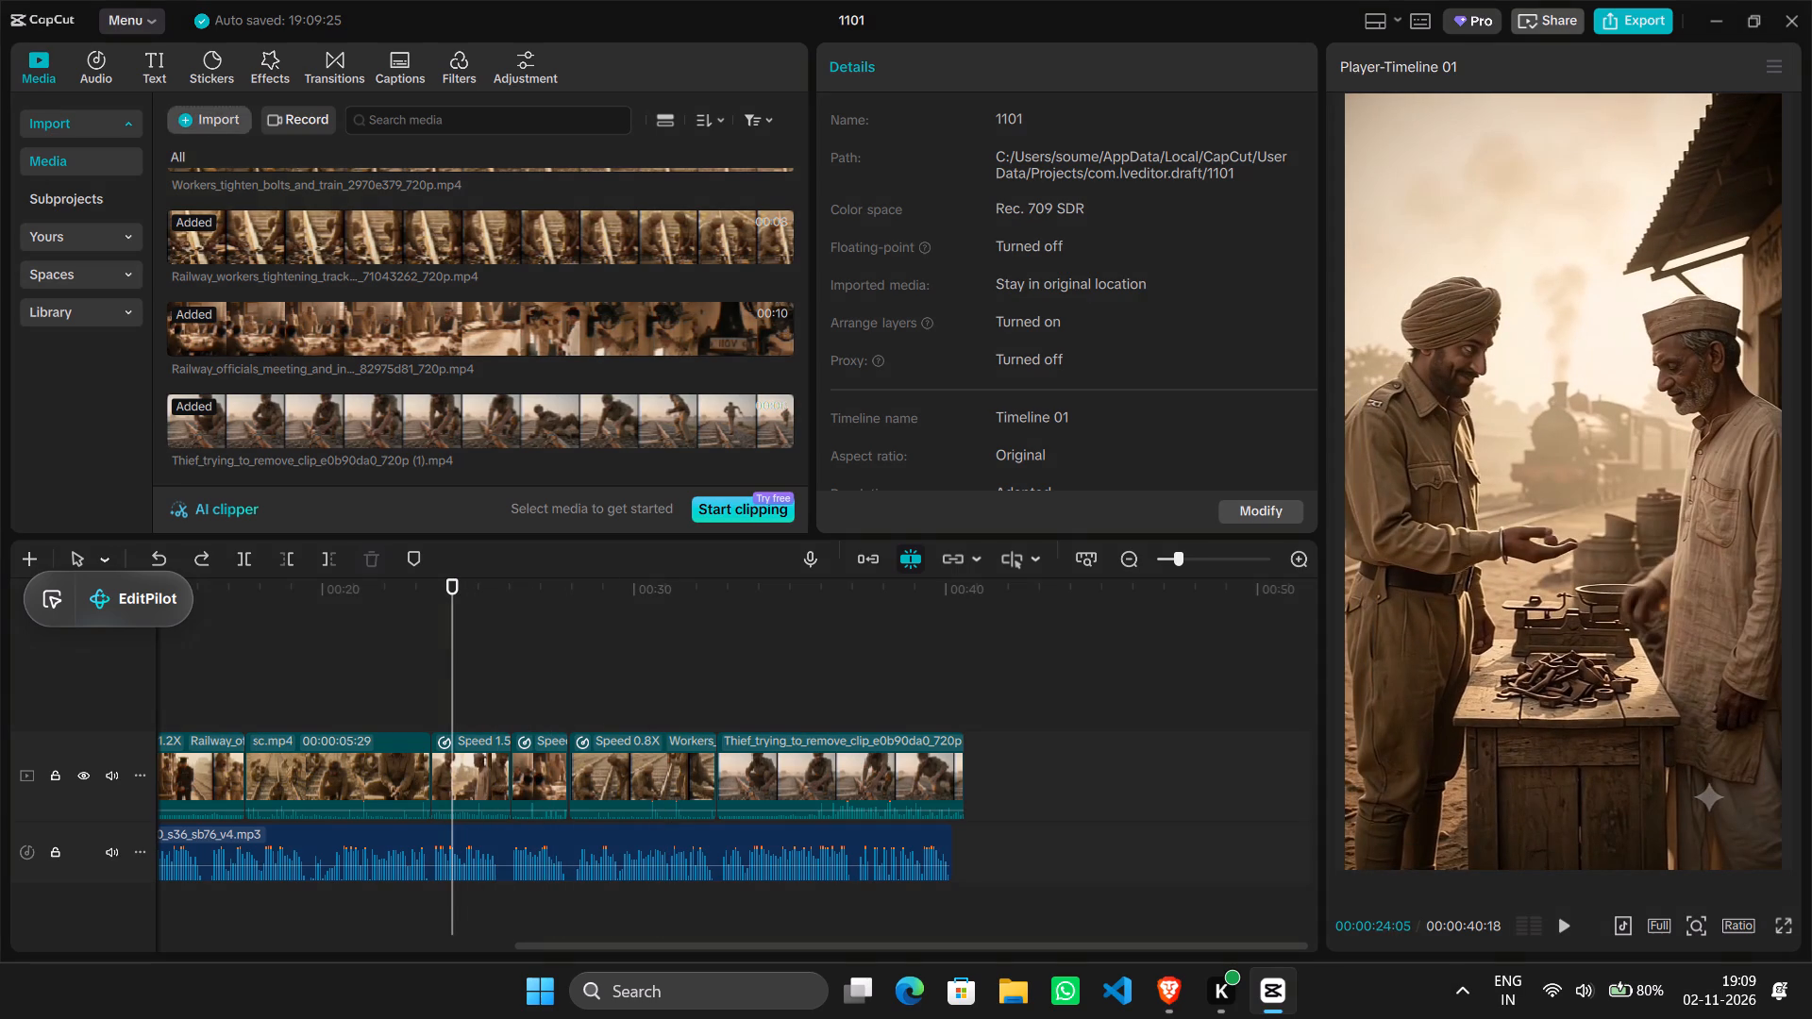
{"action": "left_click", "coordinate": [286, 168]}
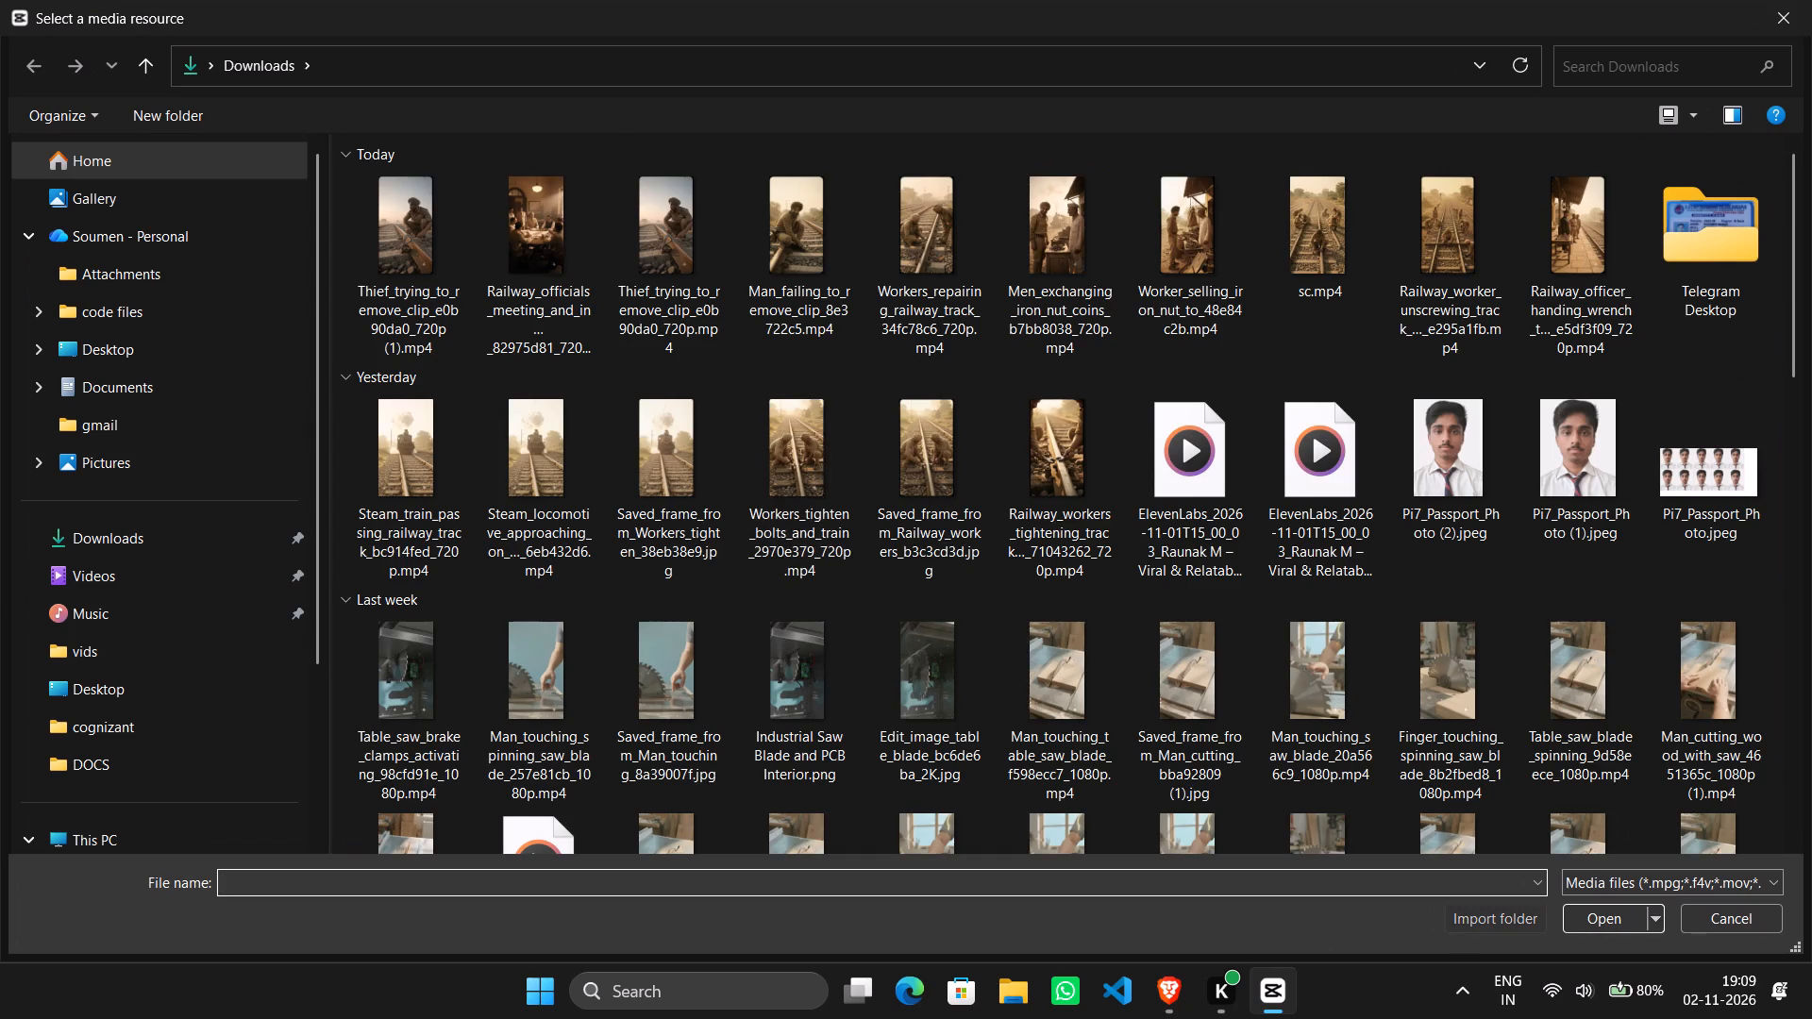
{"action": "scroll", "coordinate": [831, 585], "scroll_direction": "down", "scroll_amount": 20}
{"action": "scroll", "coordinate": [831, 585], "scroll_direction": "down", "scroll_amount": 10}
{"action": "scroll", "coordinate": [1389, 652], "scroll_direction": "up", "scroll_amount": 1}
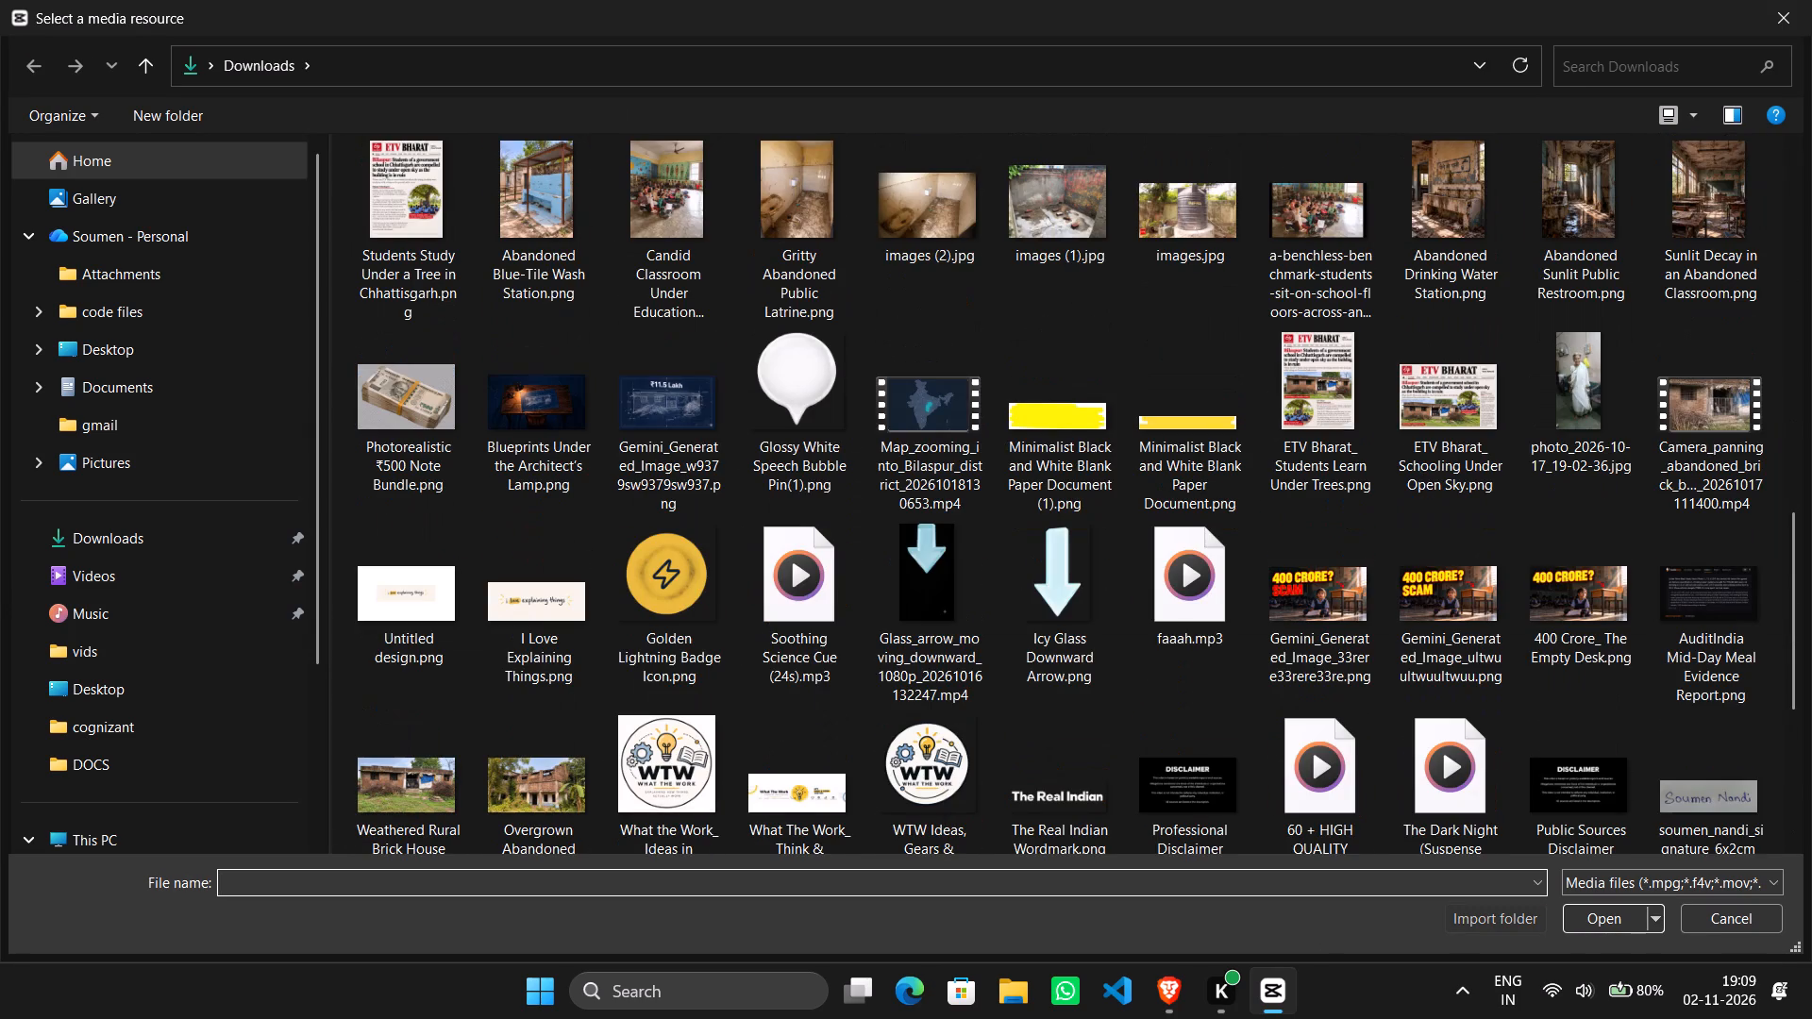
{"action": "scroll", "coordinate": [1389, 652], "scroll_direction": "up", "scroll_amount": 1}
{"action": "double_click", "coordinate": [945, 780]}
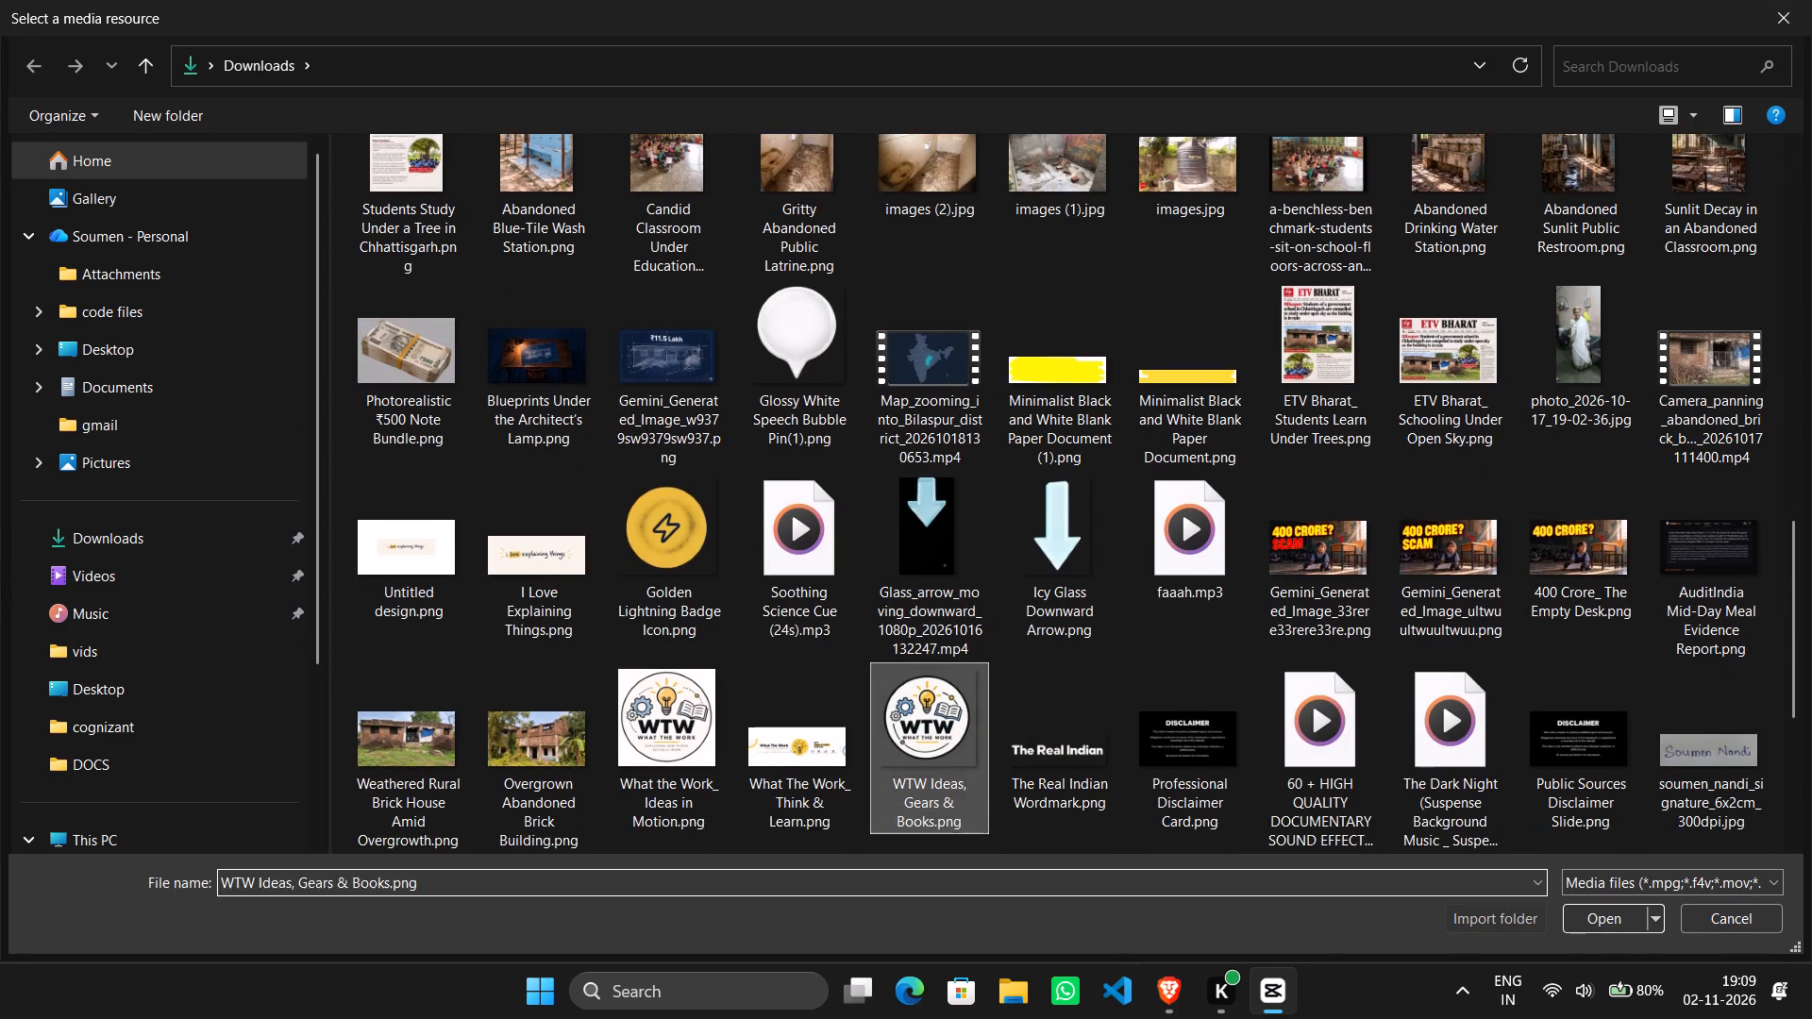
{"action": "left_click_drag", "start_coordinate": [383, 428], "coordinate": [421, 687]}
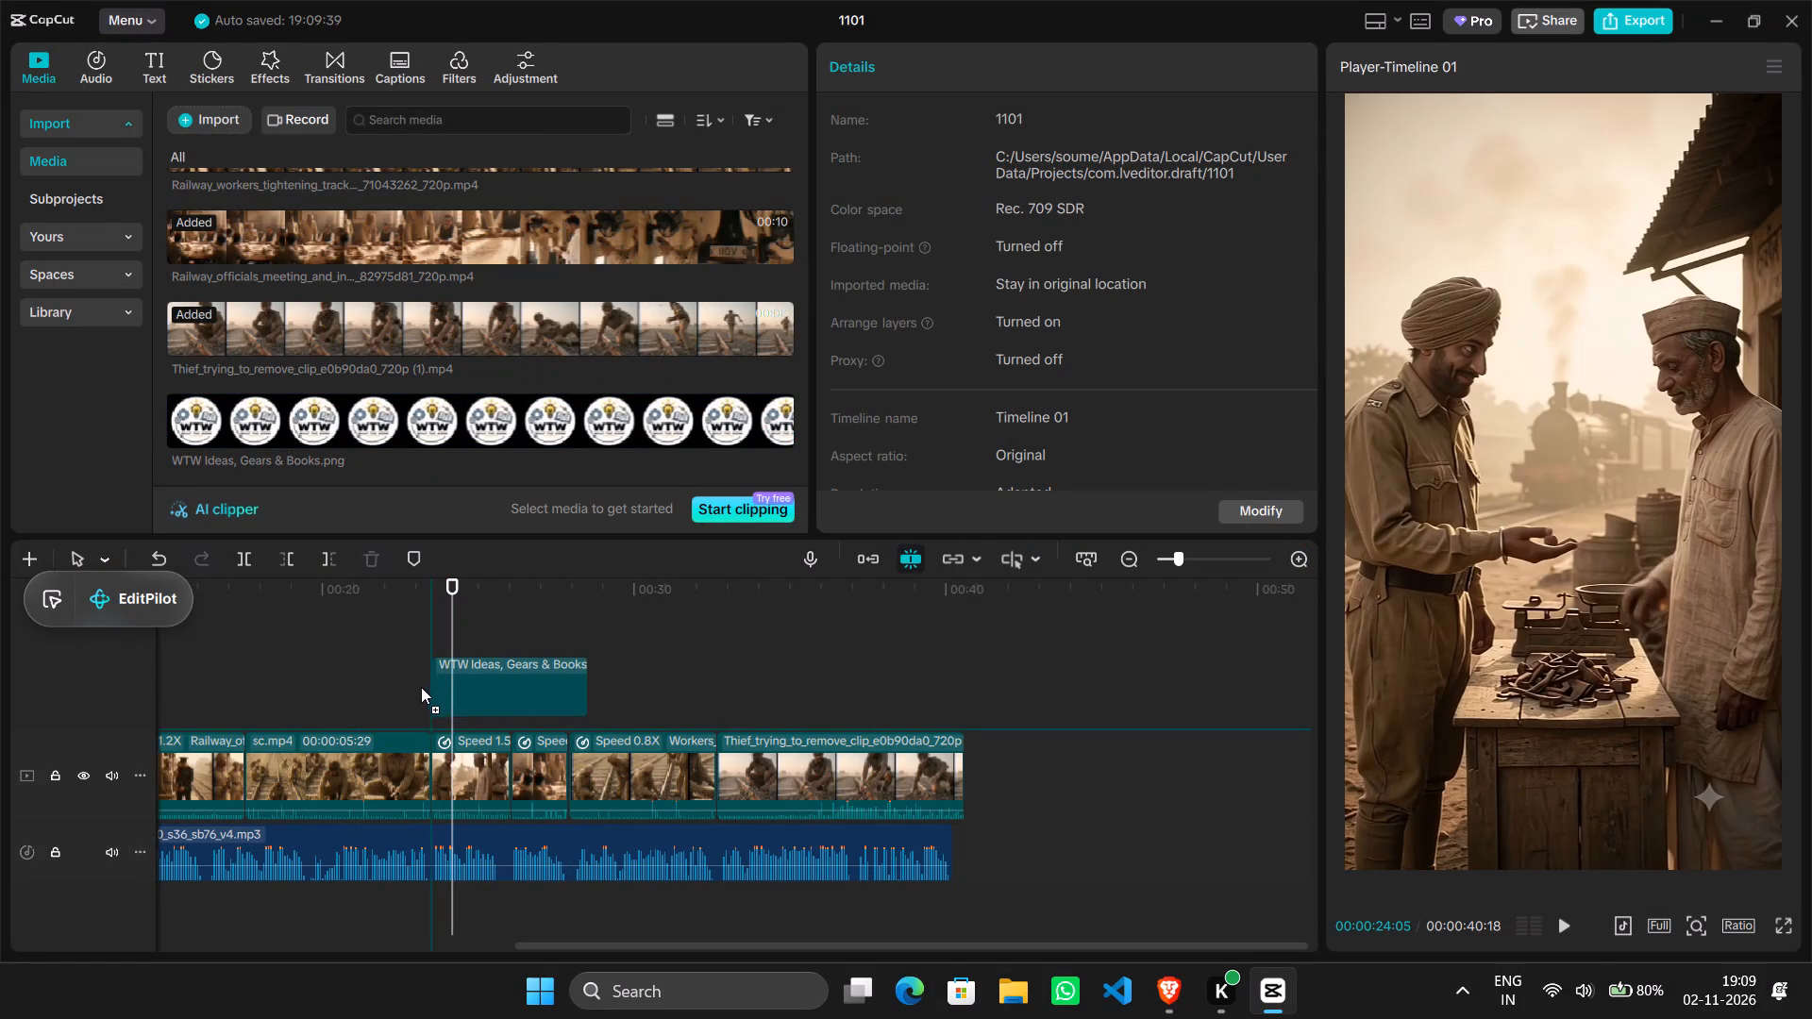
{"action": "left_click_drag", "start_coordinate": [421, 687], "coordinate": [420, 686]}
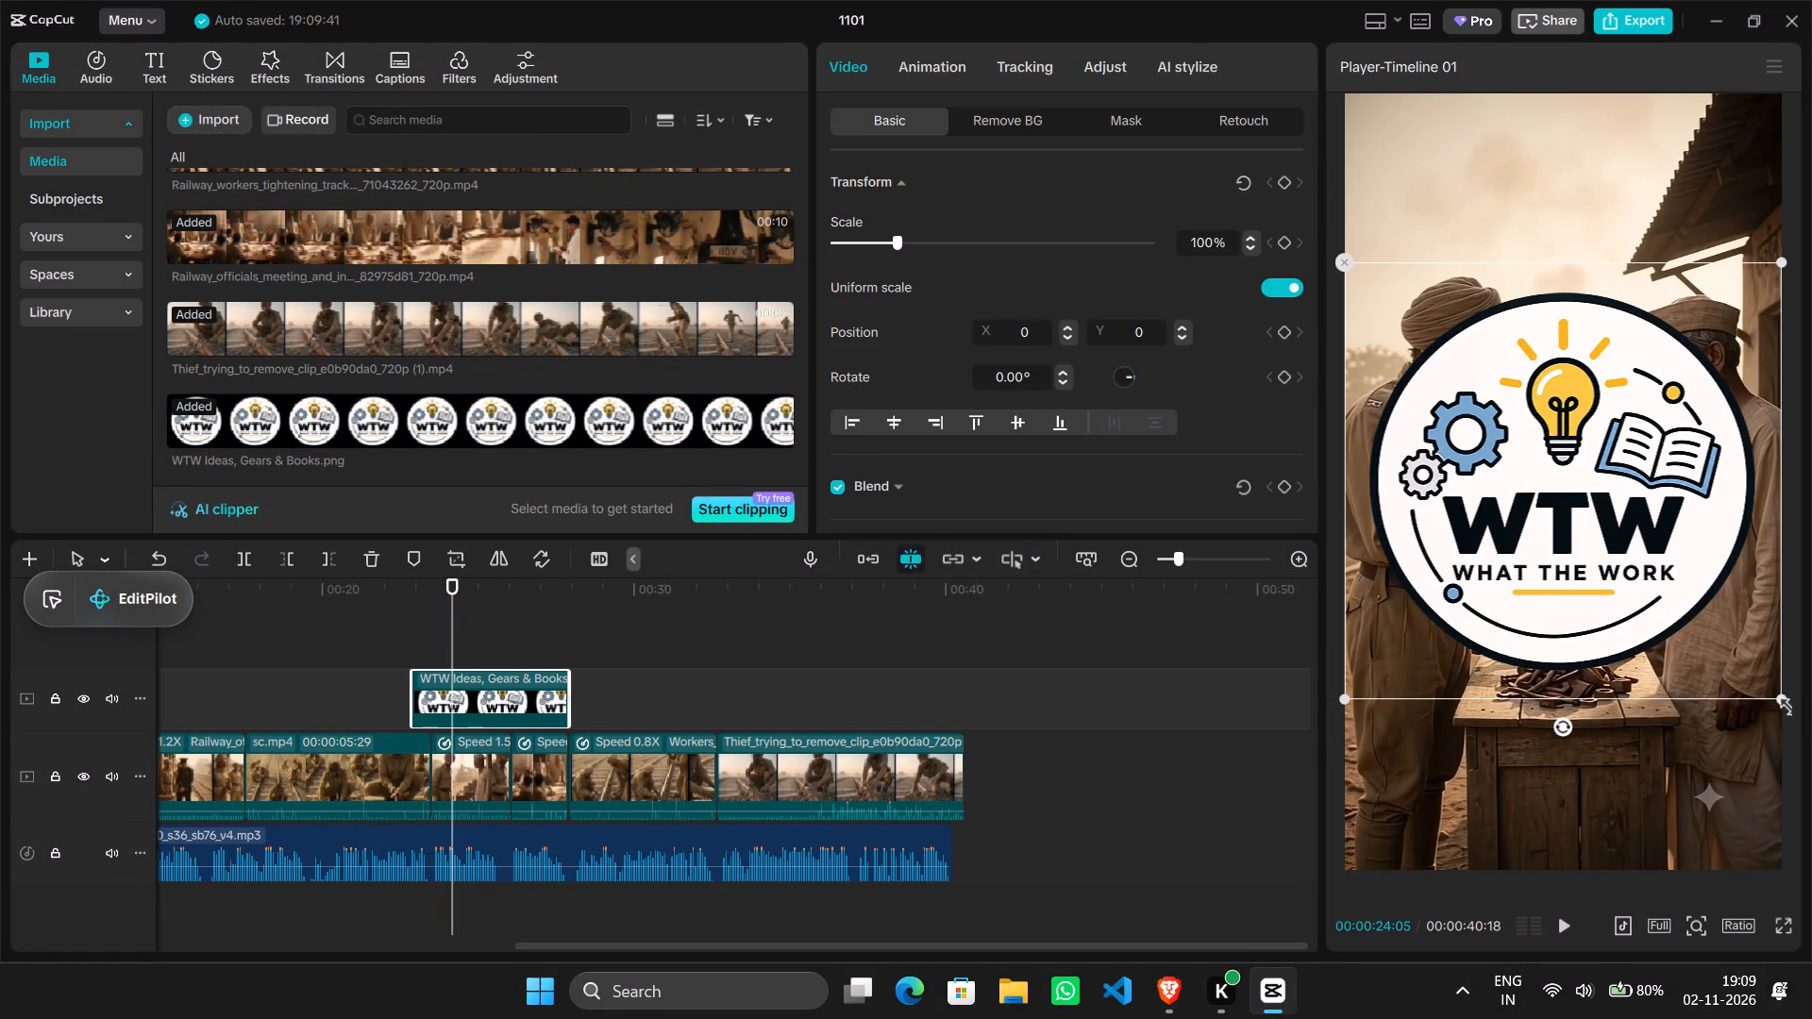
Scale the WTW logo down to 9% and move it over the sparkle watermark, at position X 723, Y -1562.
{"action": "left_click_drag", "start_coordinate": [1783, 702], "coordinate": [1522, 440]}
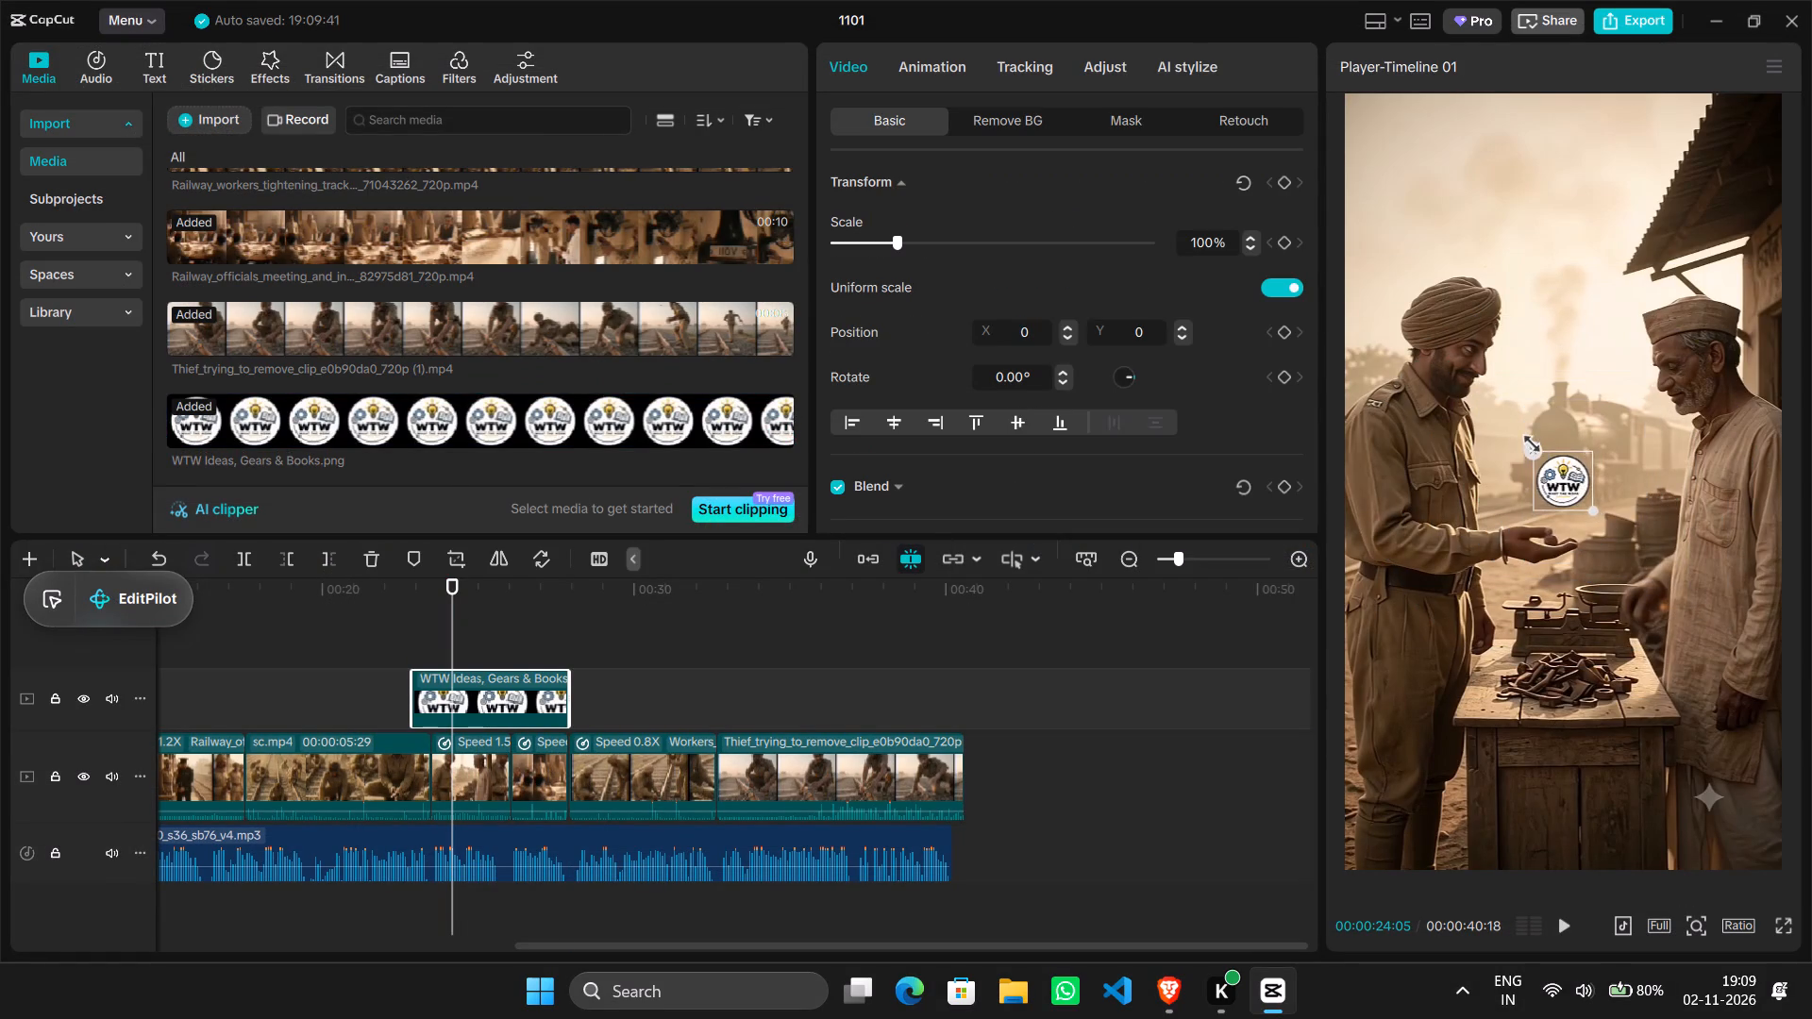
{"action": "left_click_drag", "start_coordinate": [1522, 440], "coordinate": [1507, 430]}
{"action": "scroll", "coordinate": [1700, 716], "scroll_direction": "up", "scroll_amount": 4, "text": "ctrl"}
{"action": "scroll", "coordinate": [1700, 716], "scroll_direction": "down", "scroll_amount": 2}
{"action": "scroll", "coordinate": [1570, 723], "scroll_direction": "left", "scroll_amount": 1}
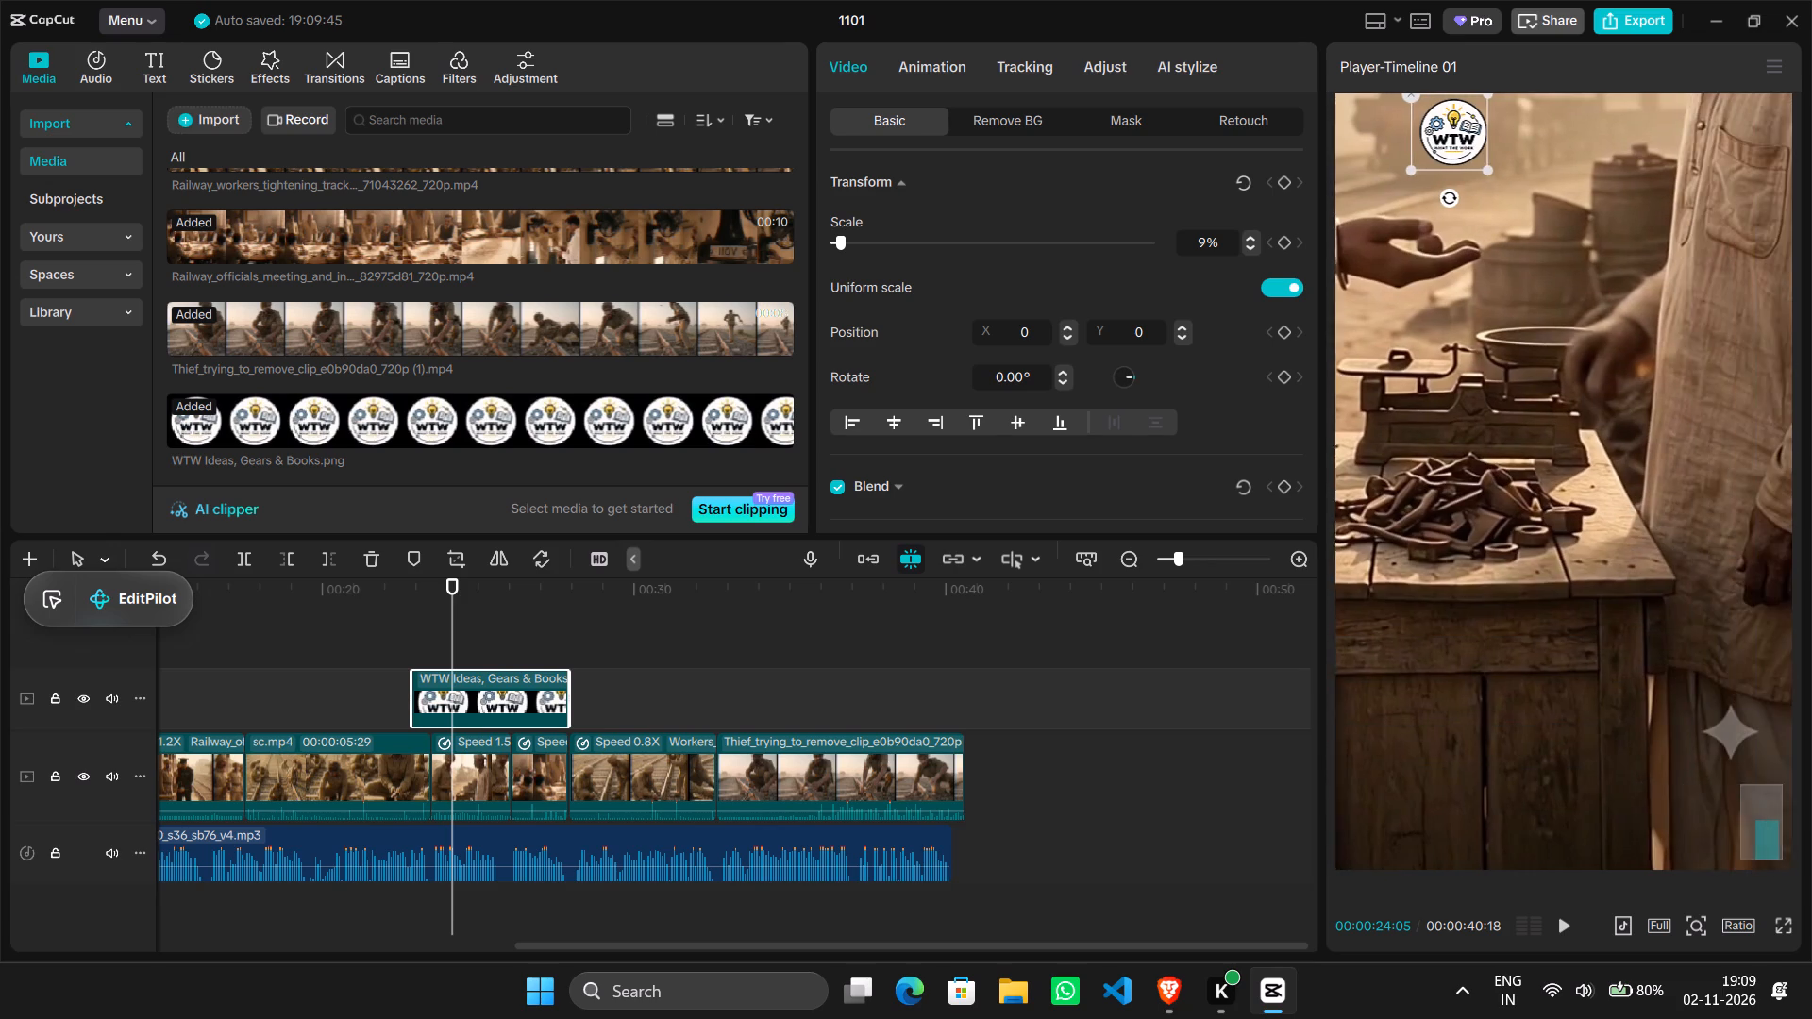
{"action": "scroll", "coordinate": [1570, 723], "scroll_direction": "left", "scroll_amount": 1}
{"action": "left_click_drag", "start_coordinate": [1364, 125], "coordinate": [1684, 782]}
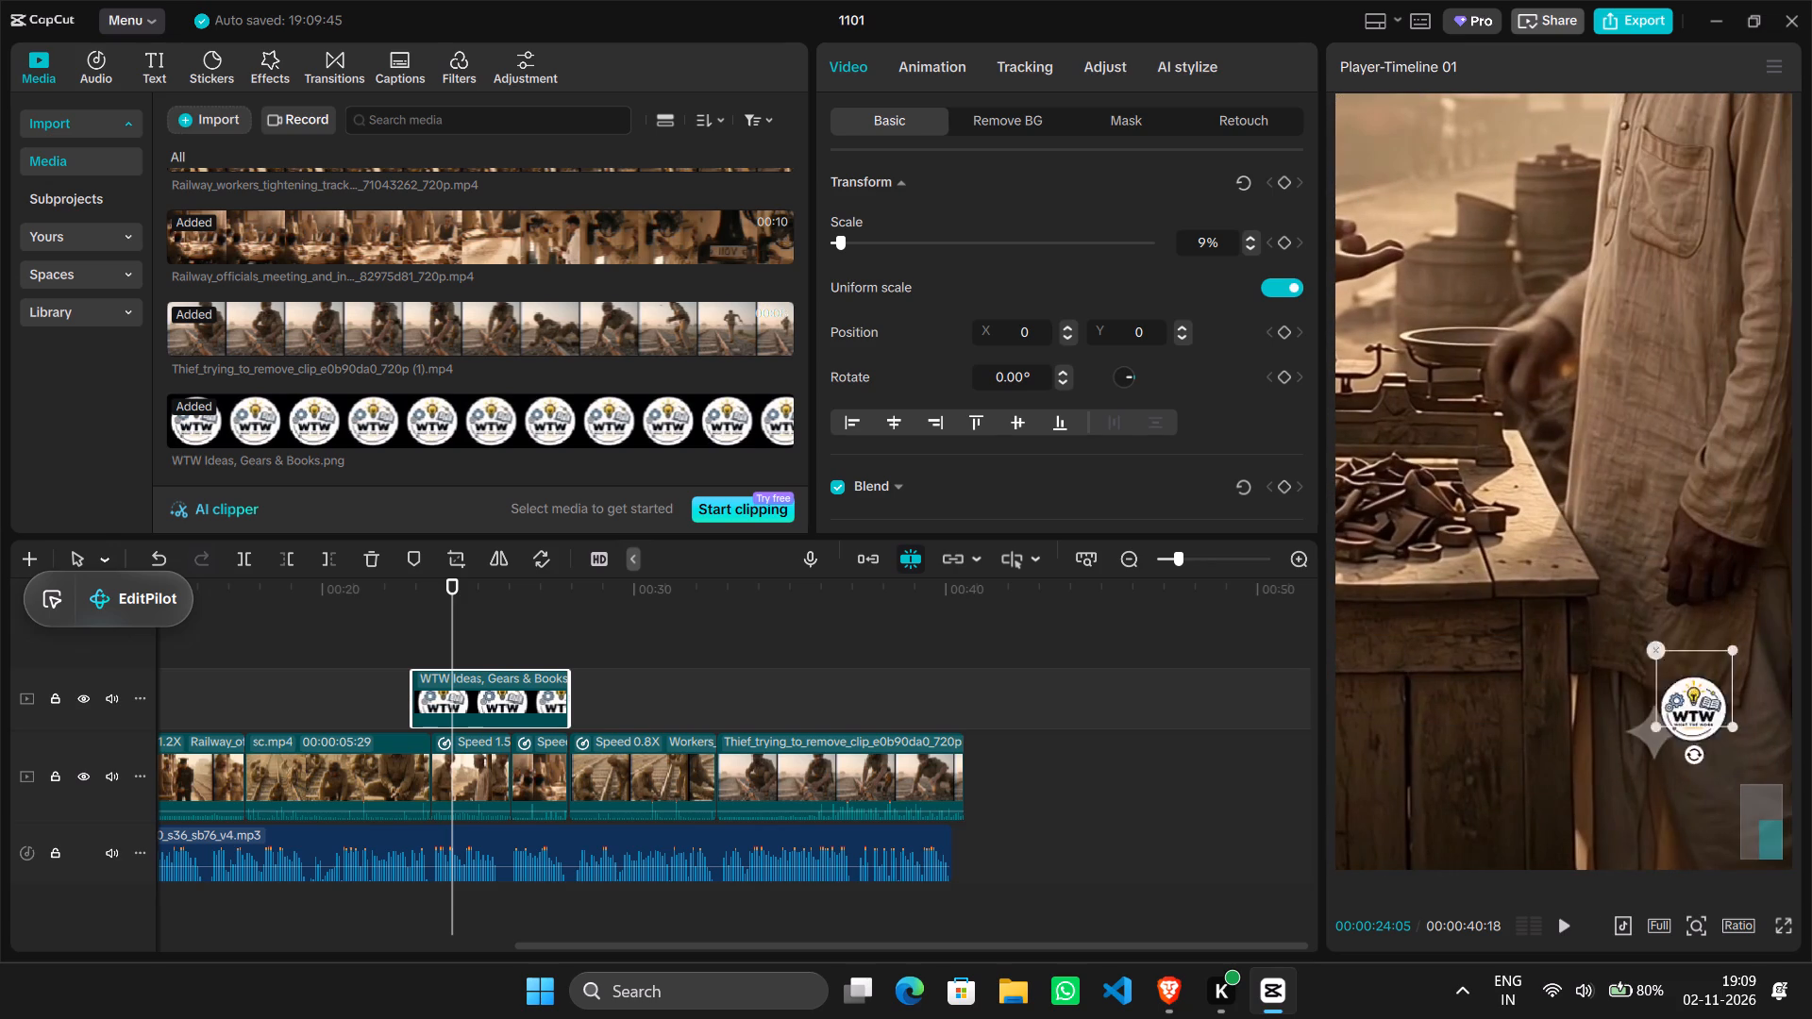
{"action": "left_click_drag", "start_coordinate": [1684, 782], "coordinate": [1641, 727]}
{"action": "left_click", "coordinate": [1561, 667]}
Reduce the WTW logo's scale to 8%.
{"action": "left_click", "coordinate": [1667, 736]}
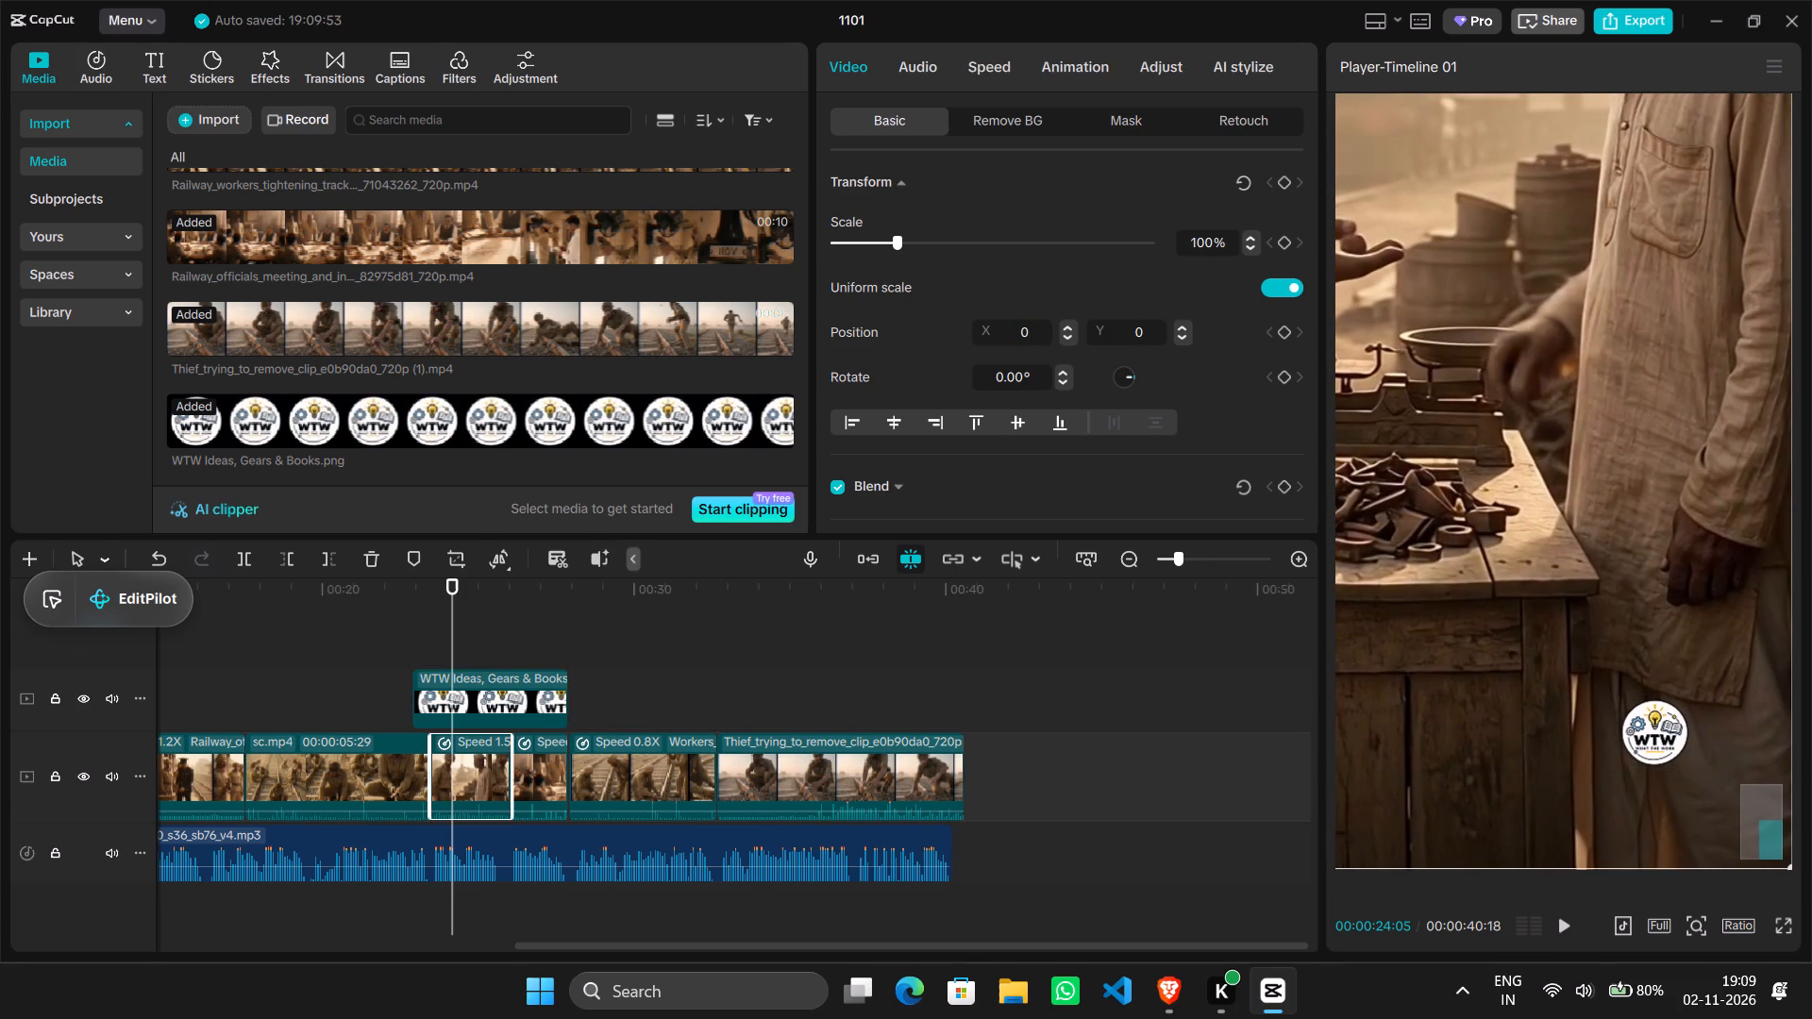
{"action": "left_click", "coordinate": [1669, 743]}
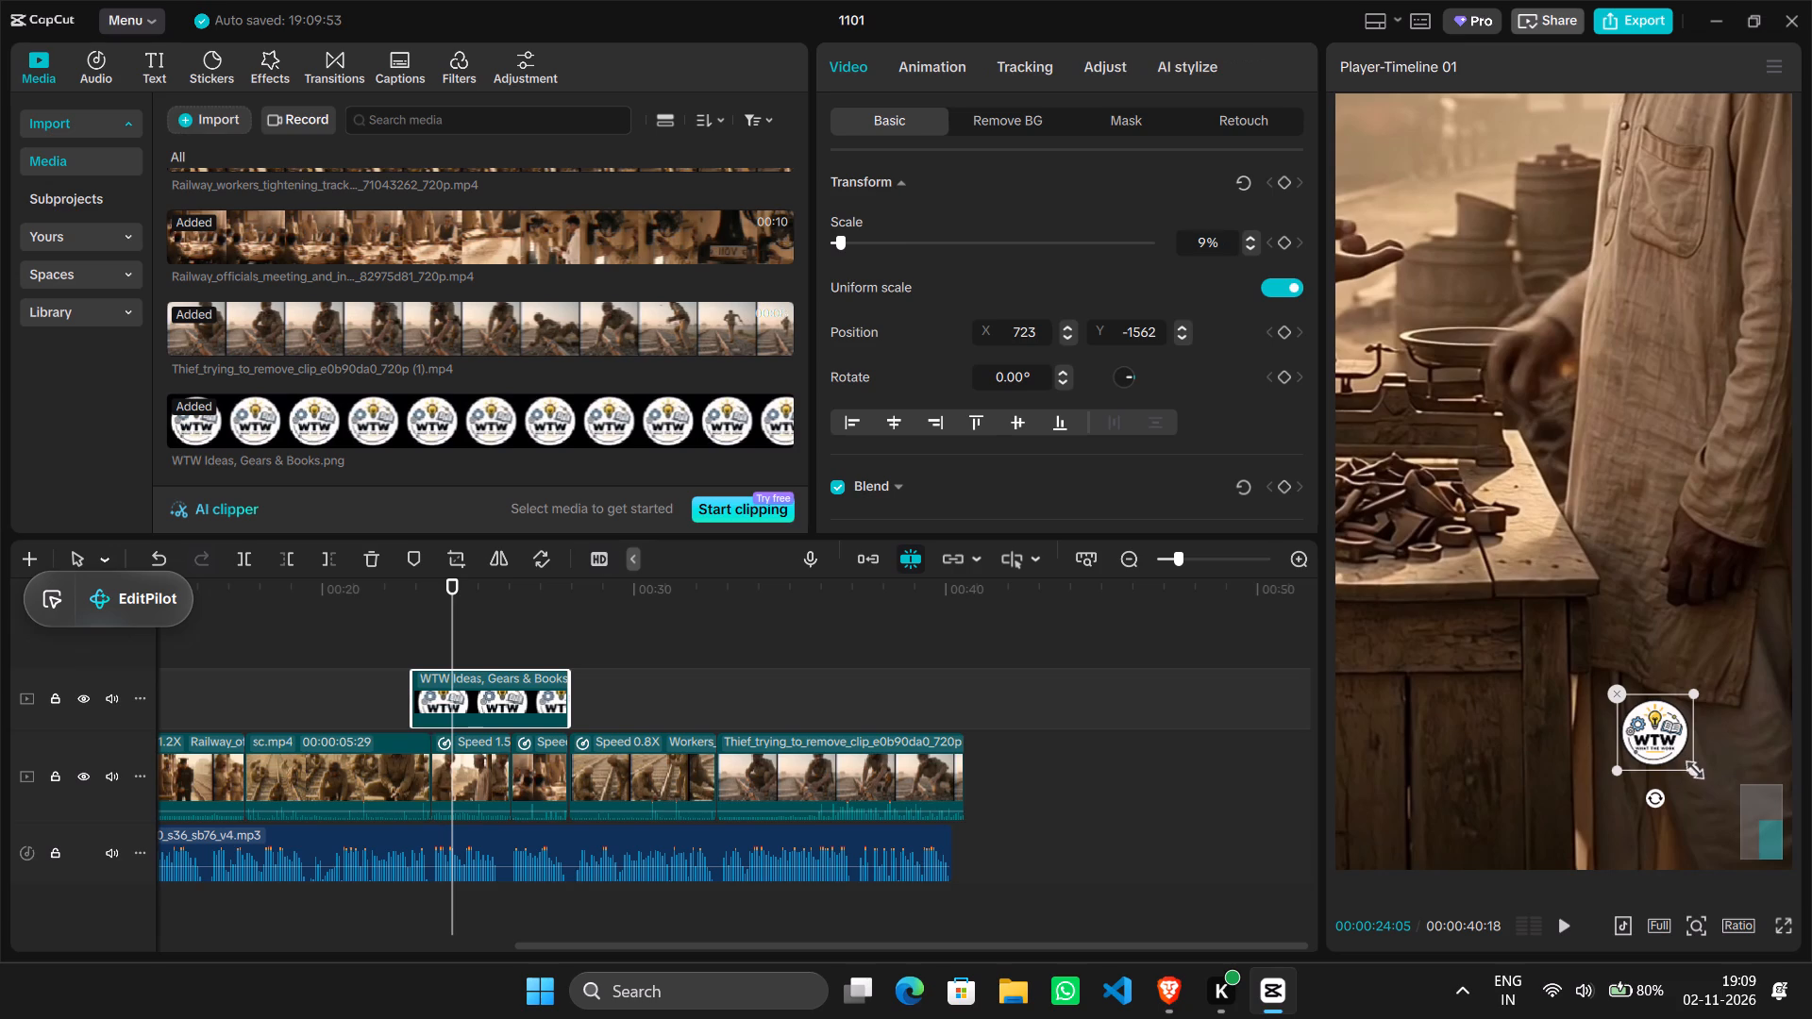
{"action": "left_click", "coordinate": [1690, 766]}
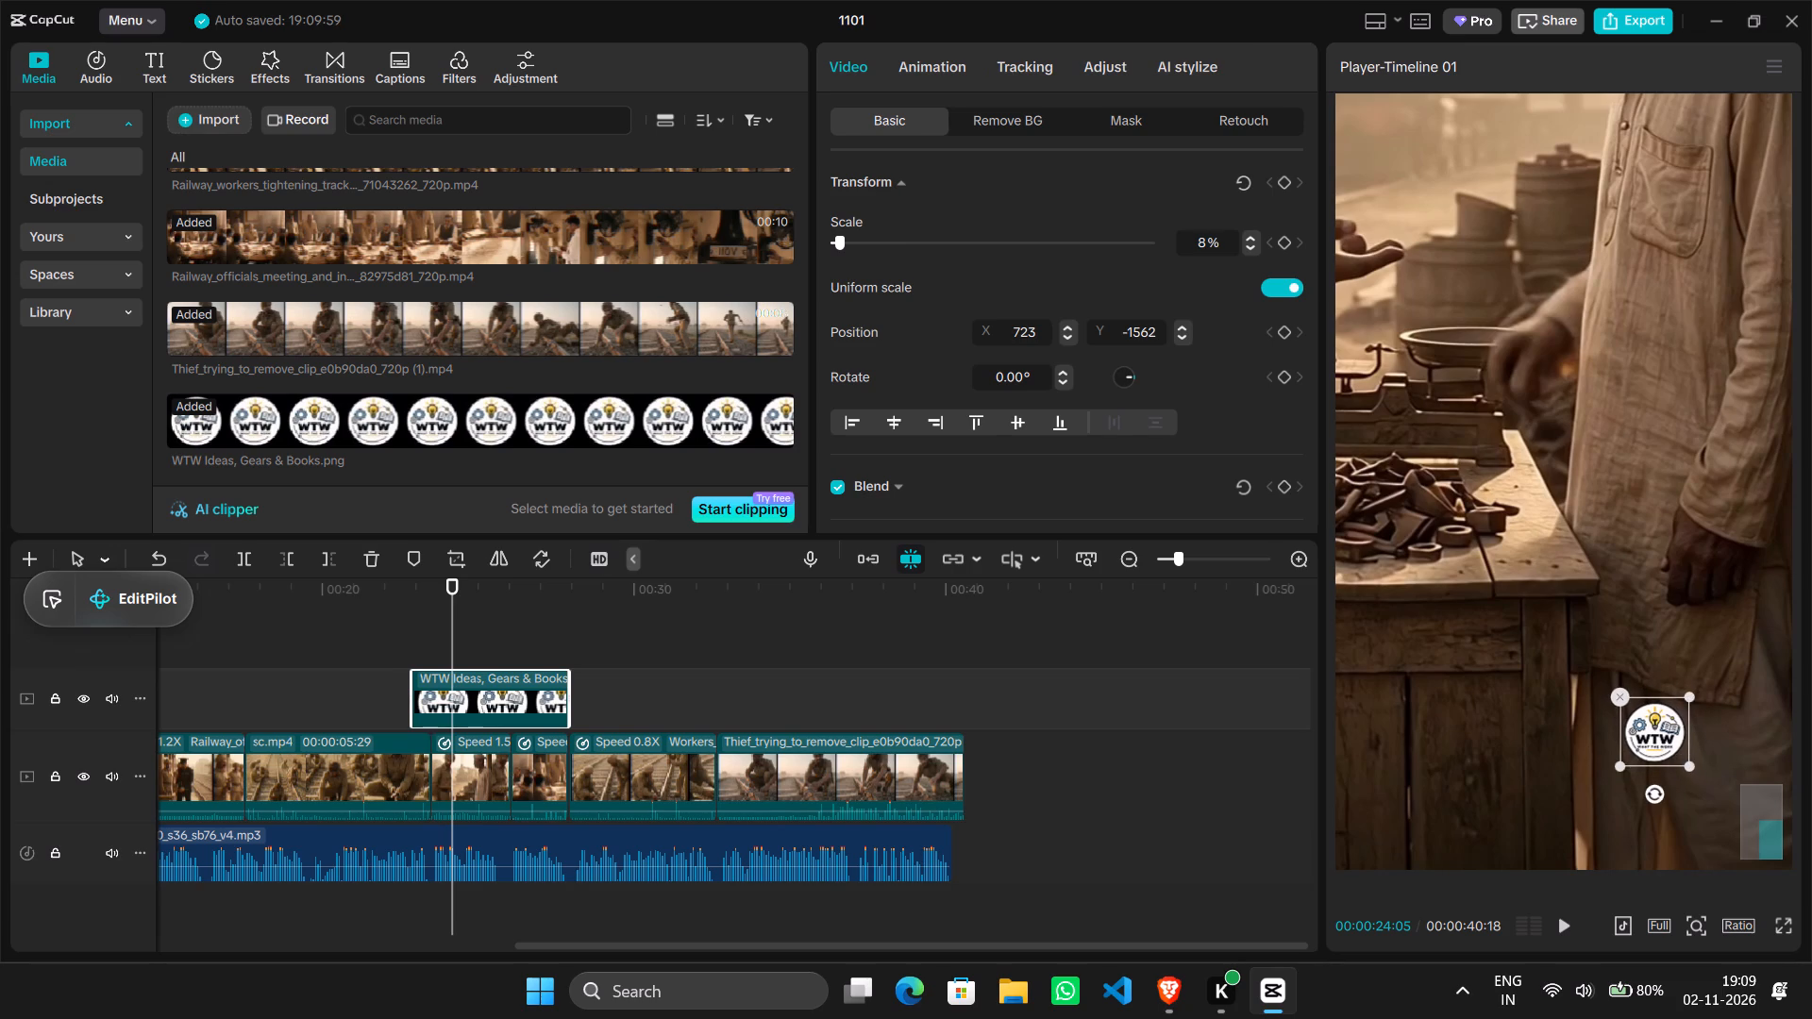
{"action": "left_click", "coordinate": [1650, 685]}
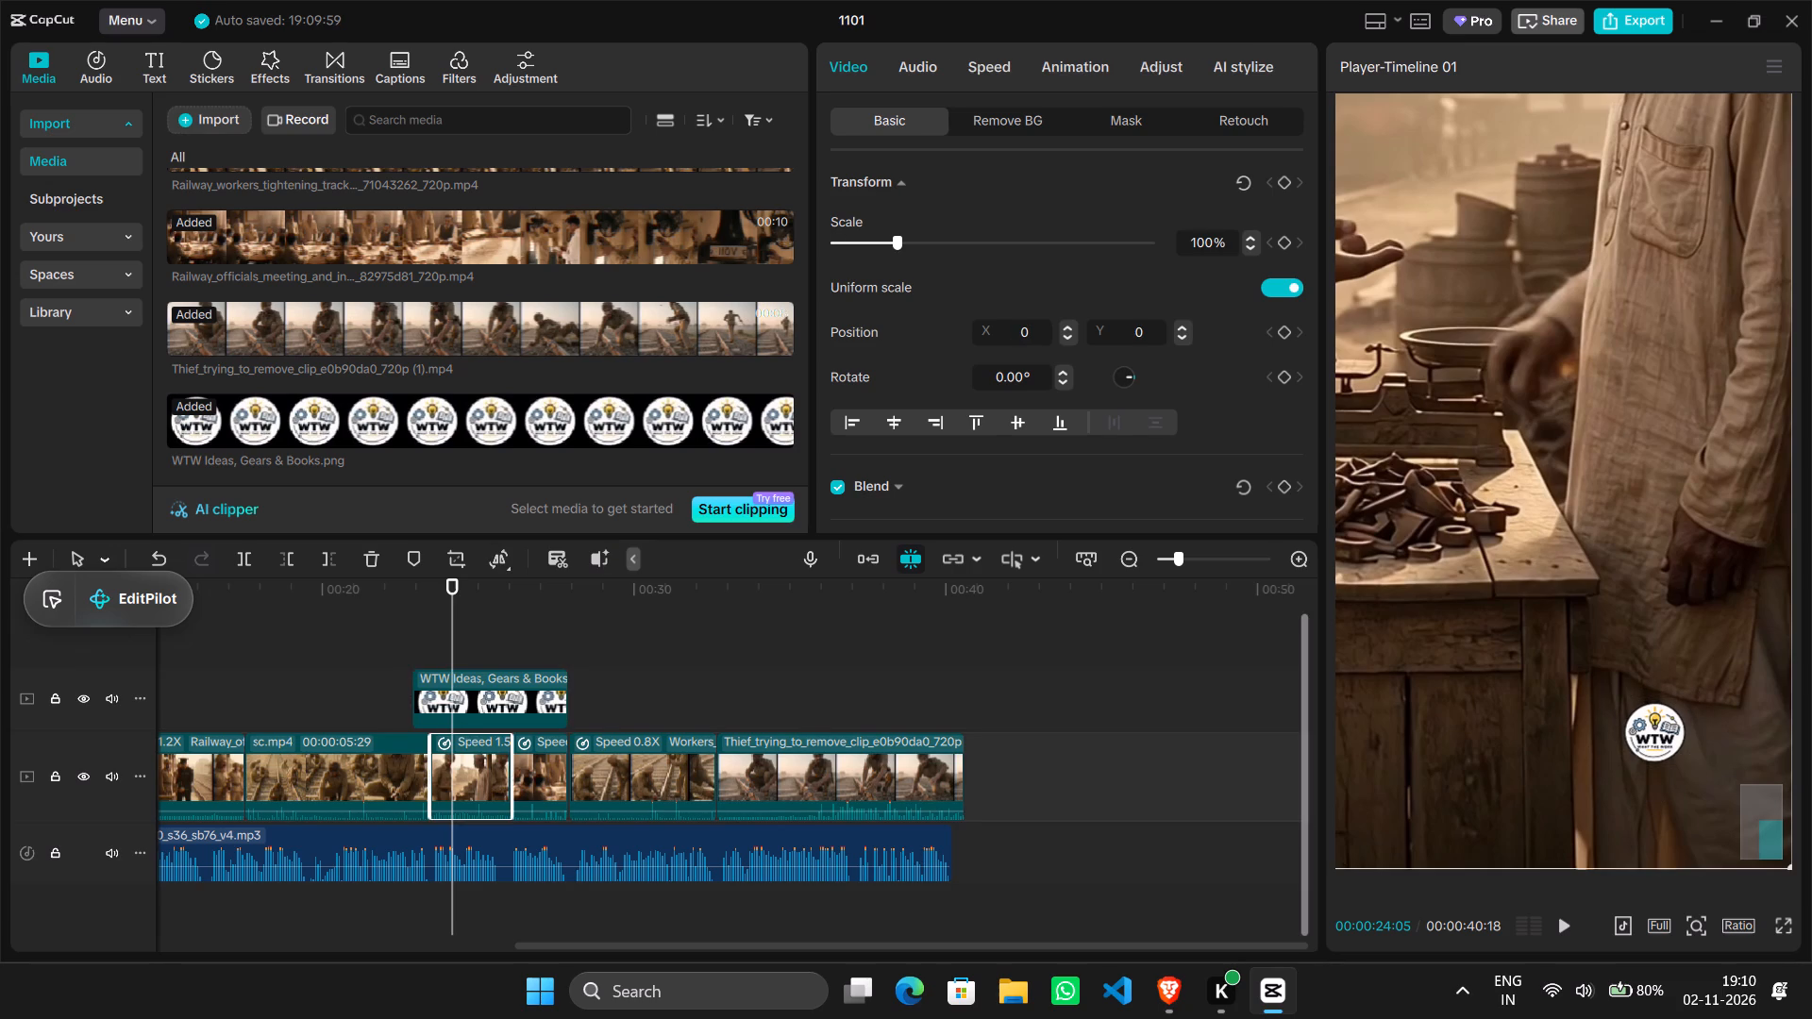
Extend the WTW logo clip in both directions to span the whole video, 00:00:40:18.
{"action": "left_click", "coordinate": [552, 694]}
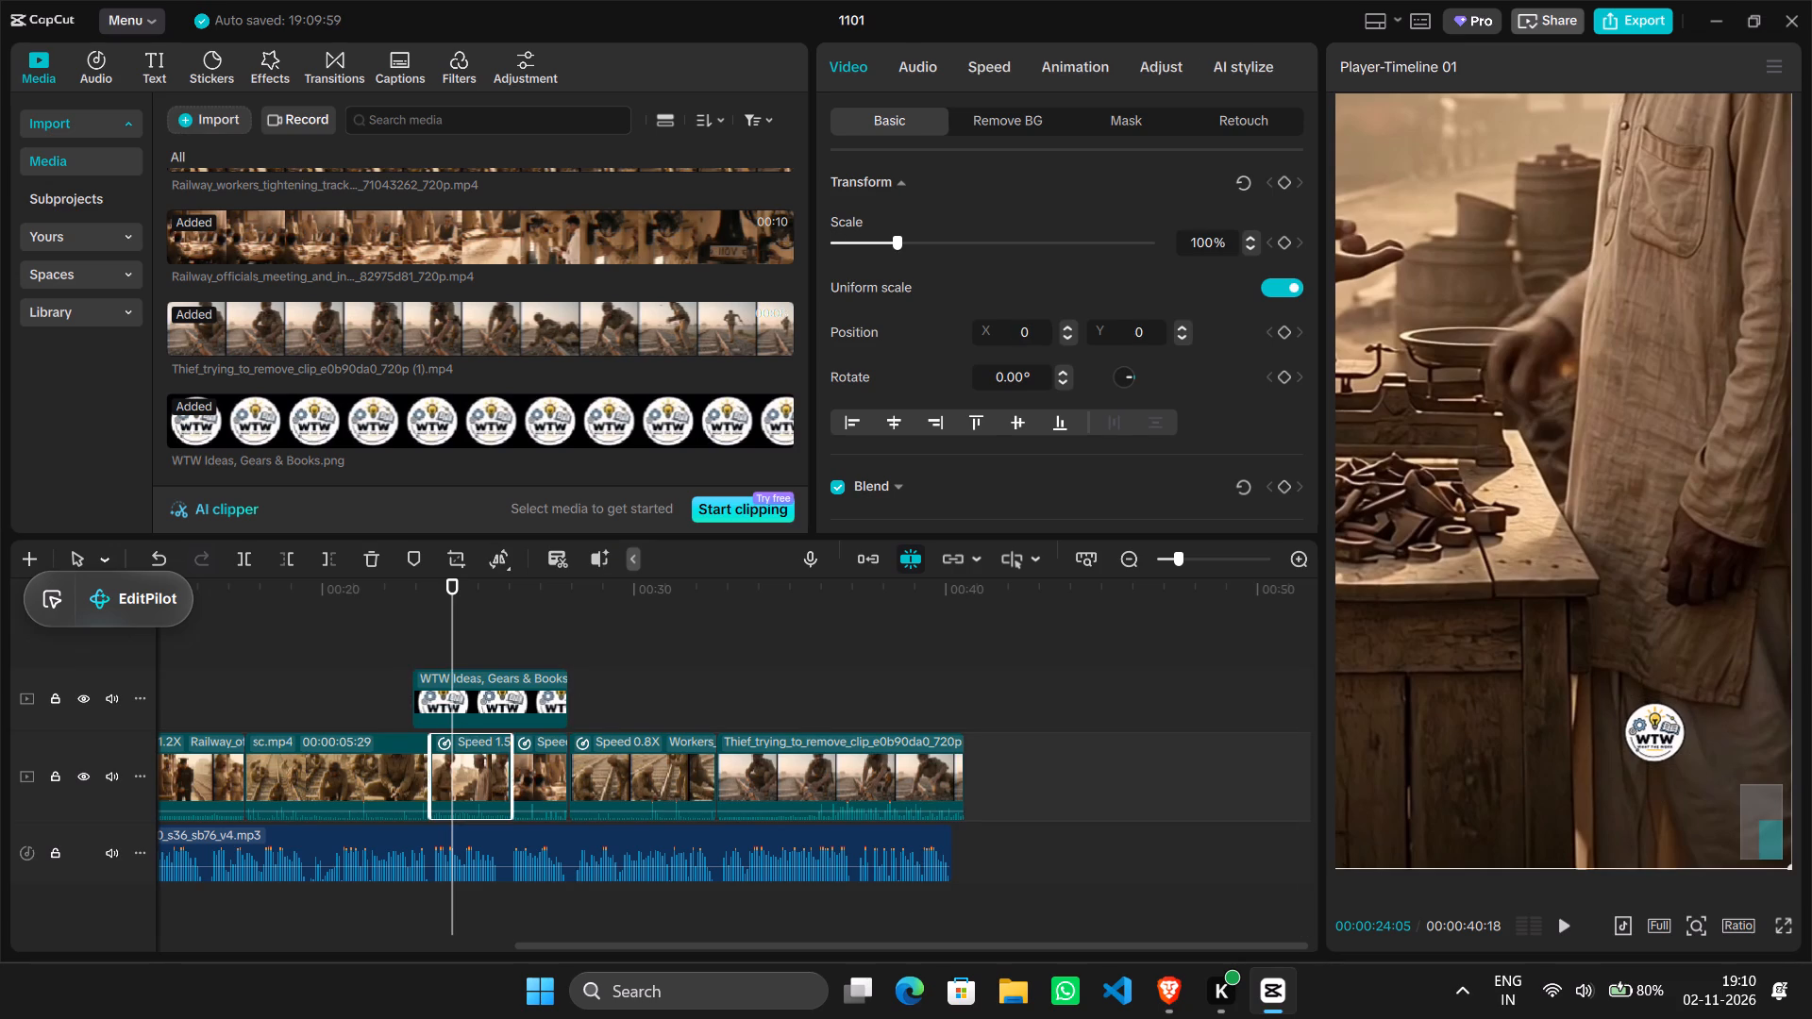
{"action": "left_click_drag", "start_coordinate": [572, 692], "coordinate": [963, 690]}
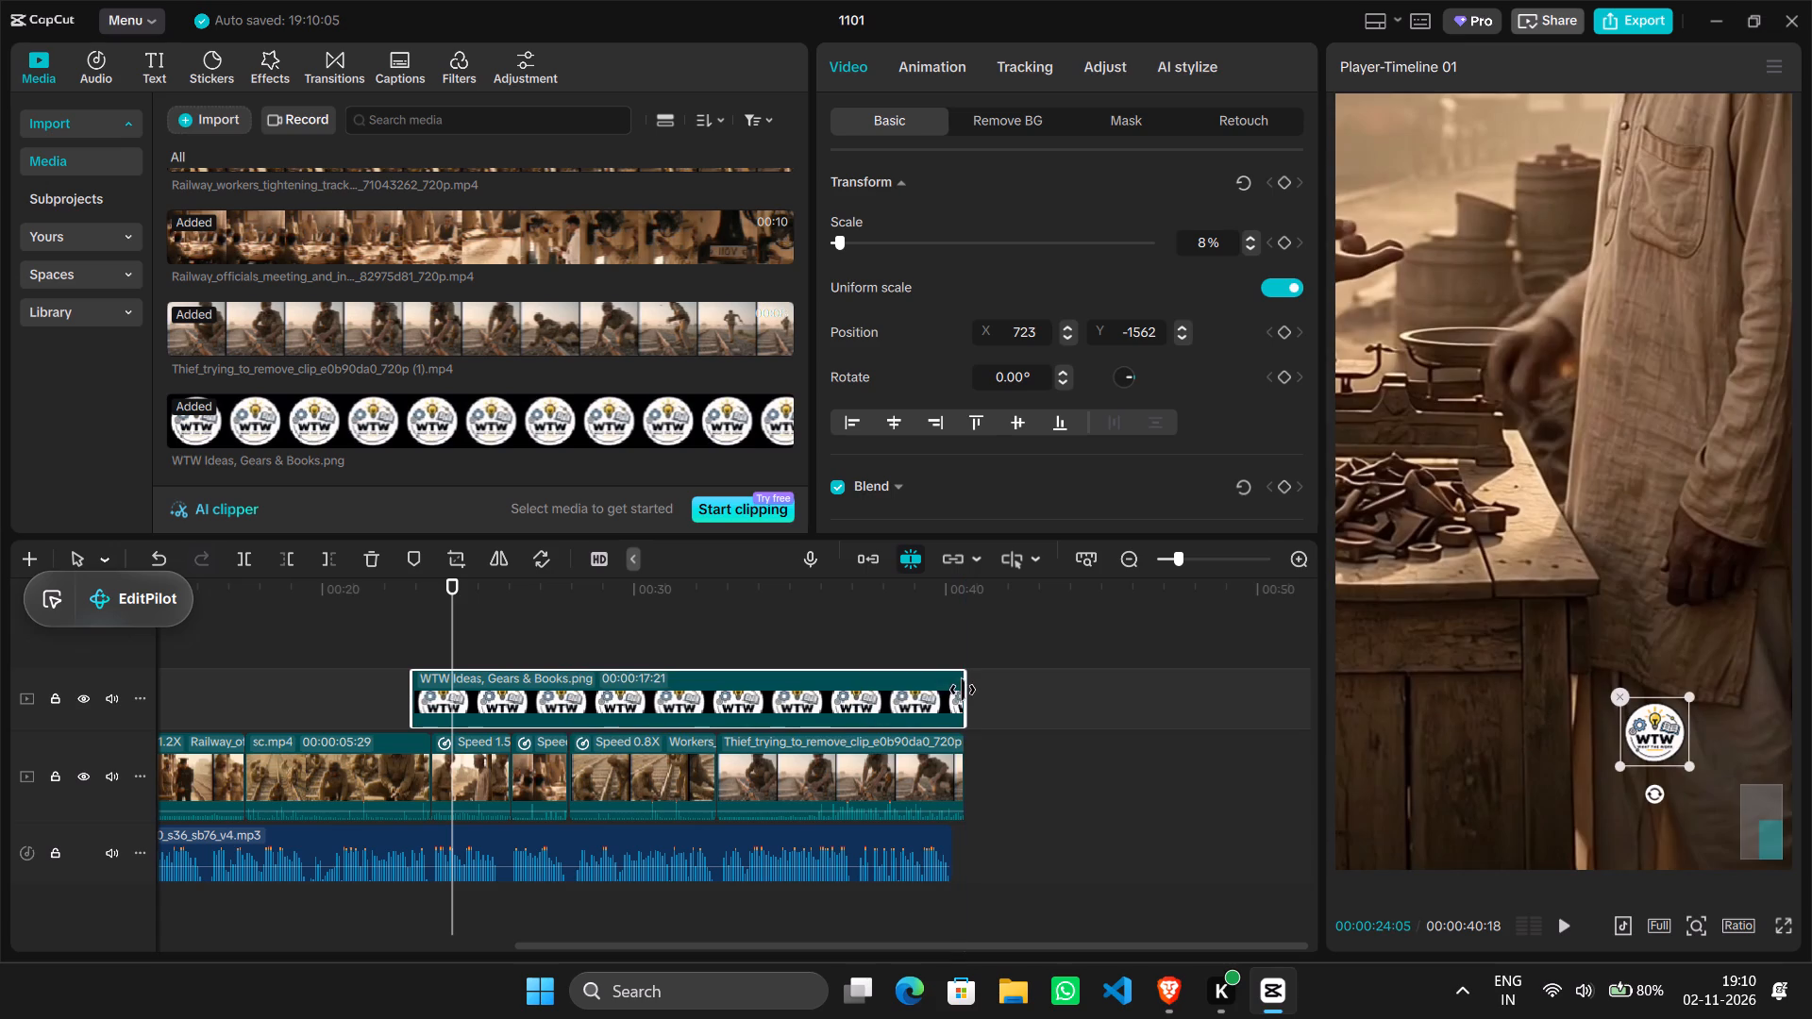
{"action": "left_click_drag", "start_coordinate": [410, 687], "coordinate": [0, 659]}
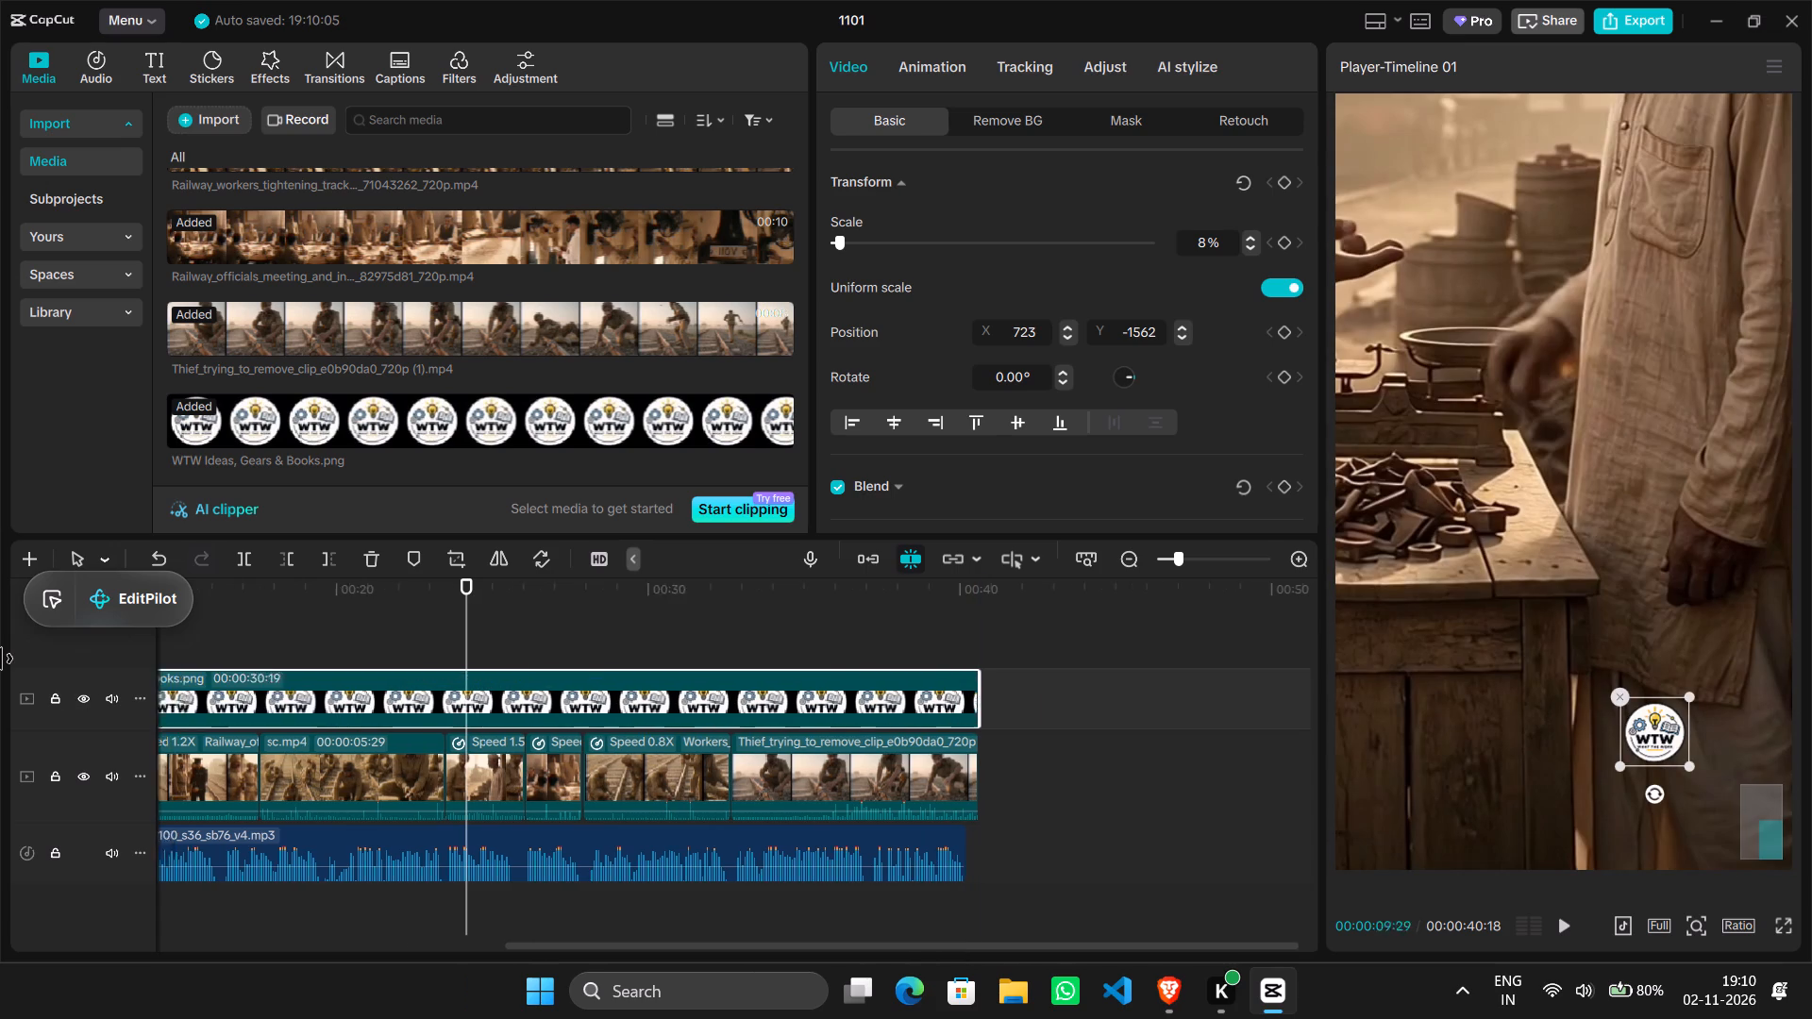
{"action": "left_click_drag", "start_coordinate": [0, 659], "coordinate": [0, 662]}
Examine the logo's placement at 00:00:09:26 and play the video from the start to check coverage and scene timing.
{"action": "left_click", "coordinate": [524, 607]}
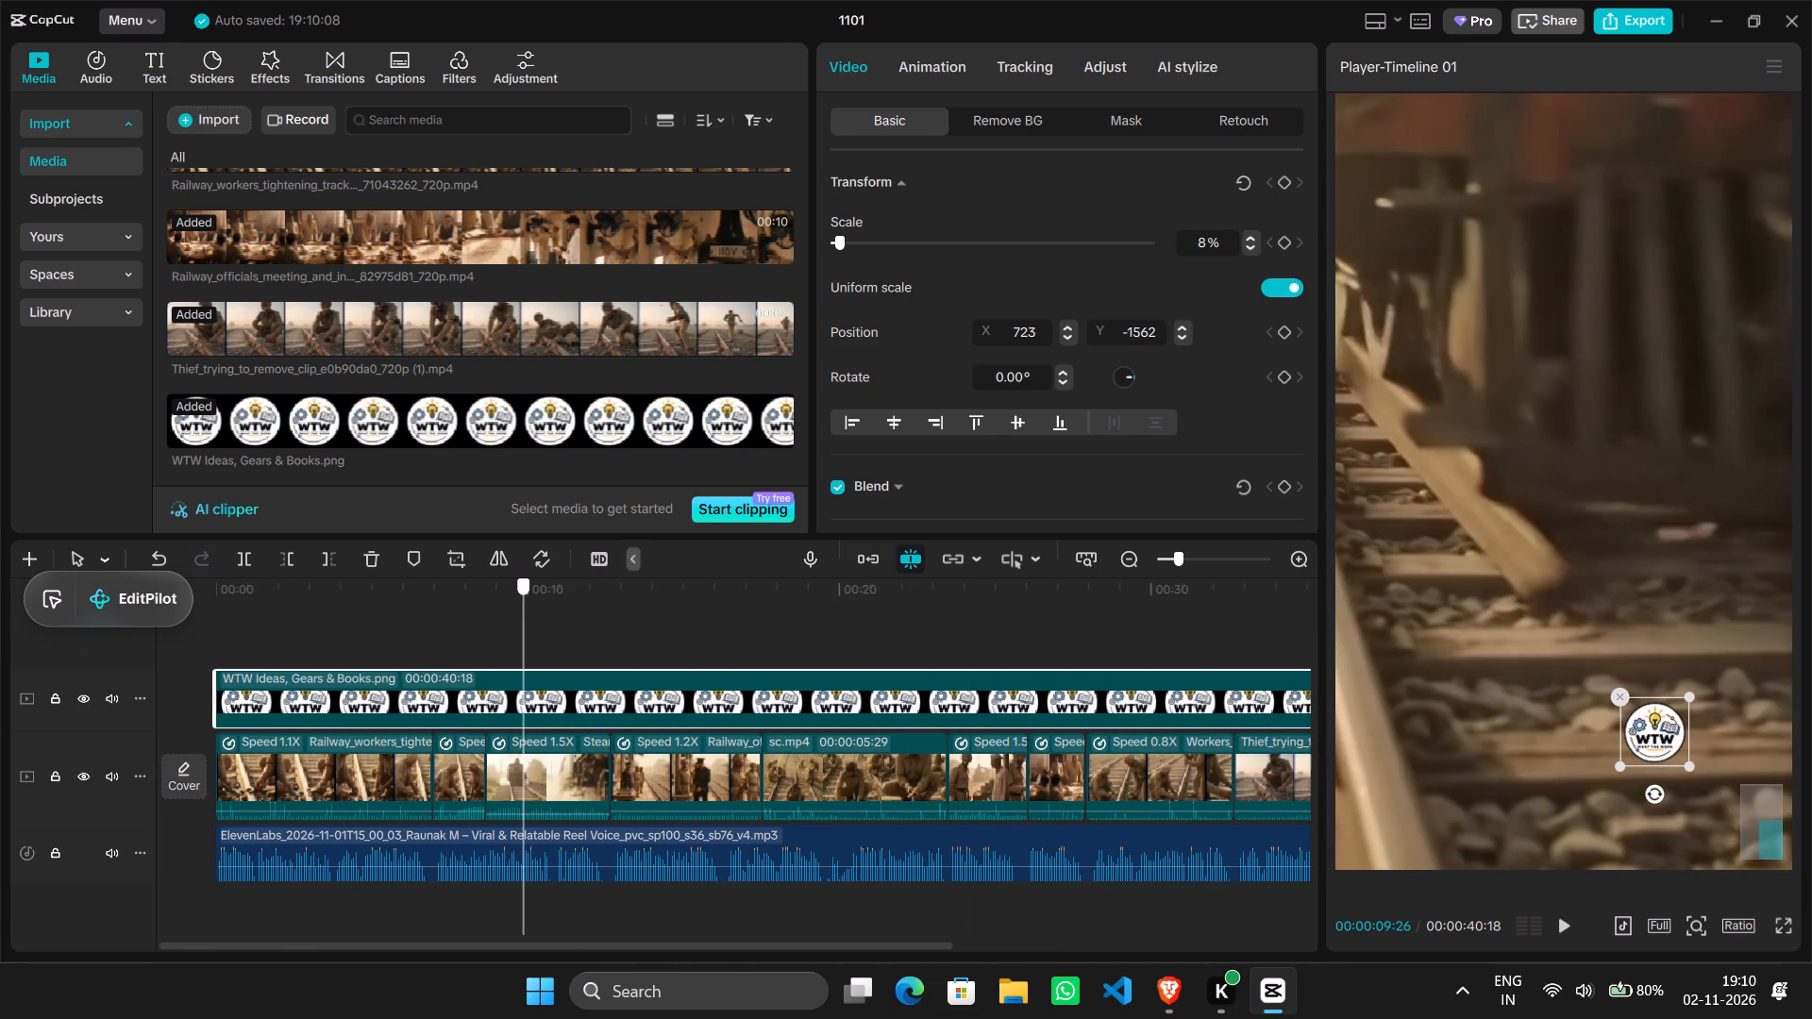
{"action": "scroll", "coordinate": [1709, 426], "scroll_direction": "down", "scroll_amount": 6, "text": "ctrl"}
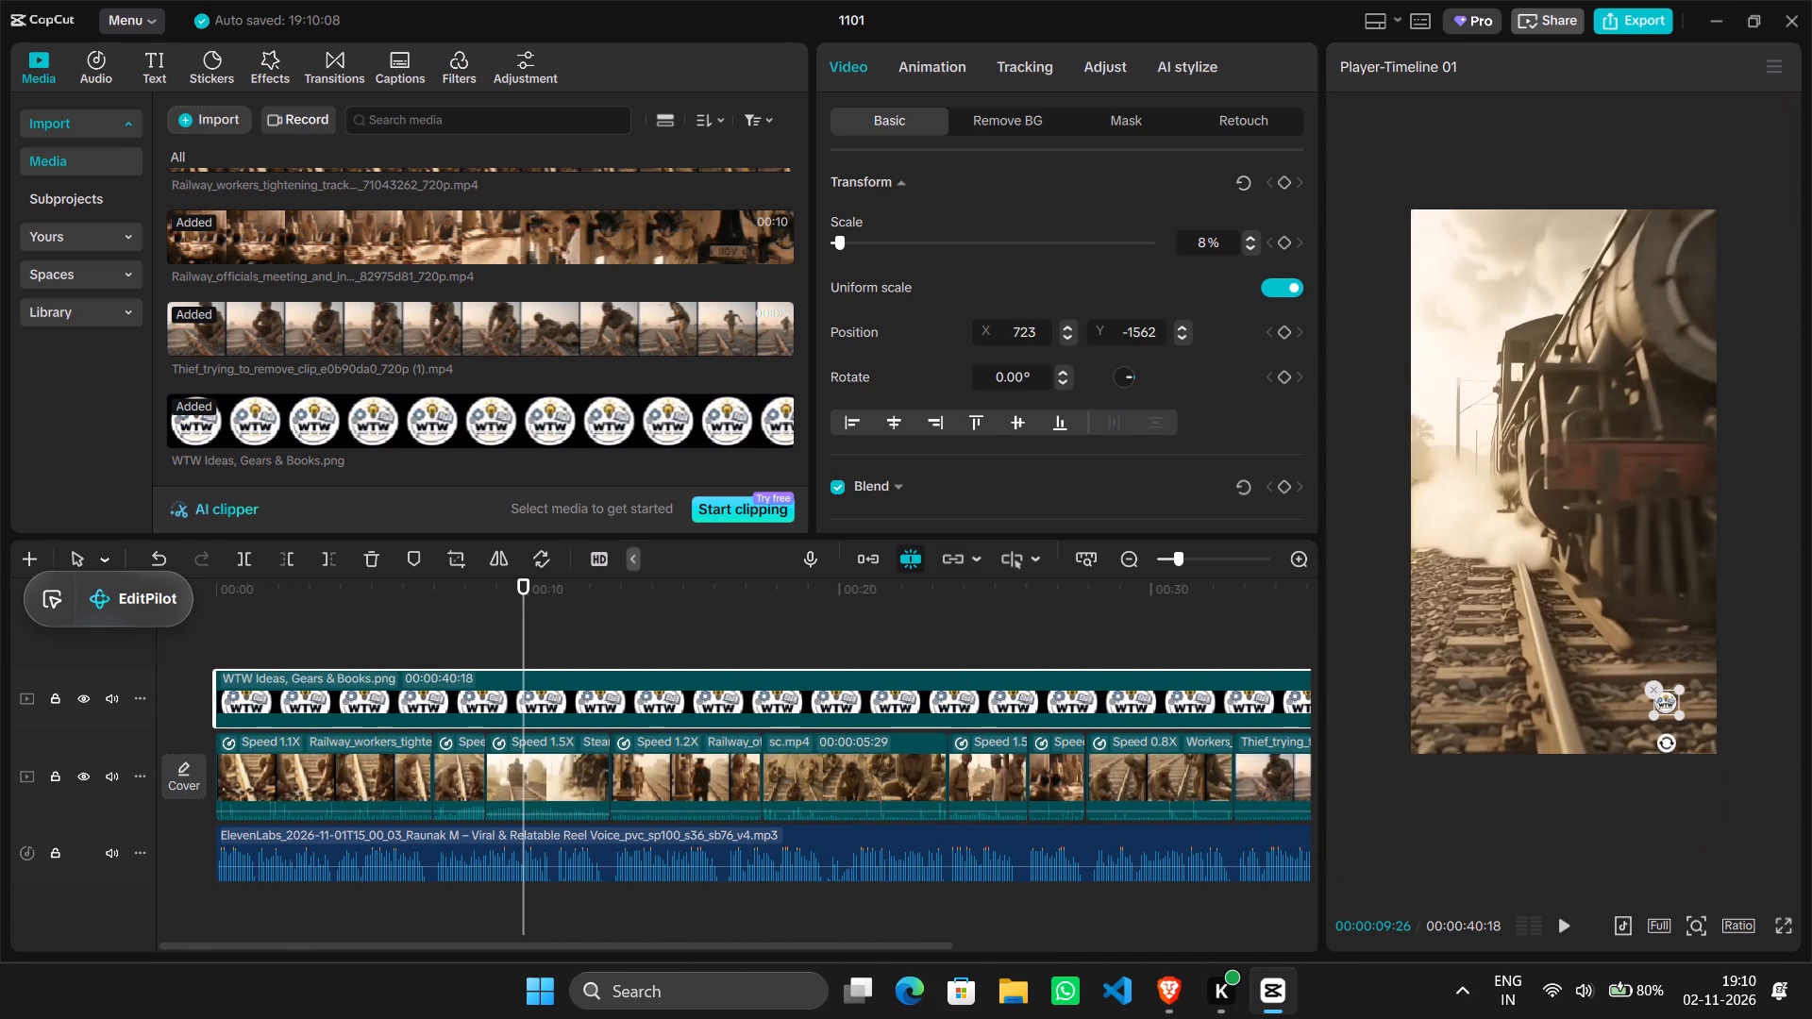
{"action": "scroll", "coordinate": [1709, 426], "scroll_direction": "up", "scroll_amount": 5, "text": "ctrl"}
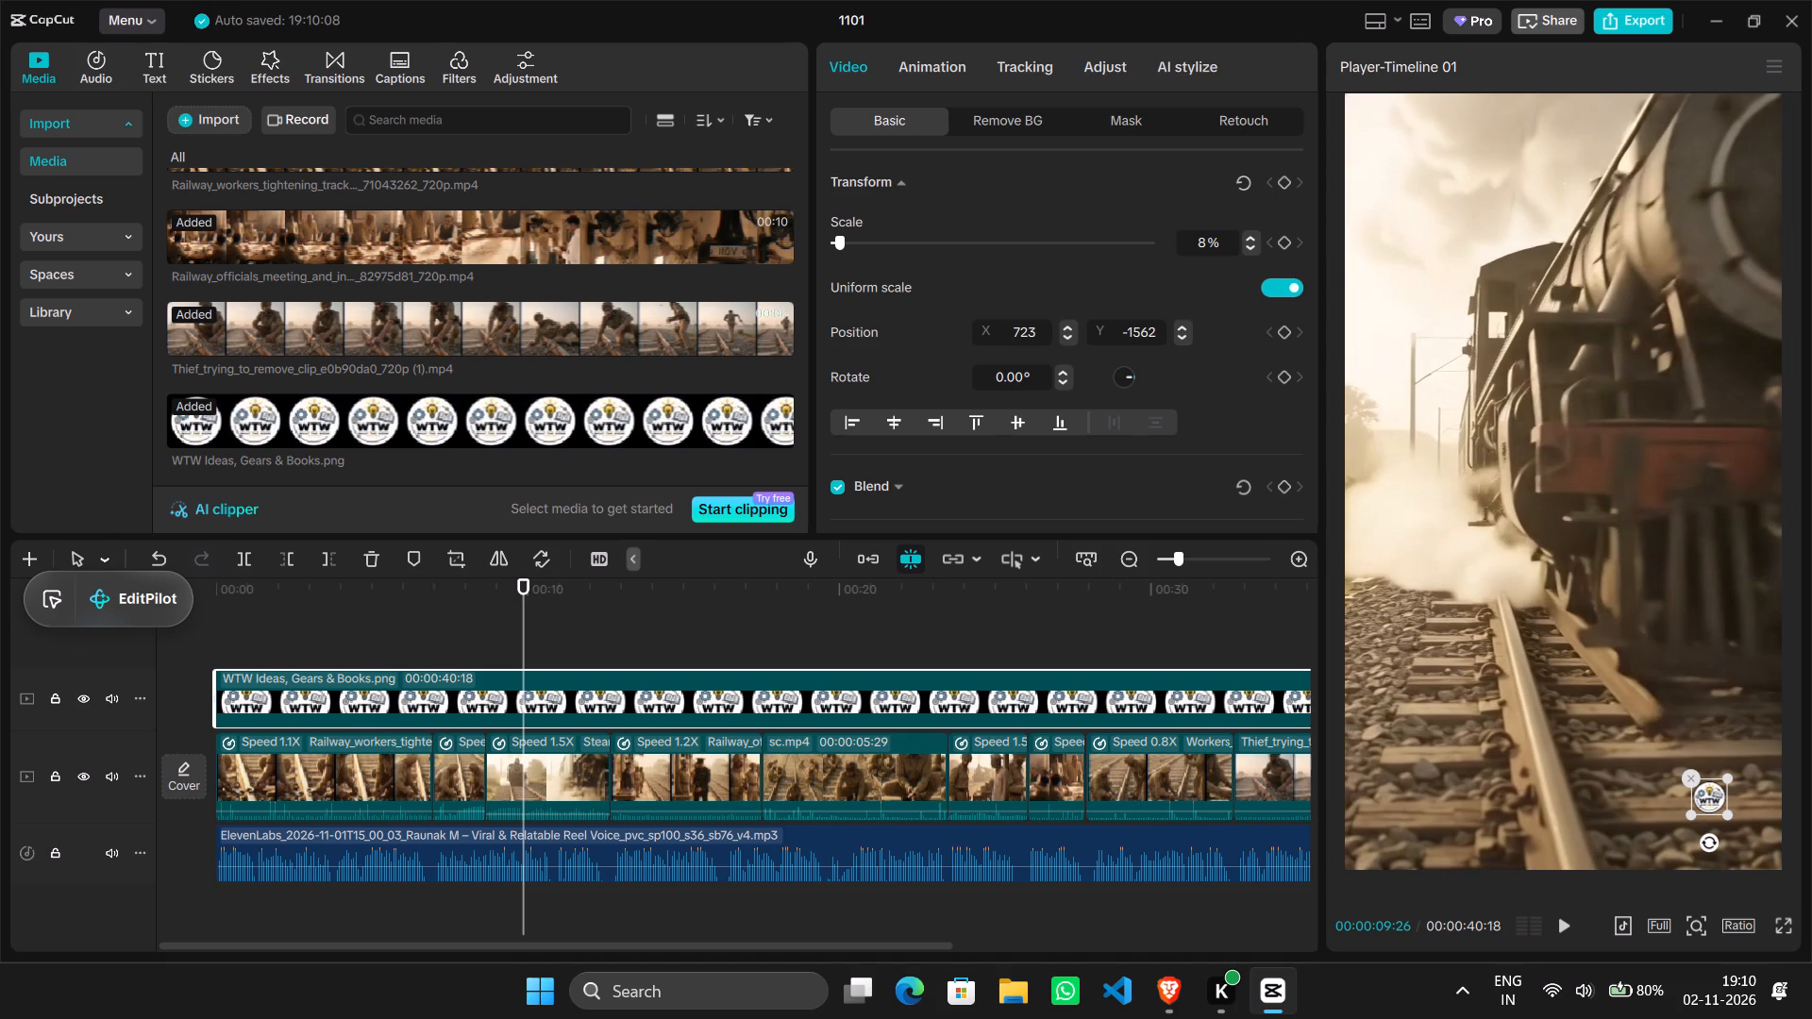
{"action": "left_click", "coordinate": [408, 619]}
{"action": "left_click_drag", "start_coordinate": [408, 619], "coordinate": [86, 619]}
{"action": "key", "text": "space"}
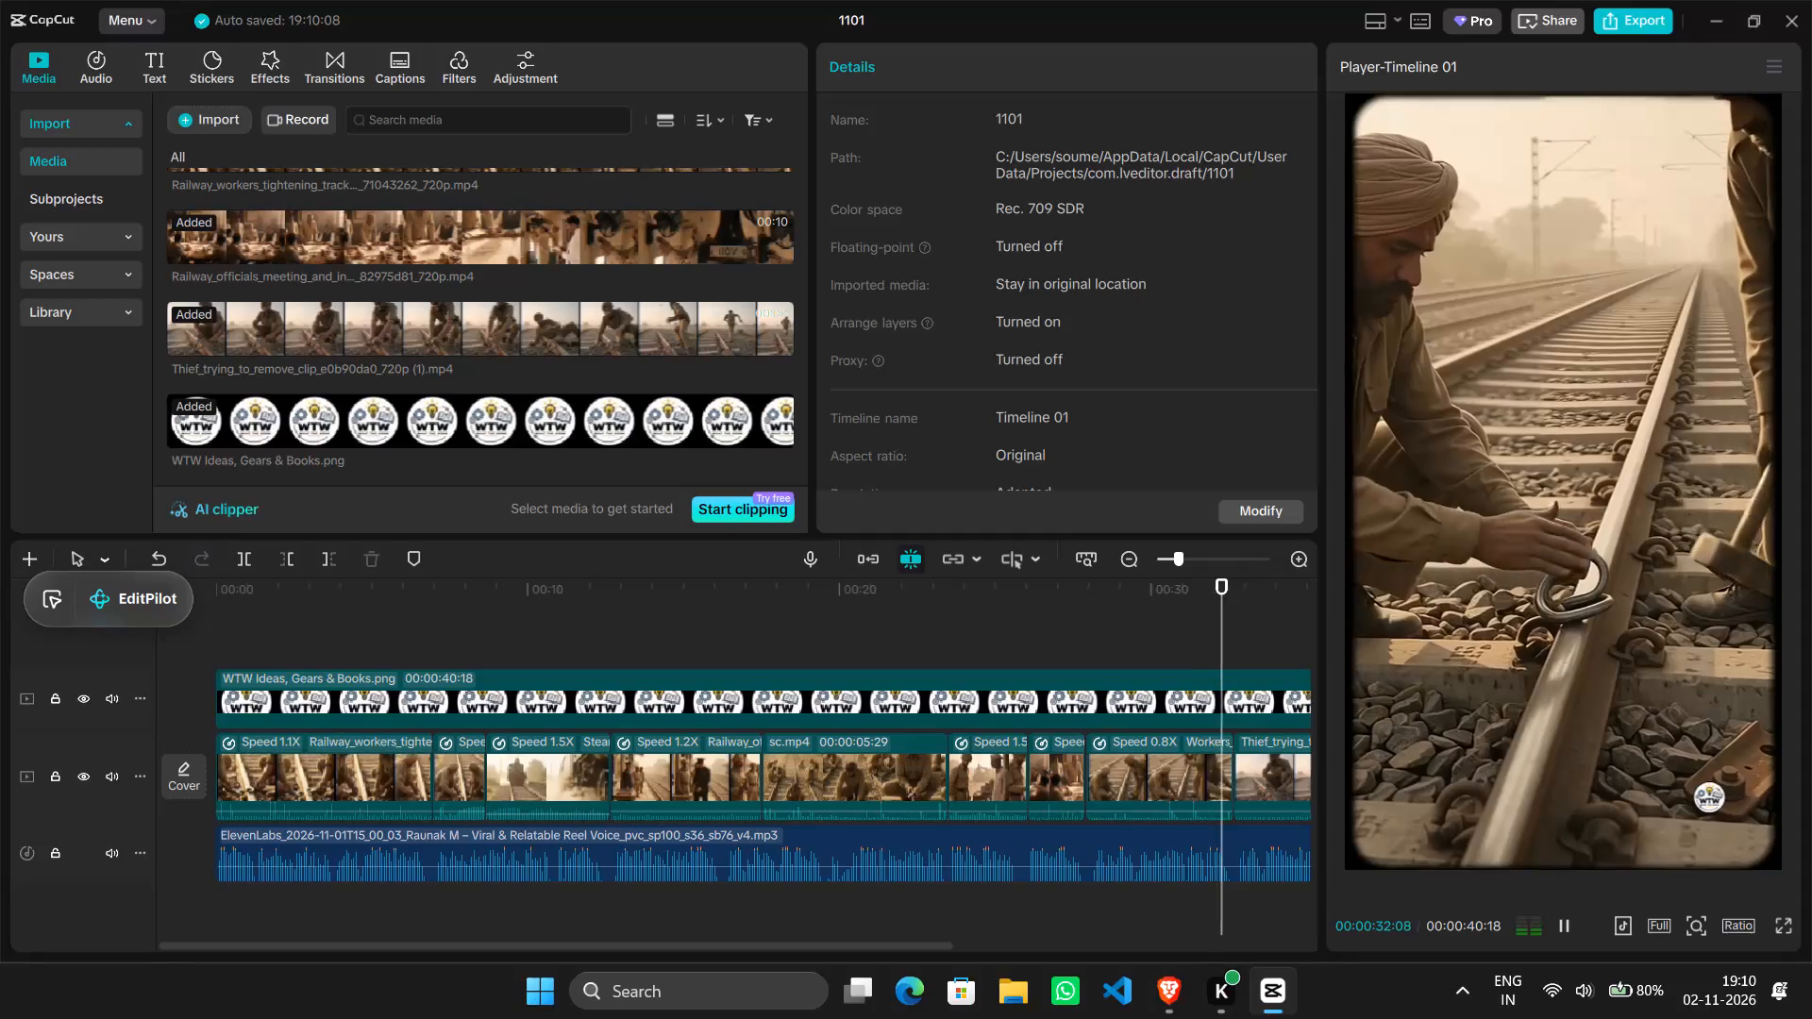
Close the small gap between the 1.5X Railway_officials clip and the 0.8X Workers_repairing_railway_track clip.
{"action": "right_click", "coordinate": [1083, 759]}
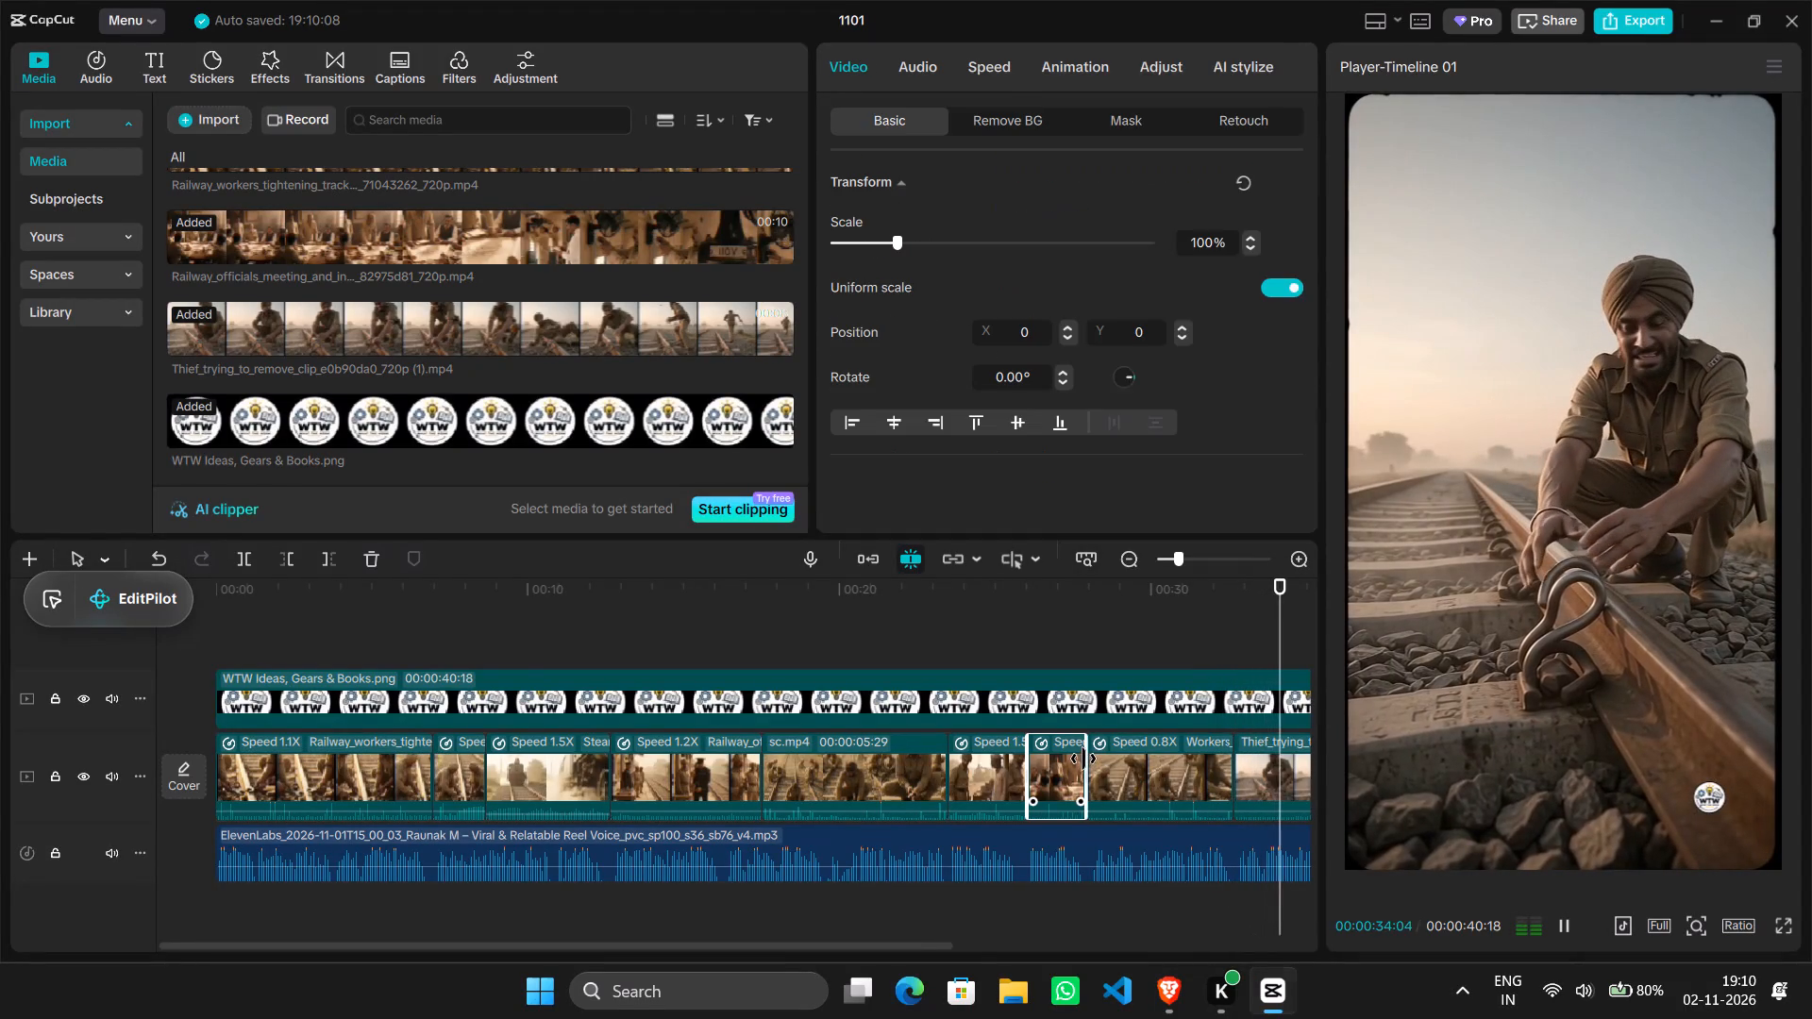
{"action": "left_click", "coordinate": [973, 591]}
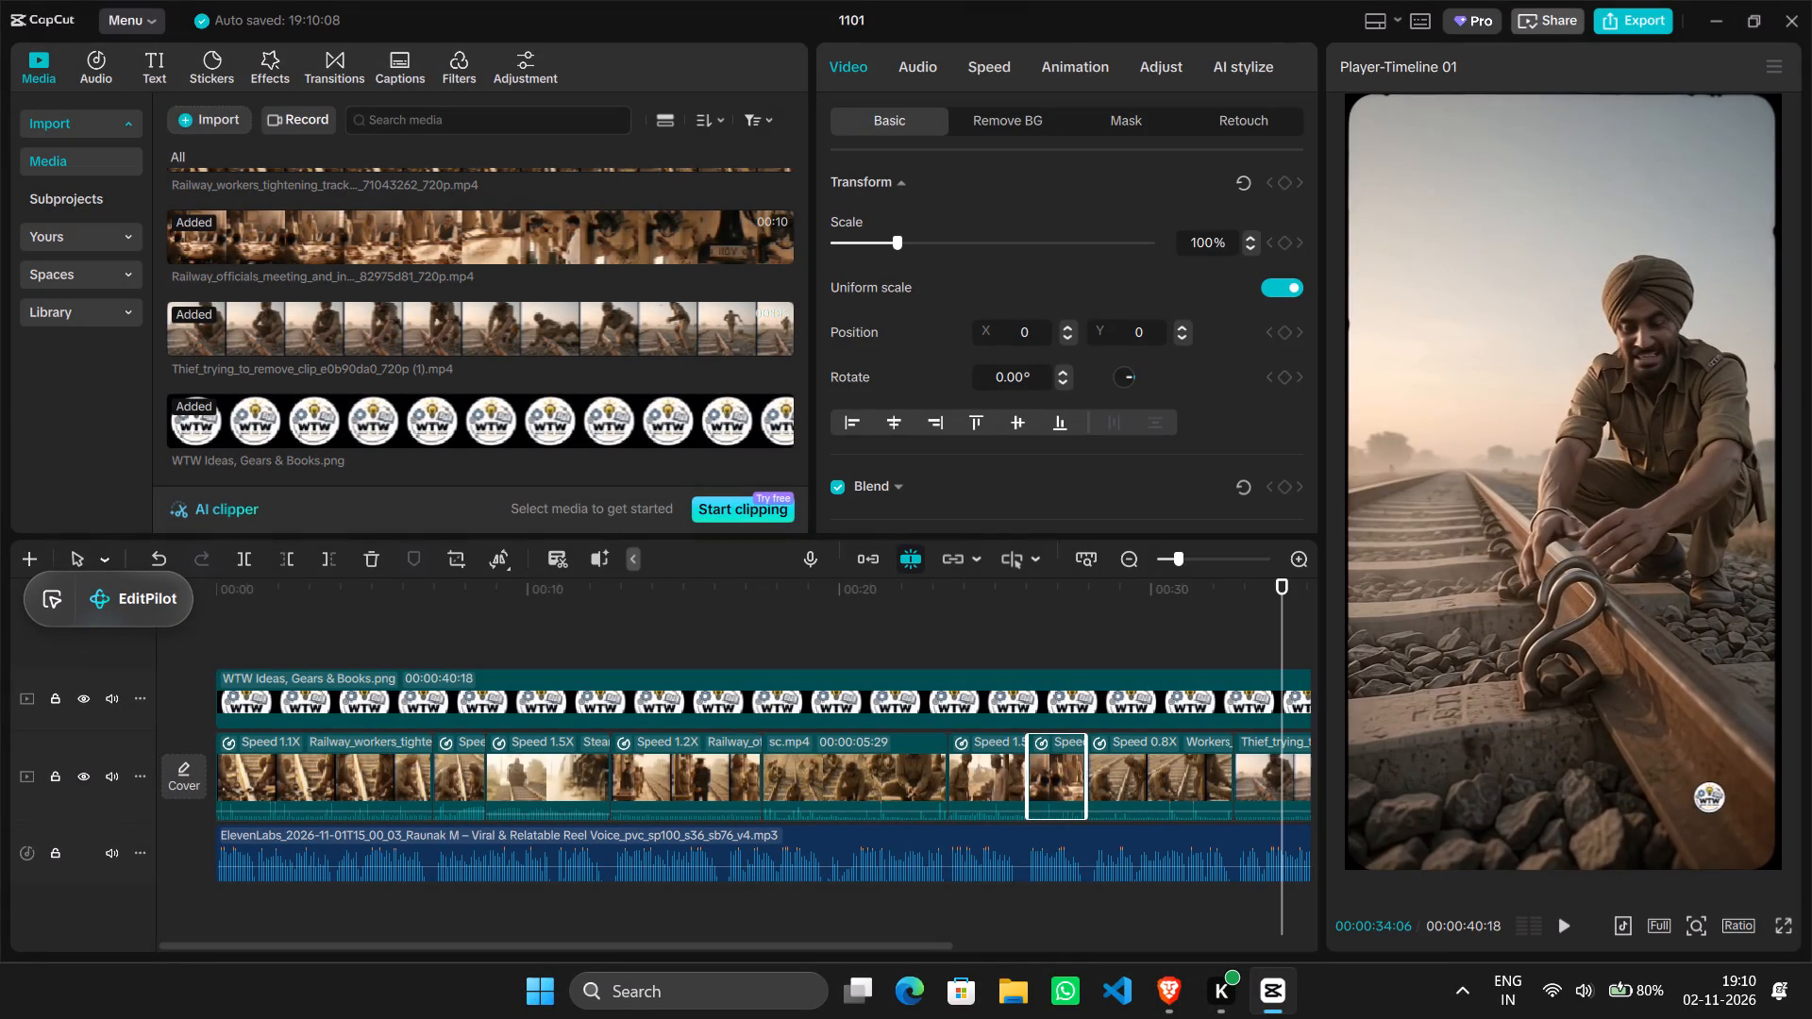
{"action": "left_click", "coordinate": [1104, 624]}
{"action": "right_click", "coordinate": [1059, 626]}
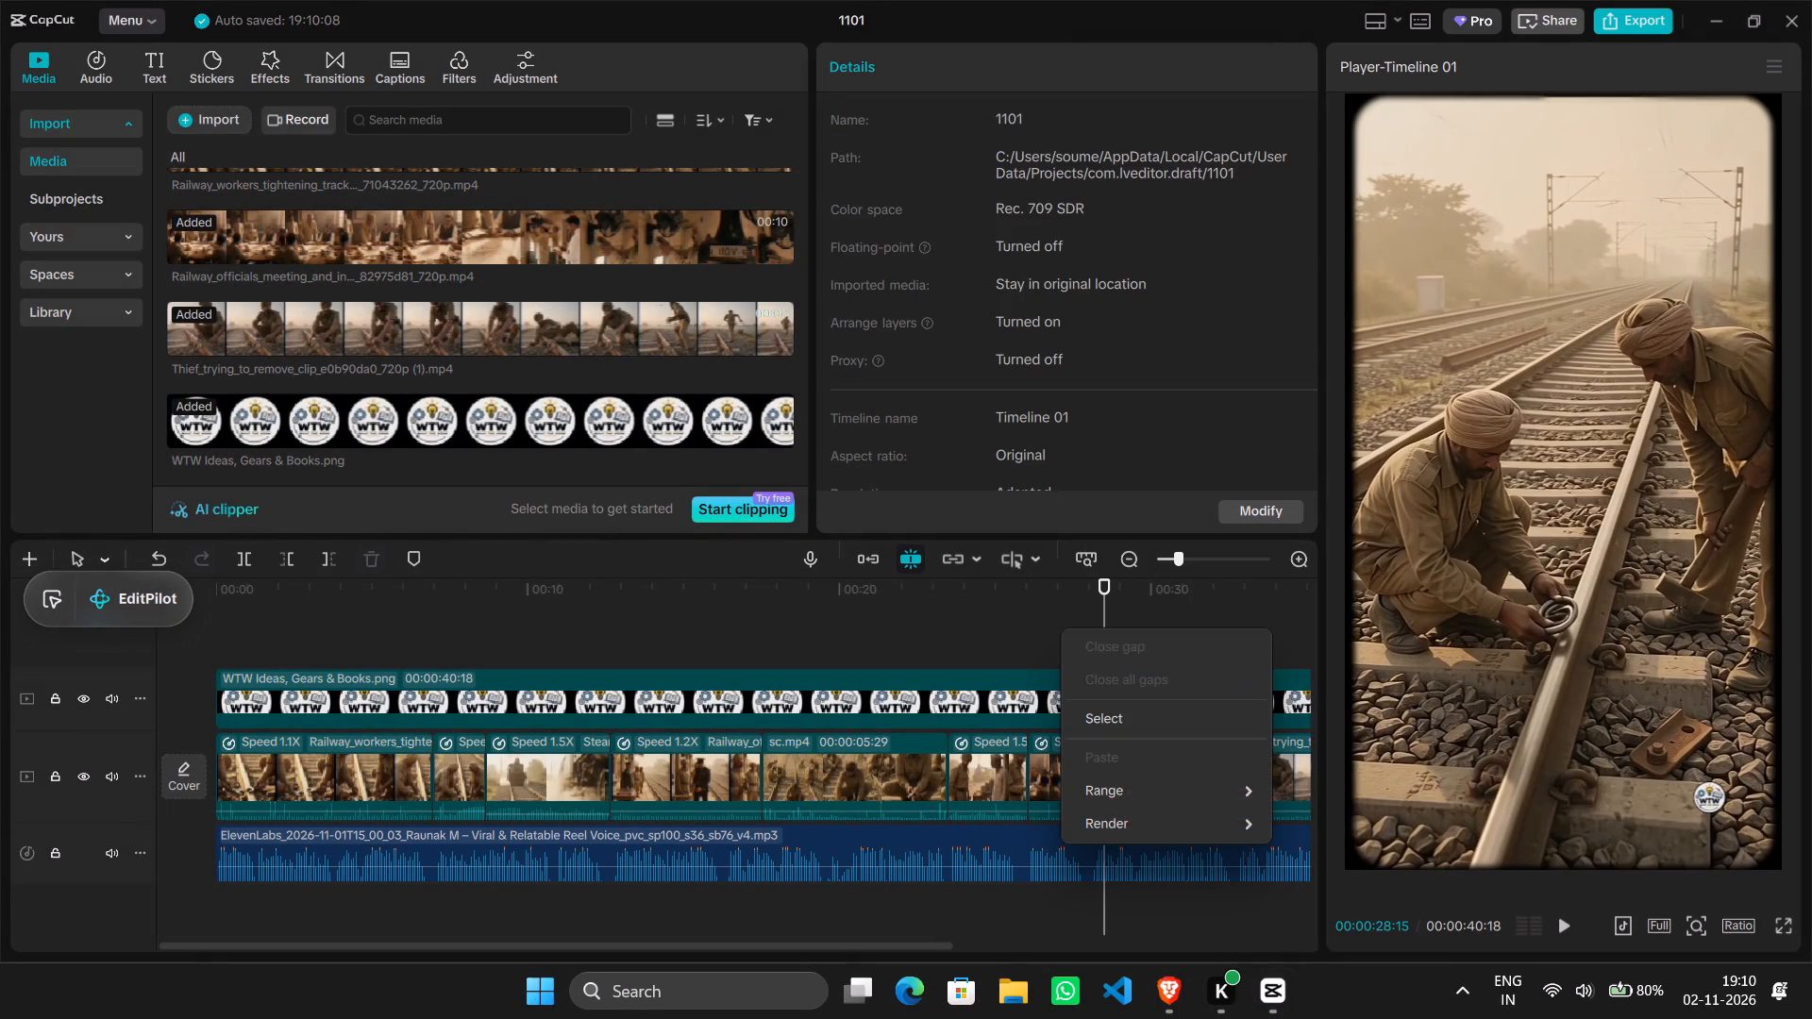
{"action": "left_click", "coordinate": [1015, 662]}
{"action": "scroll", "coordinate": [1099, 768], "scroll_direction": "up", "scroll_amount": 7, "text": "ctrl"}
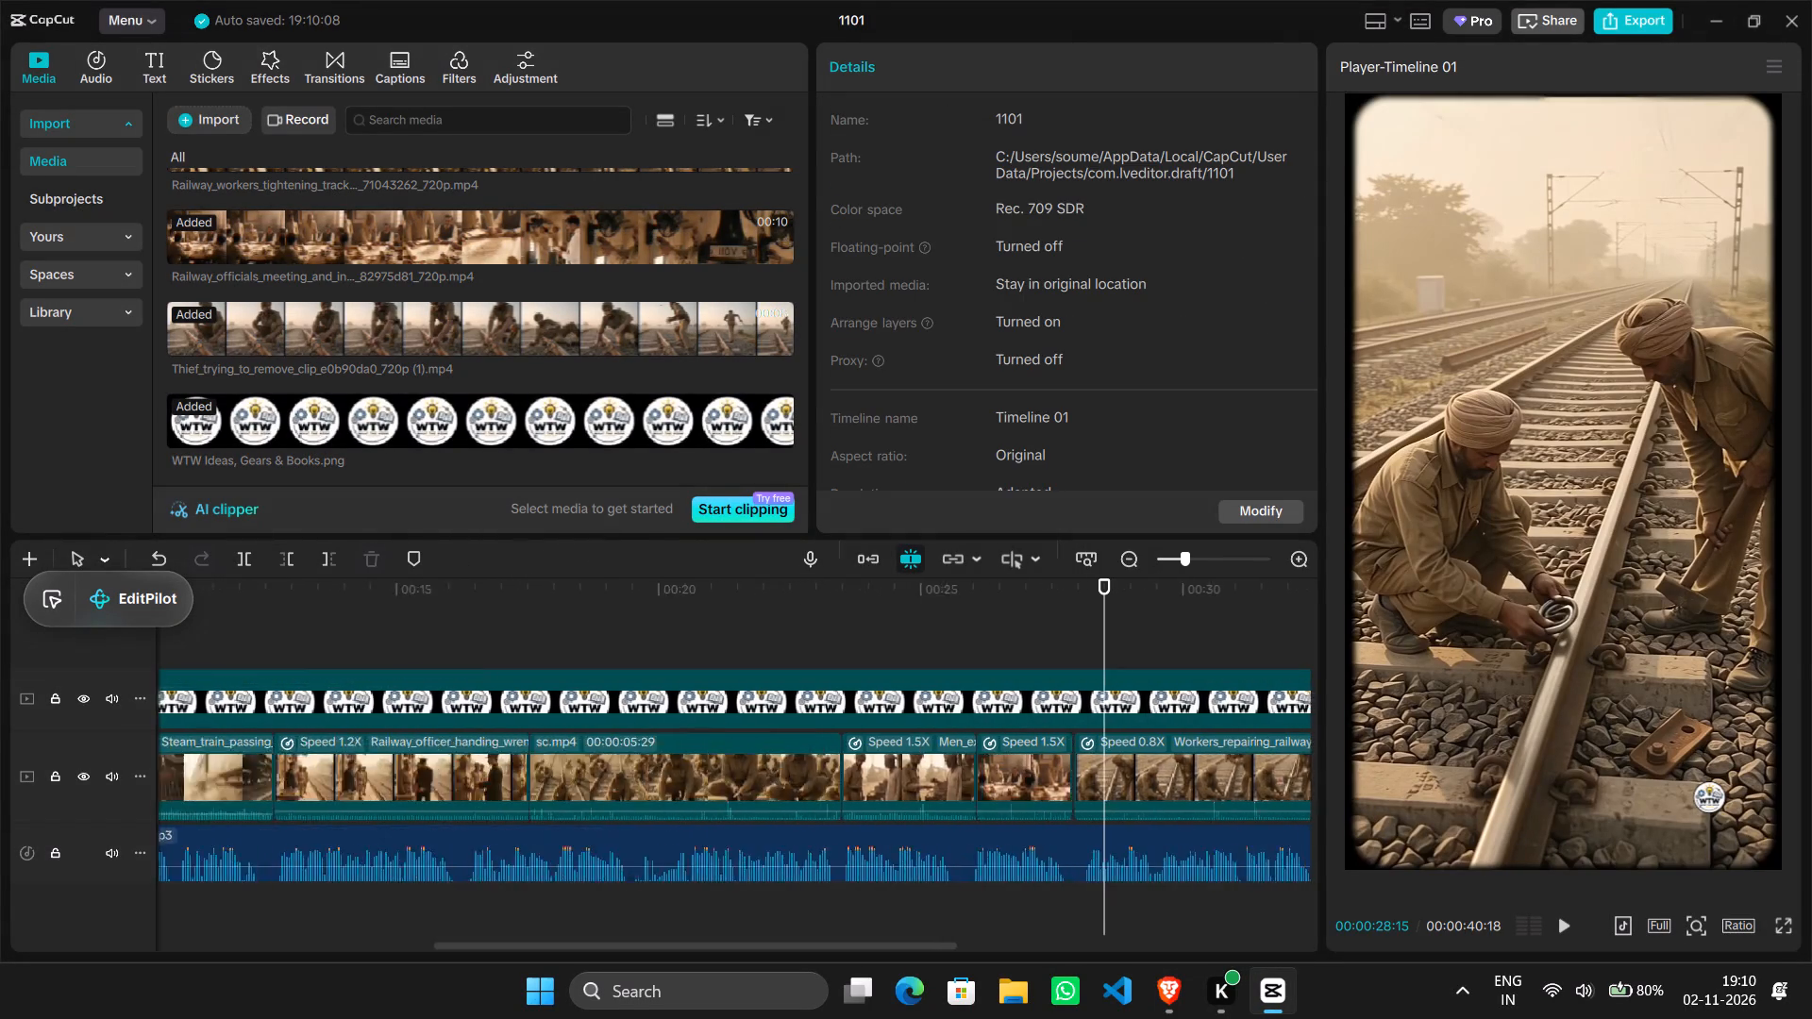
{"action": "scroll", "coordinate": [1099, 768], "scroll_direction": "up", "scroll_amount": 7, "text": "ctrl"}
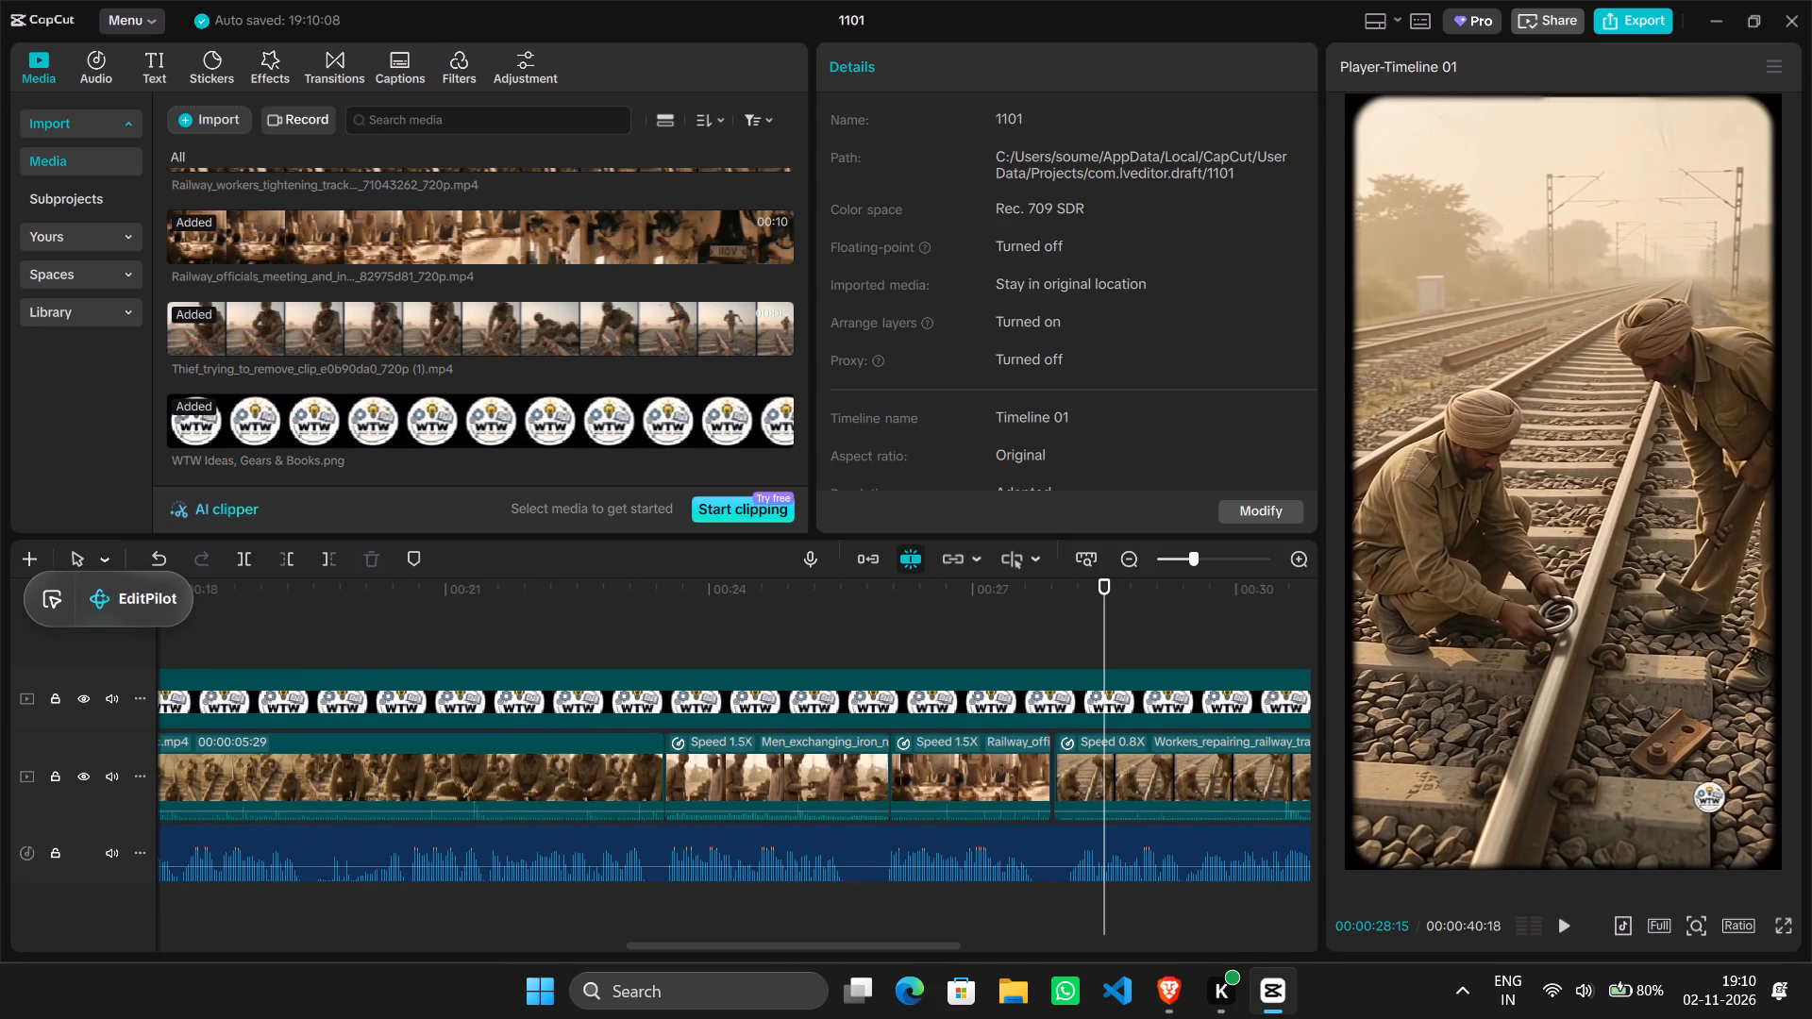
{"action": "right_click", "coordinate": [1053, 770]}
{"action": "left_click", "coordinate": [1085, 768]}
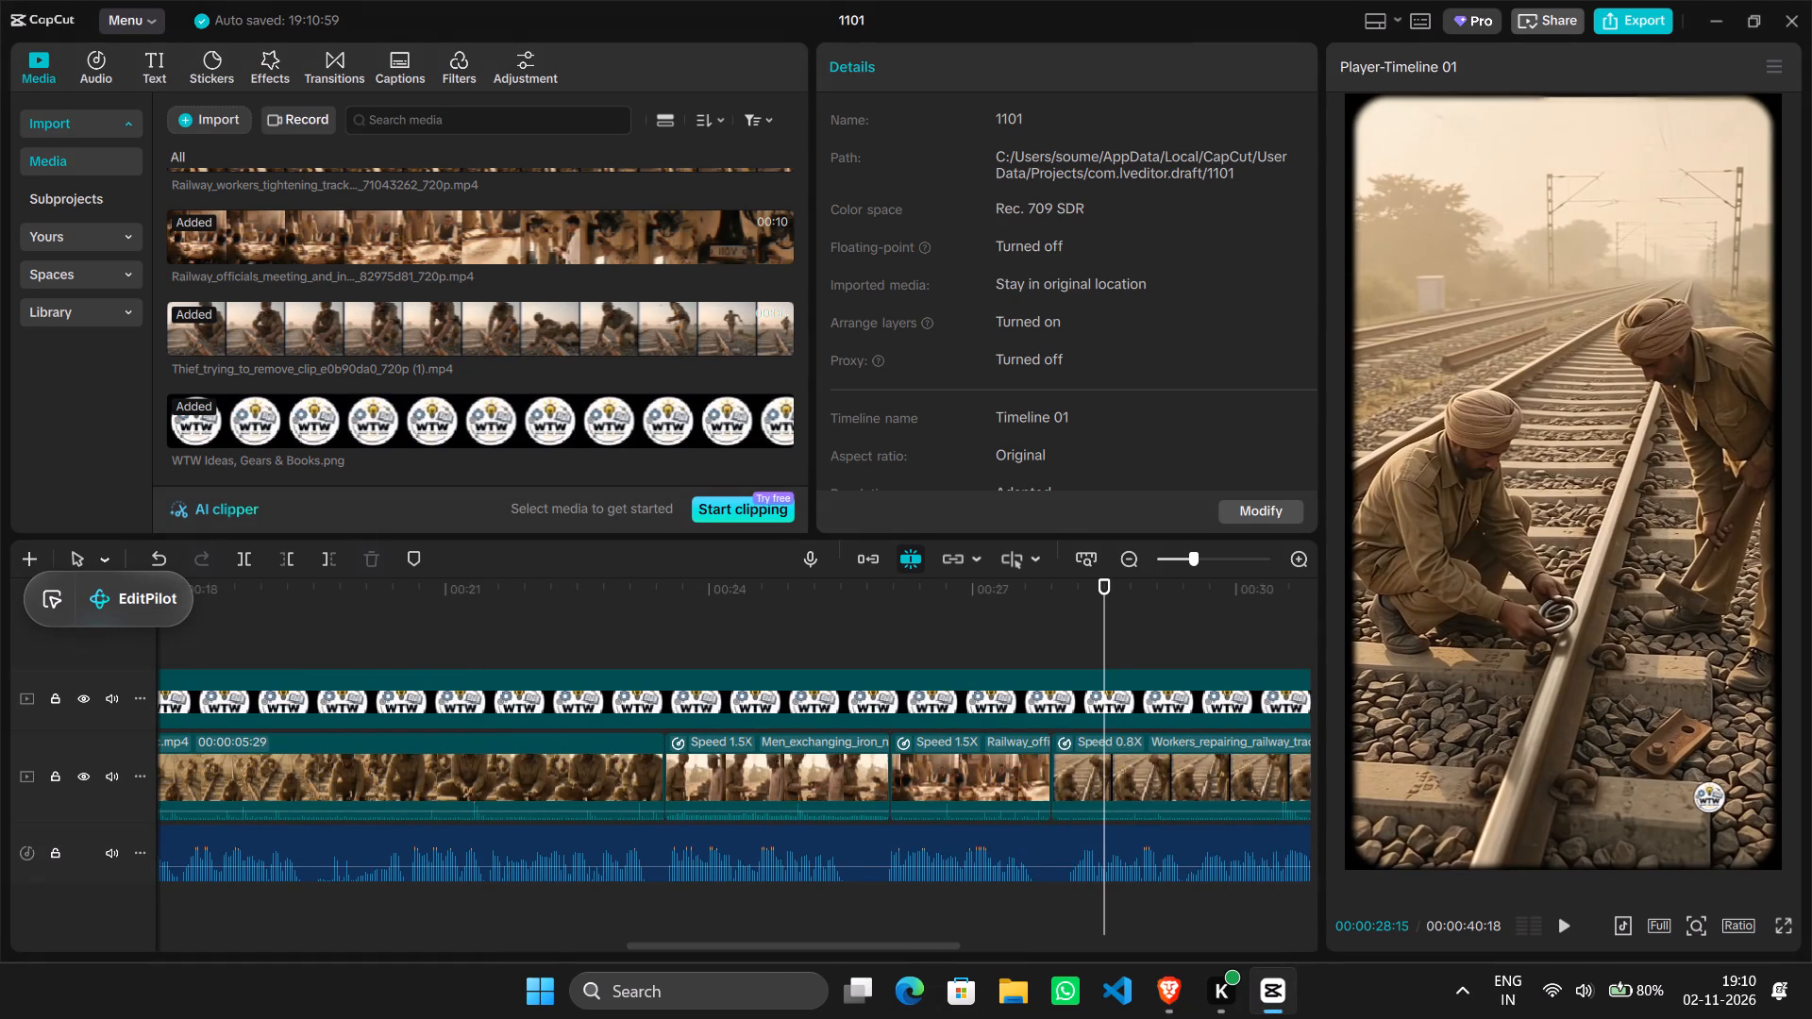
Play the video from the 1.5X Railway_officials clip through to the end at 00:00:40:18.
{"action": "left_click", "coordinate": [938, 619]}
{"action": "key", "text": "space"}
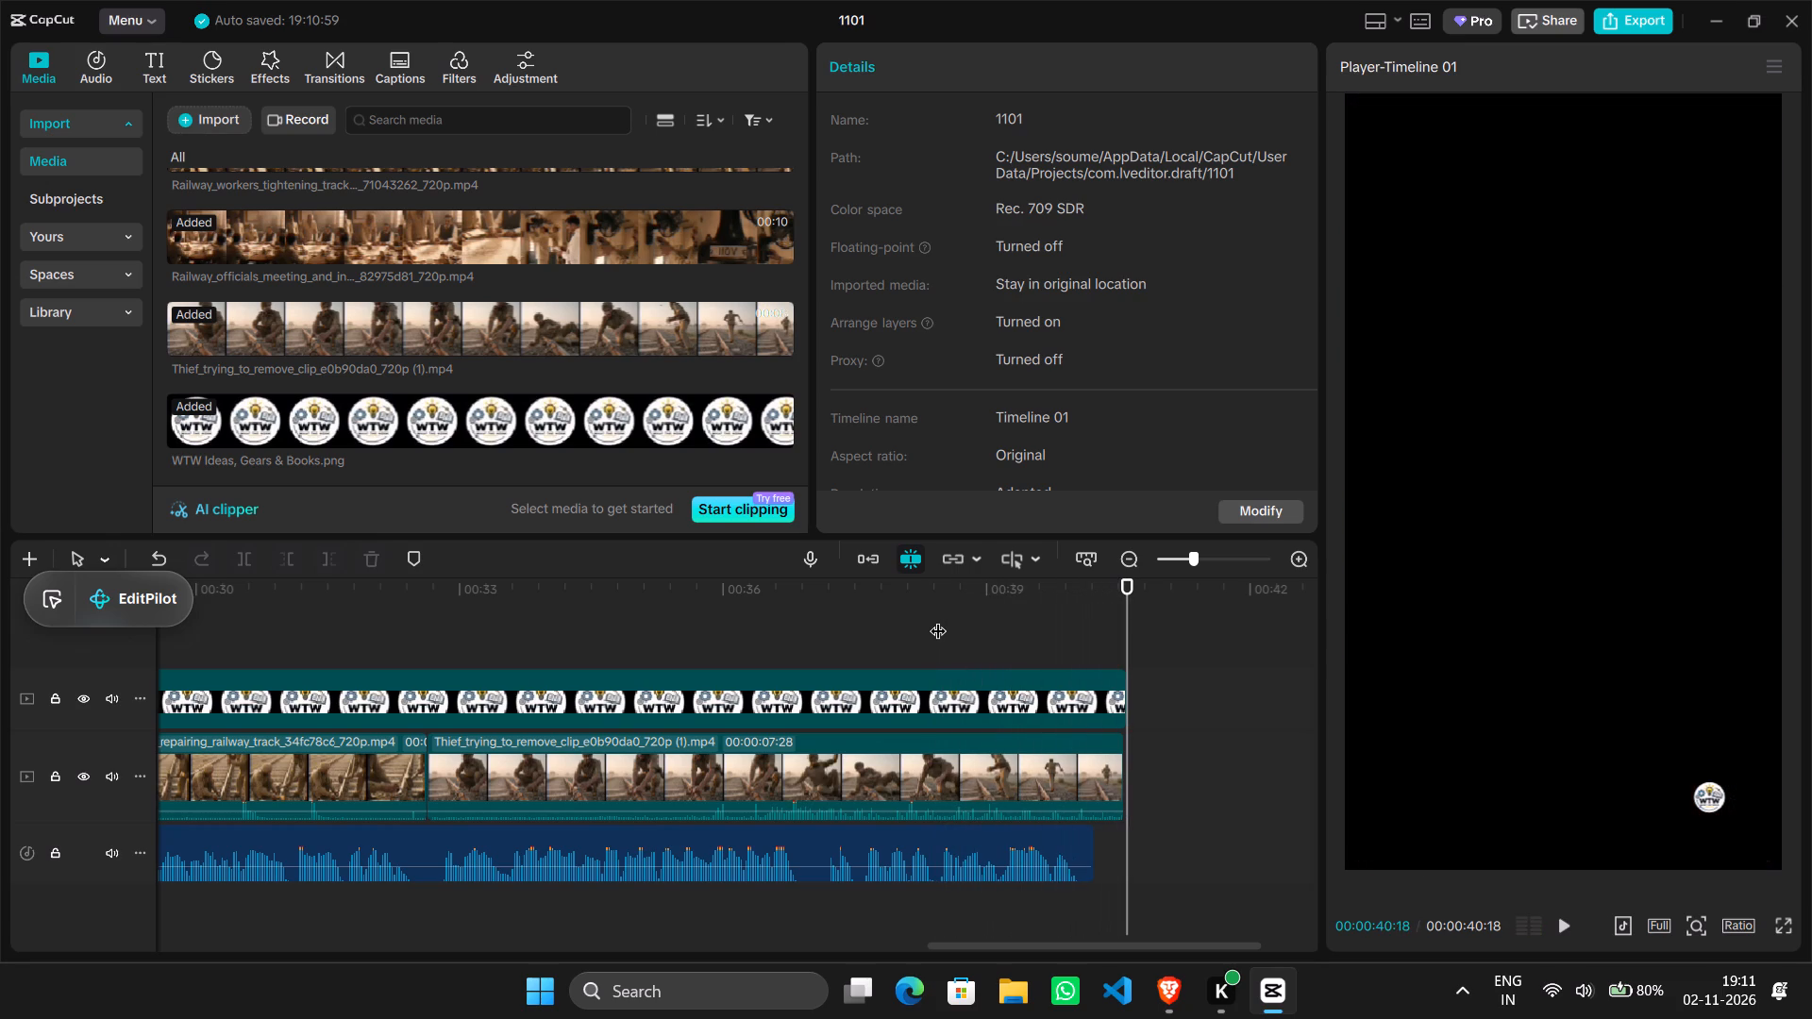
Play and scrub through the 3.6X Workers clip around 00:00:07 to check its scene and its transitions to neighbouring clips.
{"action": "scroll", "coordinate": [814, 620], "scroll_direction": "right", "scroll_amount": 9}
{"action": "left_click", "coordinate": [484, 622]}
{"action": "left_click_drag", "start_coordinate": [484, 622], "coordinate": [754, 665]}
{"action": "key", "text": "space"}
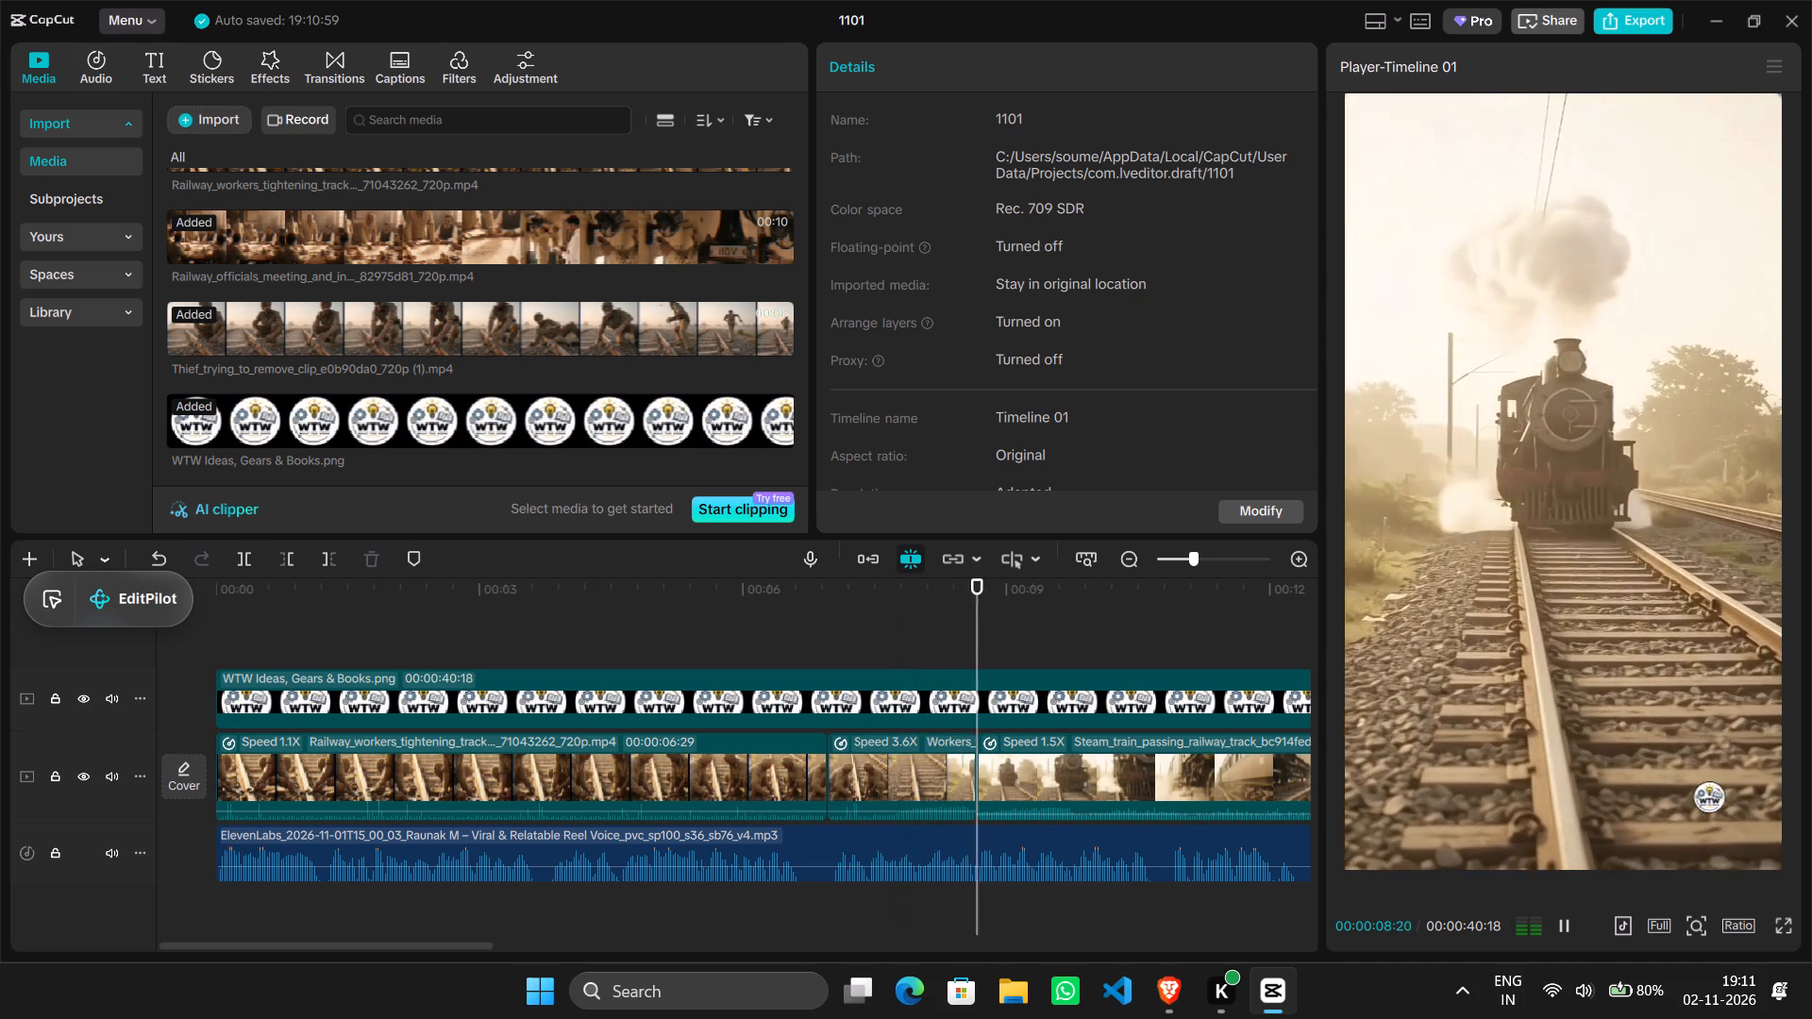
{"action": "left_click", "coordinate": [788, 646]}
{"action": "left_click_drag", "start_coordinate": [788, 646], "coordinate": [884, 668]}
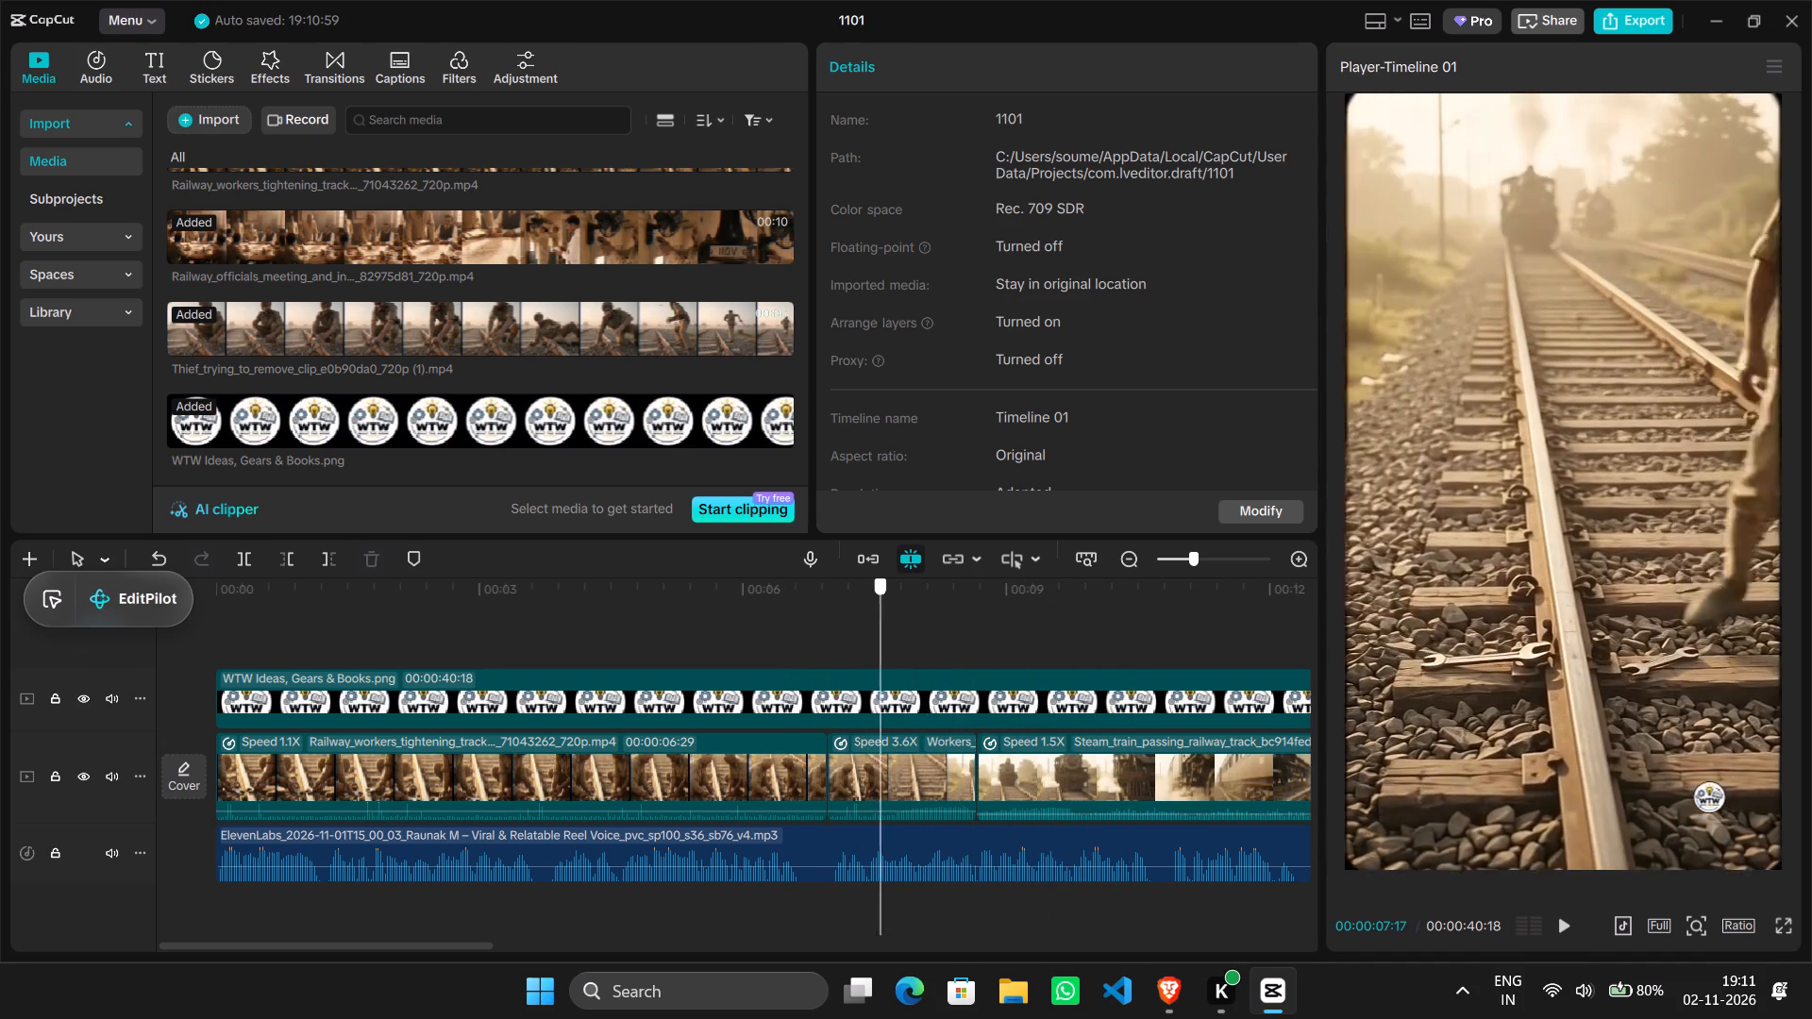
{"action": "left_click_drag", "start_coordinate": [884, 668], "coordinate": [958, 690]}
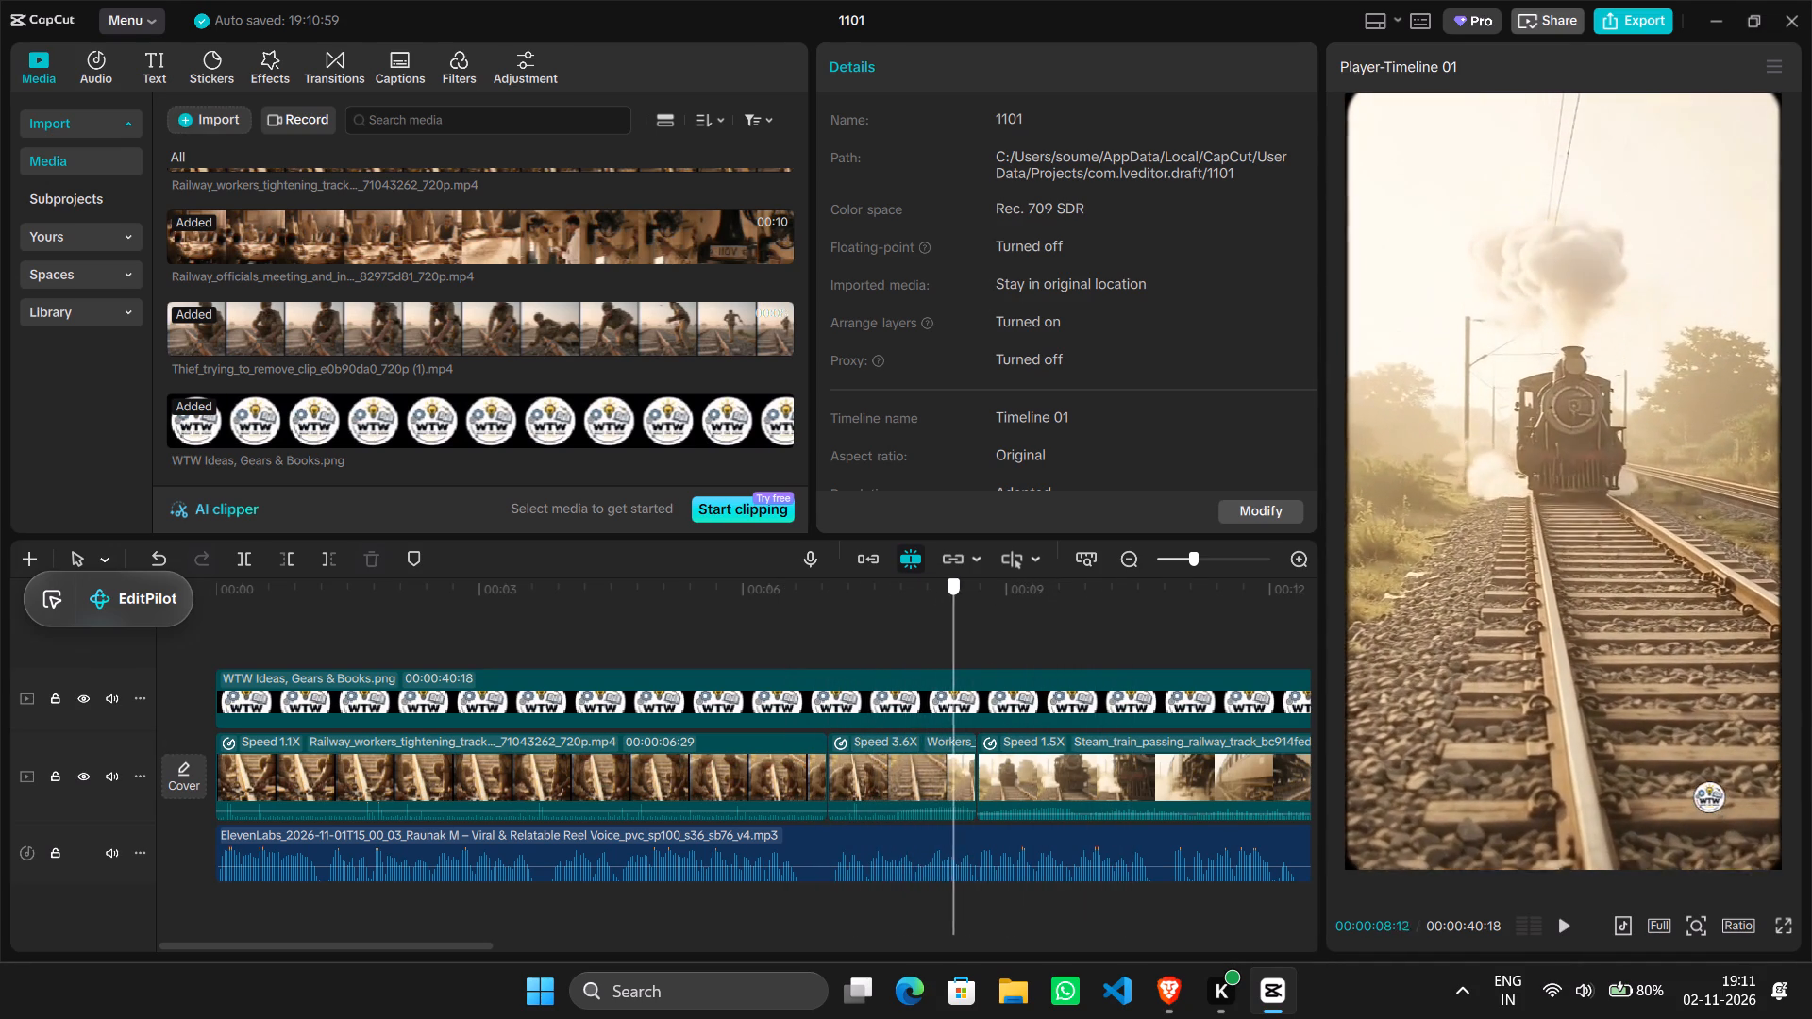
{"action": "left_click_drag", "start_coordinate": [958, 690], "coordinate": [830, 660]}
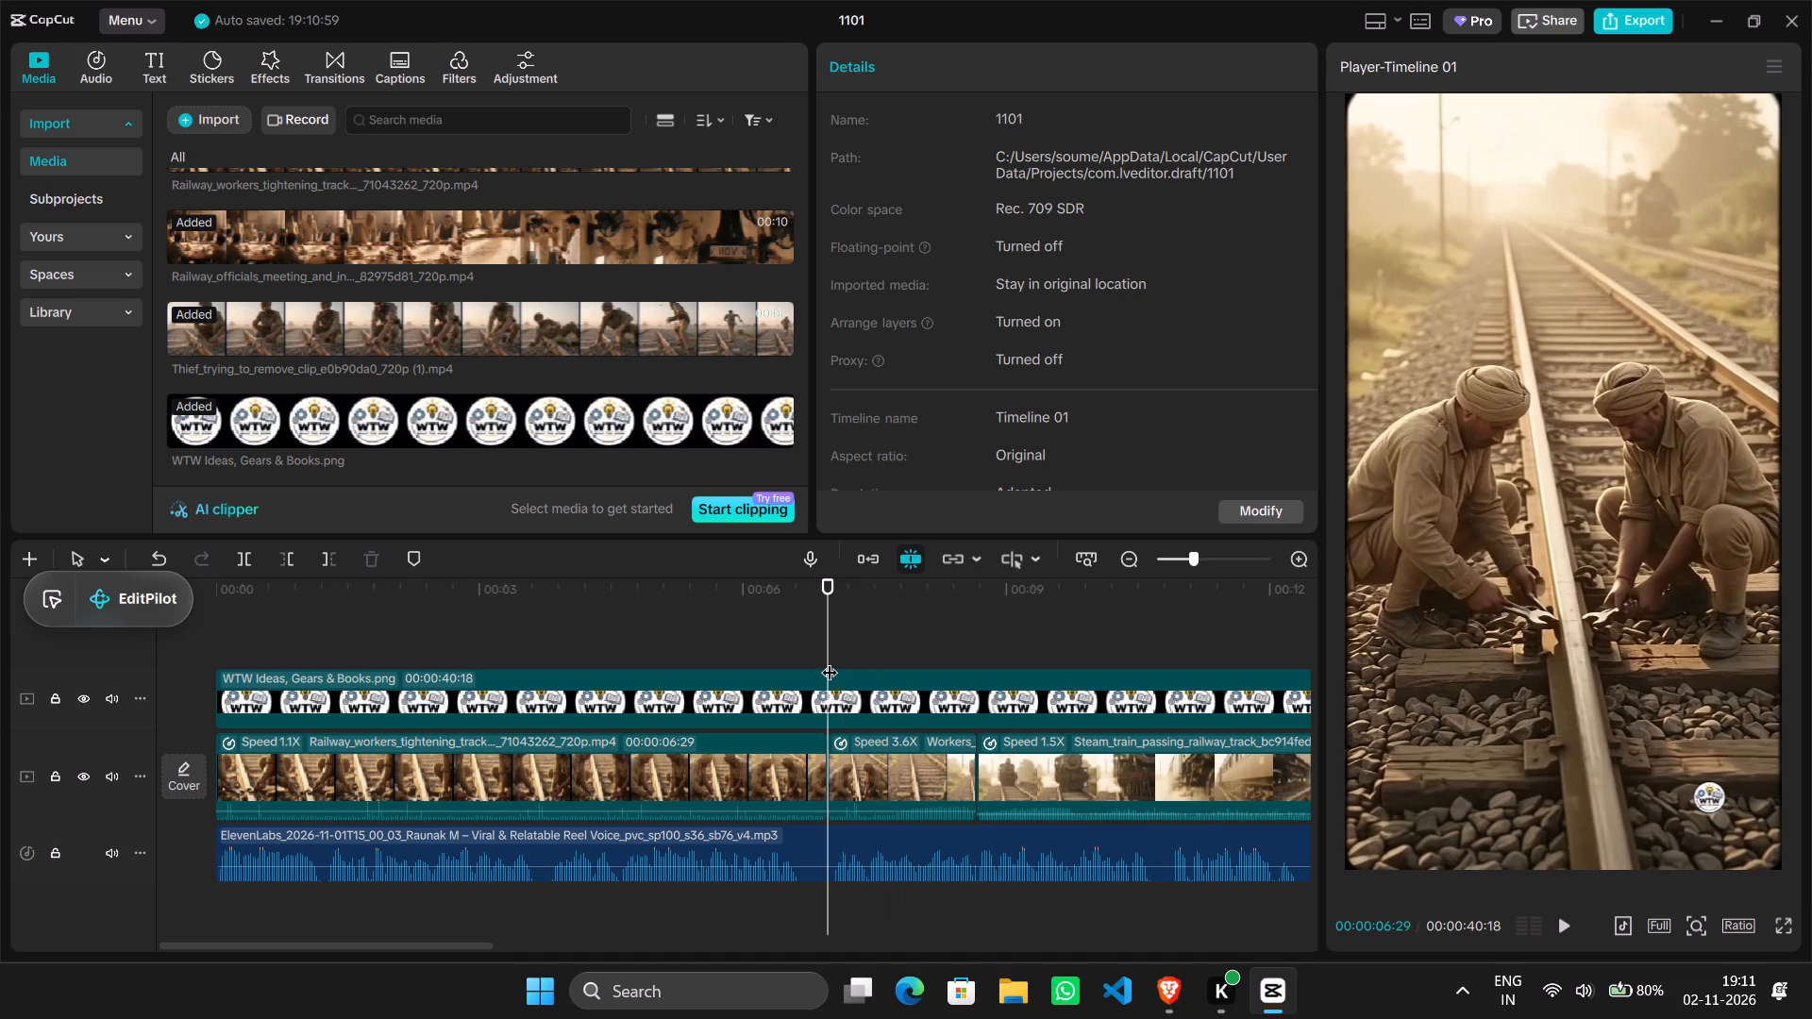
Move the 3.6X Workers clip off the main track onto a new track directly above the WTW logo.
{"action": "left_click", "coordinate": [893, 804]}
{"action": "left_click_drag", "start_coordinate": [893, 804], "coordinate": [897, 714]}
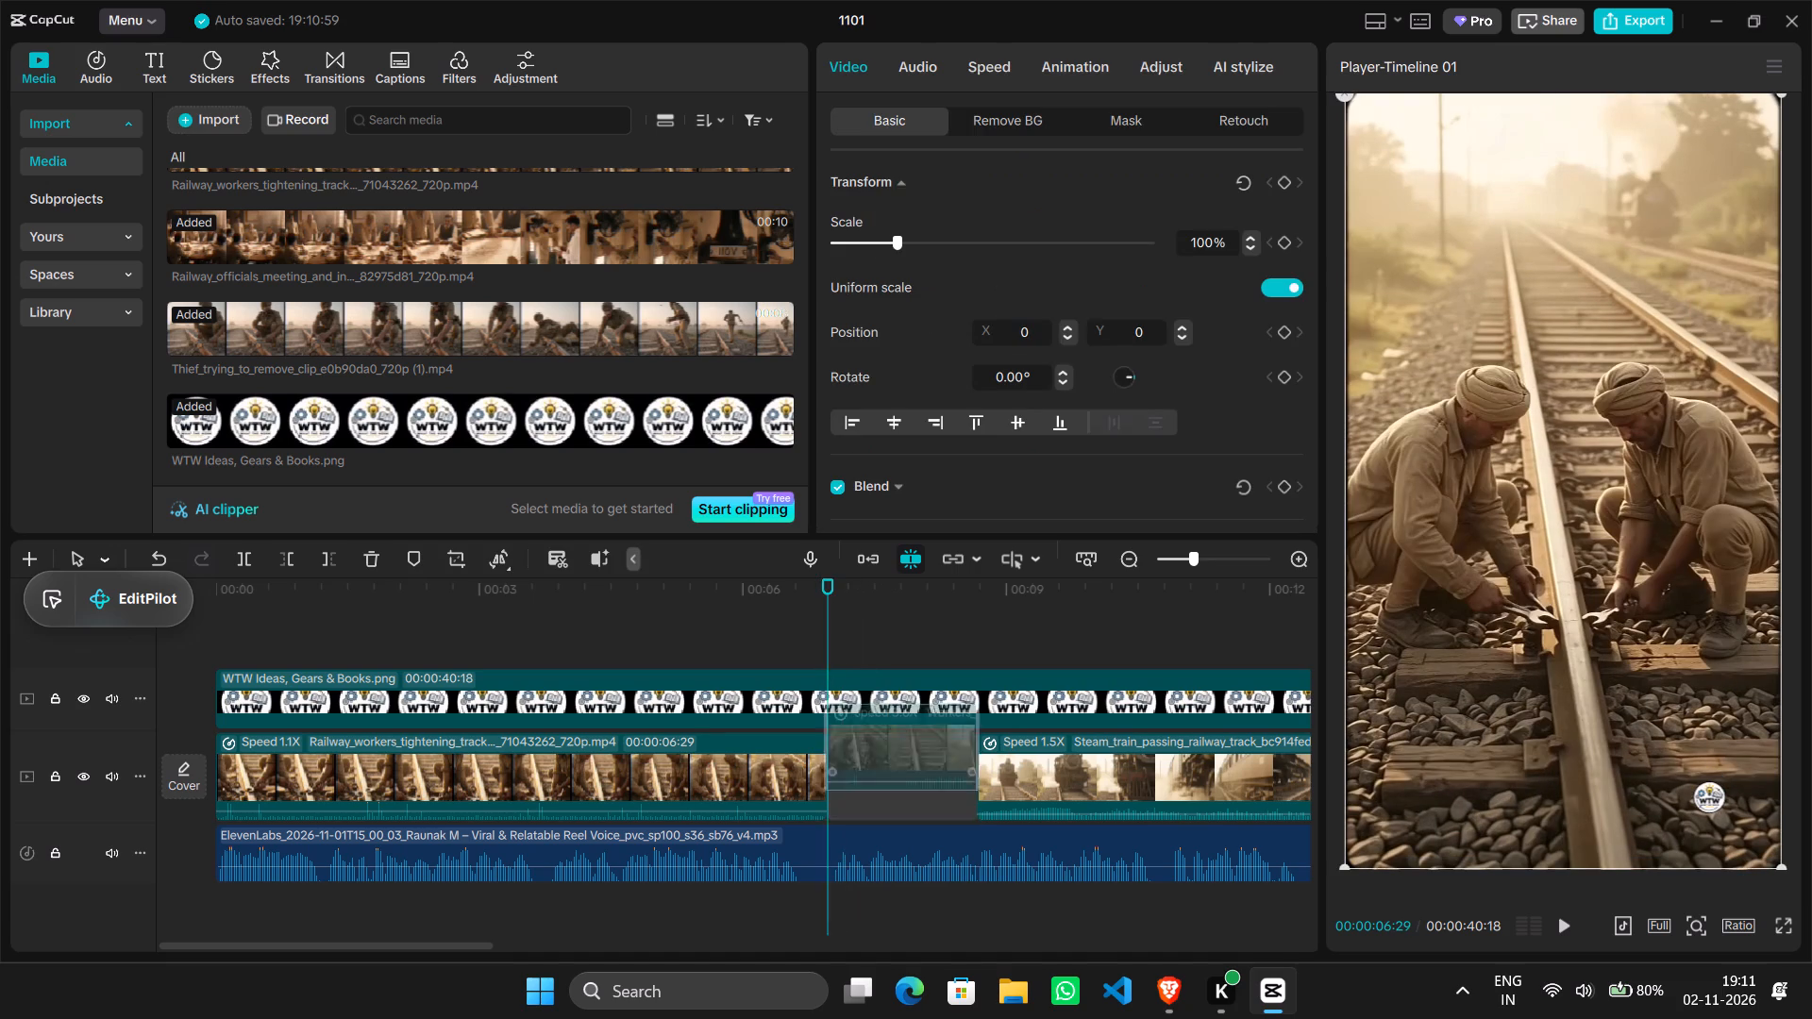
{"action": "left_click_drag", "start_coordinate": [897, 714], "coordinate": [897, 672]}
Set the playback speed of the Workers_tighten_bolts_and_train clip above the WTW logo track to 1.00x.
{"action": "left_click", "coordinate": [881, 637]}
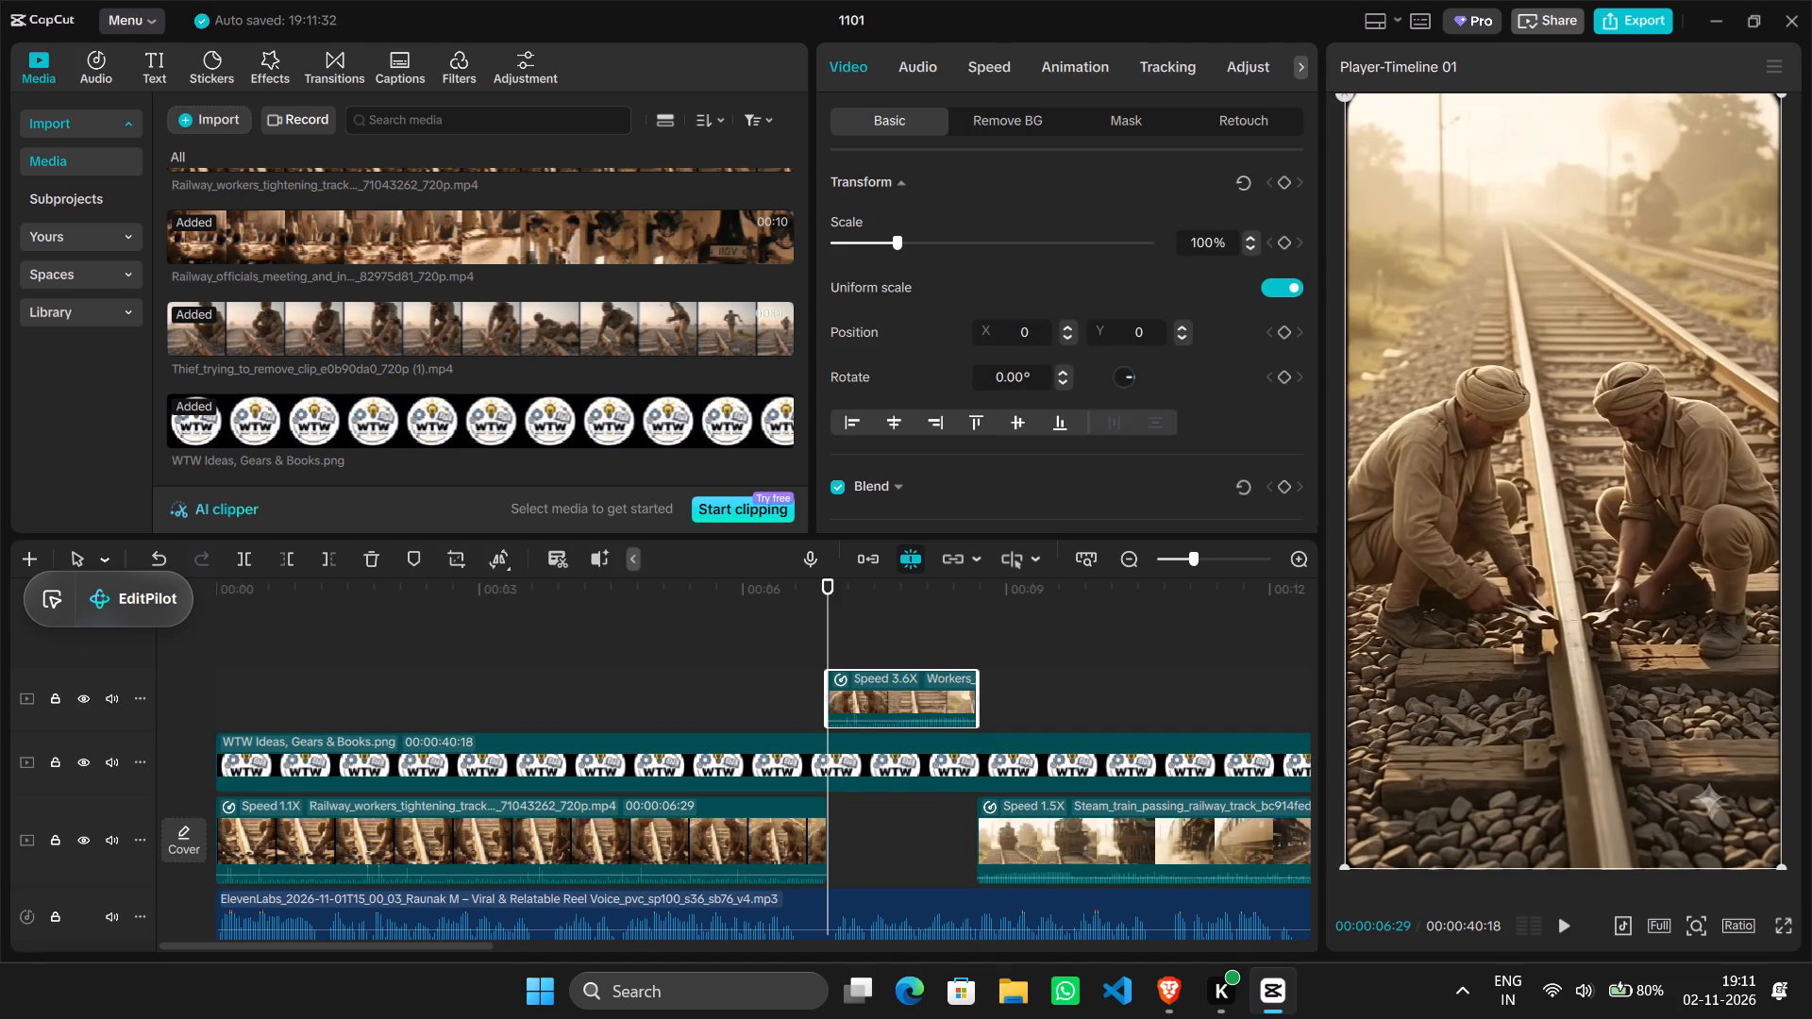
{"action": "left_click_drag", "start_coordinate": [881, 637], "coordinate": [847, 636]}
{"action": "left_click", "coordinate": [881, 685]}
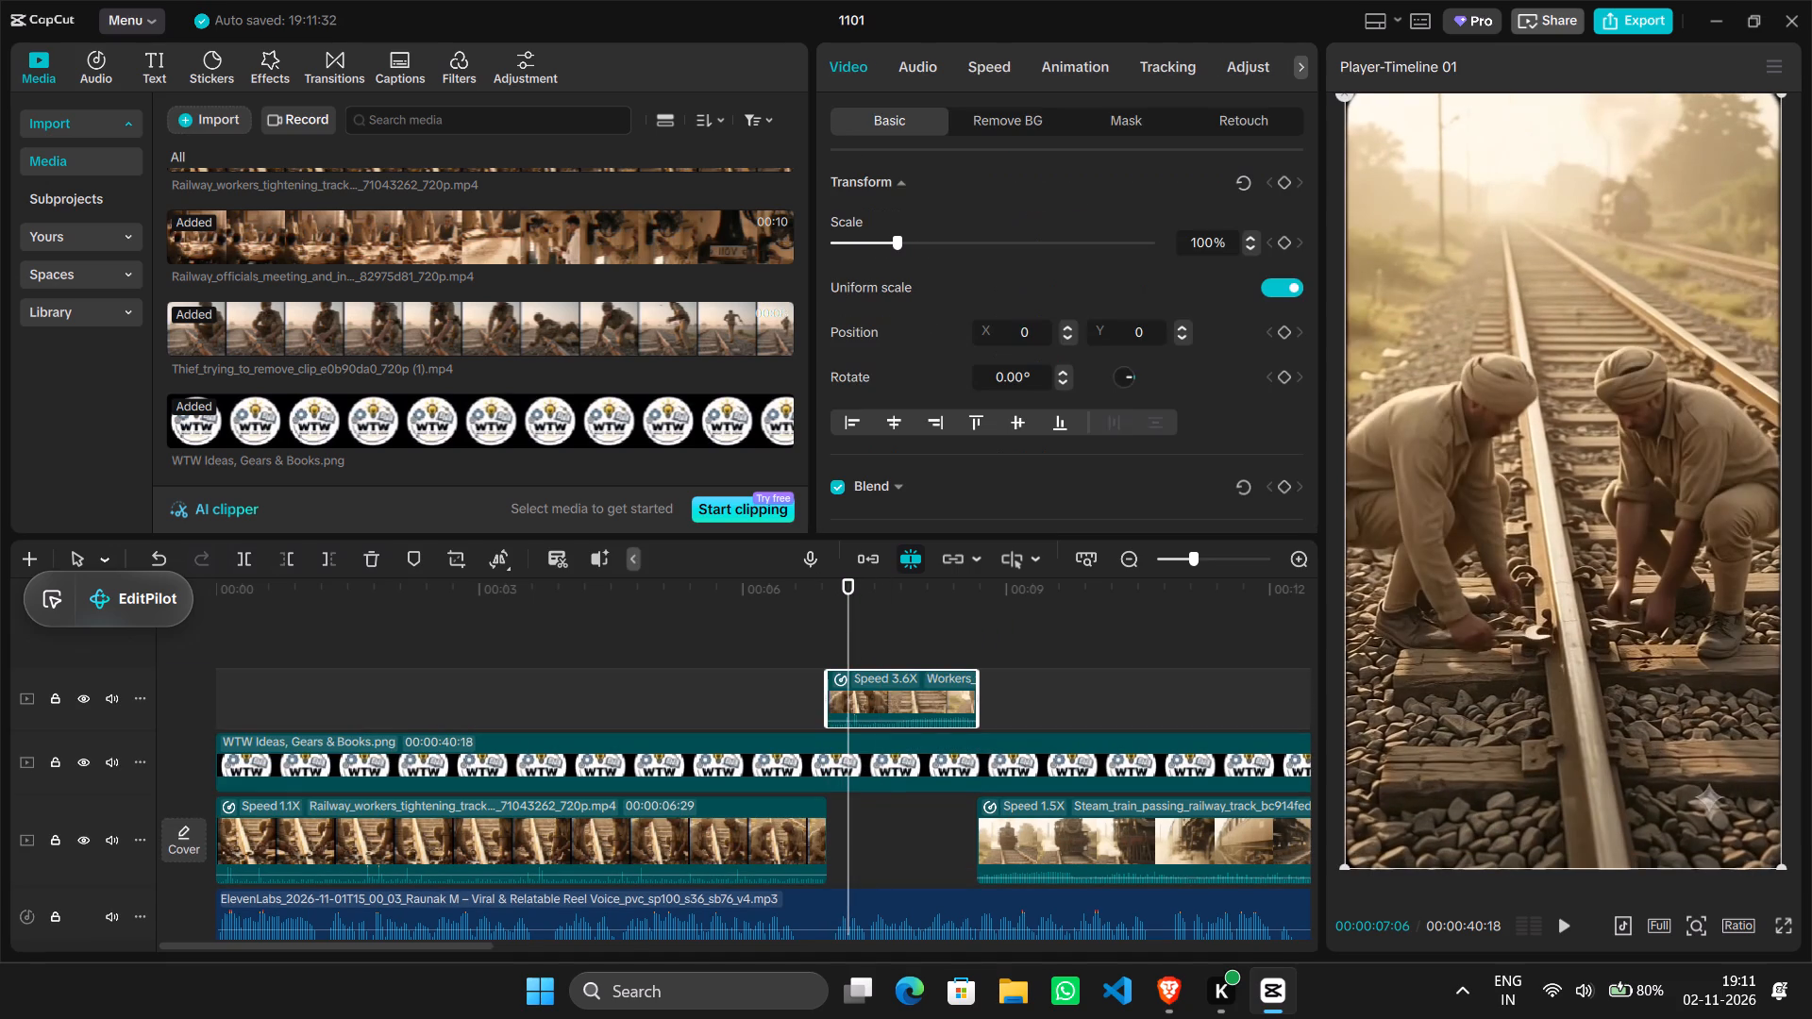
{"action": "left_click", "coordinate": [996, 63]}
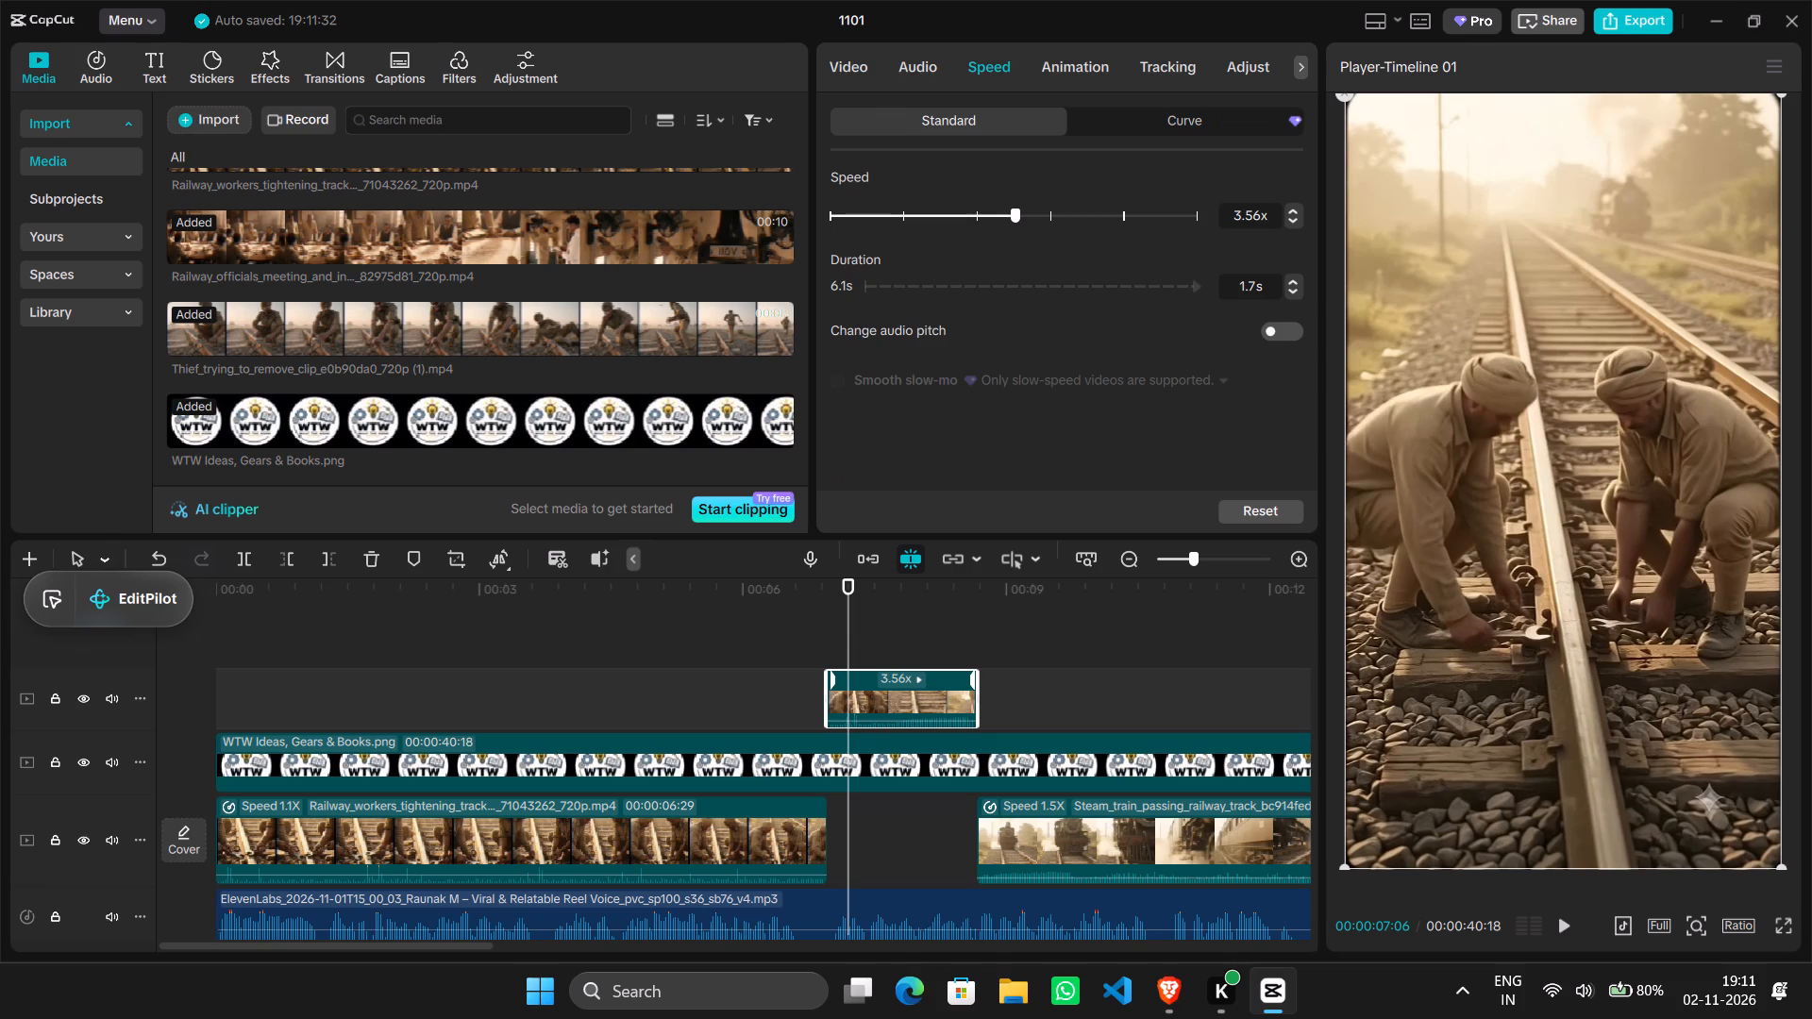
{"action": "left_click", "coordinate": [906, 213]}
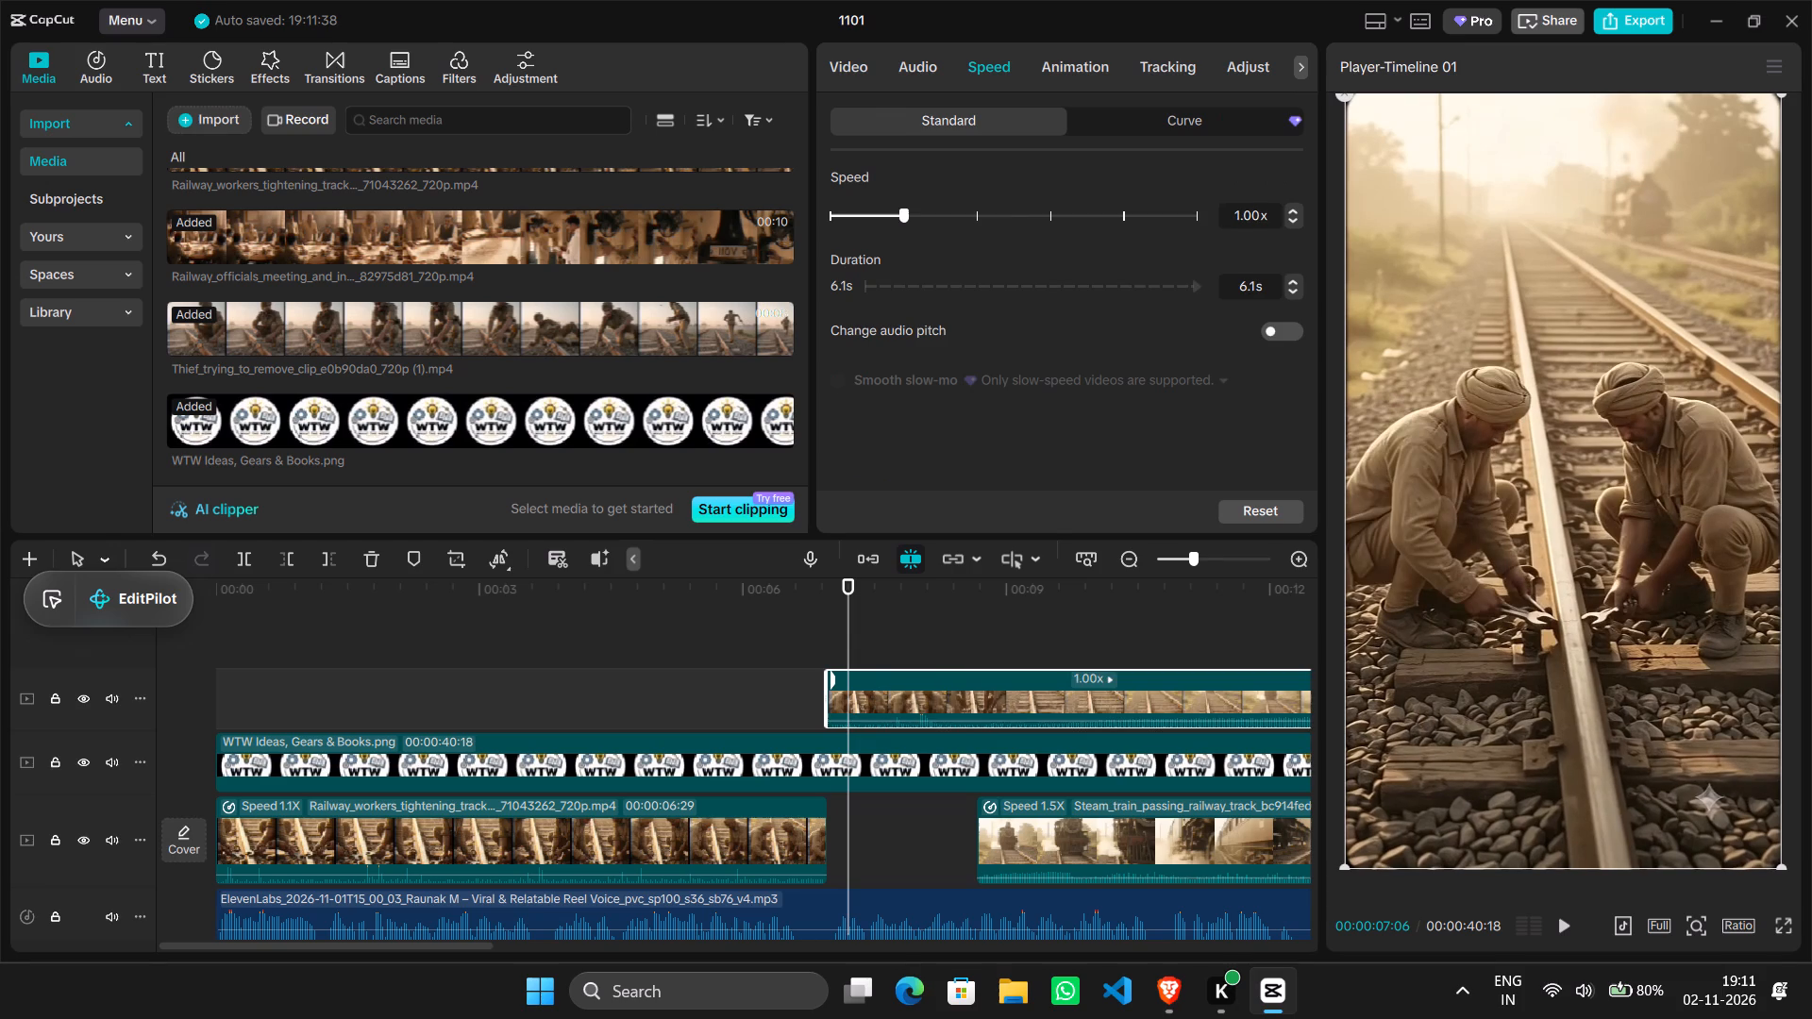
Scrub through the 1.00x Workers_tighten_bolts_and_train clip to its end to examine how its scene unfolds.
{"action": "scroll", "coordinate": [1015, 635], "scroll_direction": "down", "scroll_amount": 7, "text": "ctrl"}
{"action": "left_click", "coordinate": [824, 609]}
{"action": "left_click_drag", "start_coordinate": [824, 609], "coordinate": [653, 626]}
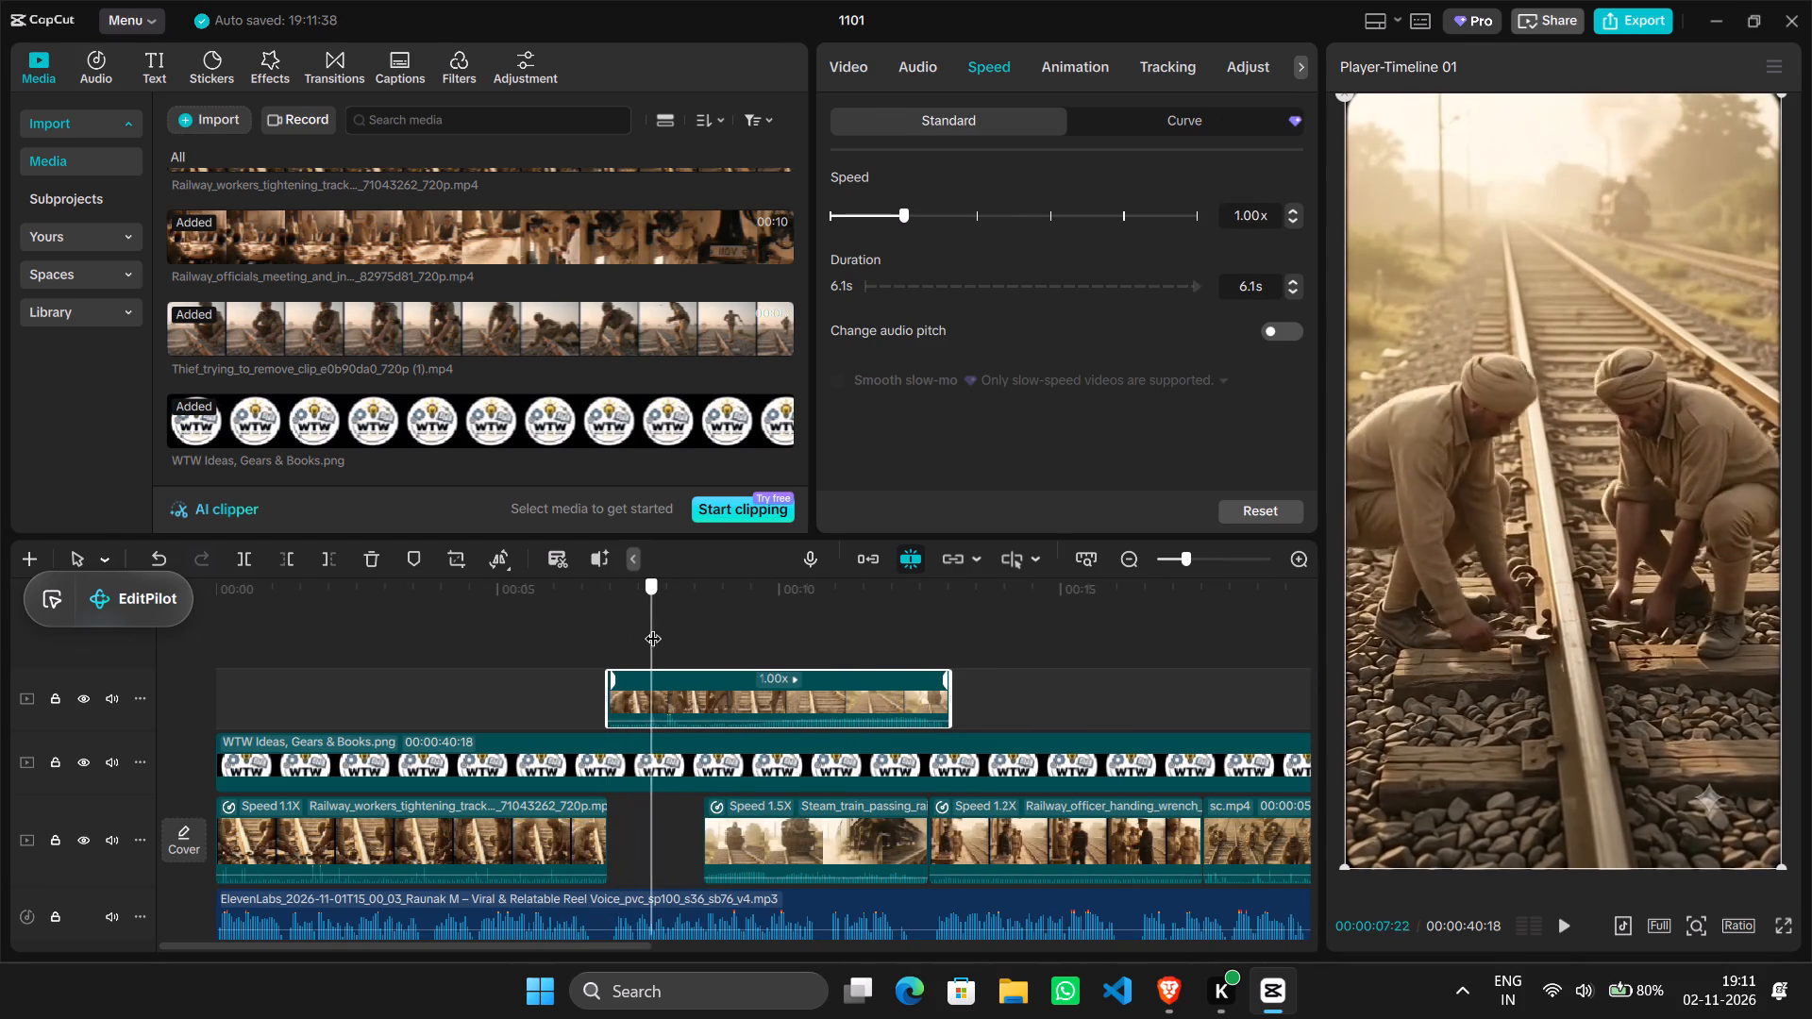
{"action": "left_click_drag", "start_coordinate": [653, 626], "coordinate": [898, 633]}
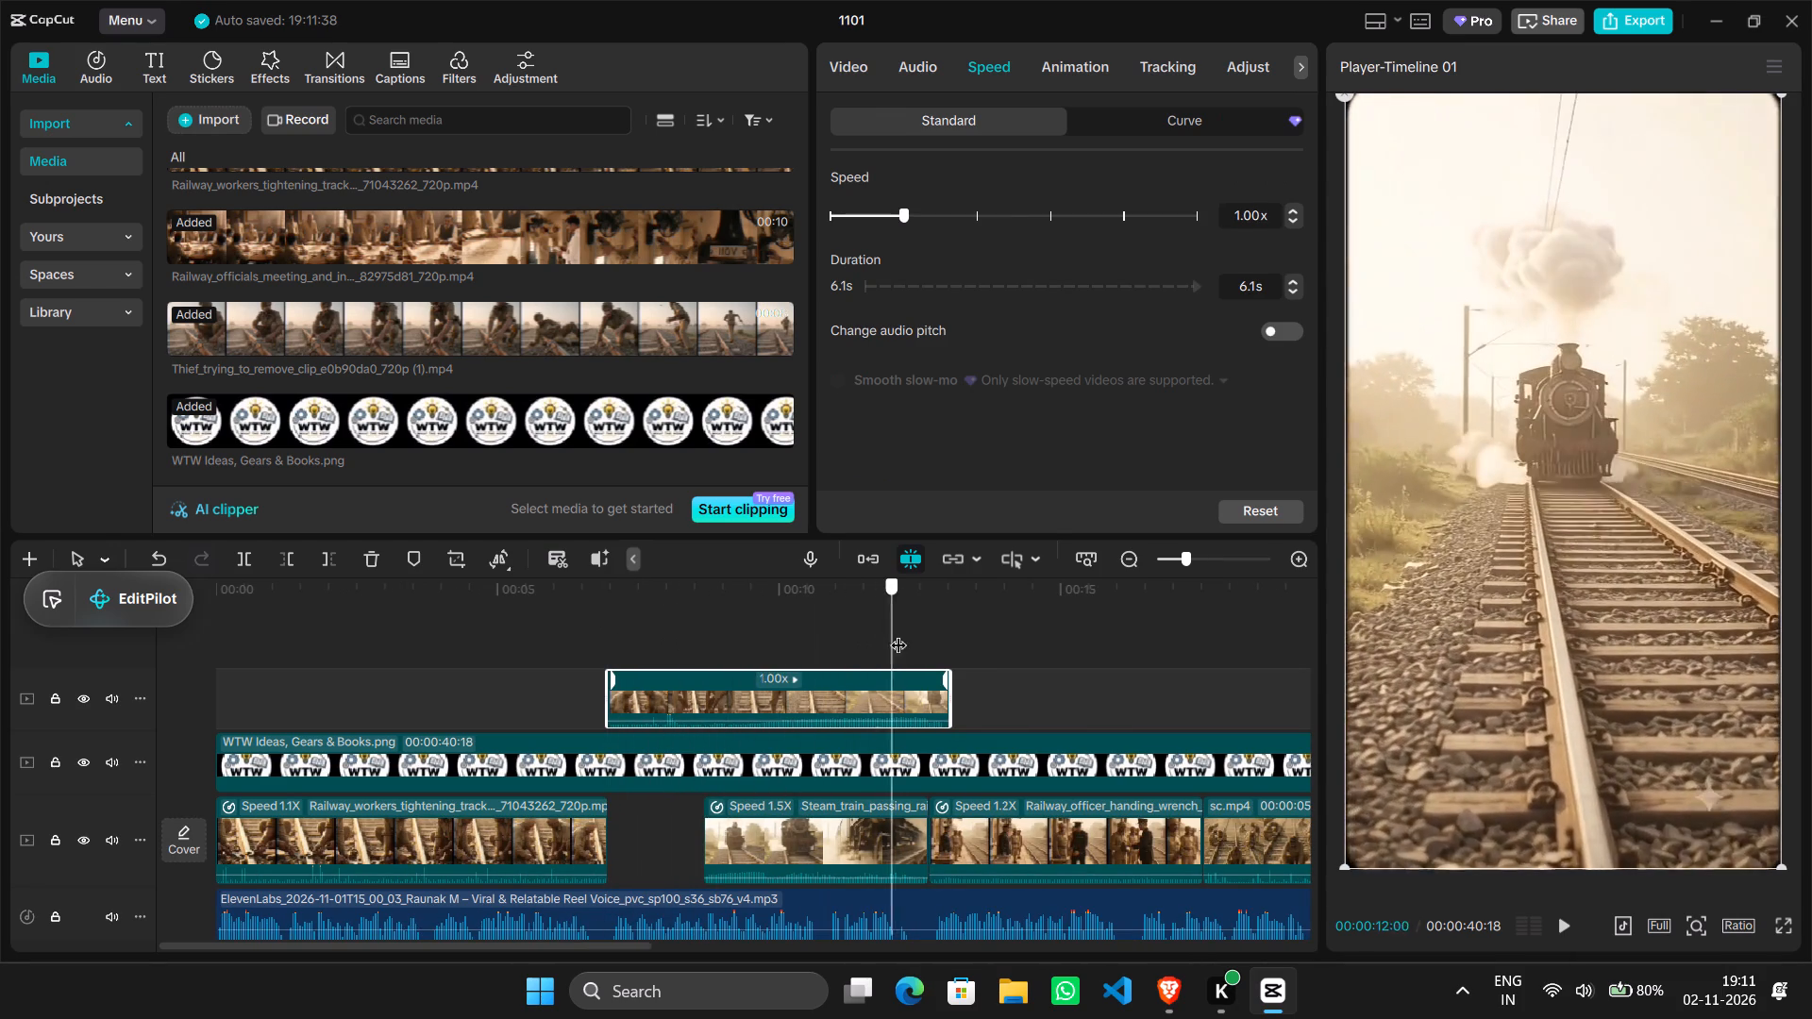
{"action": "left_click_drag", "start_coordinate": [898, 633], "coordinate": [942, 632]}
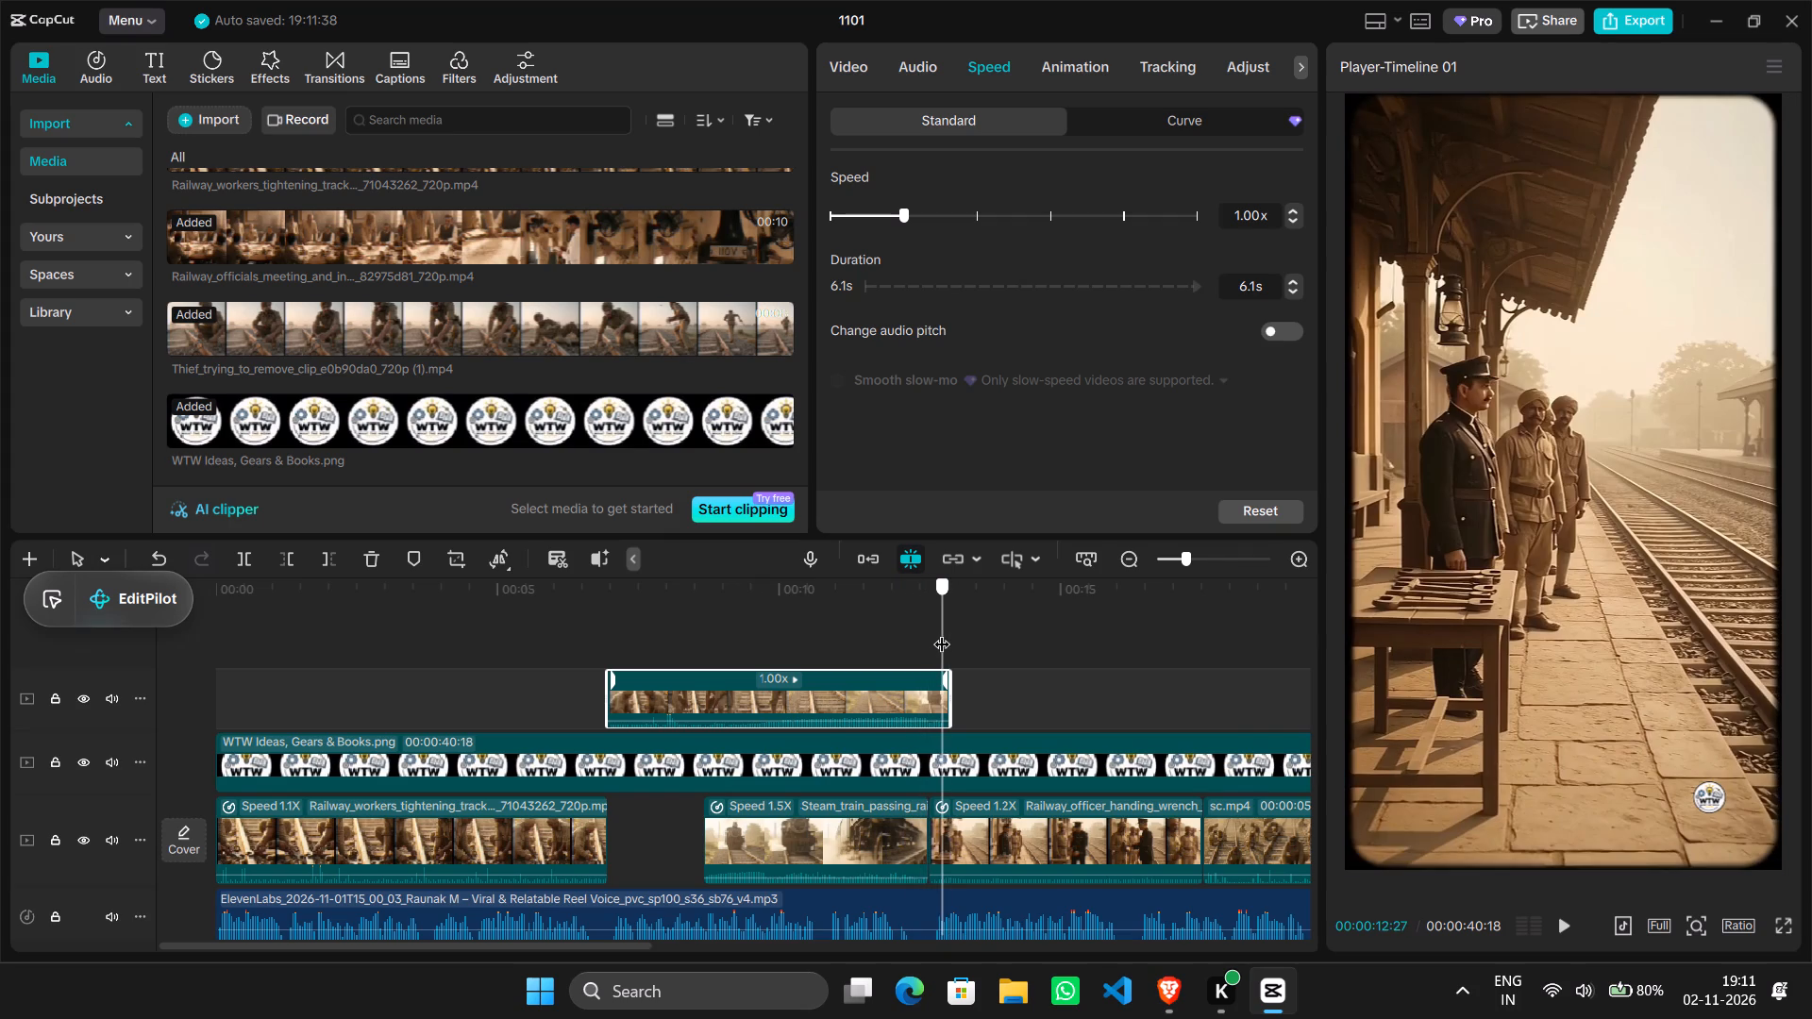
{"action": "left_click_drag", "start_coordinate": [942, 632], "coordinate": [944, 630]}
{"action": "key", "text": "Left"}
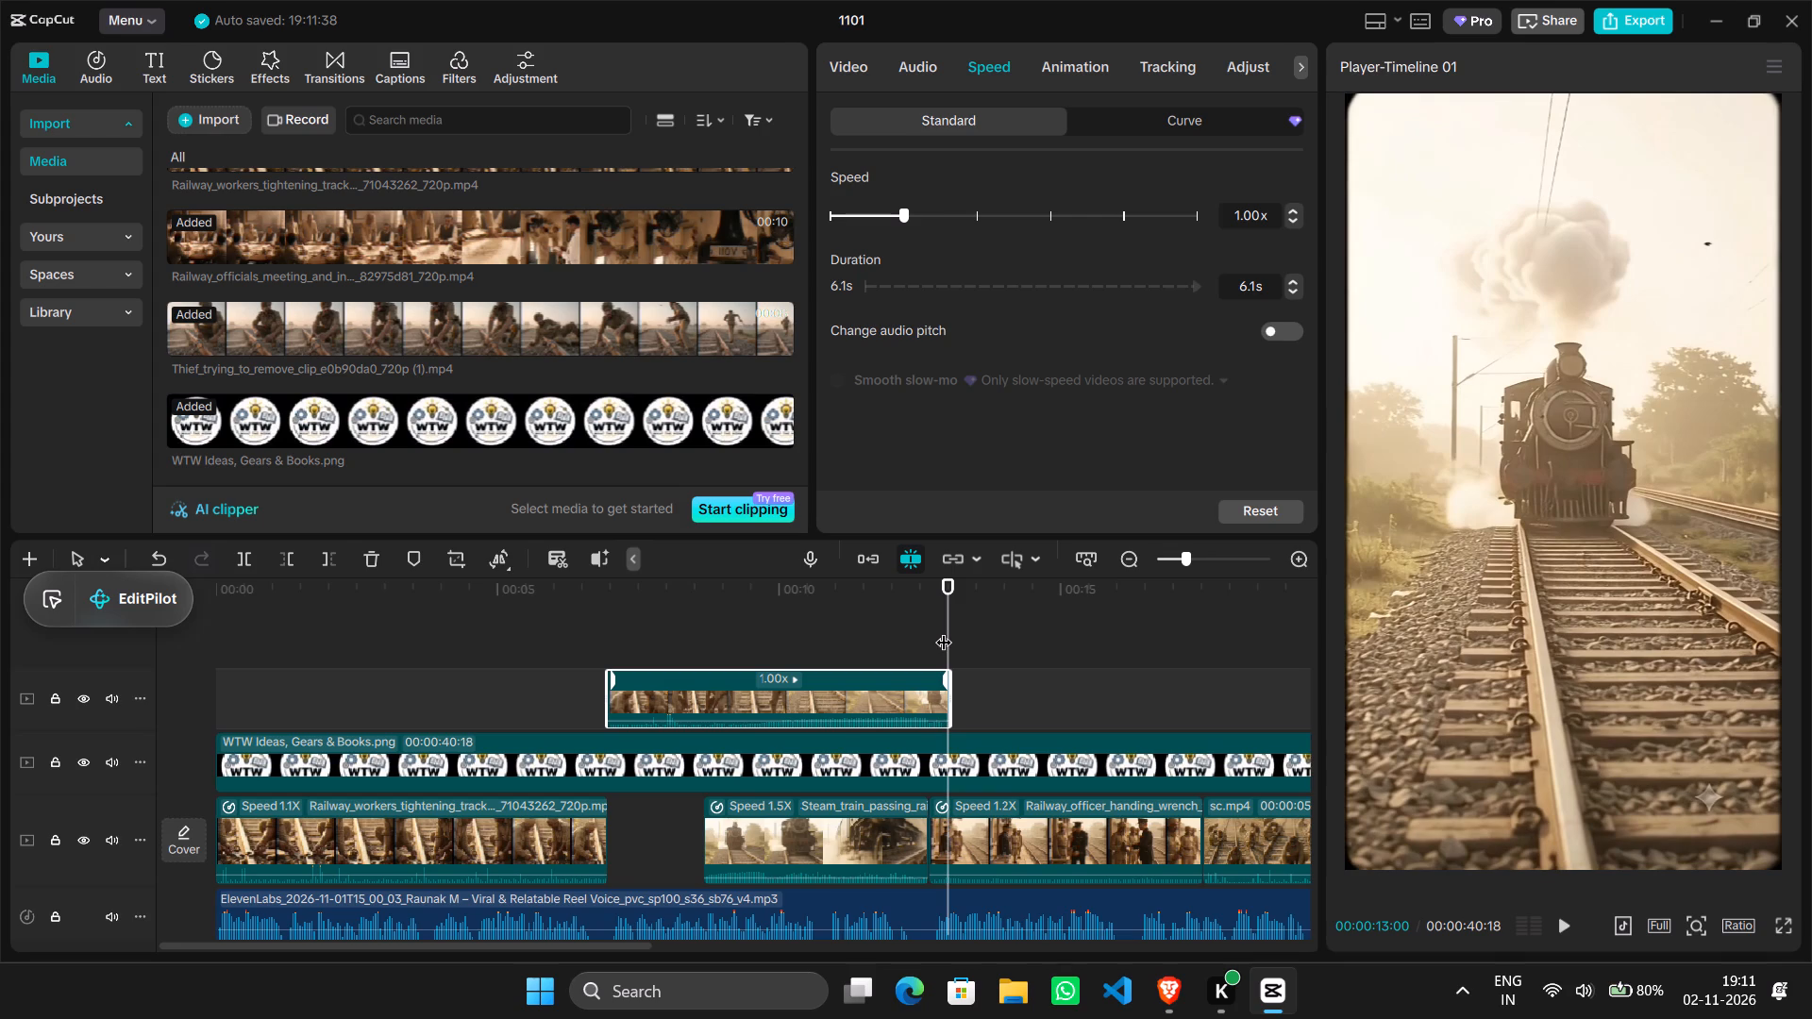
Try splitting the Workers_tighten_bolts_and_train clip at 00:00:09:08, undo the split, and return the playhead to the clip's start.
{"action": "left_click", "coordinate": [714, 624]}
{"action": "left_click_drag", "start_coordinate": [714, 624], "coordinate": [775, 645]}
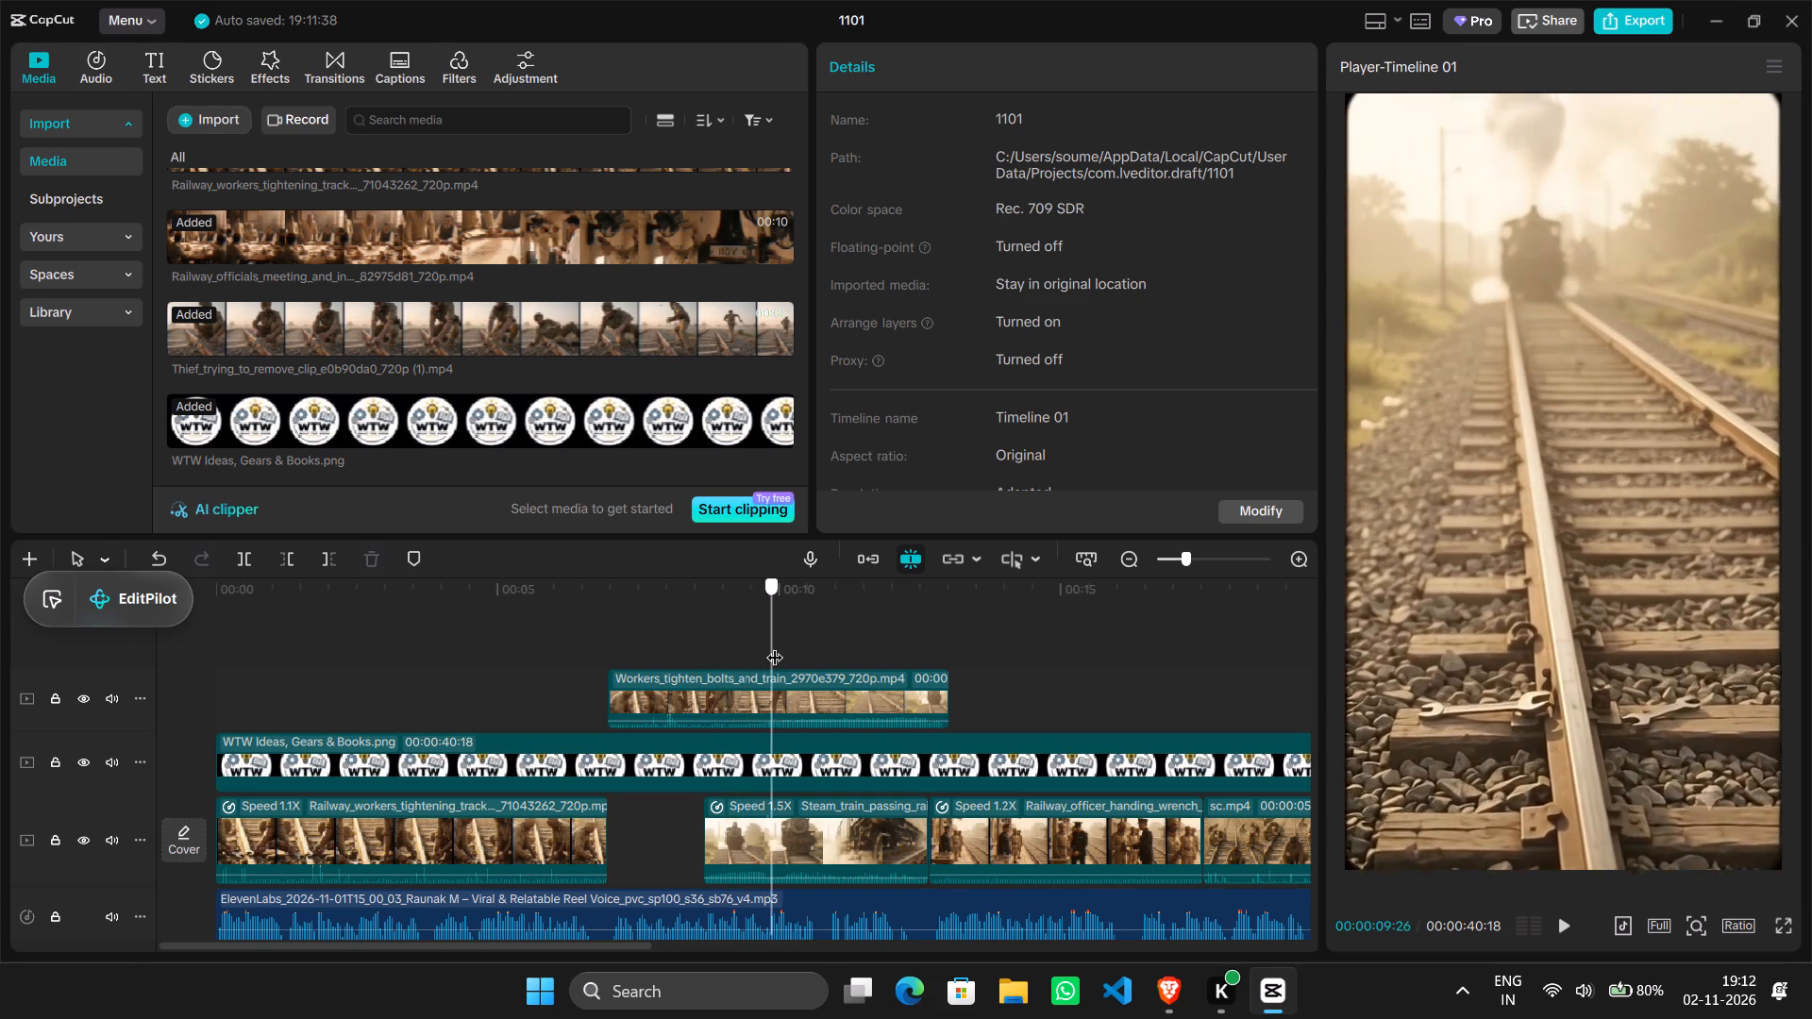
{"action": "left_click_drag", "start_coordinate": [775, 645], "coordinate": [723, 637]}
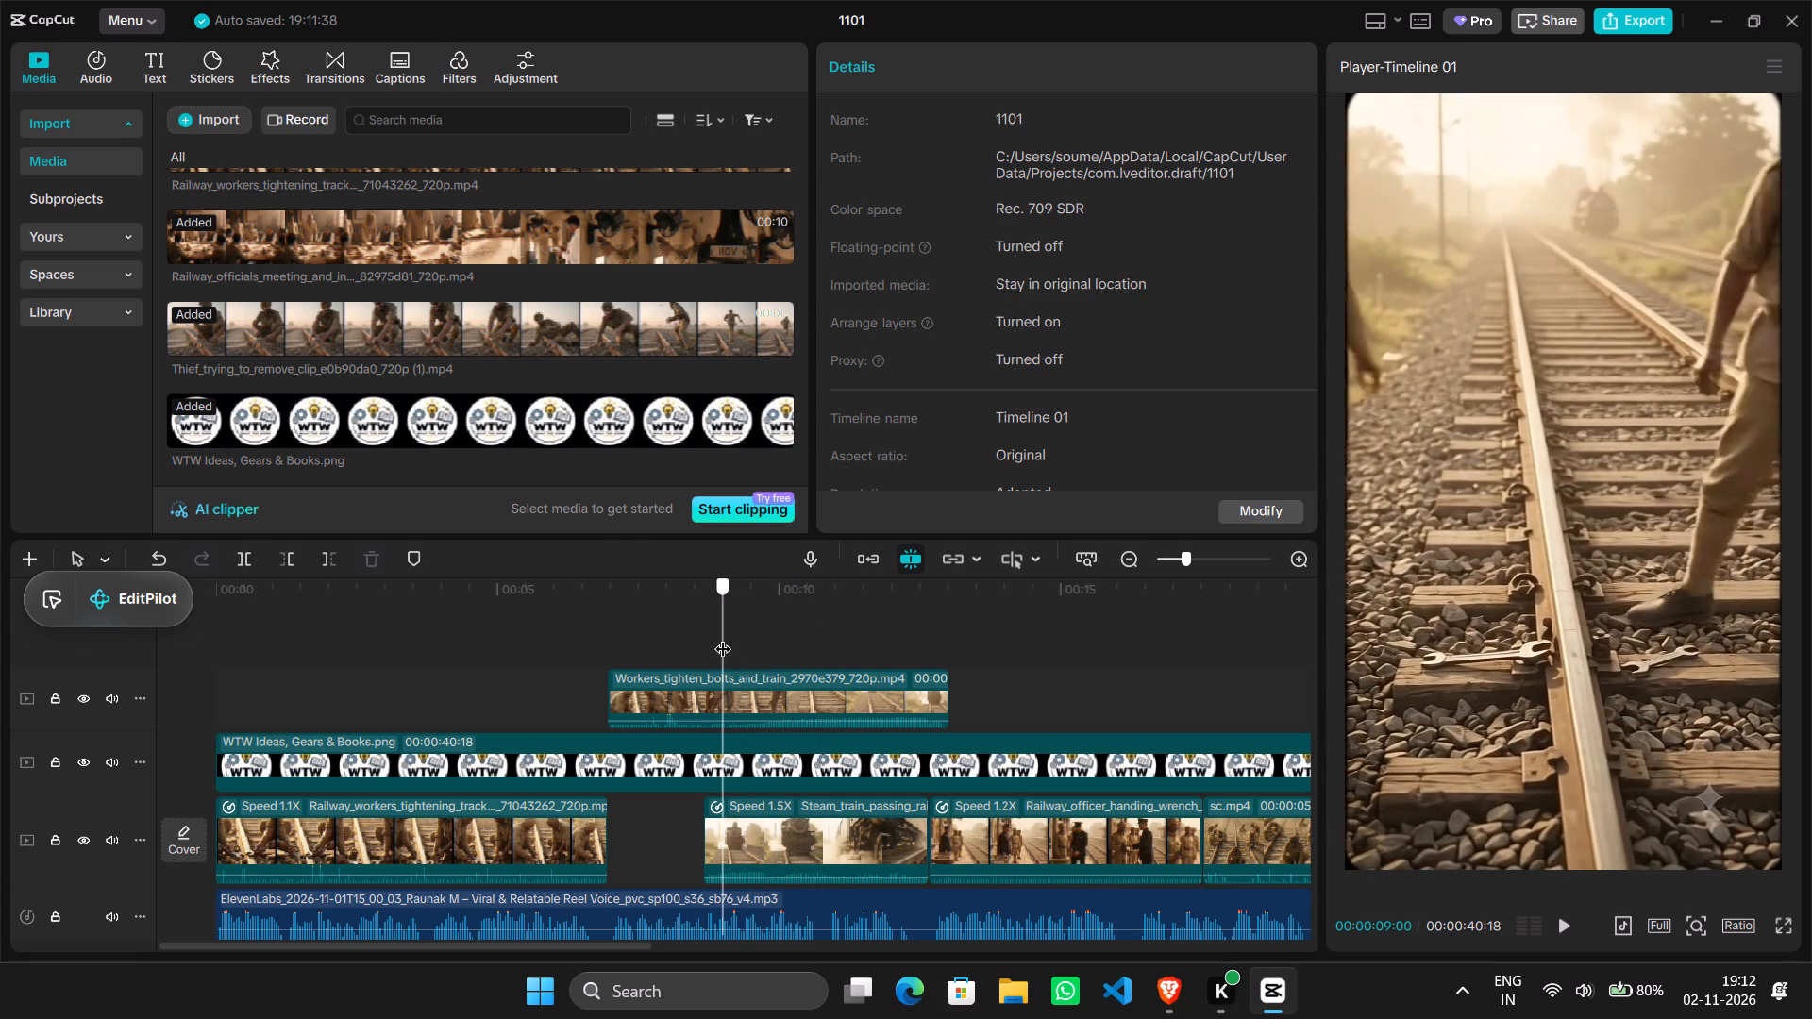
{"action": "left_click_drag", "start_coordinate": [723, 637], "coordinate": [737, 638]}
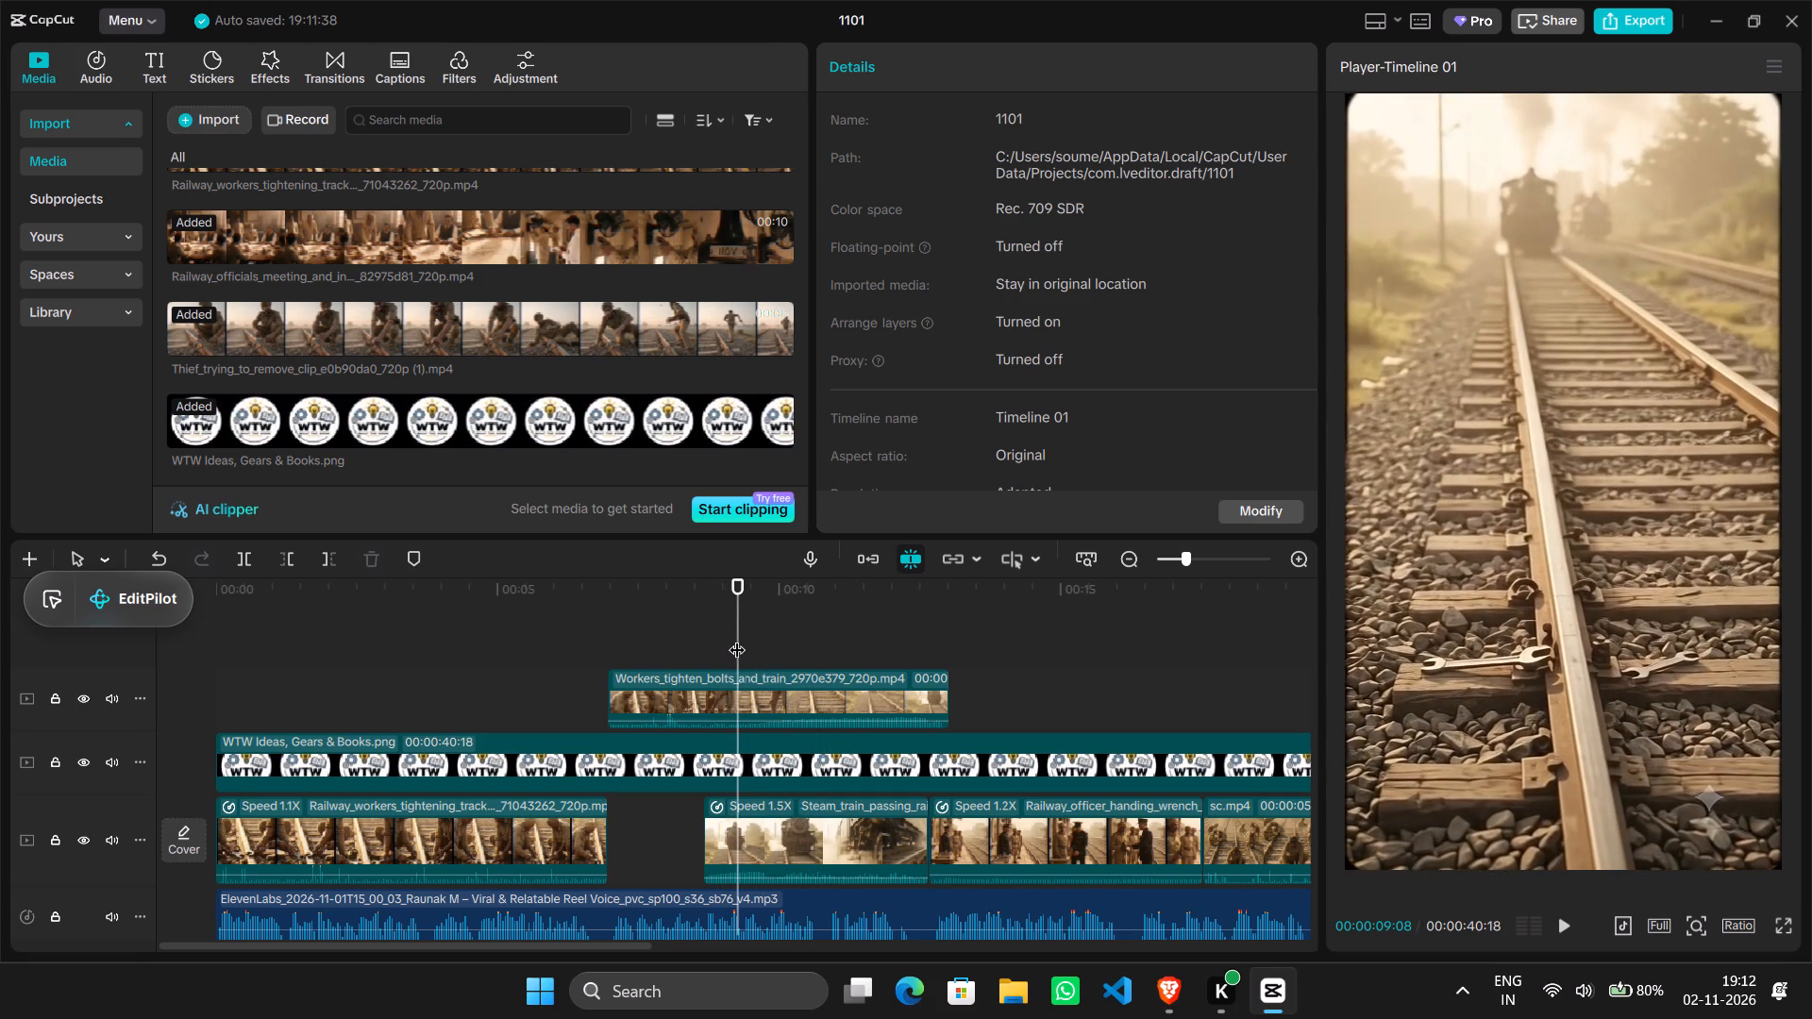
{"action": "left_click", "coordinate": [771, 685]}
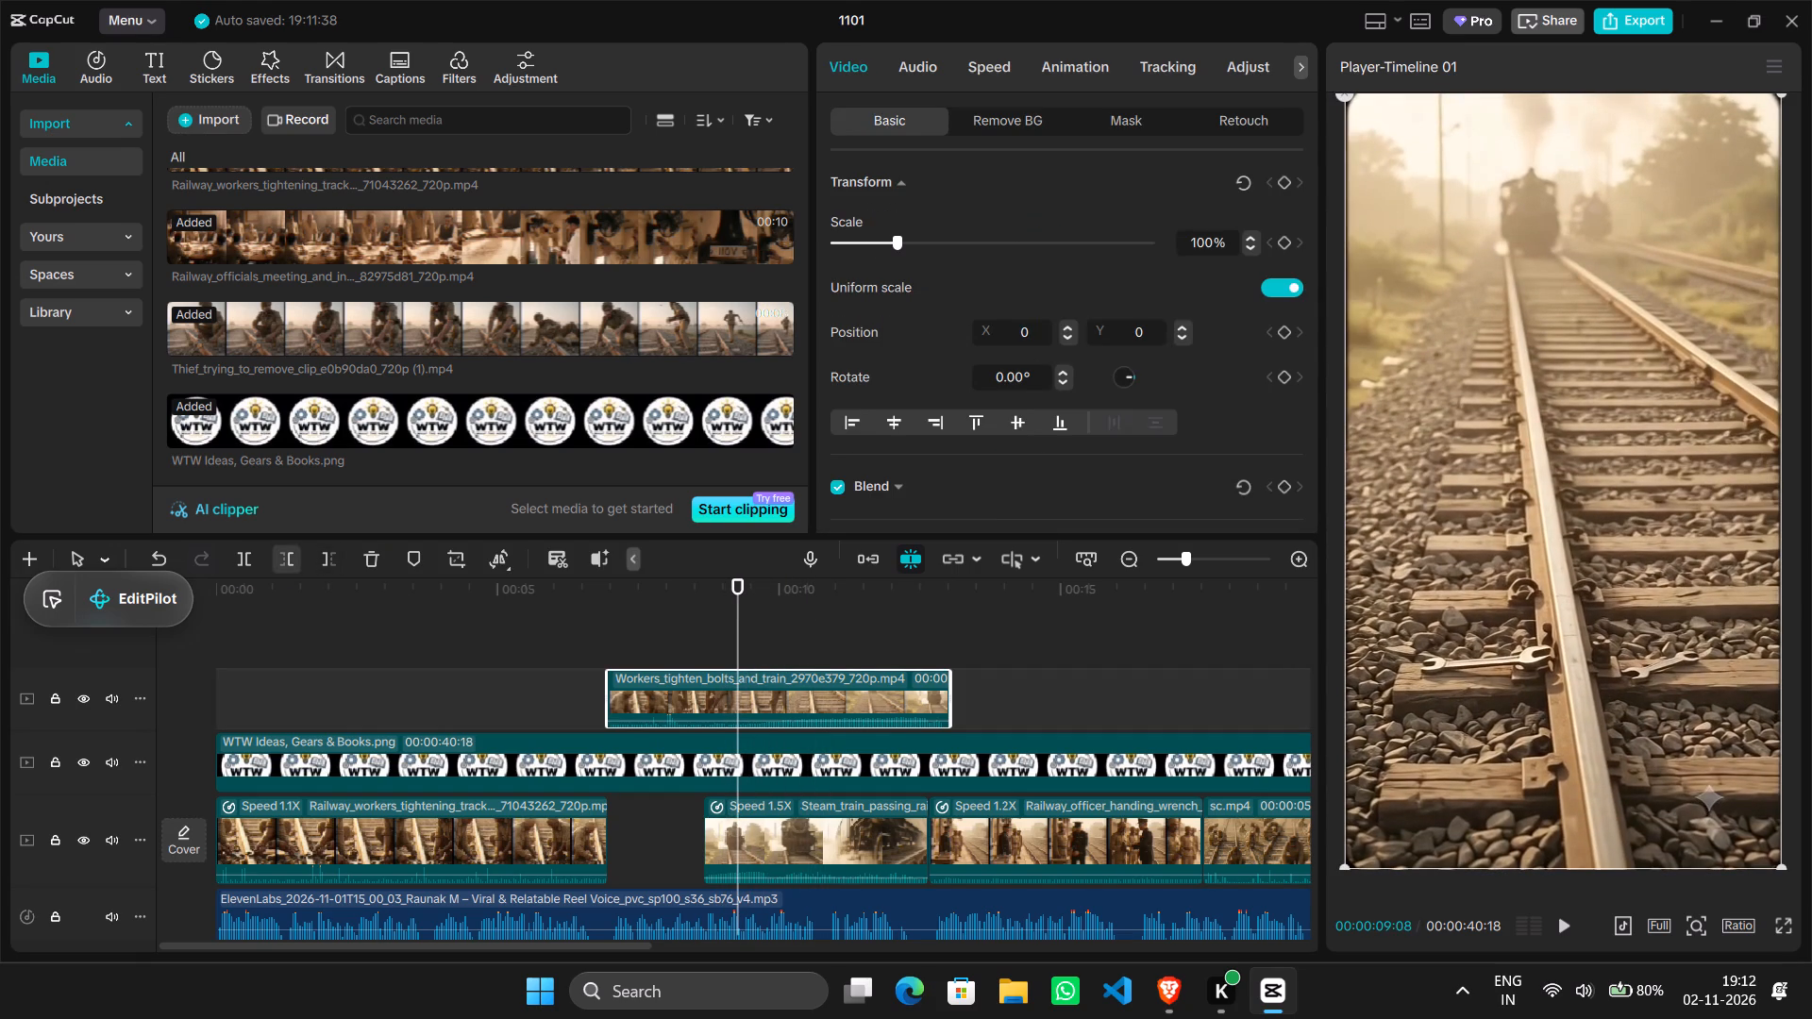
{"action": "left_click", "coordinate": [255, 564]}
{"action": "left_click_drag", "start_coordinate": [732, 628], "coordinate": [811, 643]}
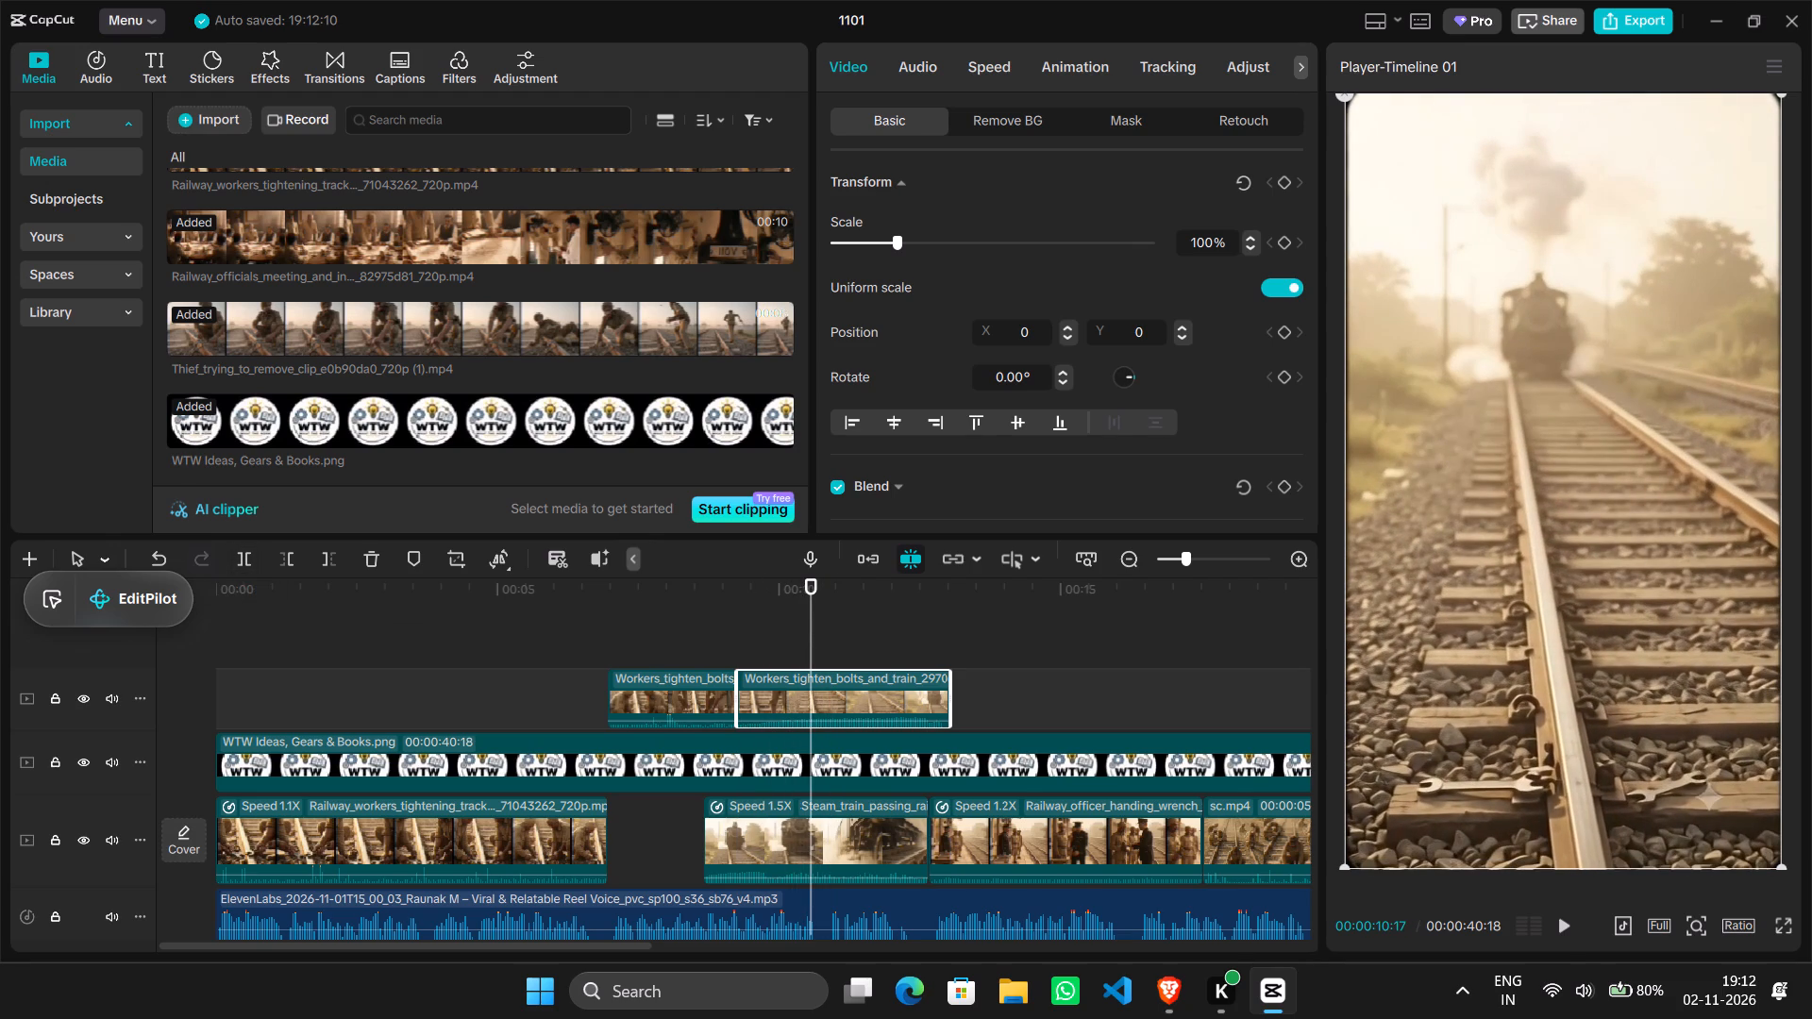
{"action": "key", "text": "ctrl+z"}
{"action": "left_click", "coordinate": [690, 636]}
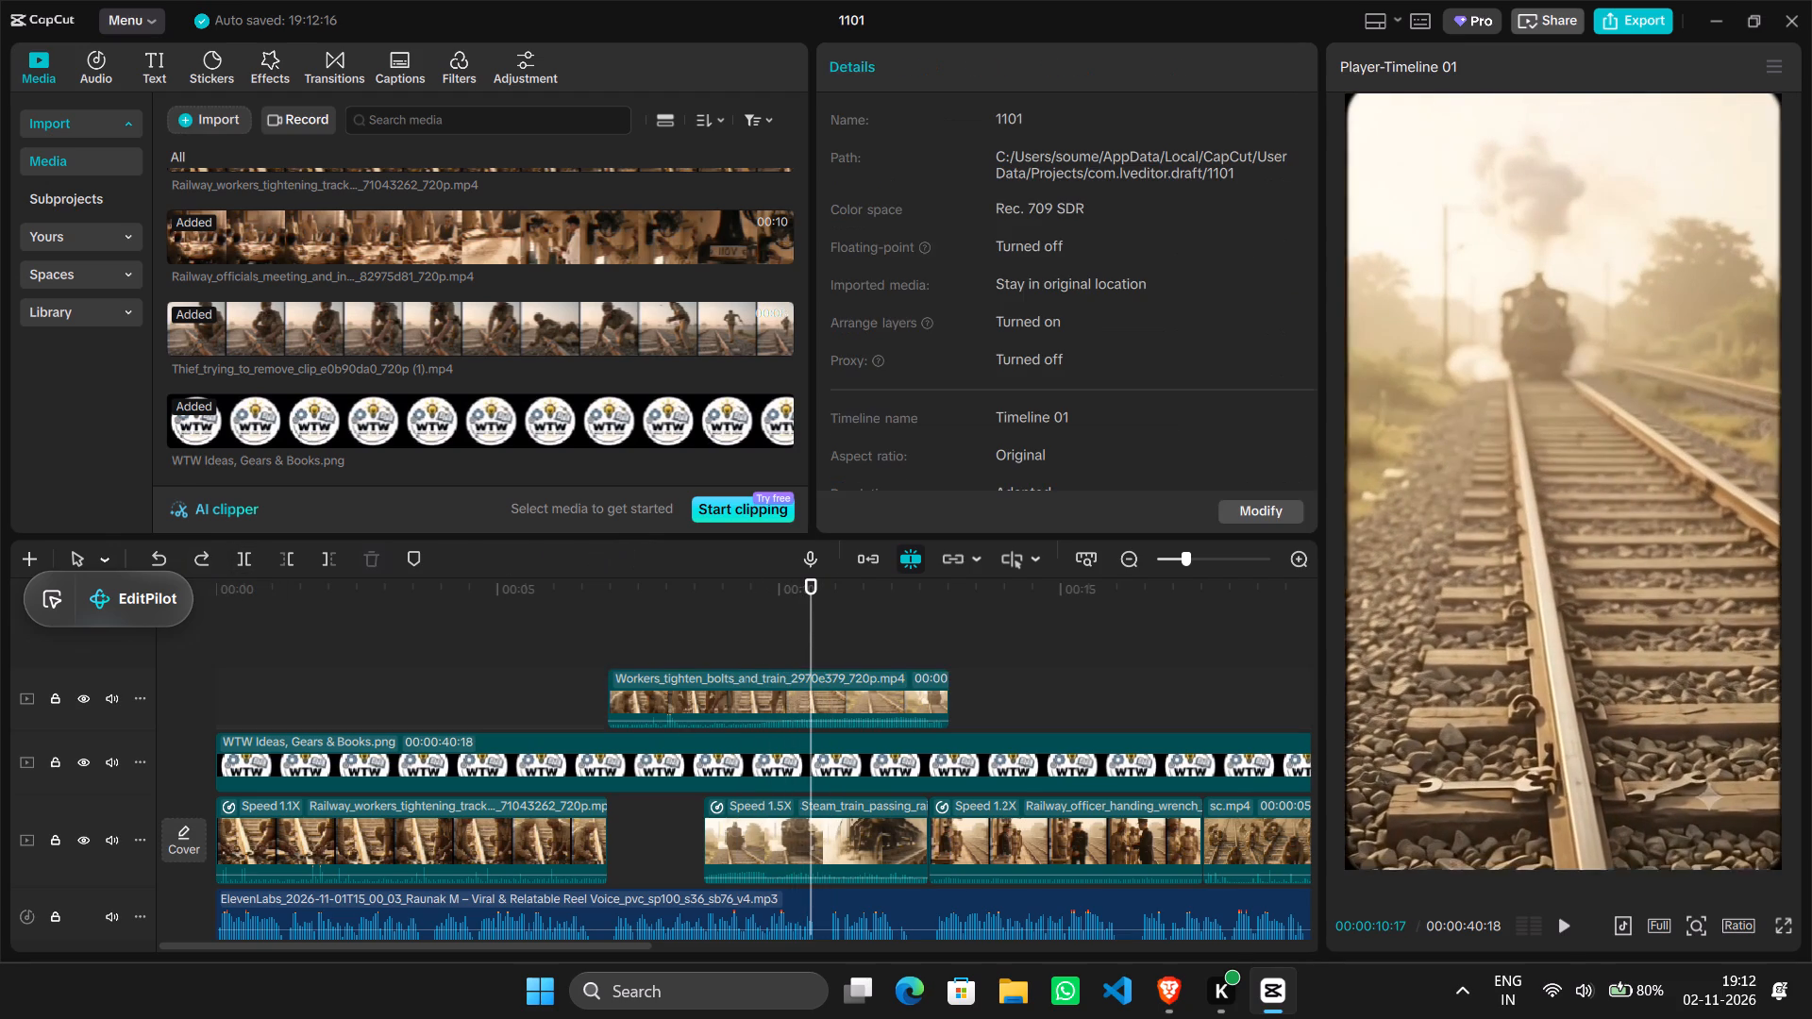
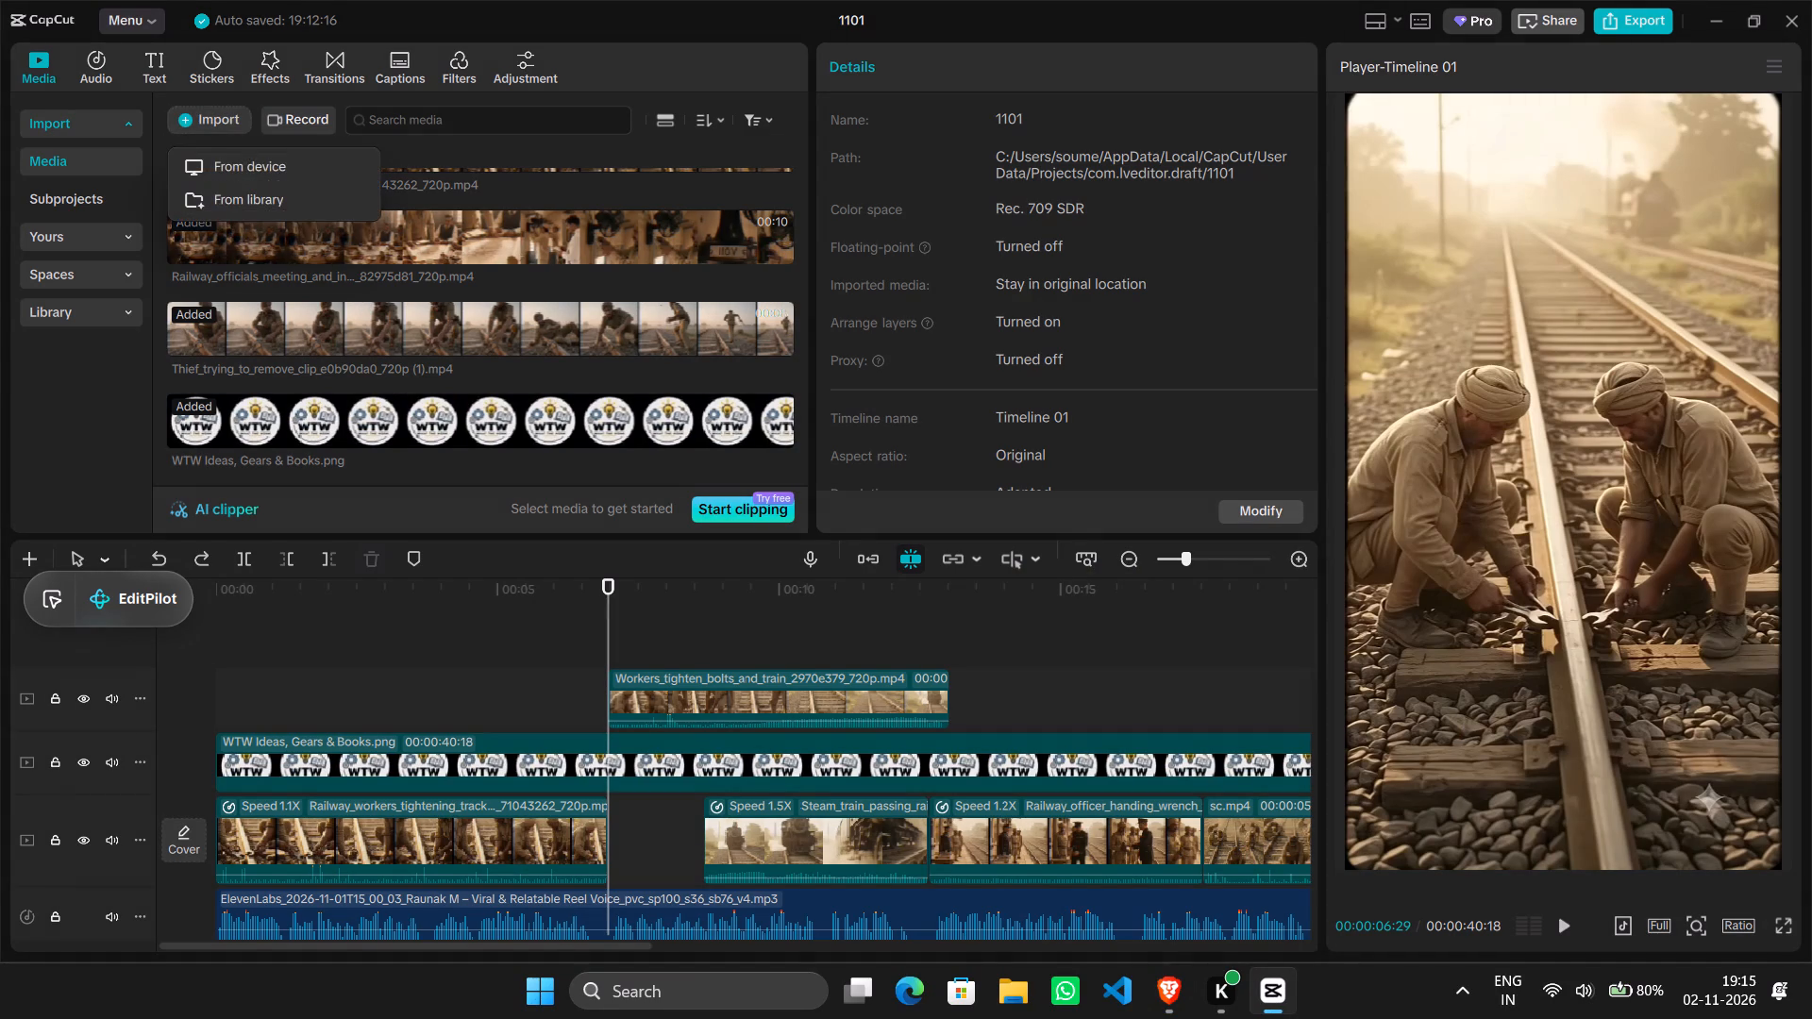
{"action": "left_click", "coordinate": [267, 167]}
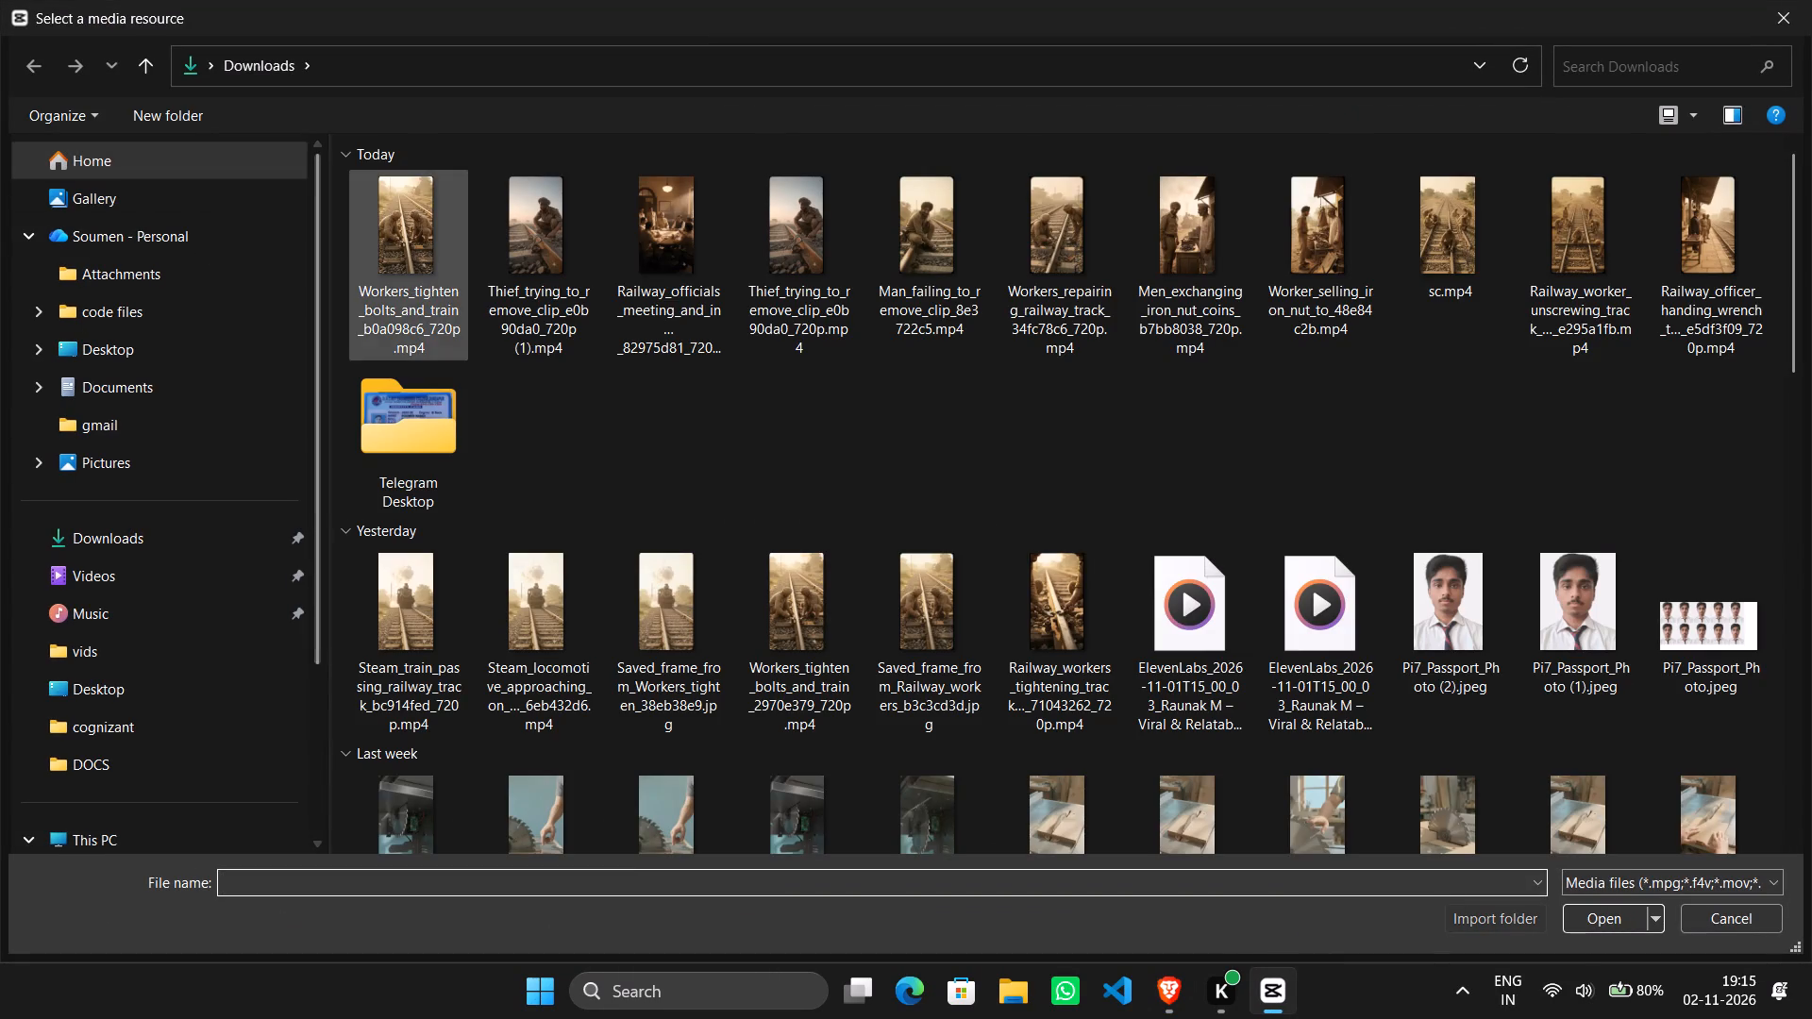
{"action": "double_click", "coordinate": [440, 266]}
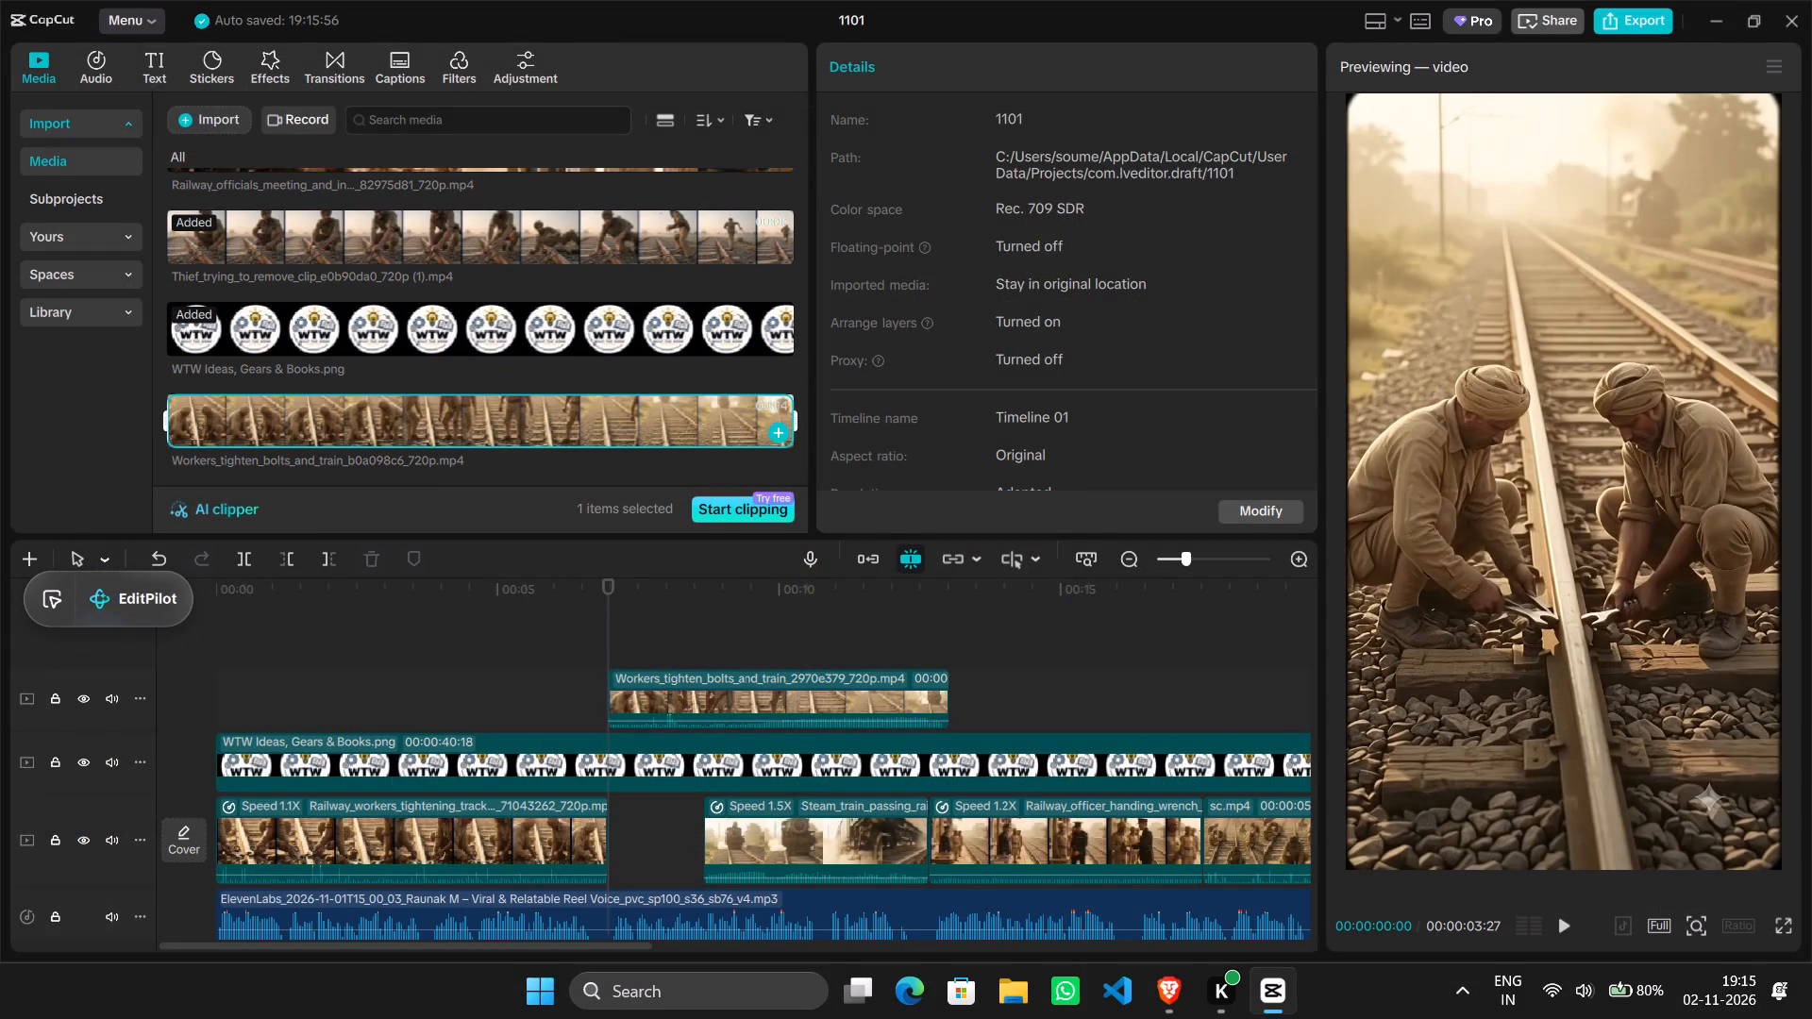
Replace the old Workers_tighten_bolts_and_train_2970e379 clip with the newly imported workers clip, starting at 00:00:06:29 on the timeline.
{"action": "left_click_drag", "start_coordinate": [341, 421], "coordinate": [618, 756]}
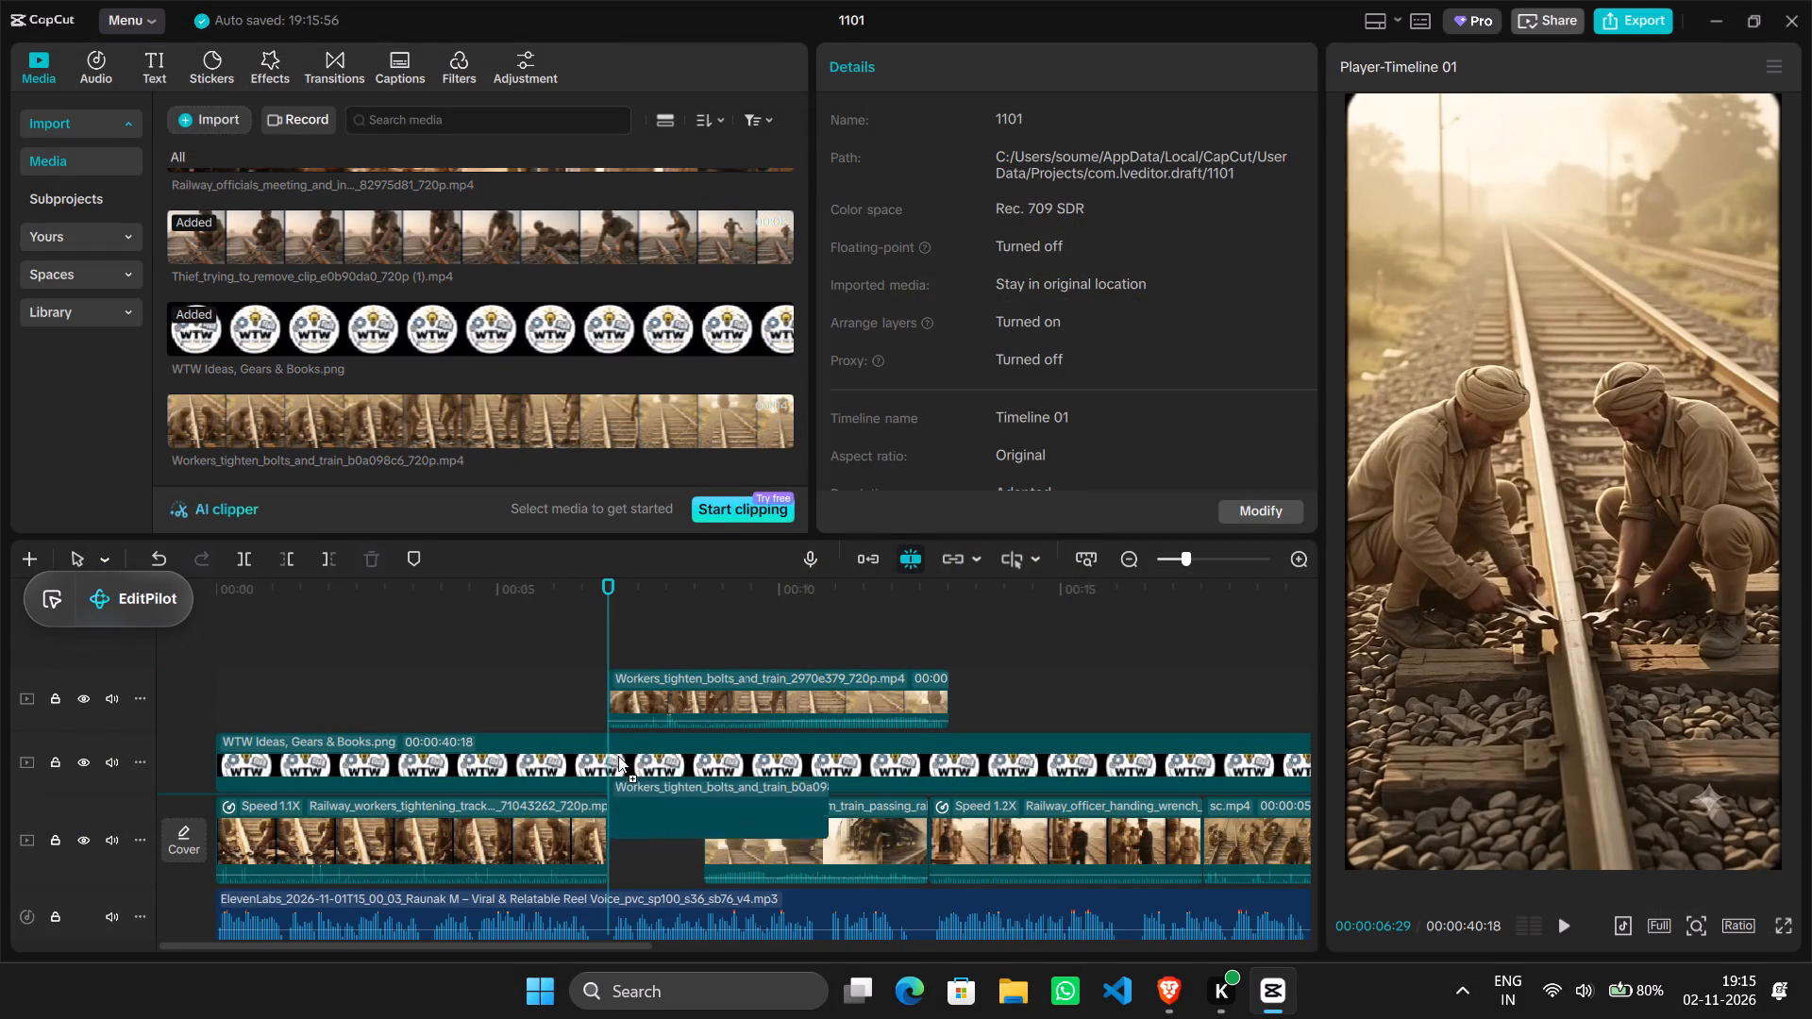
{"action": "left_click_drag", "start_coordinate": [618, 756], "coordinate": [610, 649]}
{"action": "left_click", "coordinate": [794, 759]}
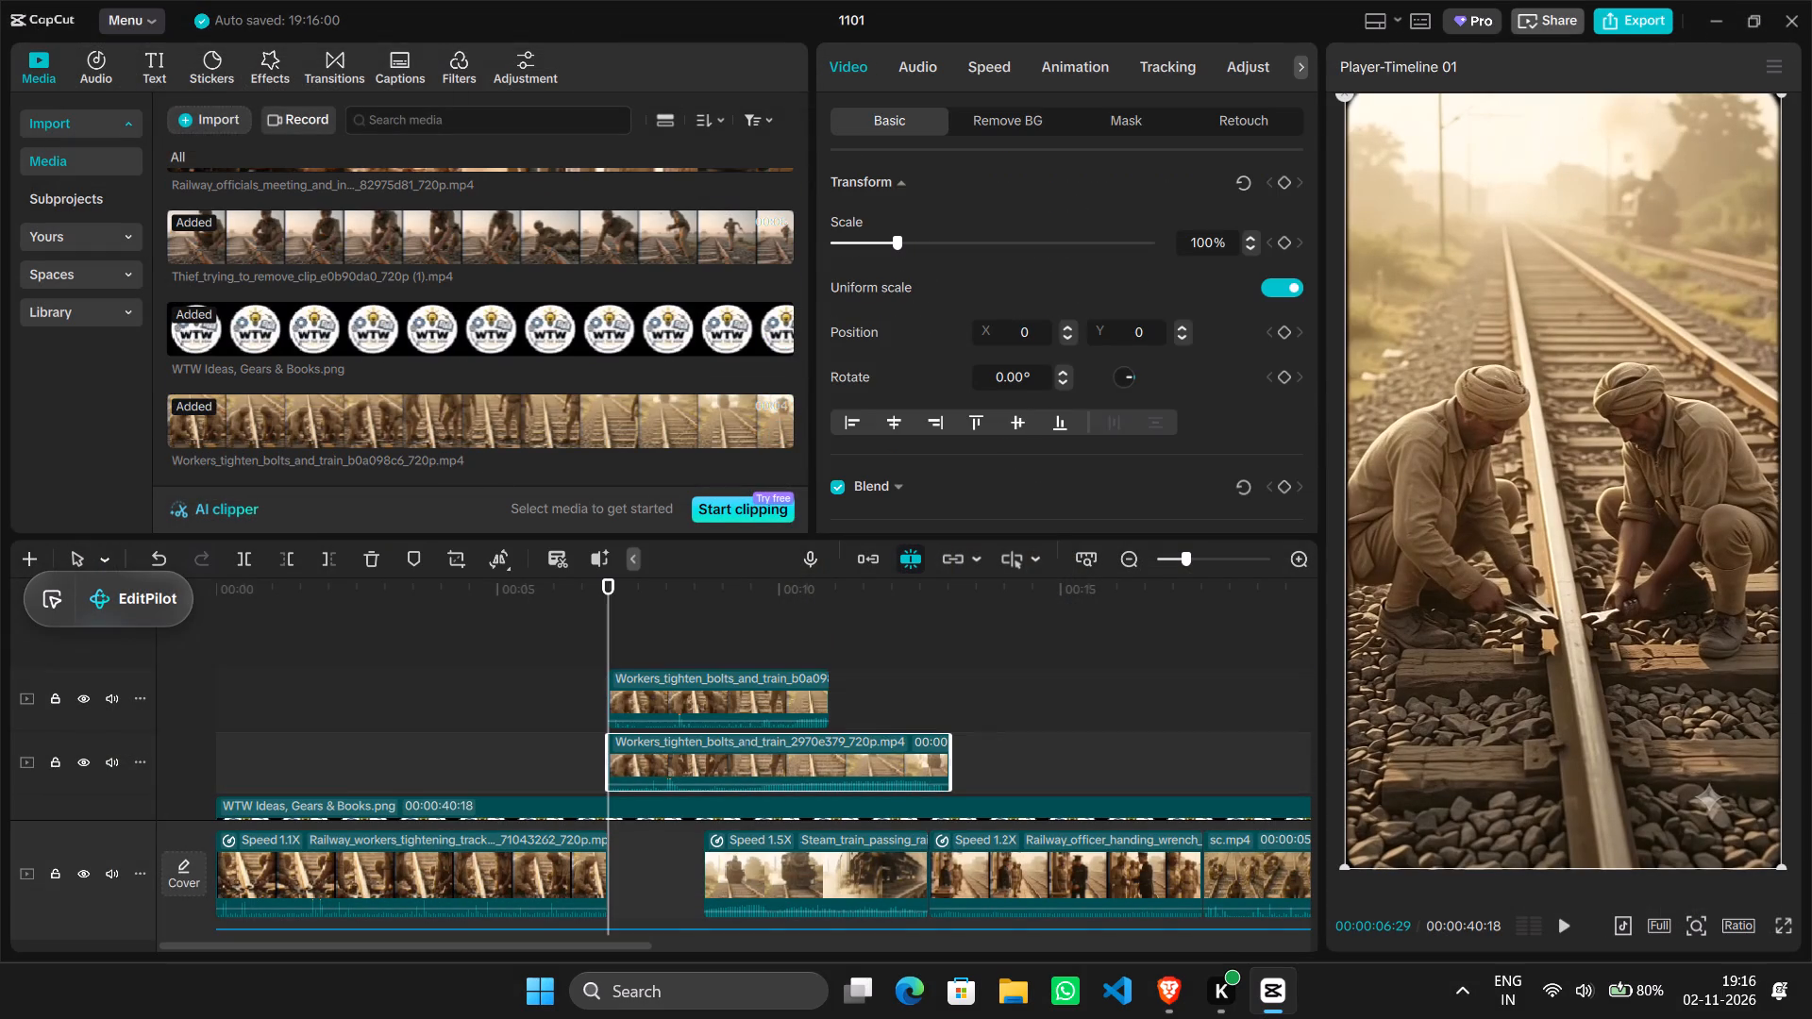
{"action": "key", "text": "Delete"}
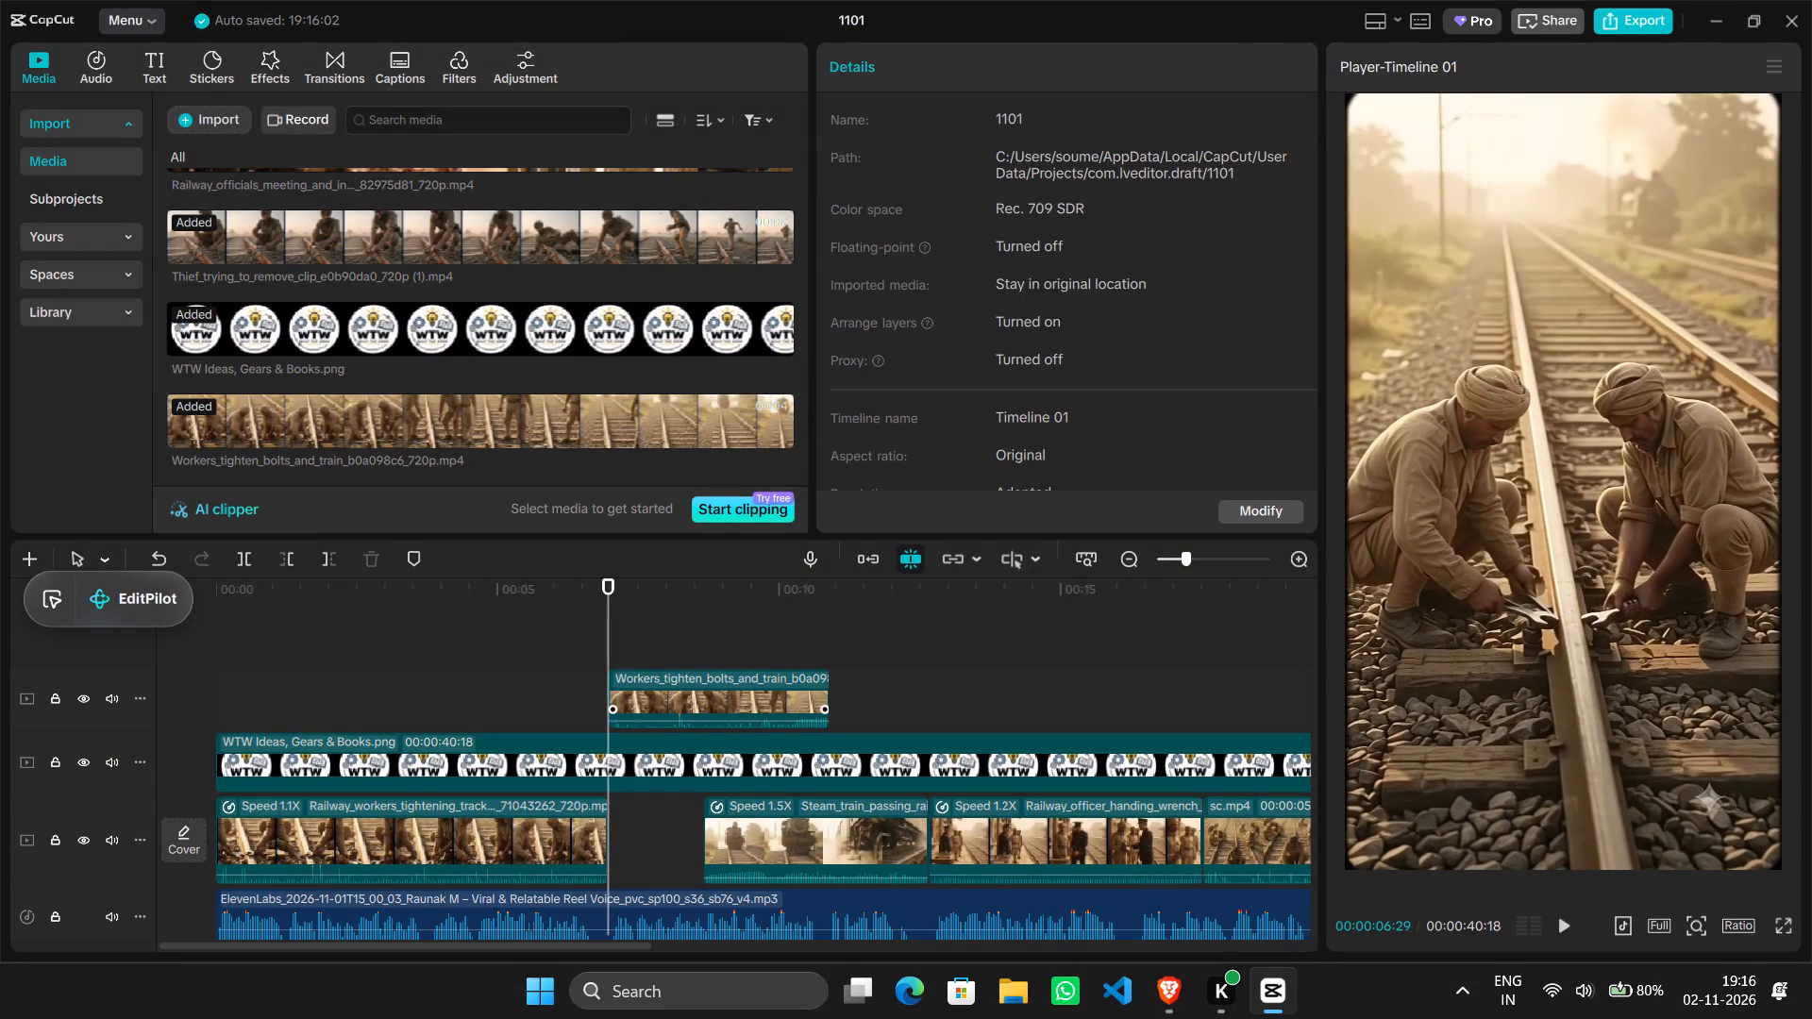
Set the new workers clip's playback speed to 2.00x.
{"action": "left_click", "coordinate": [696, 684]}
{"action": "left_click", "coordinate": [993, 59]}
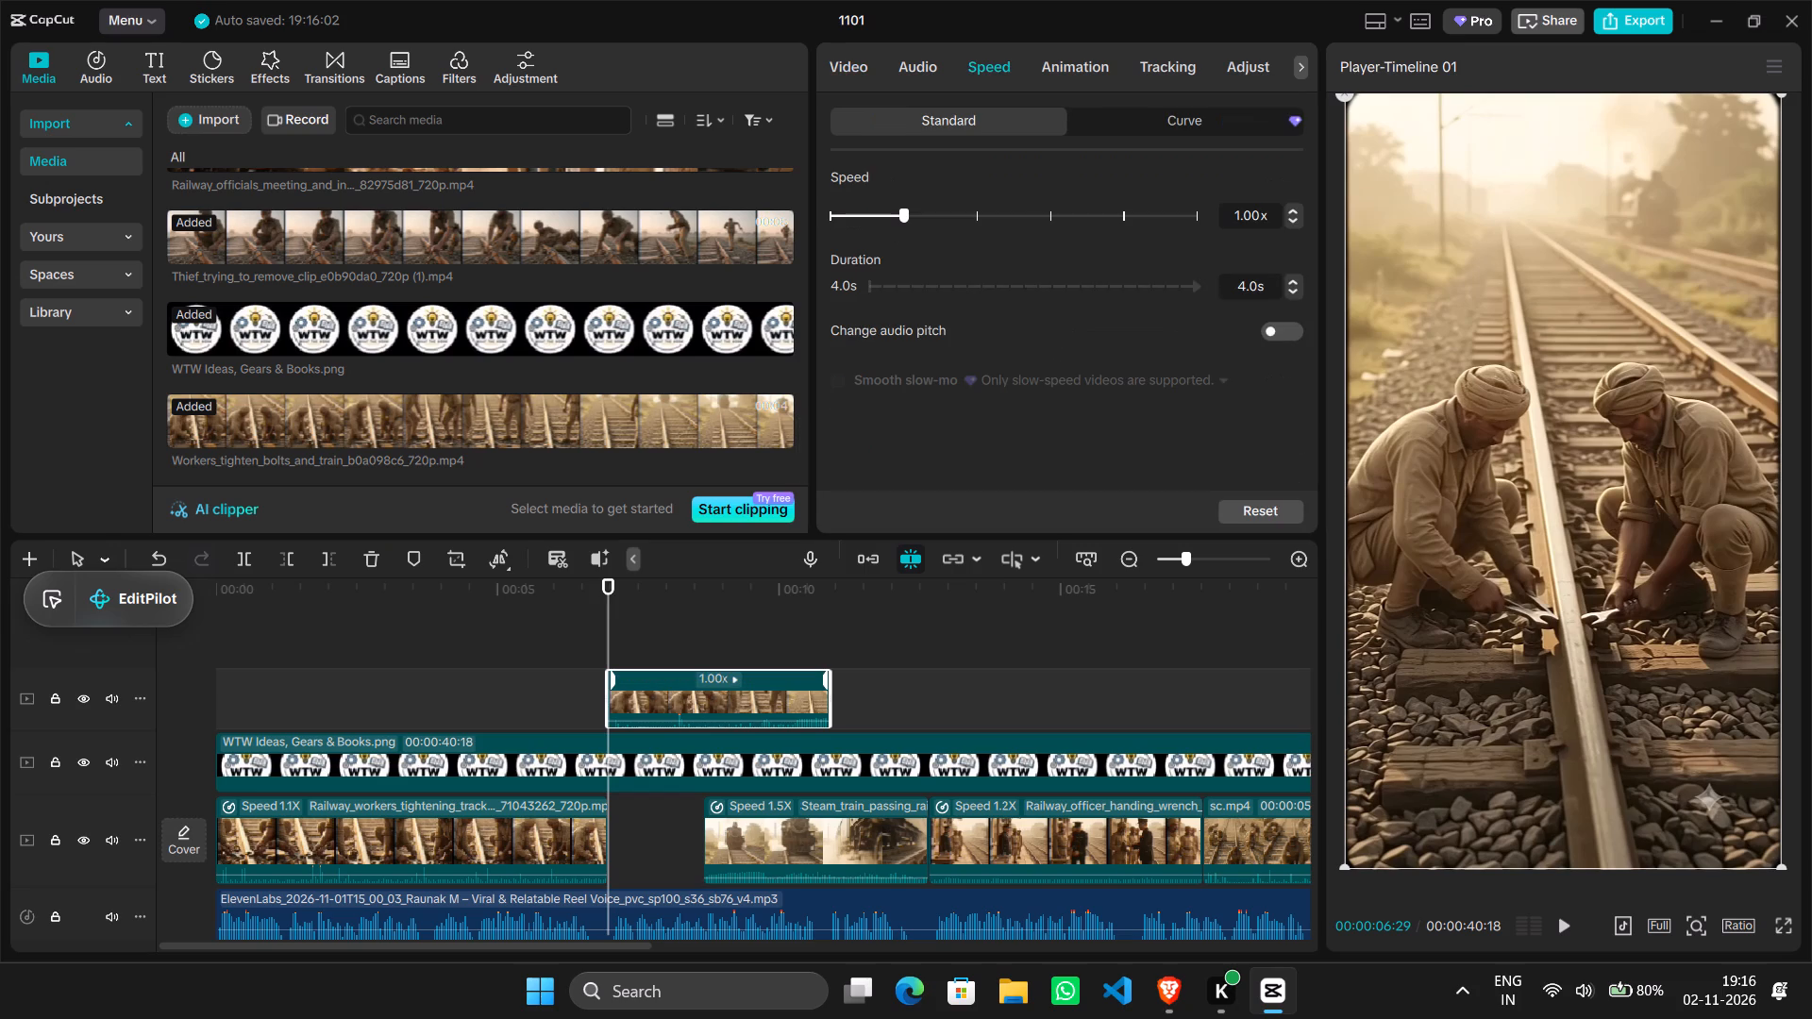
{"action": "left_click_drag", "start_coordinate": [900, 213], "coordinate": [941, 222]}
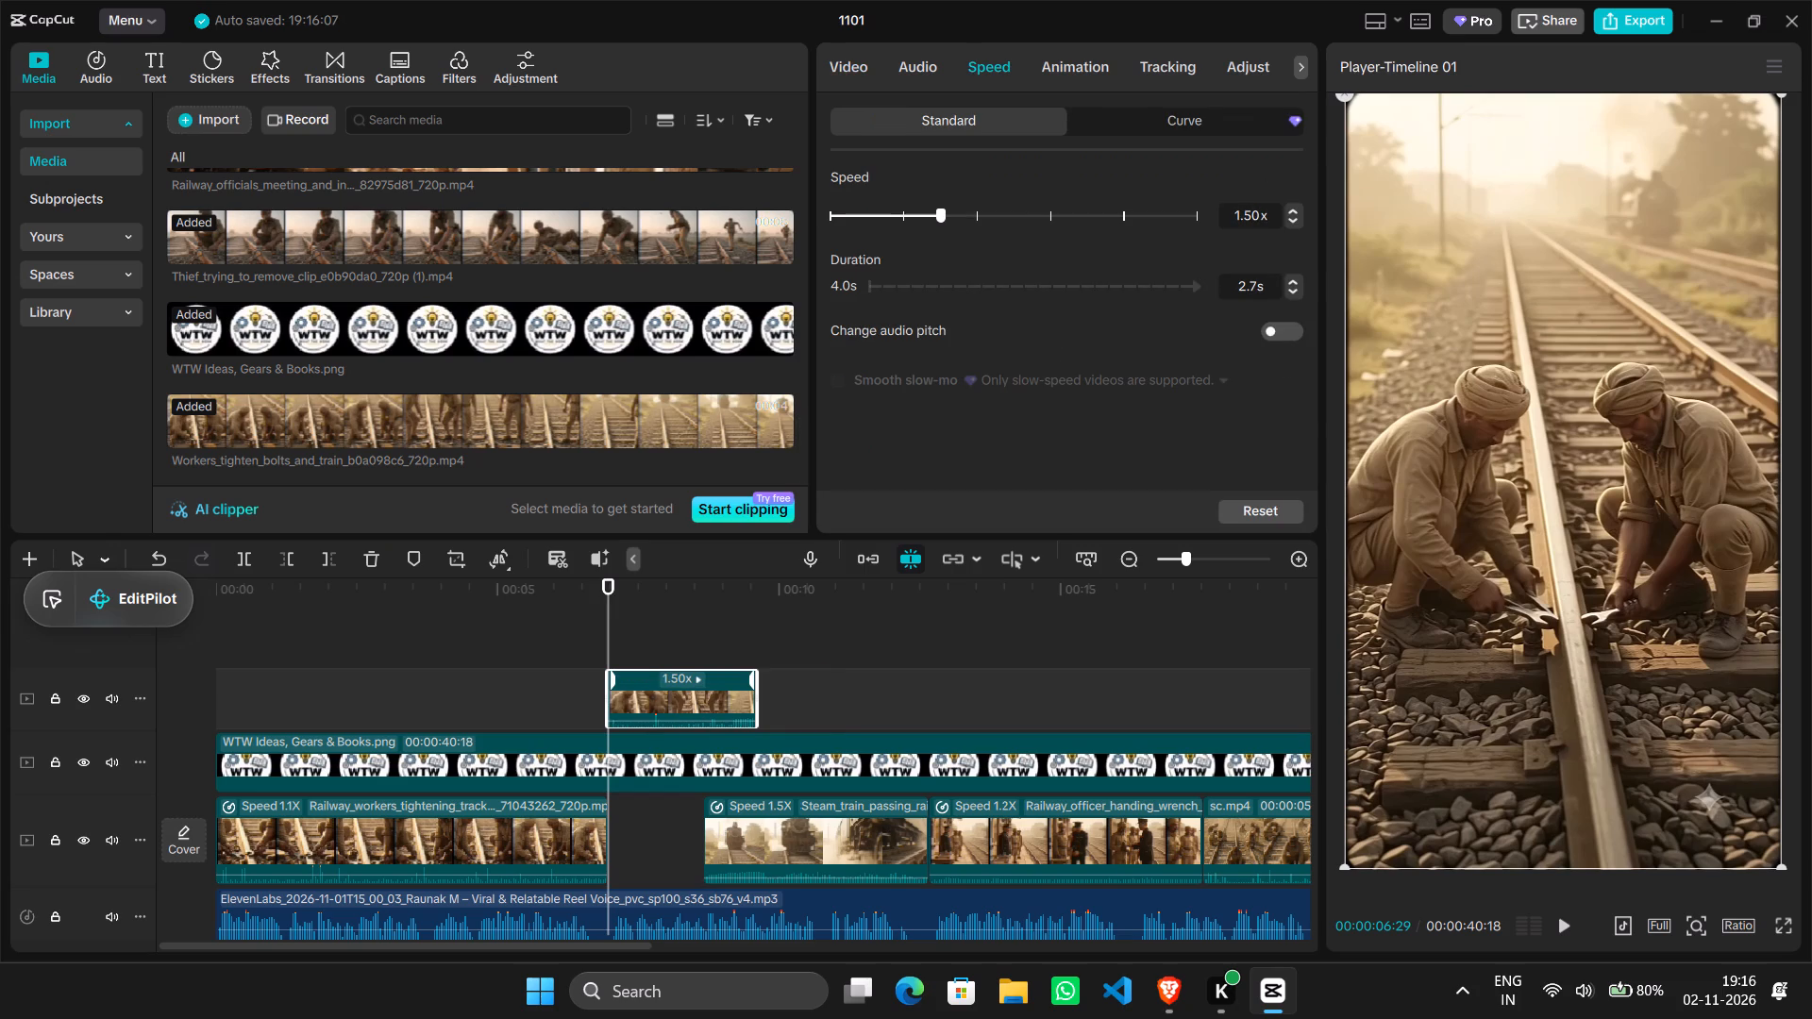
{"action": "left_click_drag", "start_coordinate": [941, 222], "coordinate": [955, 220]}
{"action": "left_click_drag", "start_coordinate": [955, 220], "coordinate": [974, 220]}
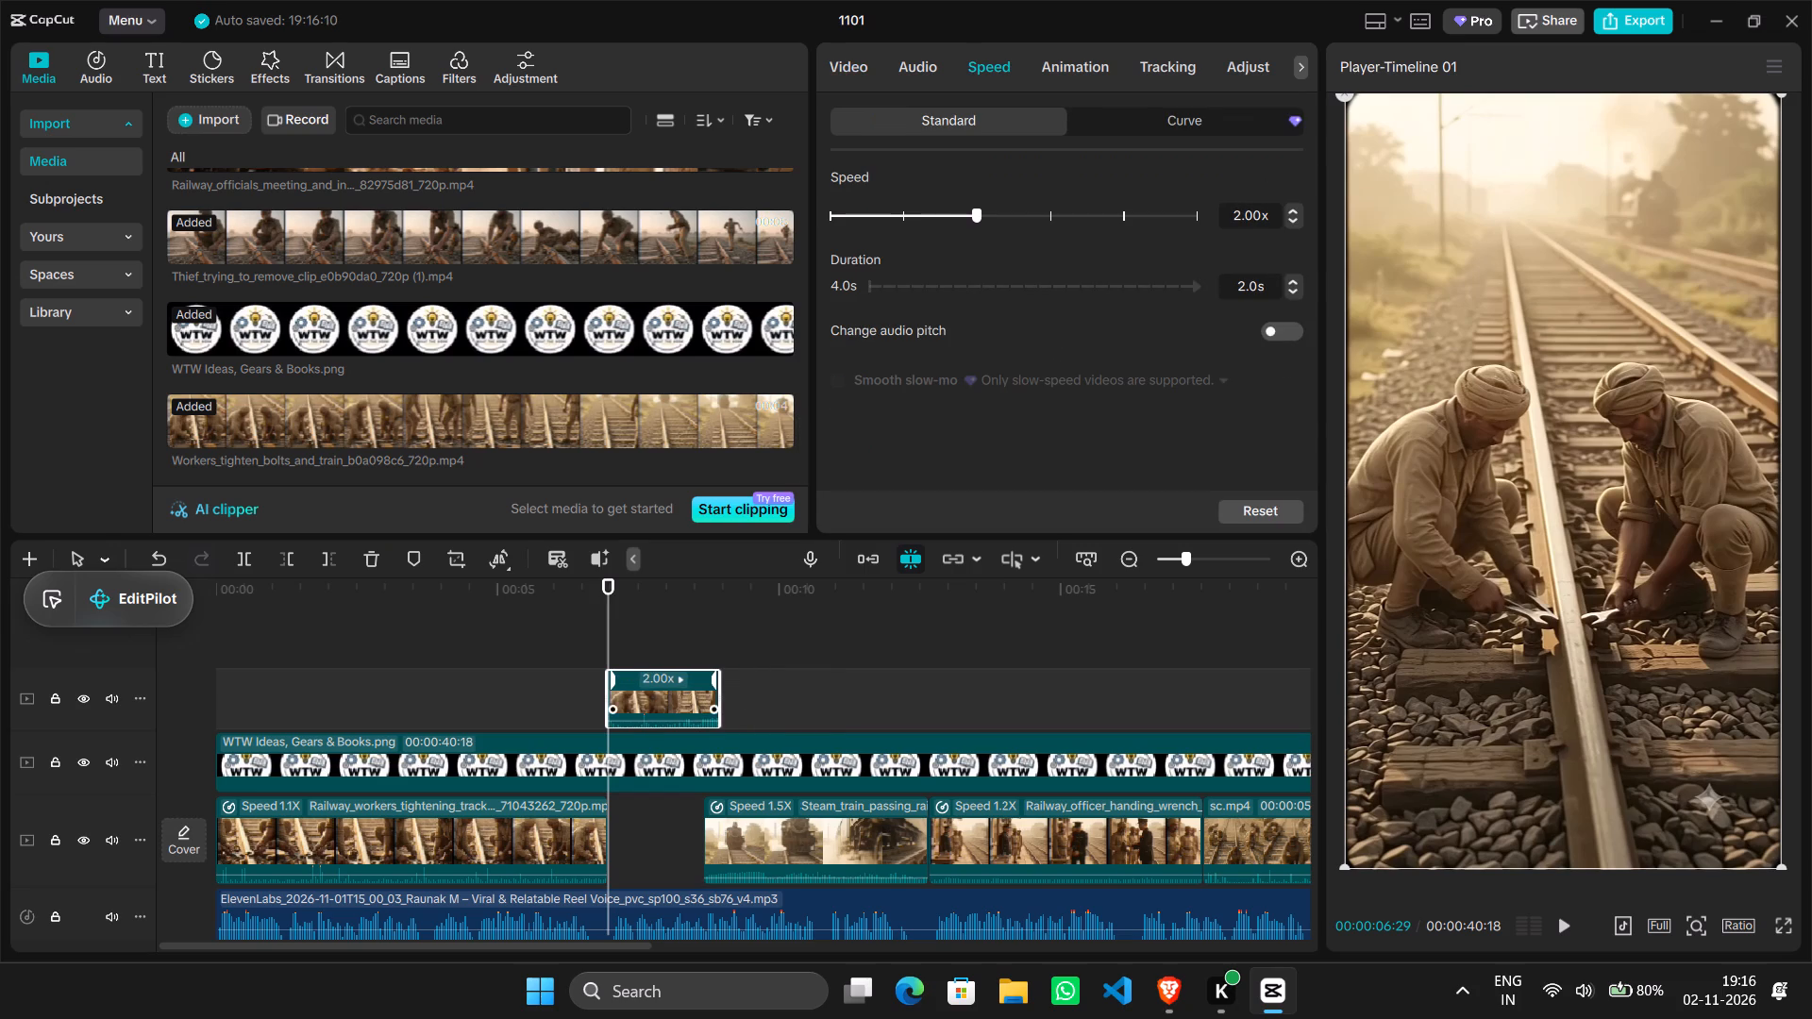
Move the new workers clip beneath the logo overlay track and play the timeline from the clip's start.
{"action": "left_click_drag", "start_coordinate": [683, 701], "coordinate": [685, 847]}
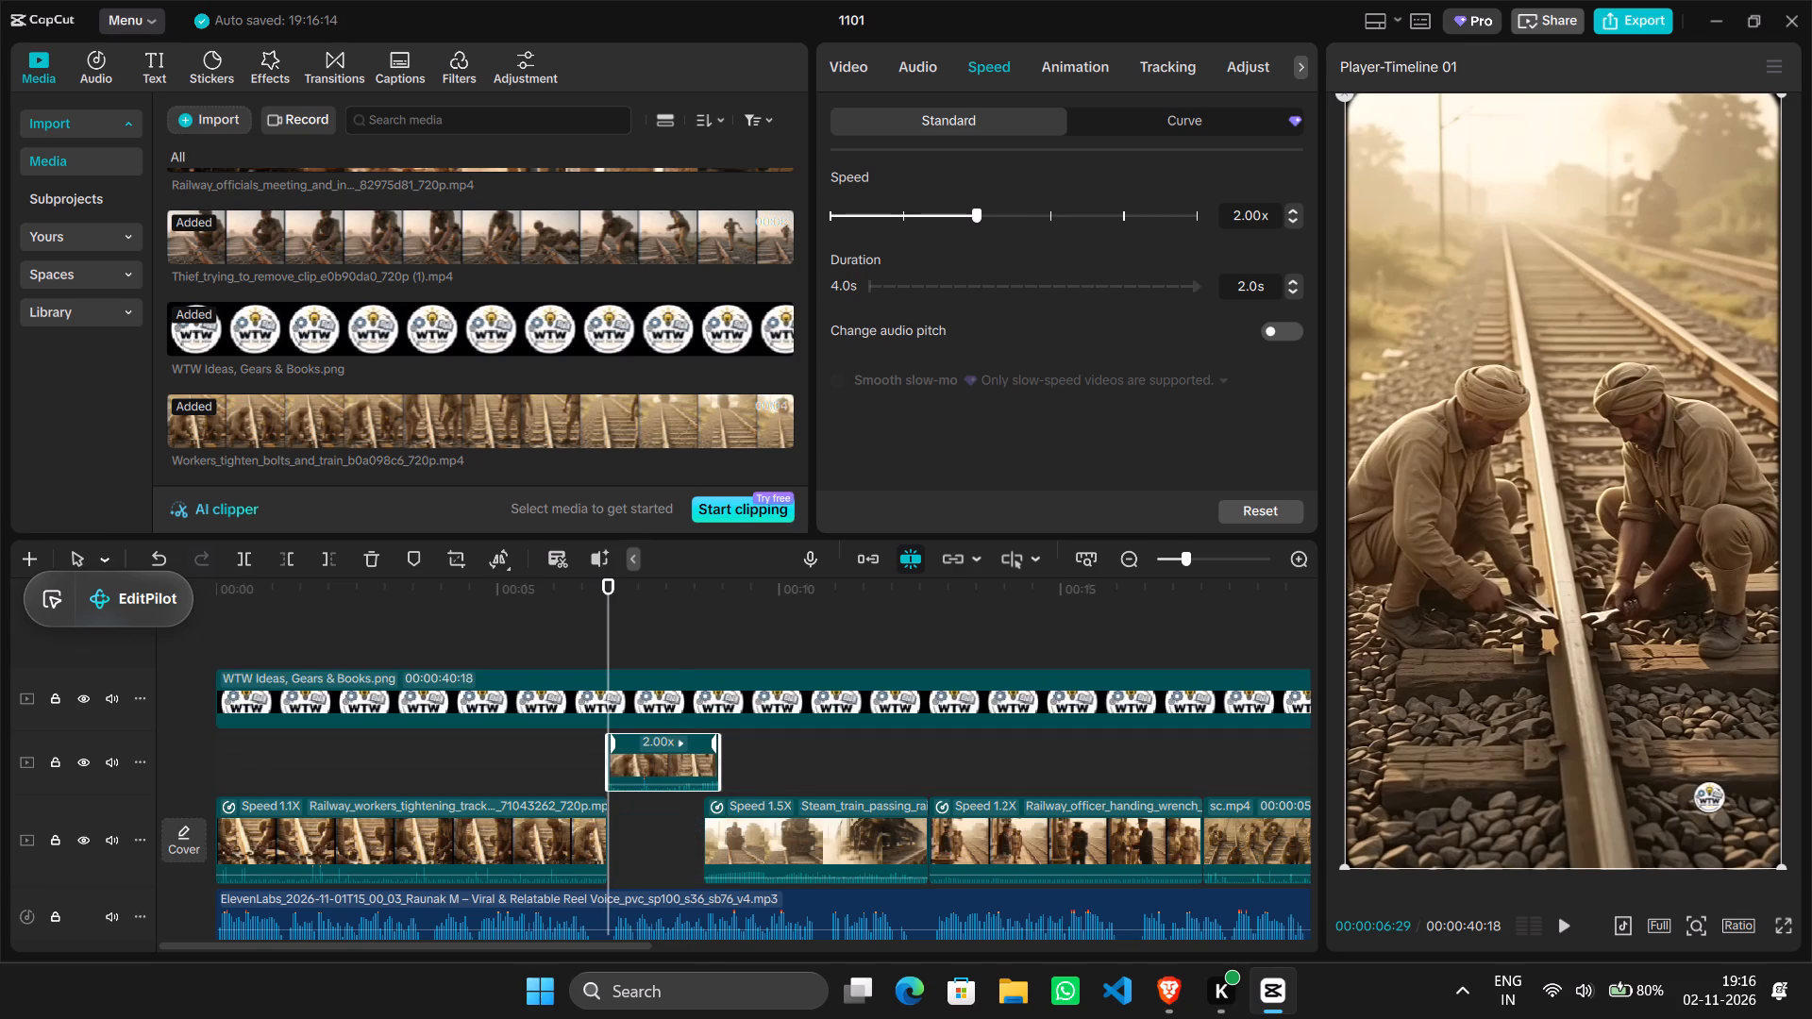
{"action": "left_click", "coordinate": [678, 816]}
{"action": "left_click_drag", "start_coordinate": [678, 816], "coordinate": [606, 821]}
{"action": "left_click", "coordinate": [606, 821]}
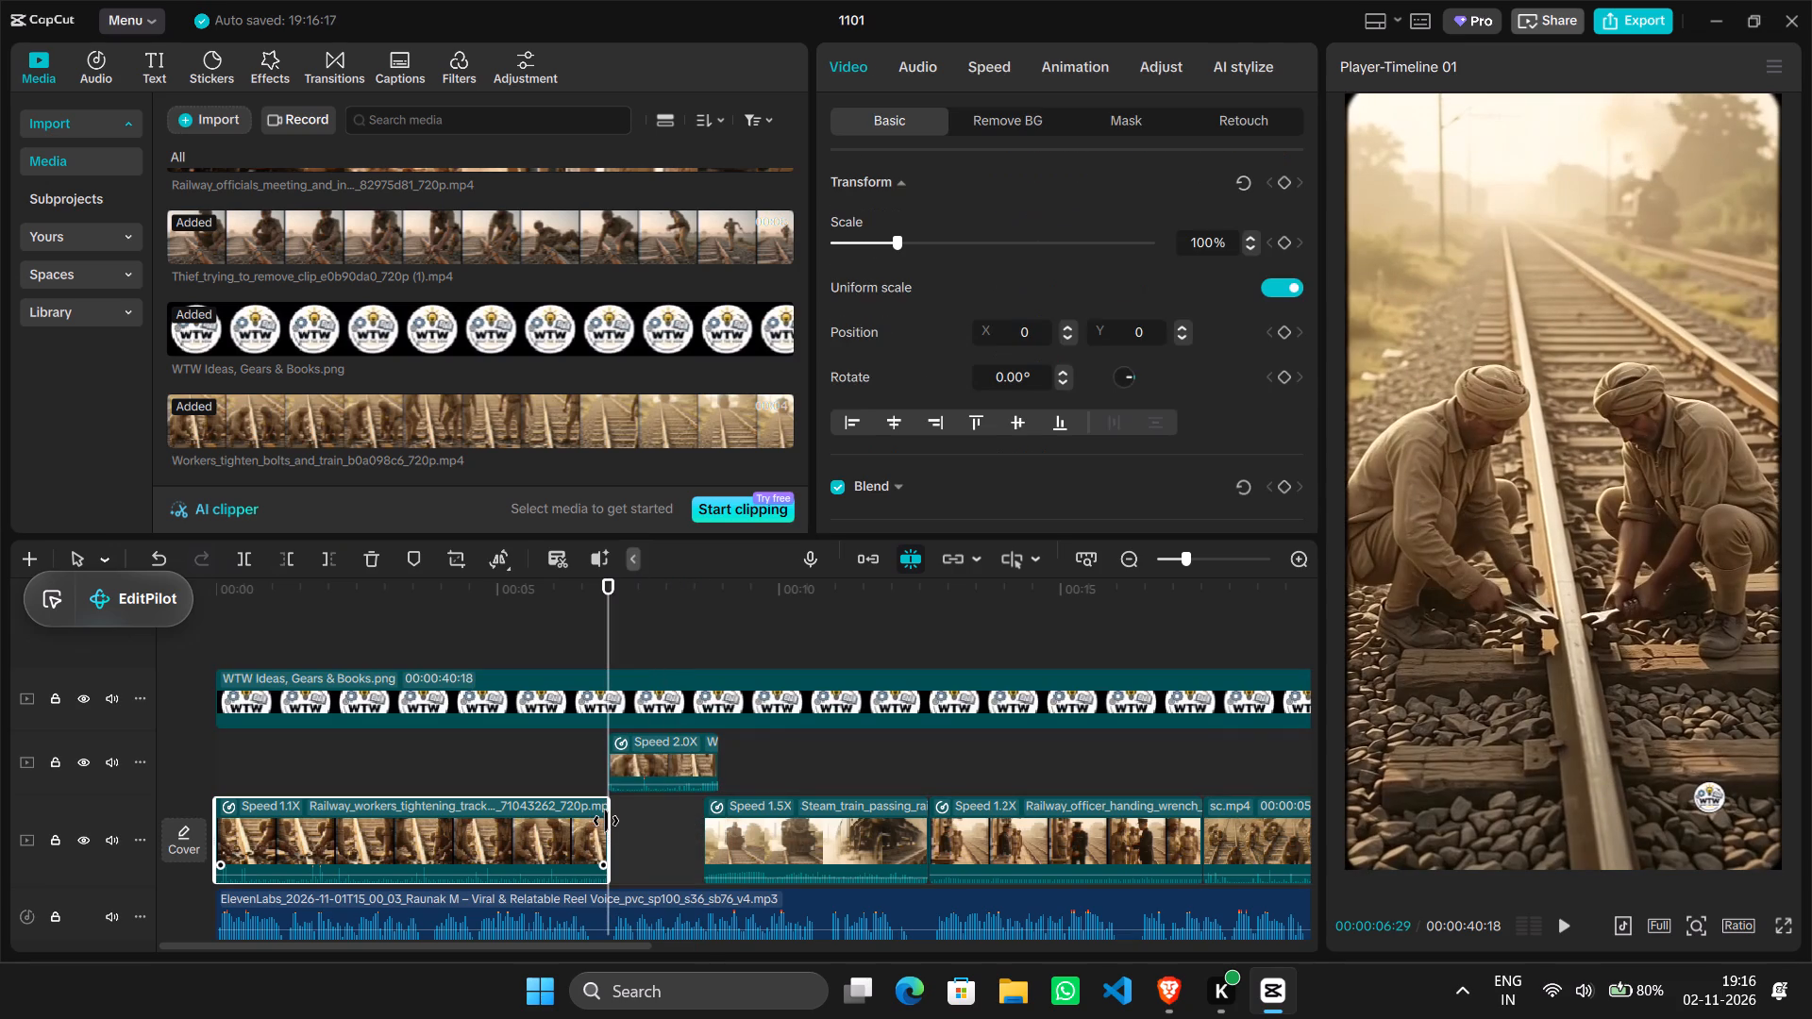
{"action": "key", "text": "space"}
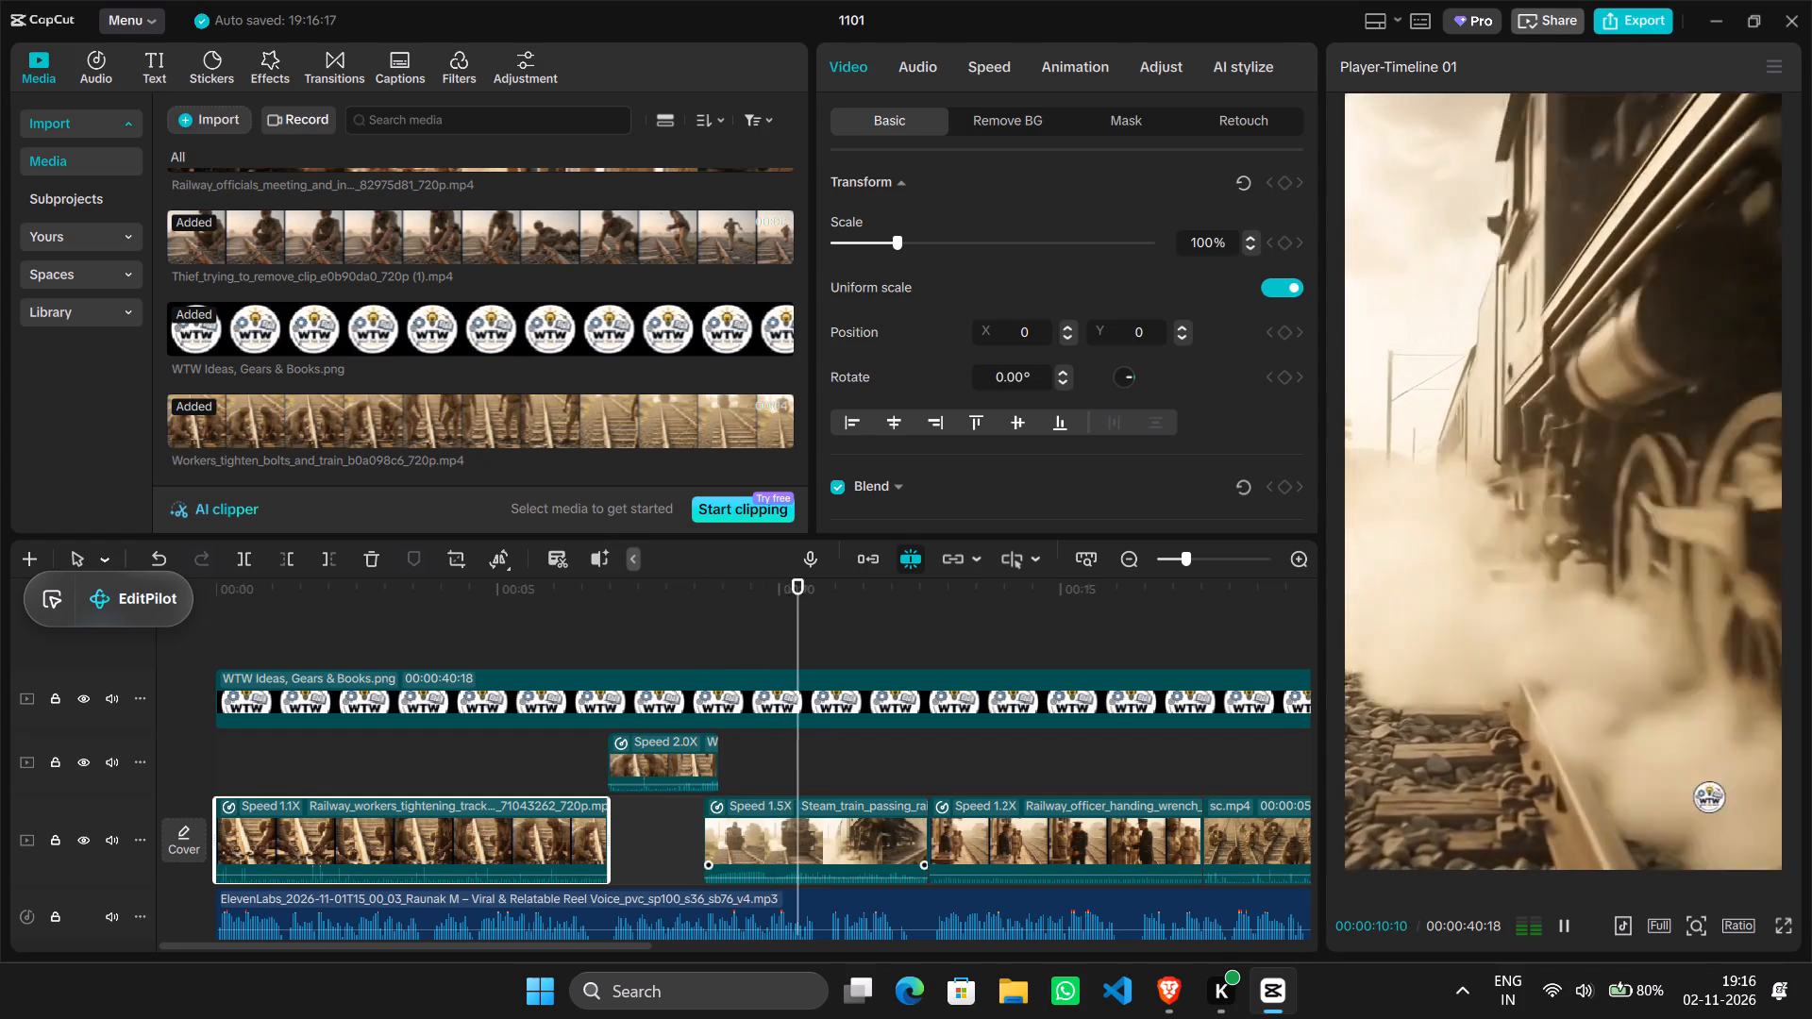
Set the steam-train clip's playback speed to 1.62x.
{"action": "left_click", "coordinate": [751, 762]}
{"action": "left_click_drag", "start_coordinate": [751, 762], "coordinate": [740, 798]}
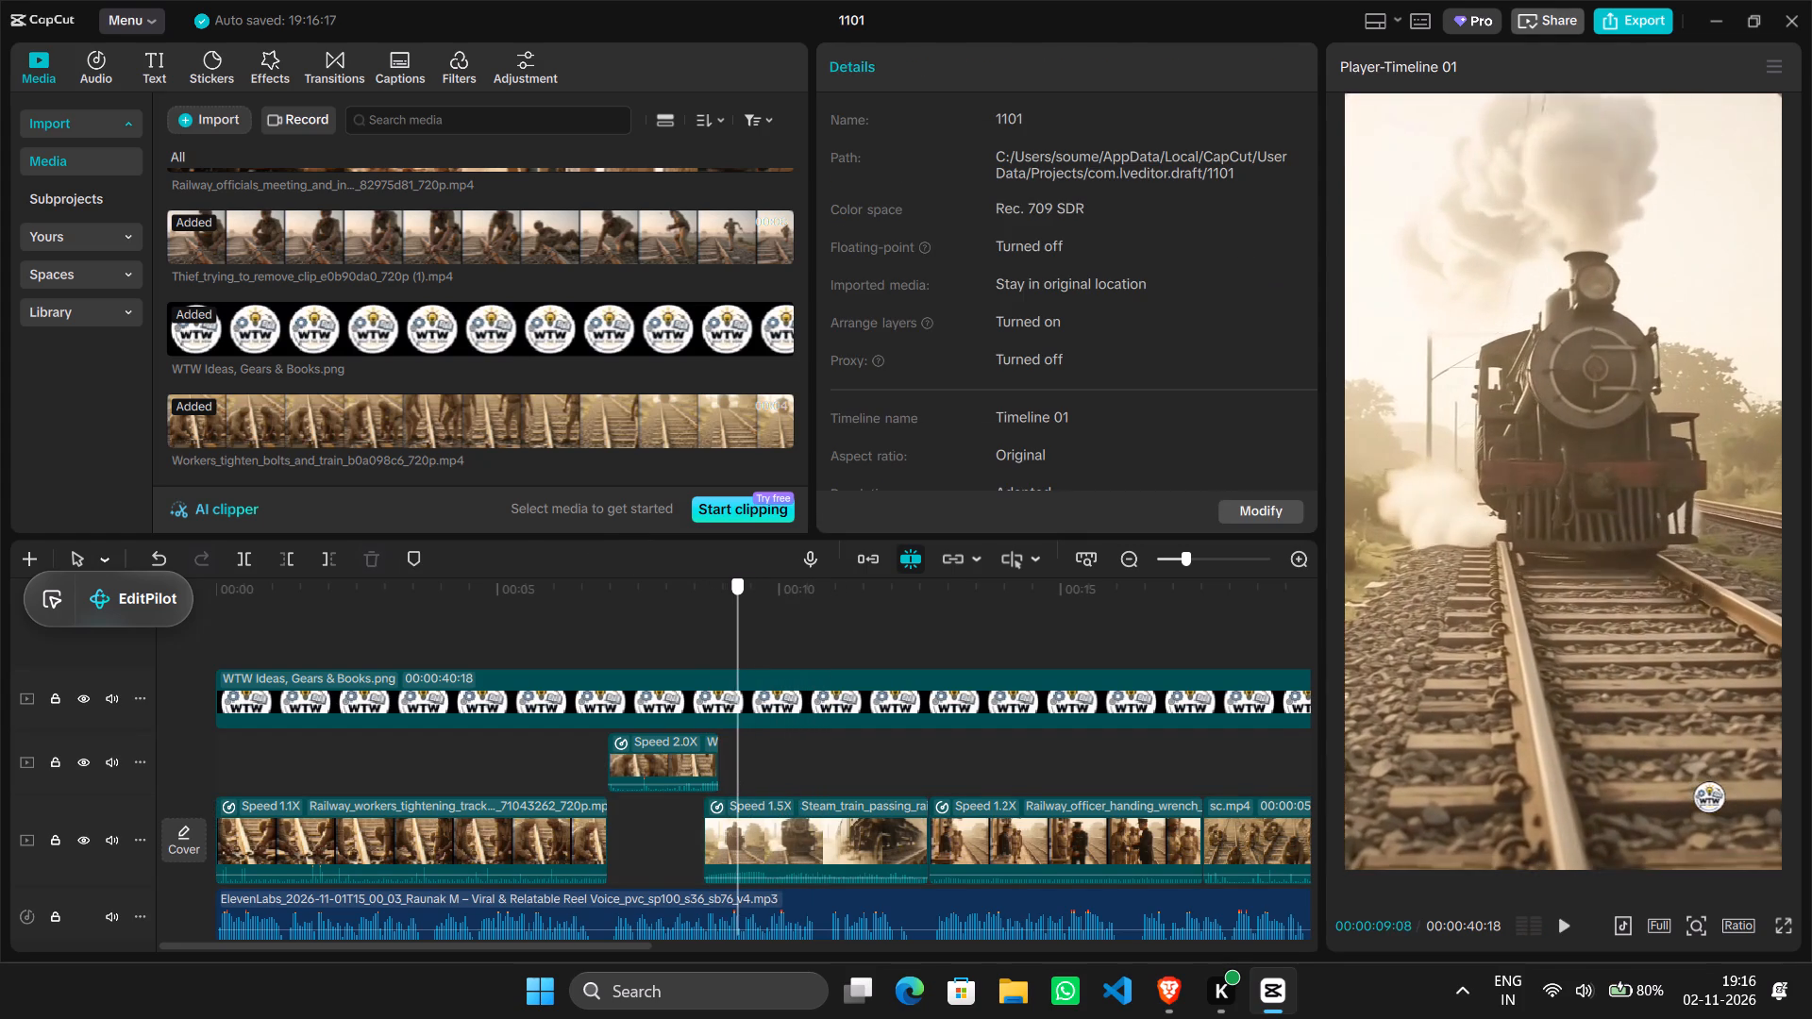
{"action": "left_click_drag", "start_coordinate": [740, 798], "coordinate": [742, 807]}
{"action": "left_click", "coordinate": [735, 822]}
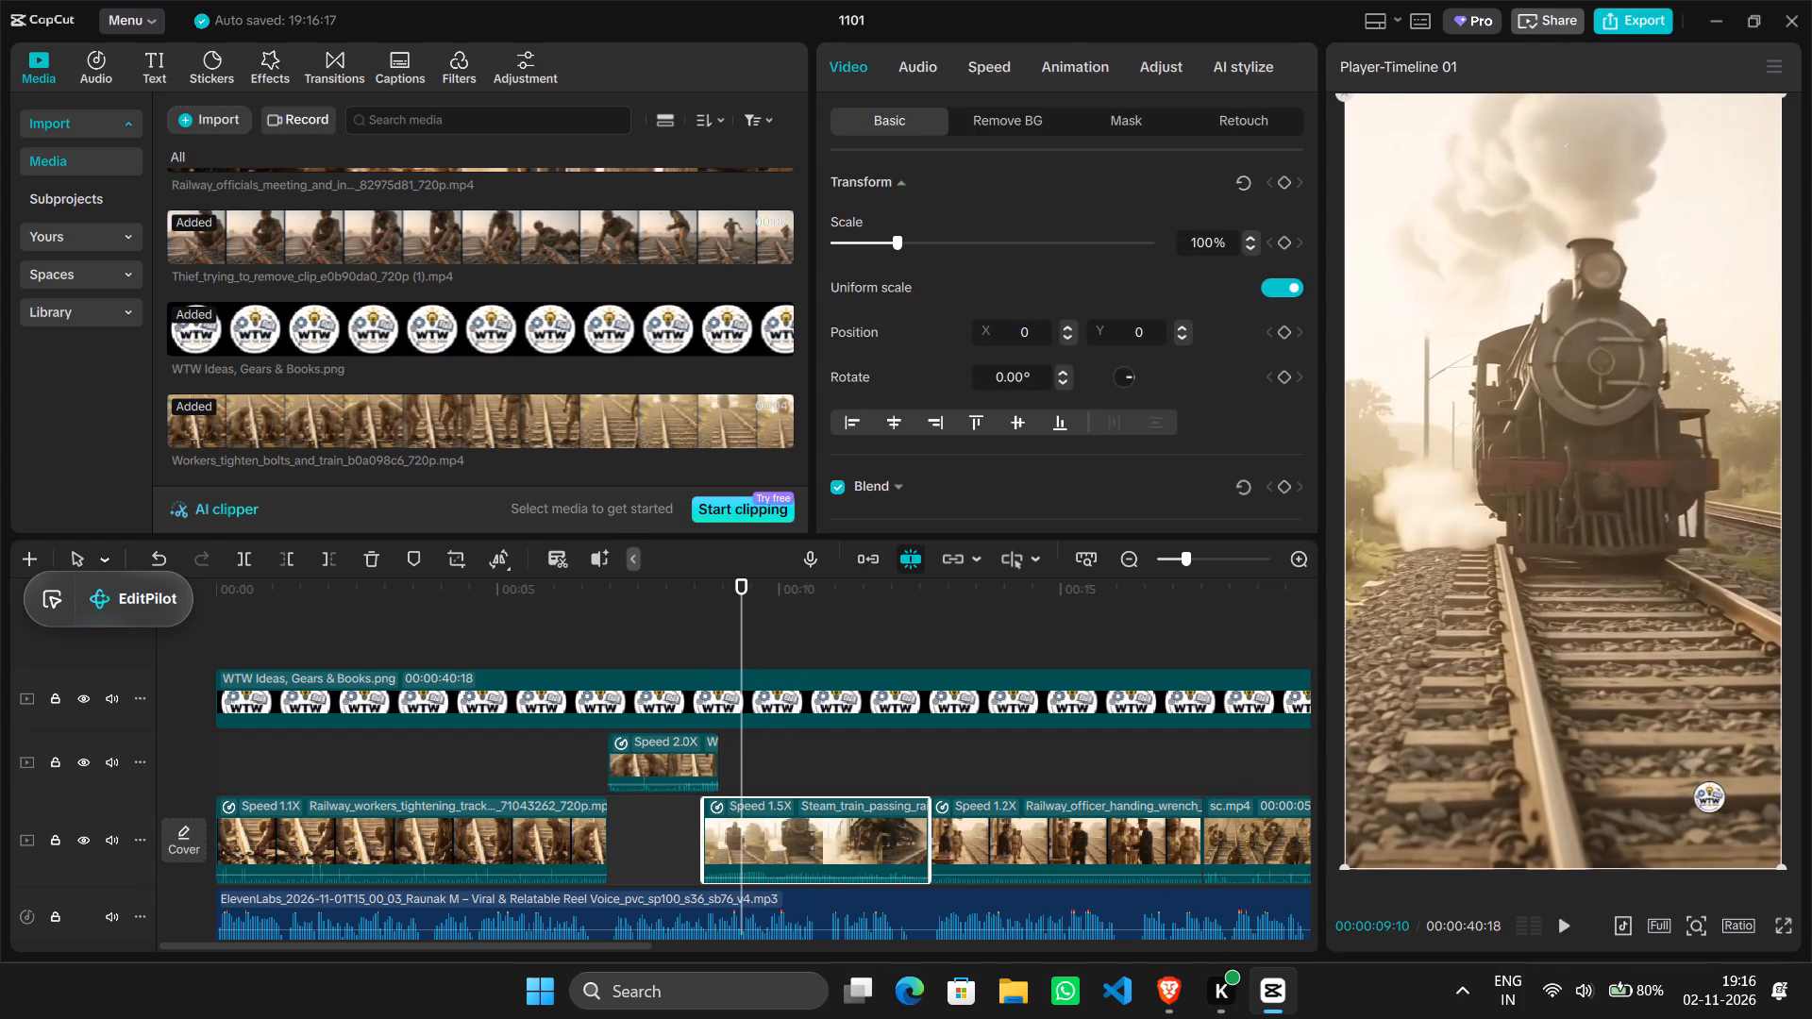
{"action": "left_click", "coordinate": [990, 72]}
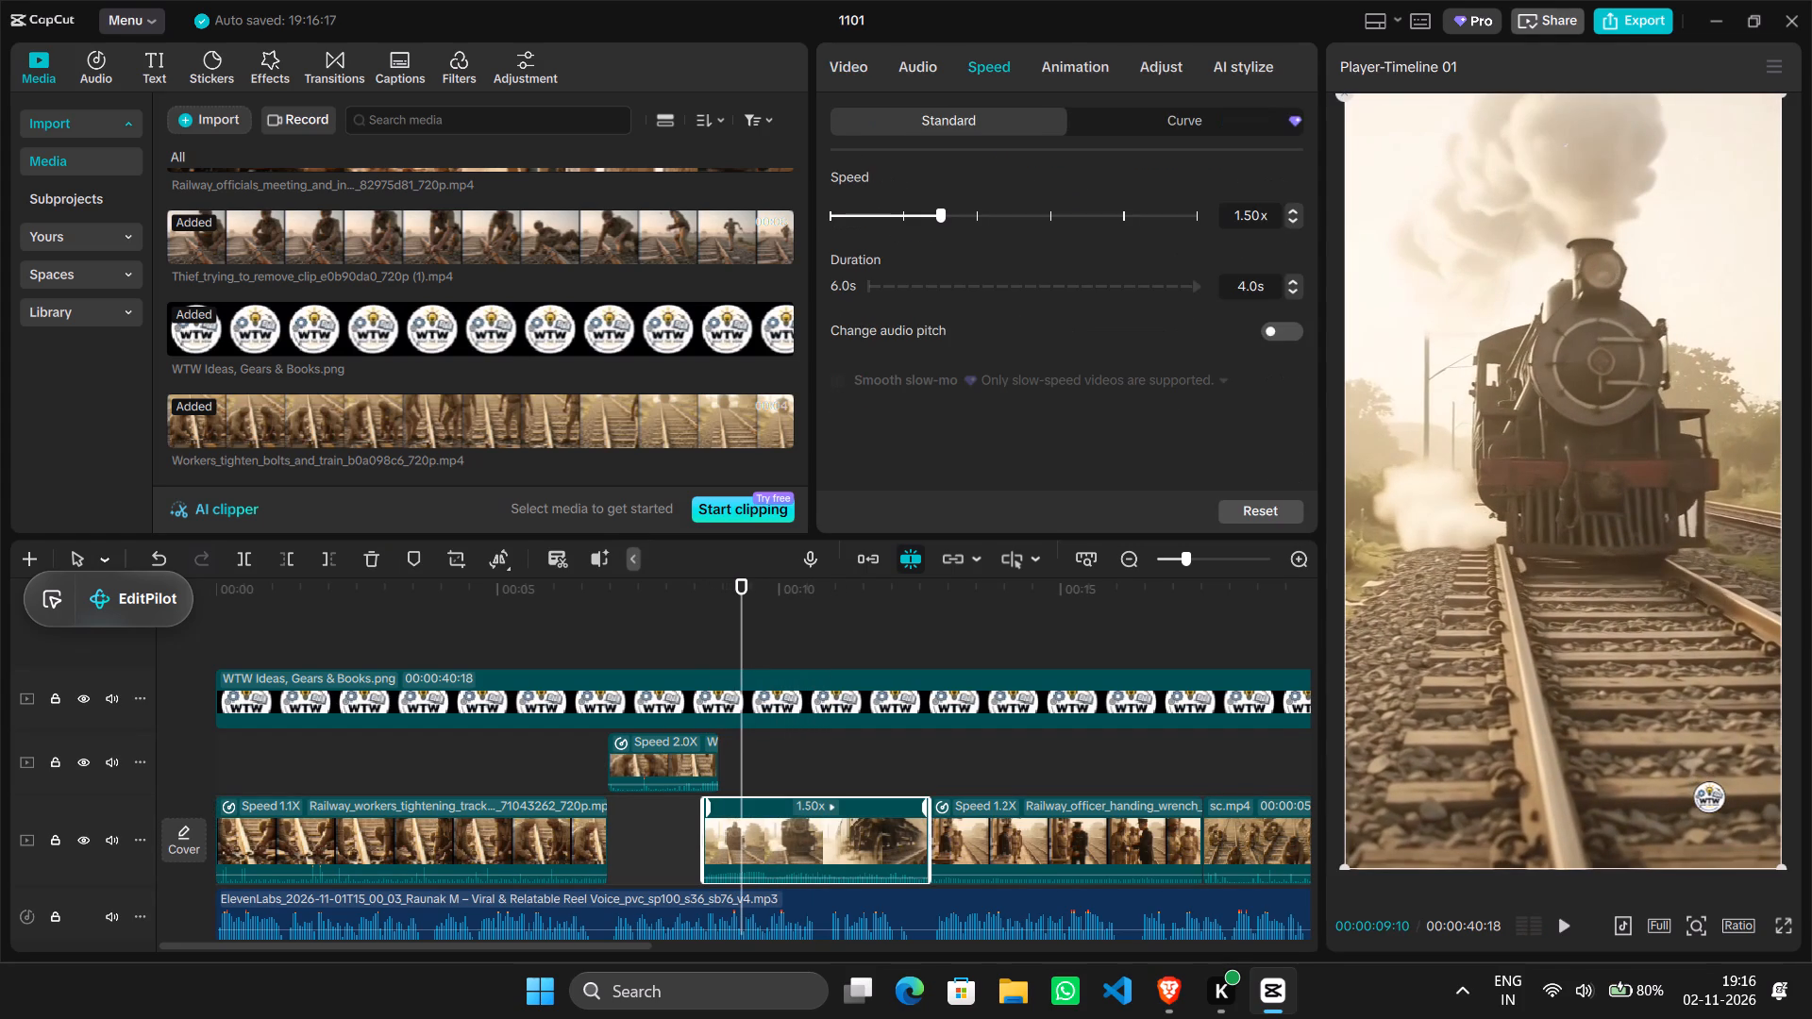
{"action": "left_click_drag", "start_coordinate": [939, 217], "coordinate": [950, 217]}
{"action": "left_click_drag", "start_coordinate": [950, 217], "coordinate": [949, 217]}
Close the main-track gap by shifting the steam-train clip against the railway-officer clip and placing the new workers clip before it.
{"action": "left_click_drag", "start_coordinate": [794, 835], "coordinate": [809, 835]}
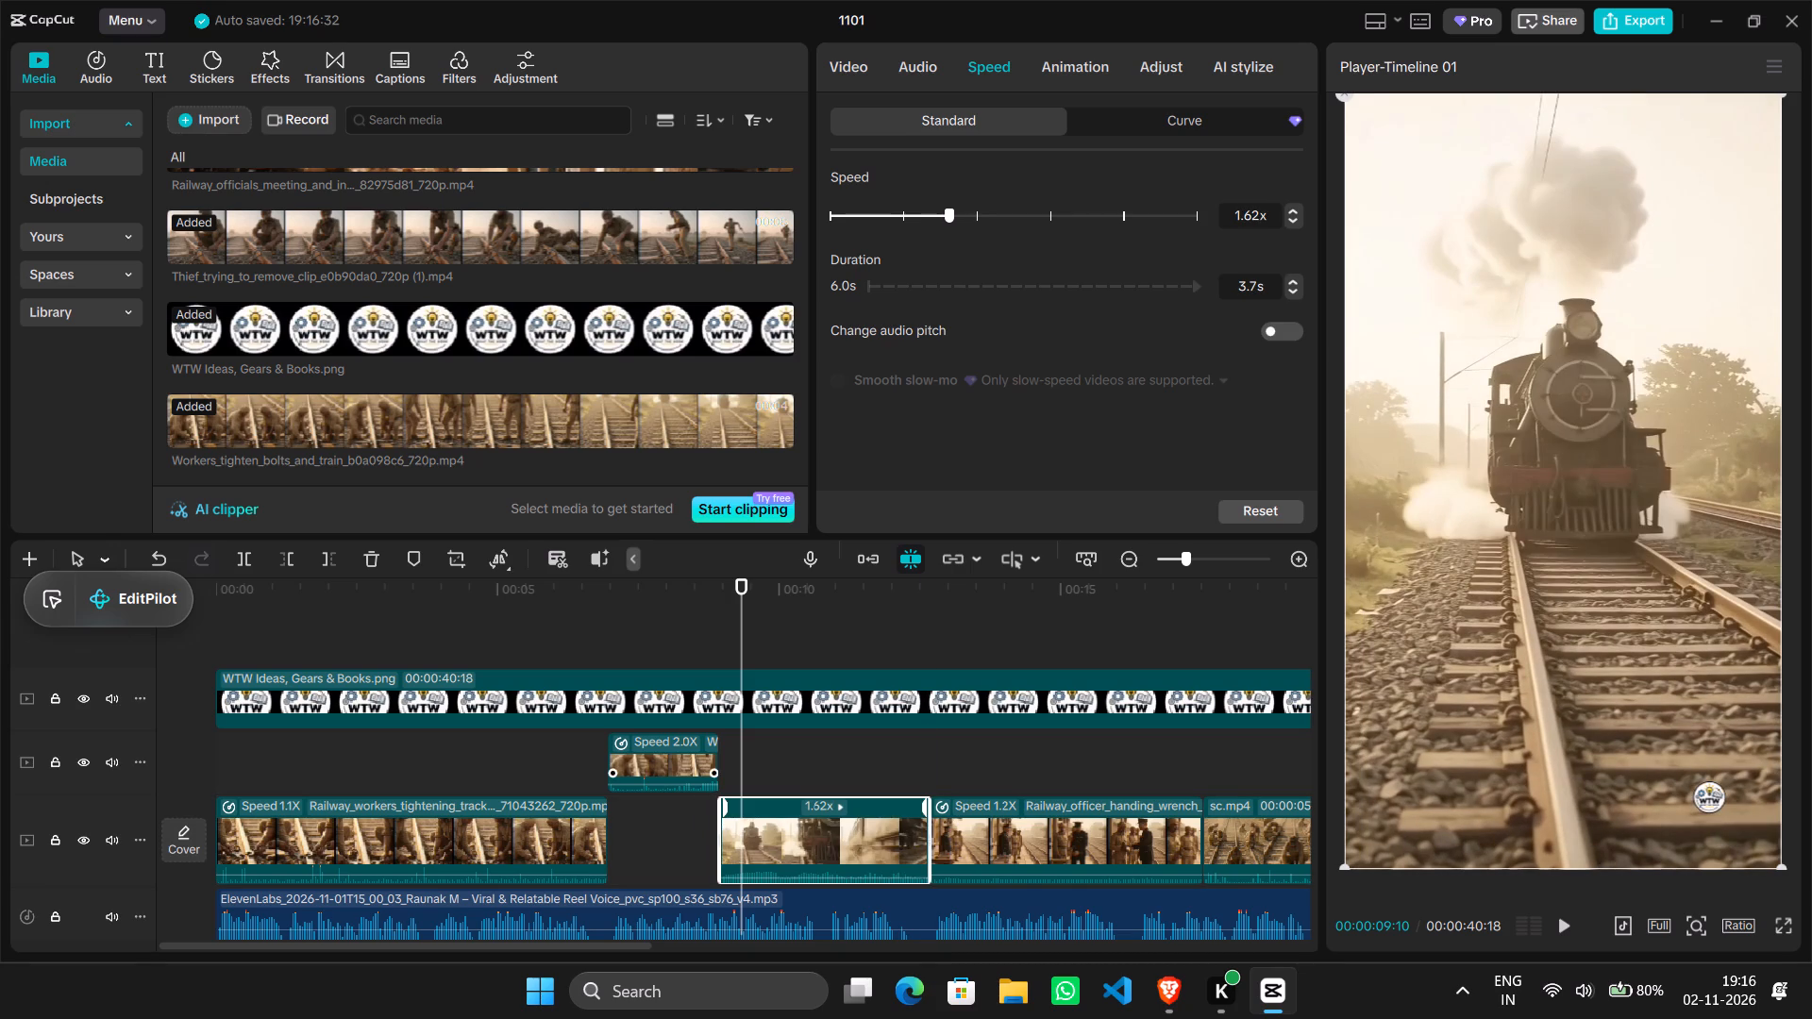
{"action": "left_click_drag", "start_coordinate": [652, 761], "coordinate": [657, 844]}
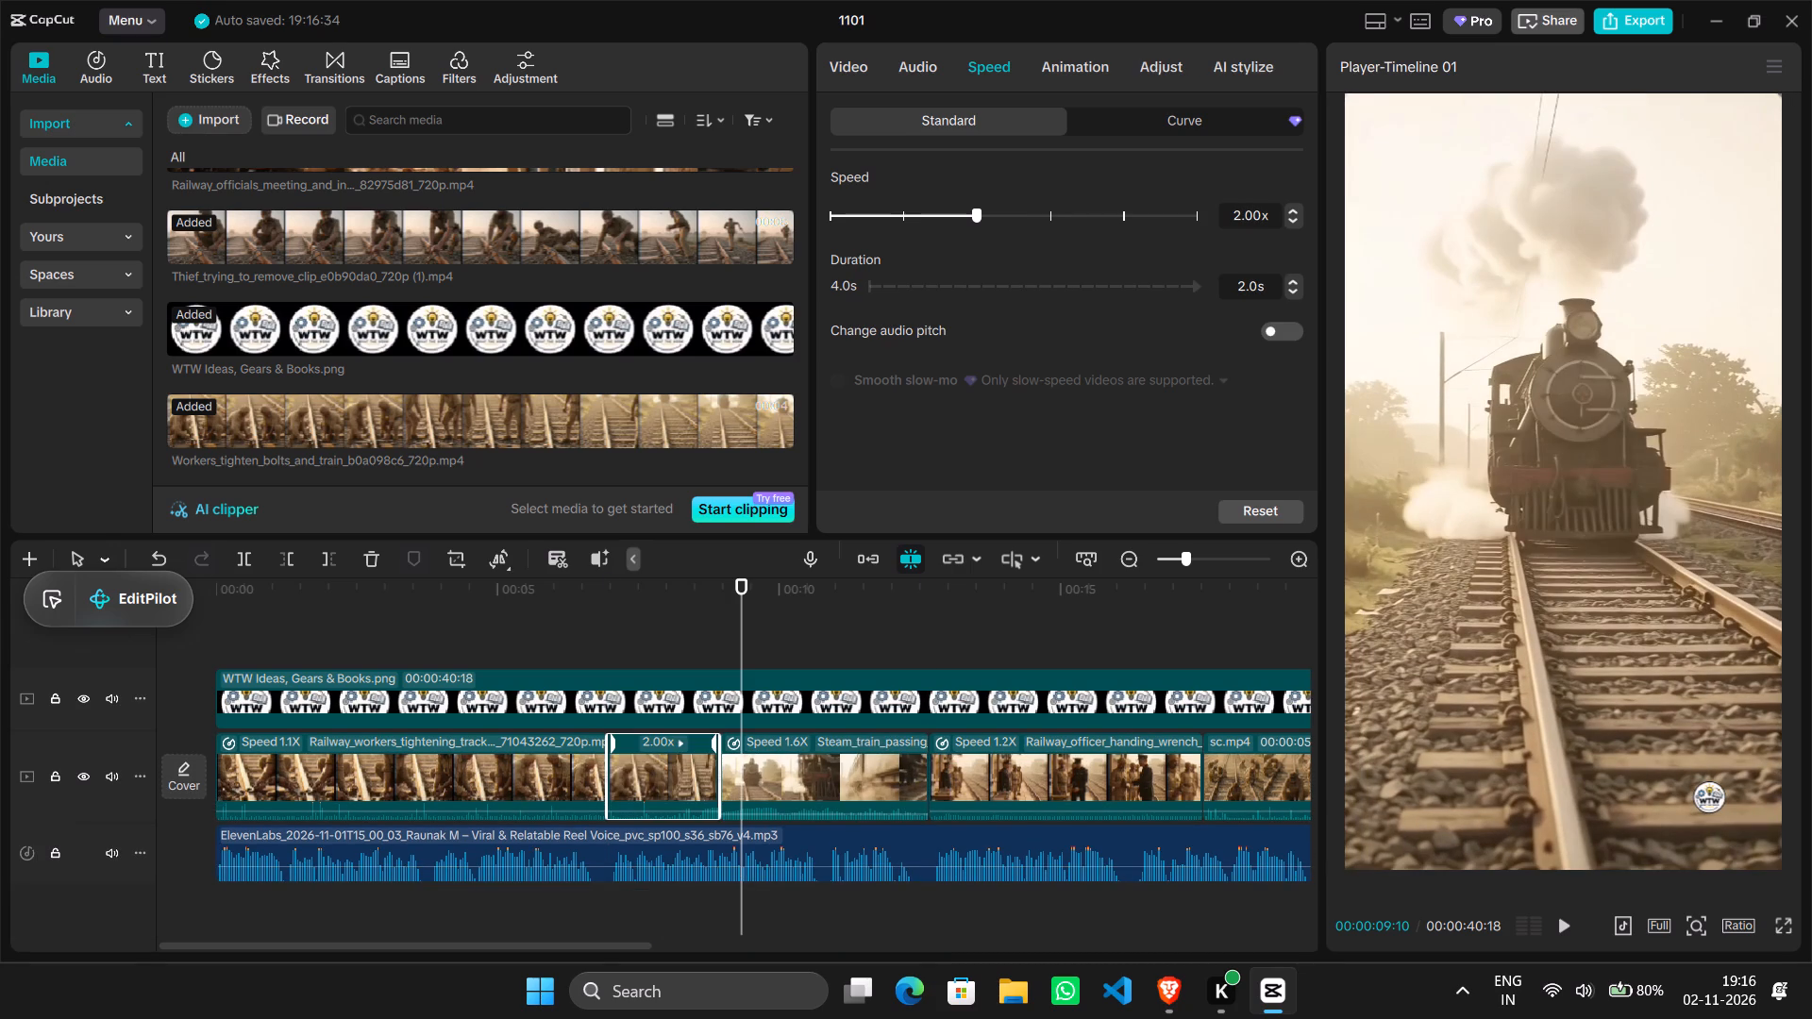
{"action": "left_click", "coordinate": [584, 901]}
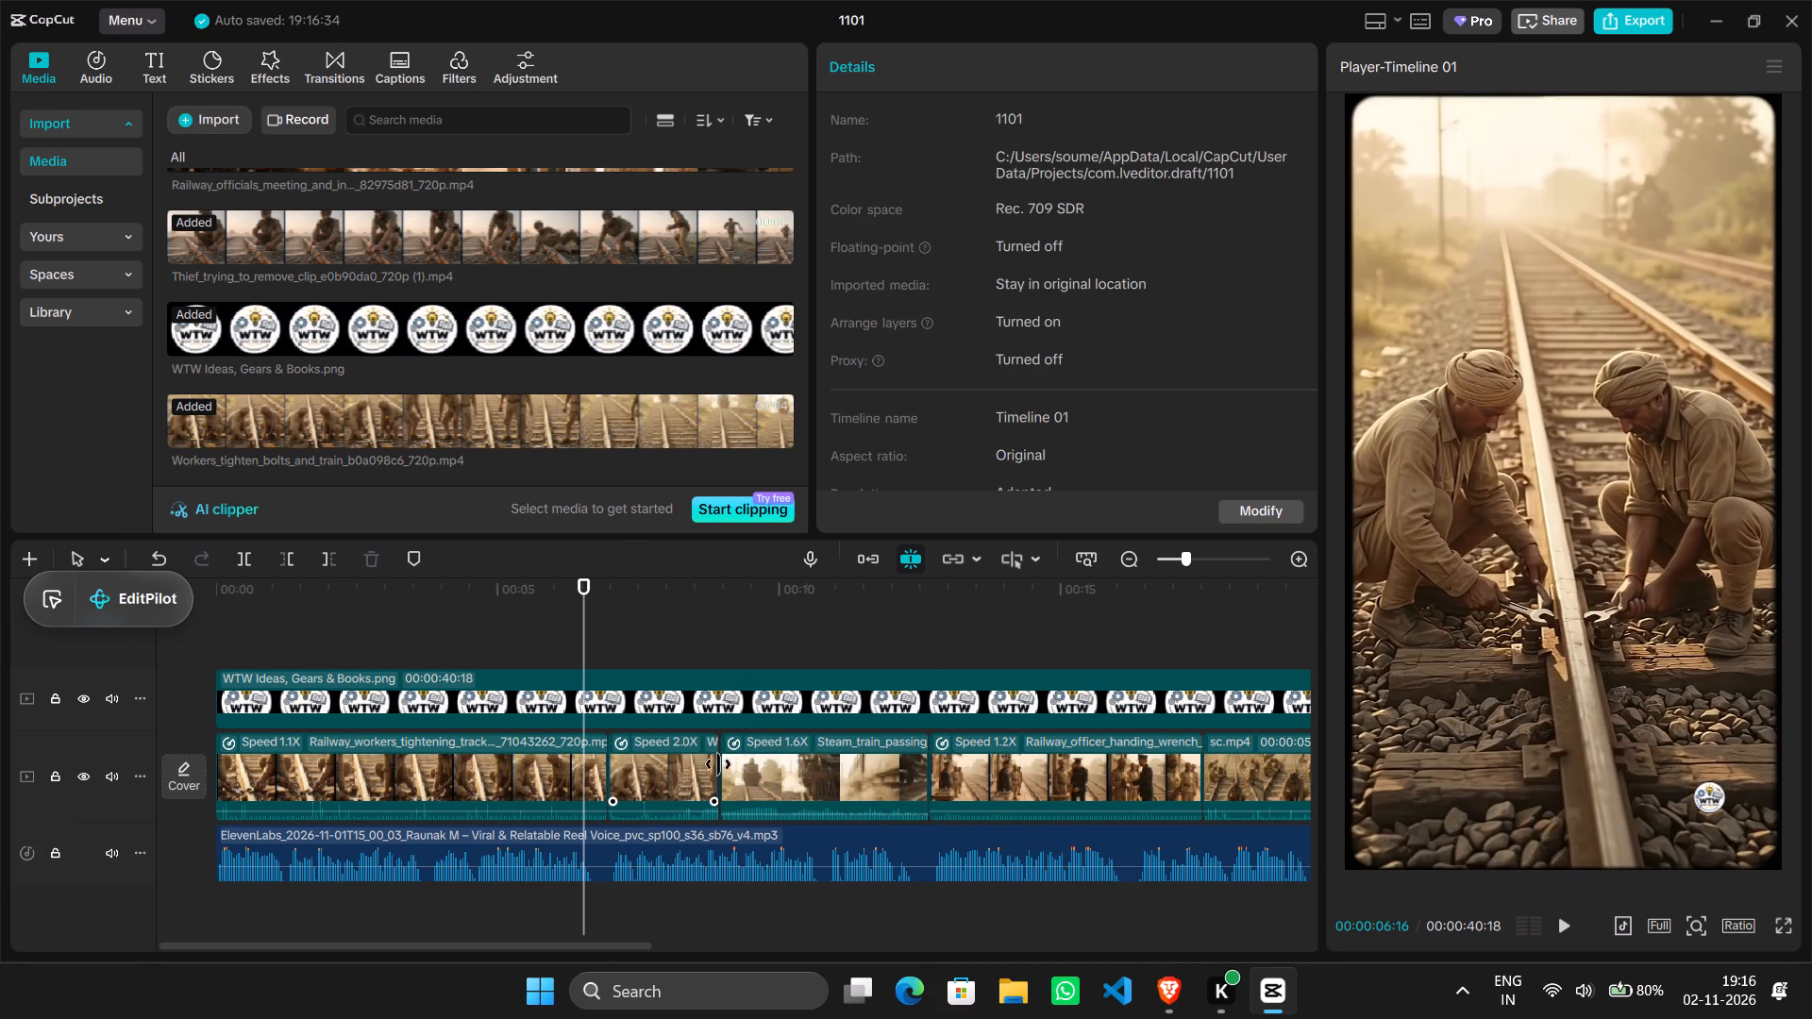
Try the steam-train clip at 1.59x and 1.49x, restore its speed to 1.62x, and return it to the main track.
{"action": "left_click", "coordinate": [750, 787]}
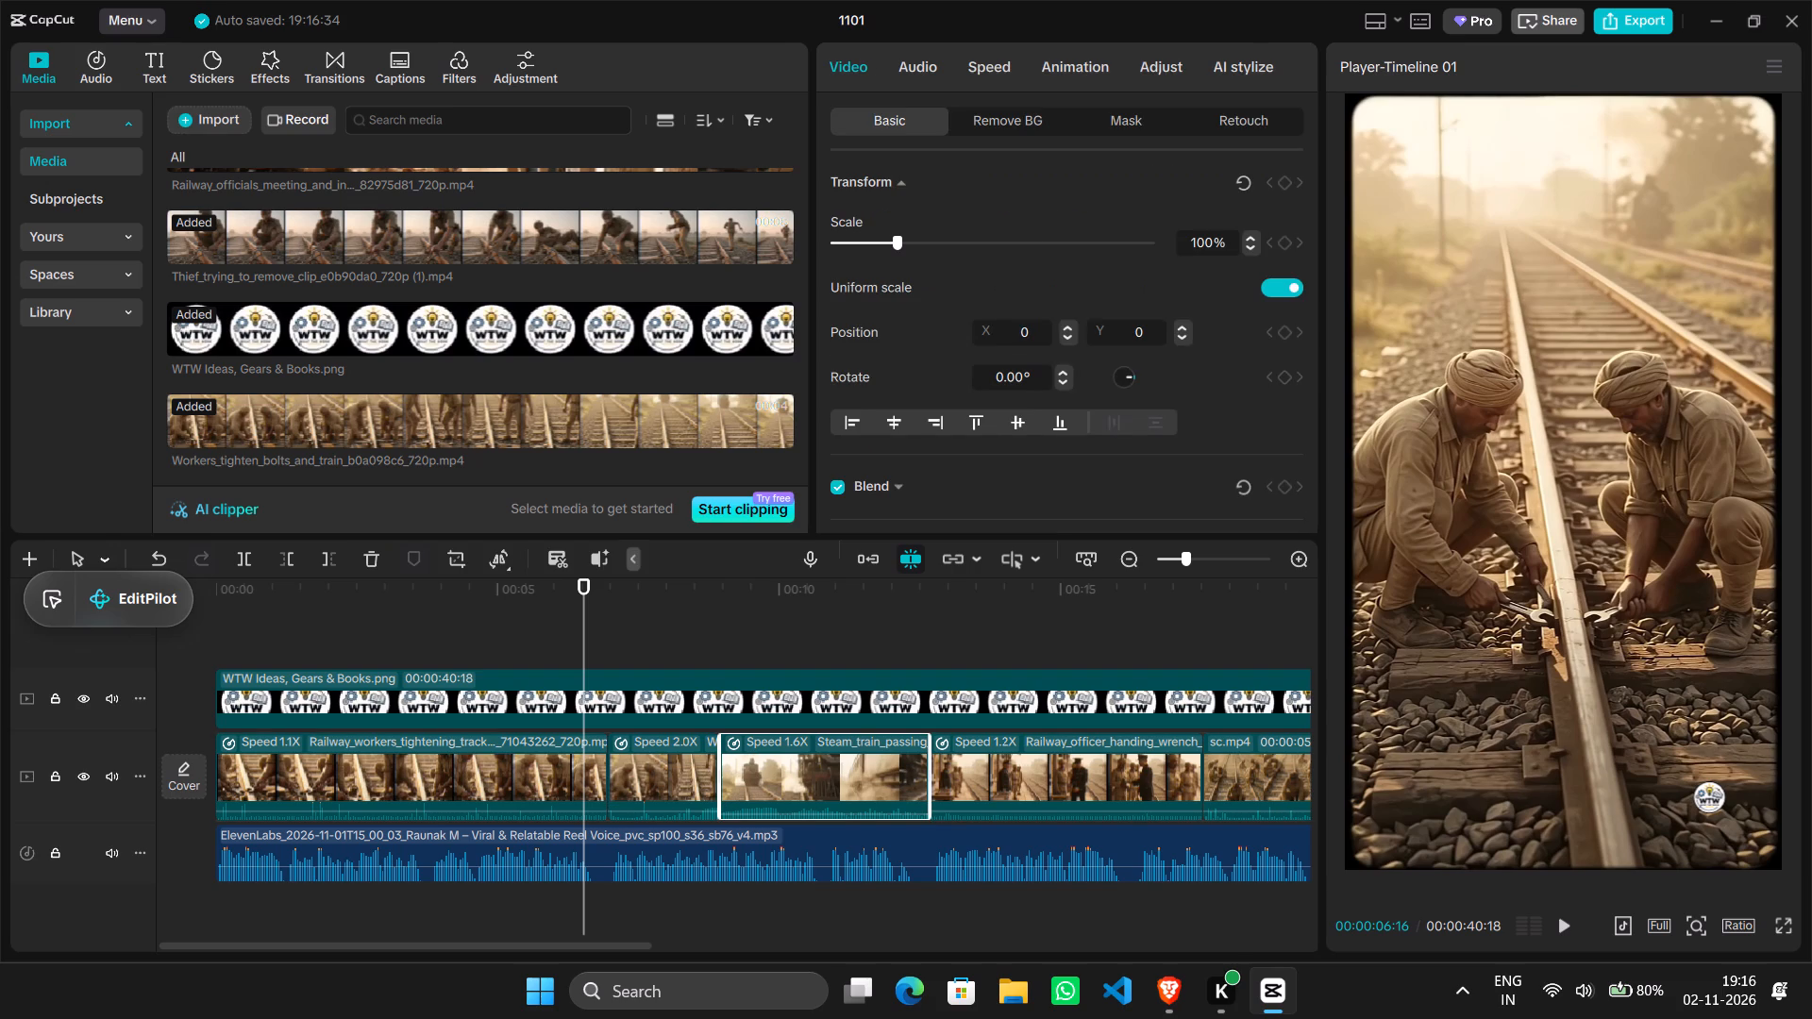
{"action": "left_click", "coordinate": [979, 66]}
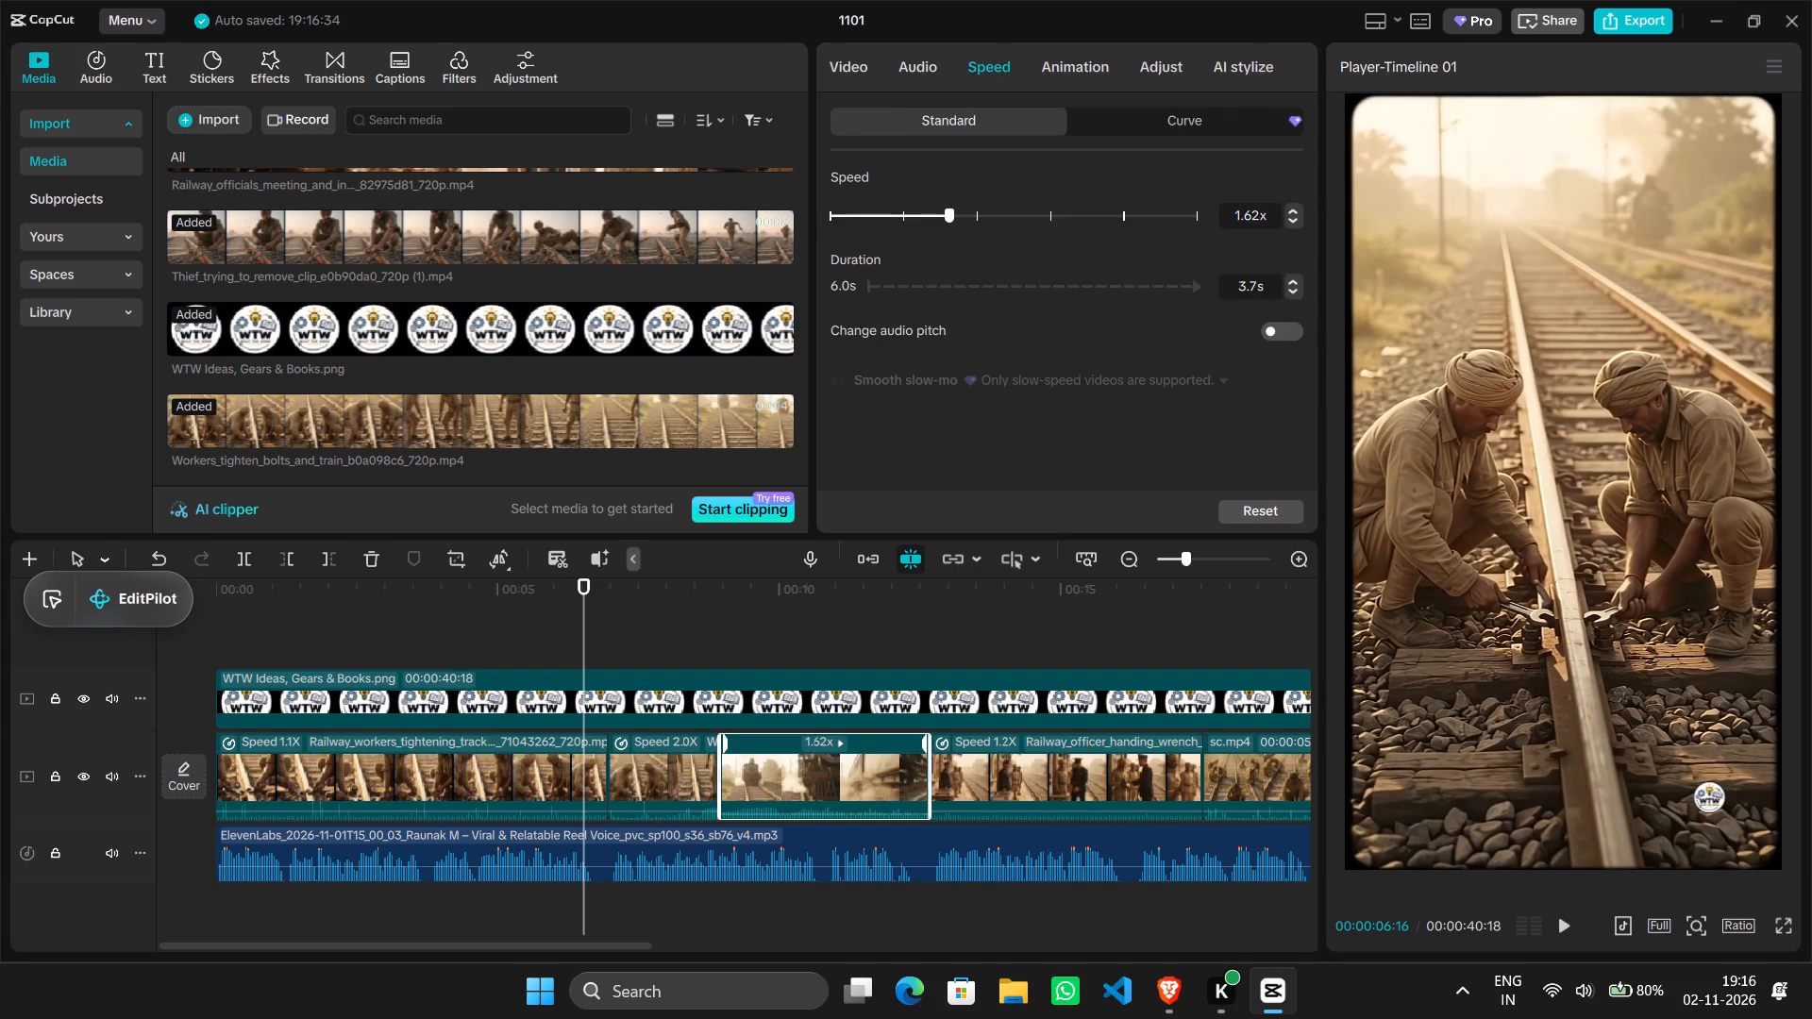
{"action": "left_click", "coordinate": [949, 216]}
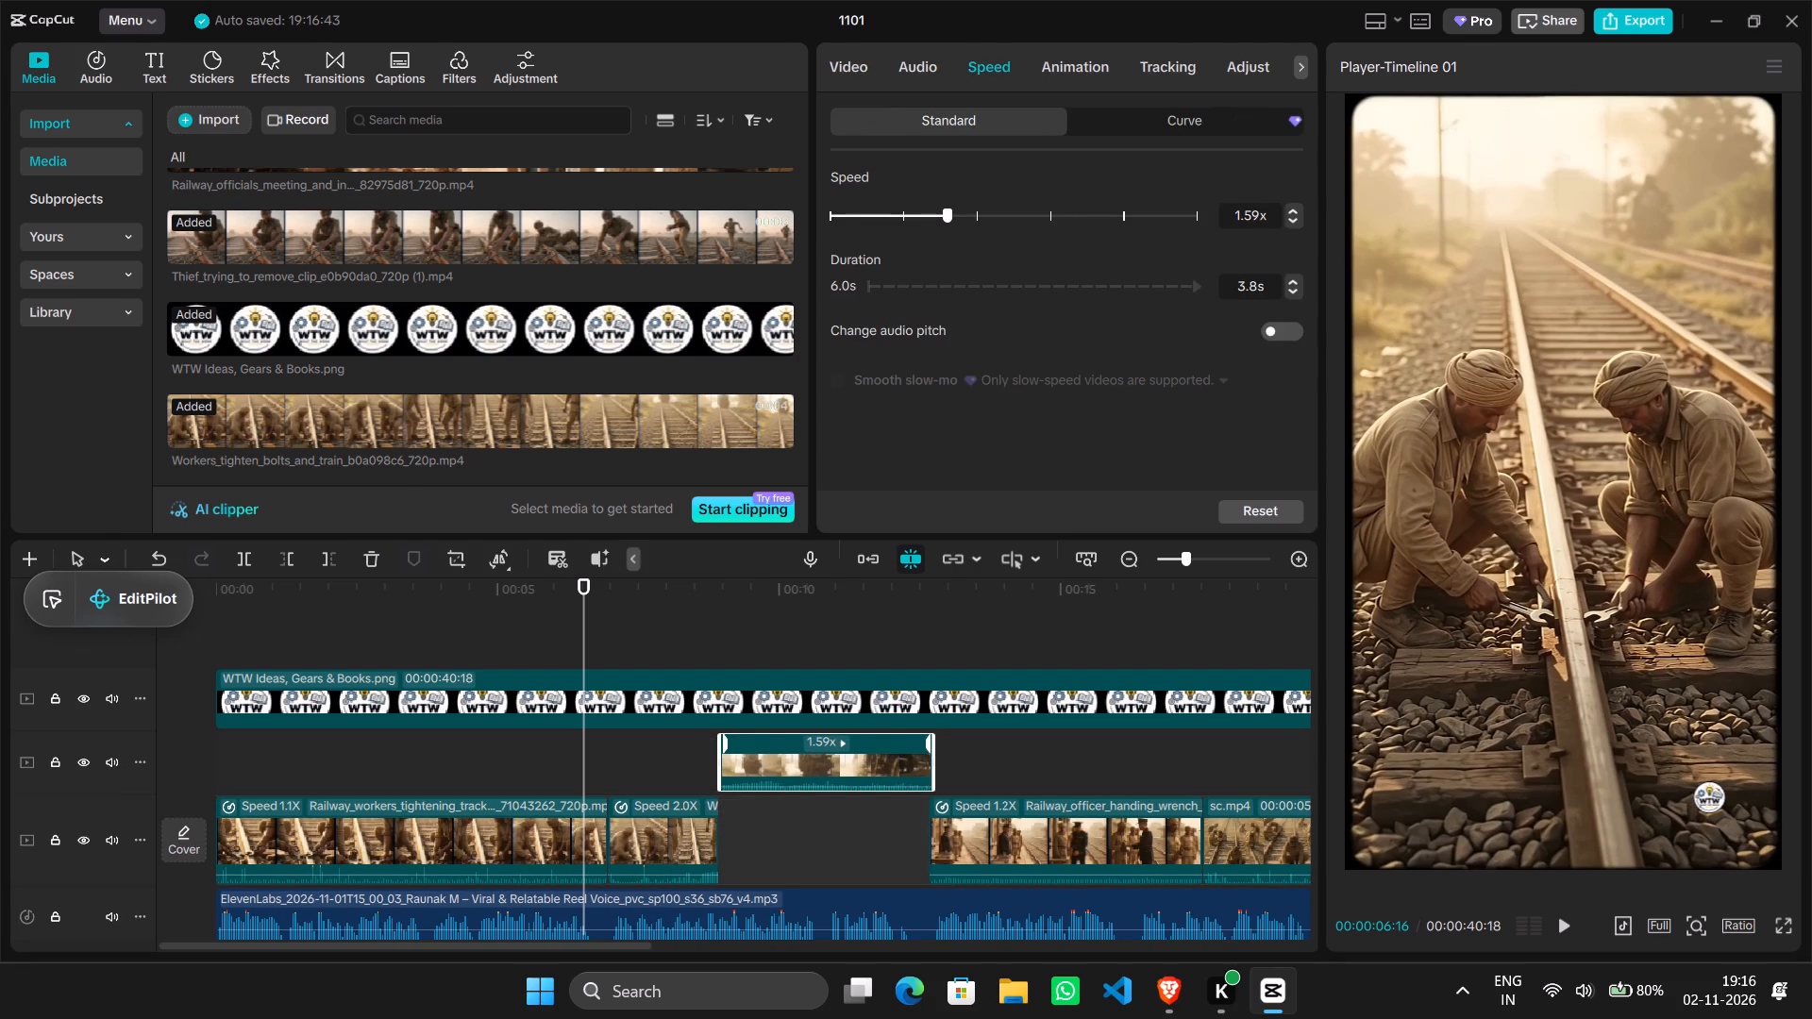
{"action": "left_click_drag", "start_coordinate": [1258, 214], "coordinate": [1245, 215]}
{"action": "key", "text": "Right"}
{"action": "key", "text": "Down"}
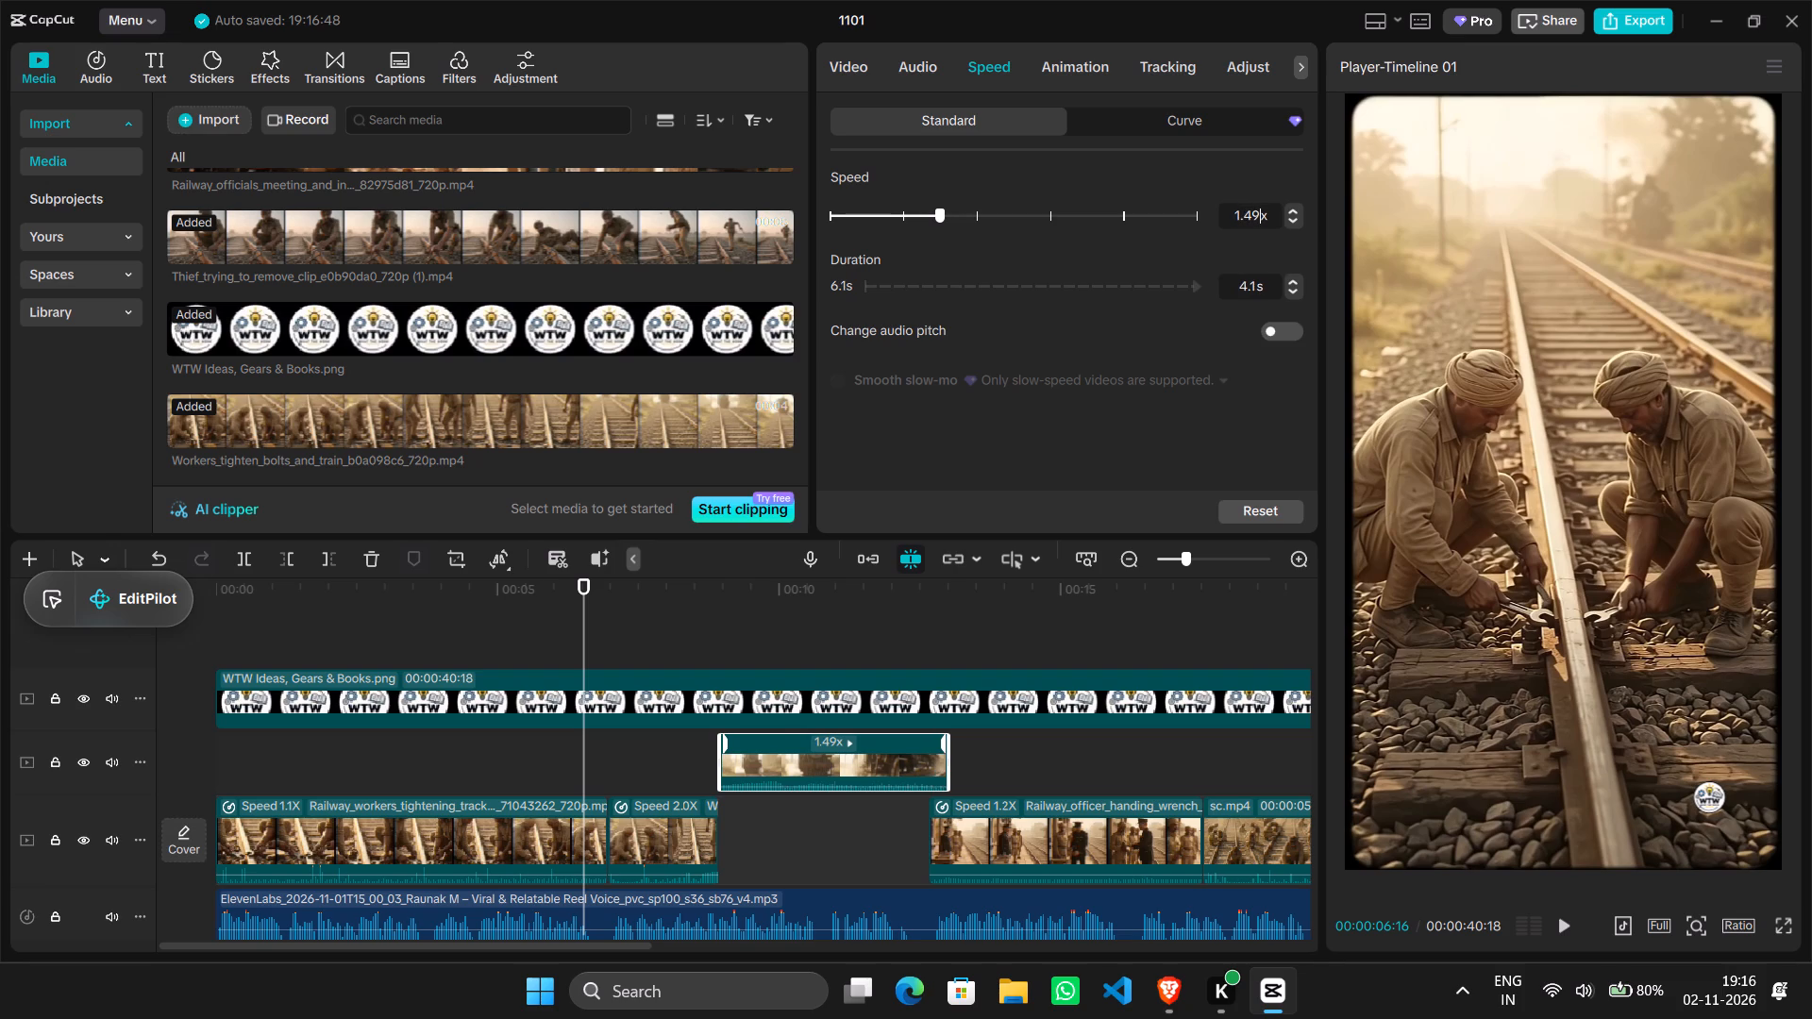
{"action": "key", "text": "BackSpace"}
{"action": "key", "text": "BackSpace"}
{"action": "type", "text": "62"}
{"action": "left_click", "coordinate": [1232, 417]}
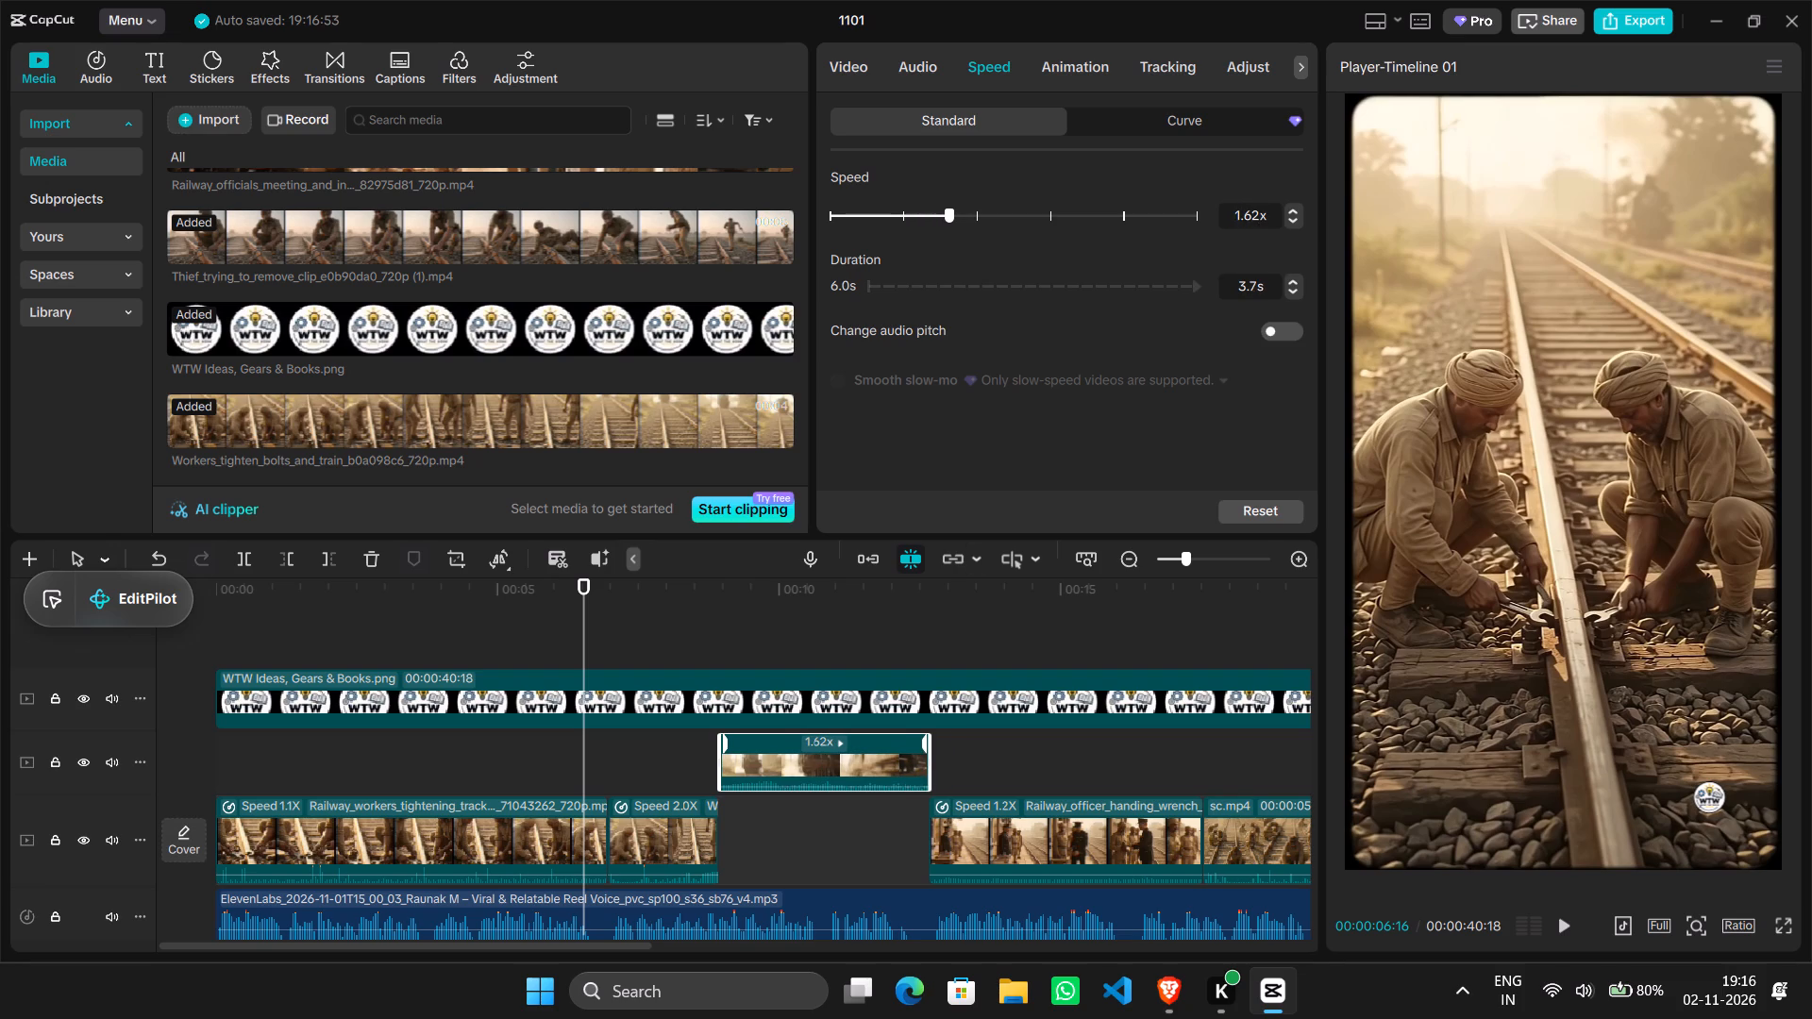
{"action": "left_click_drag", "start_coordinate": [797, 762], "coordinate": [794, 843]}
Play the new workers clip and examine frame by frame the cut between it and the steam-train clip.
{"action": "left_click", "coordinate": [651, 920]}
{"action": "left_click_drag", "start_coordinate": [651, 920], "coordinate": [619, 914]}
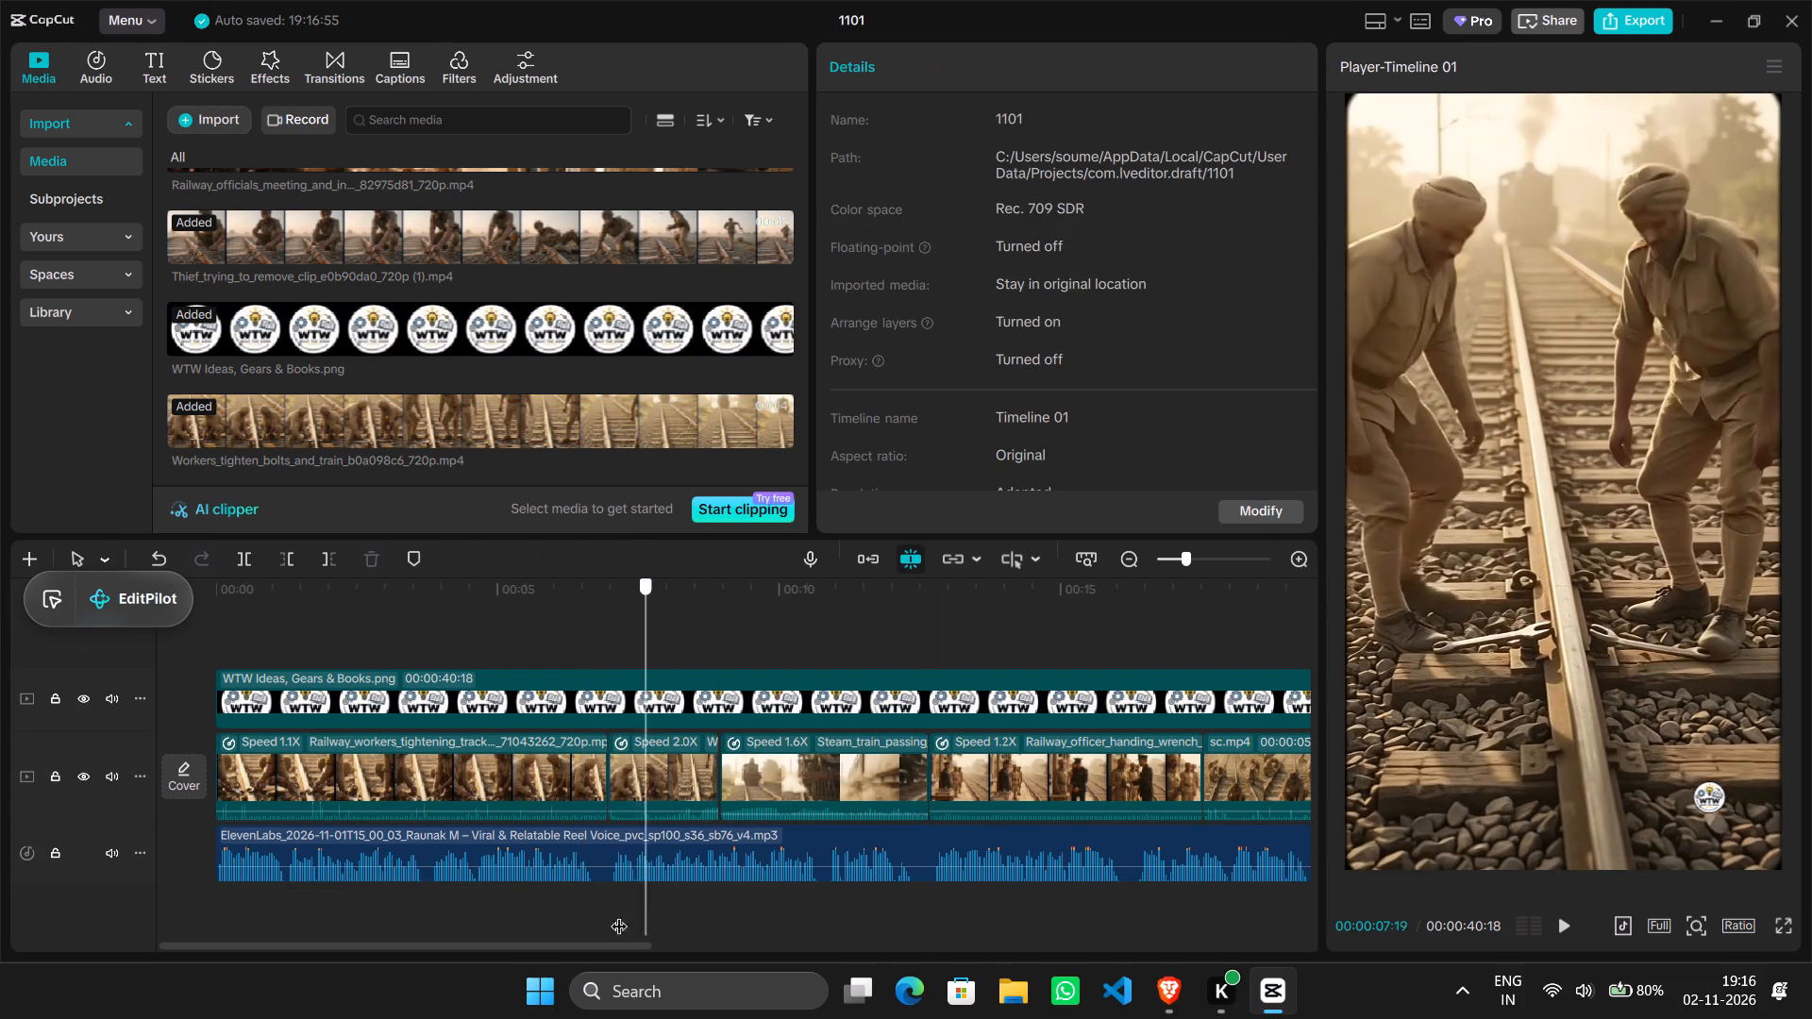
{"action": "left_click_drag", "start_coordinate": [619, 914], "coordinate": [605, 911]}
{"action": "key", "text": "space"}
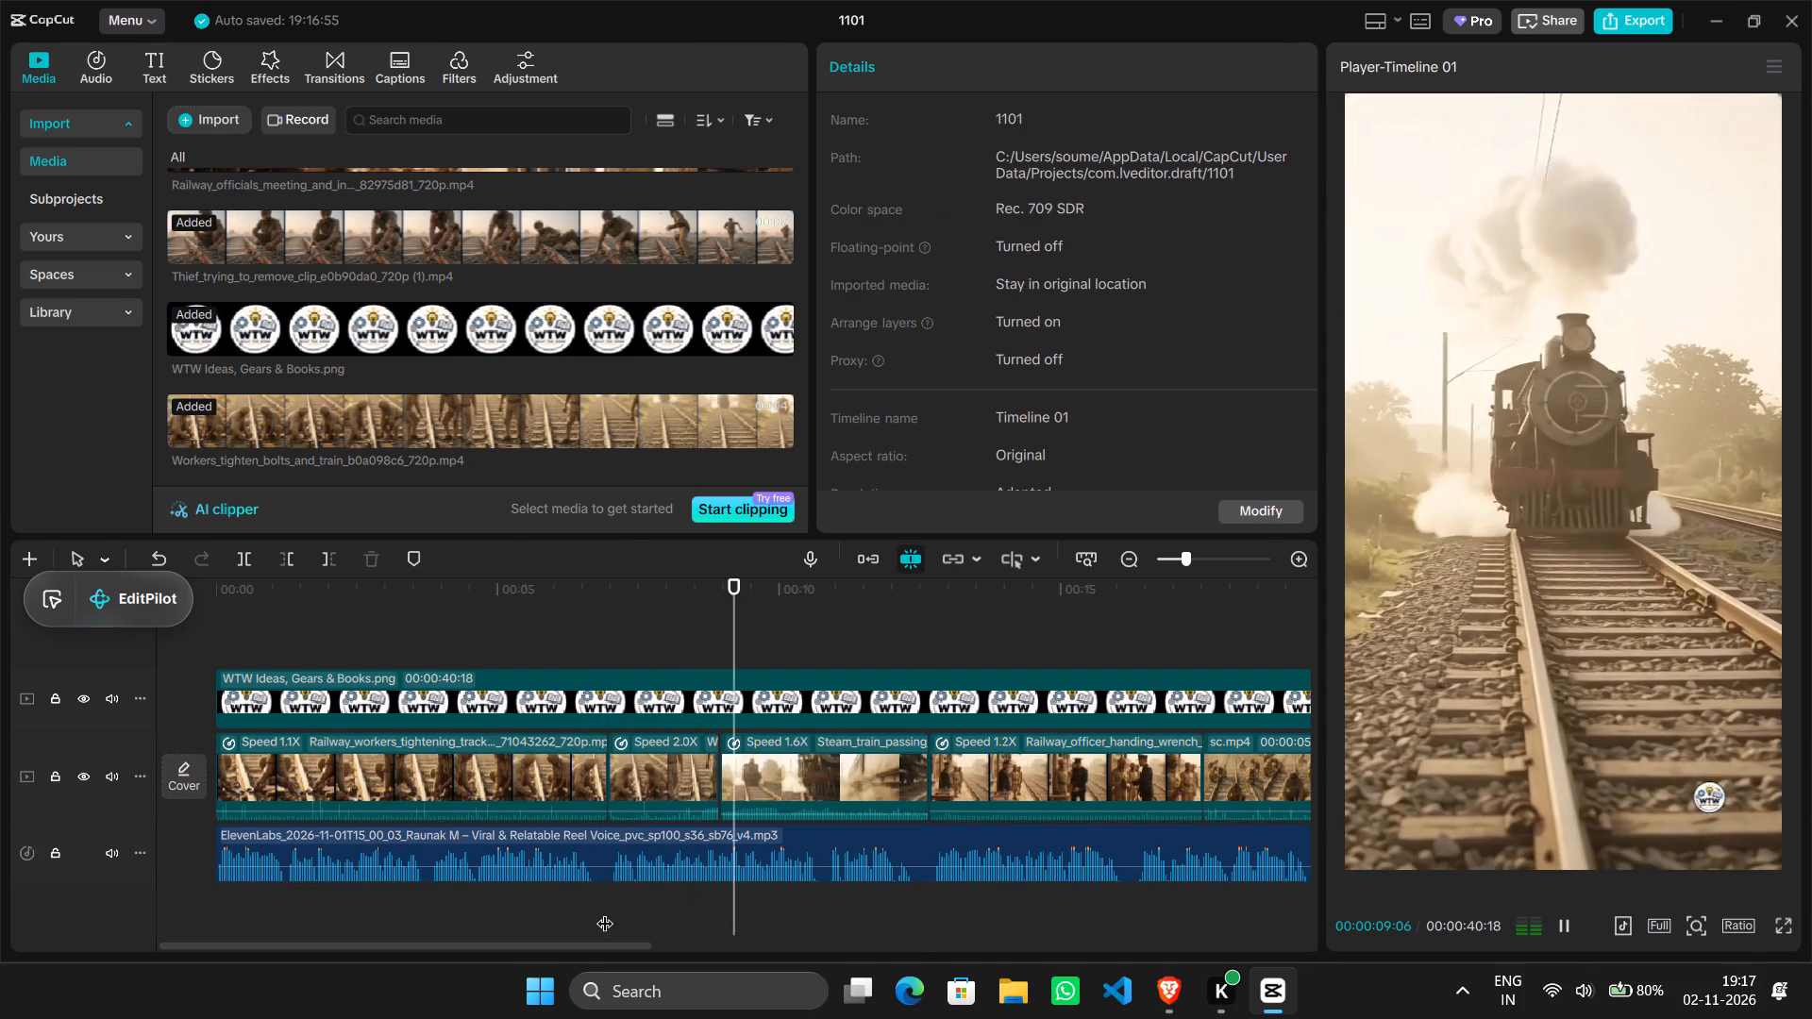
{"action": "left_click", "coordinate": [718, 910]}
{"action": "left_click", "coordinate": [718, 910]}
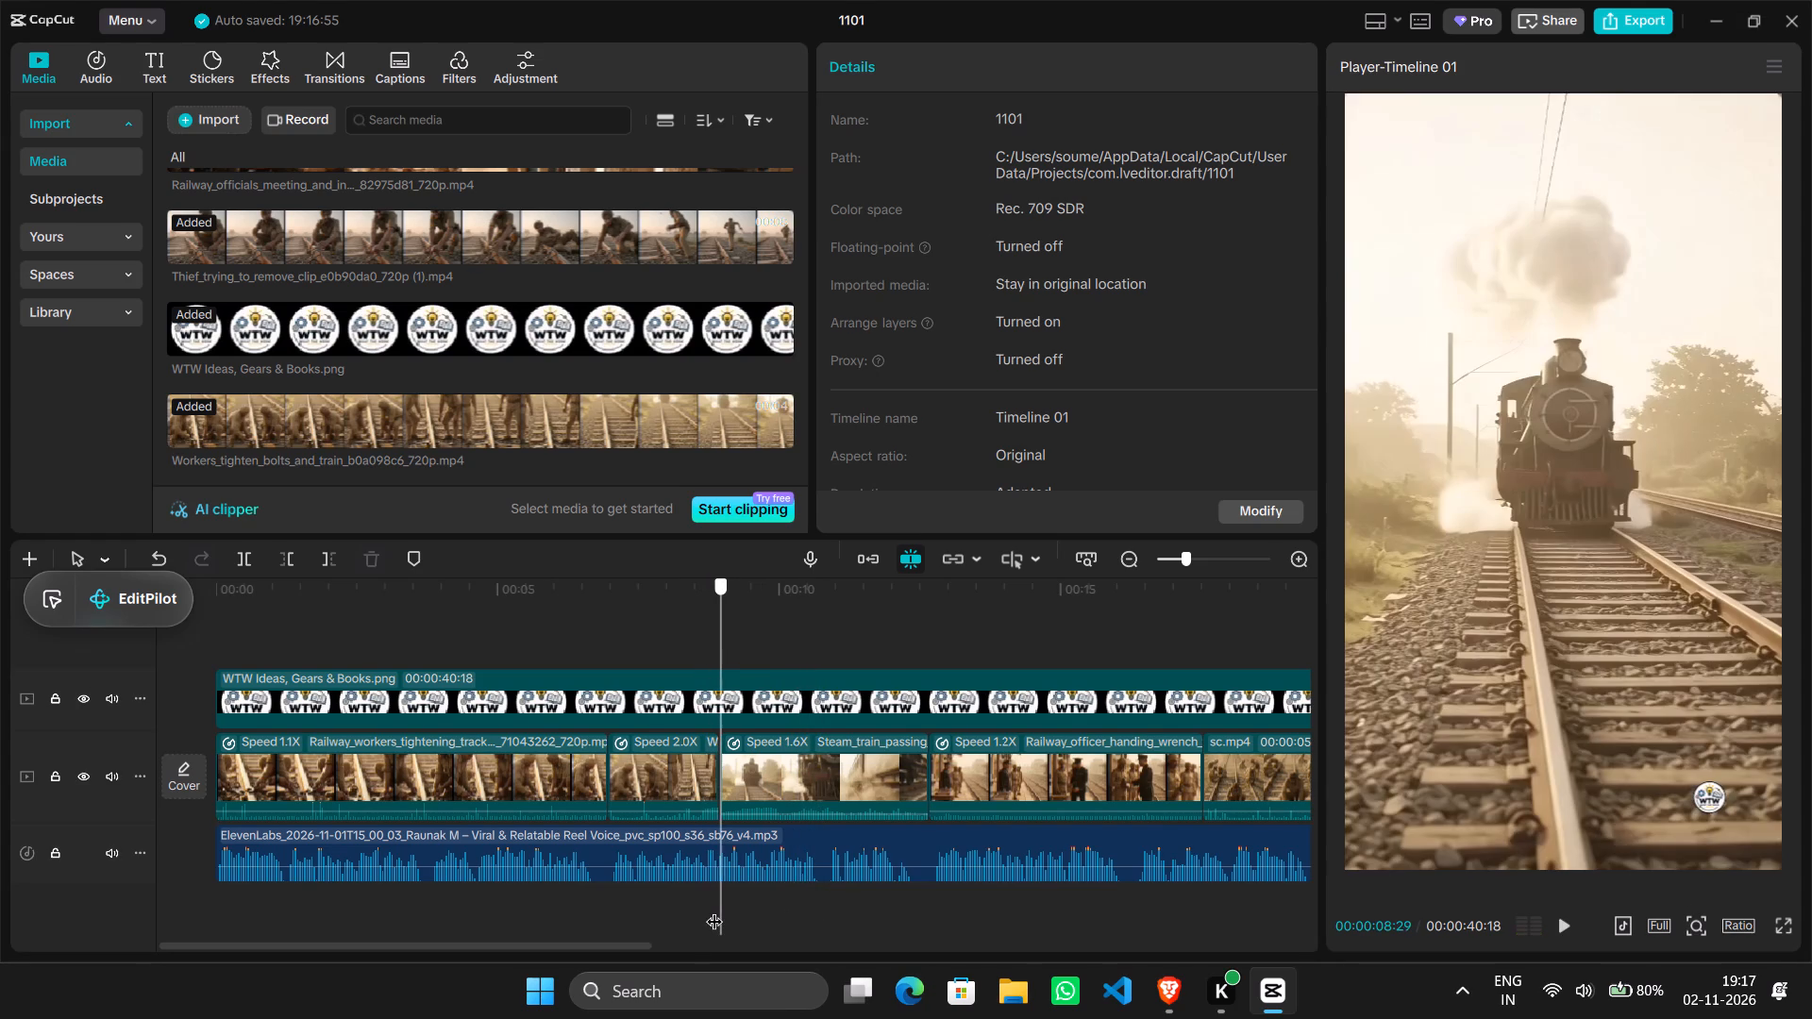
{"action": "key", "text": "Right"}
{"action": "key", "text": "Right"}
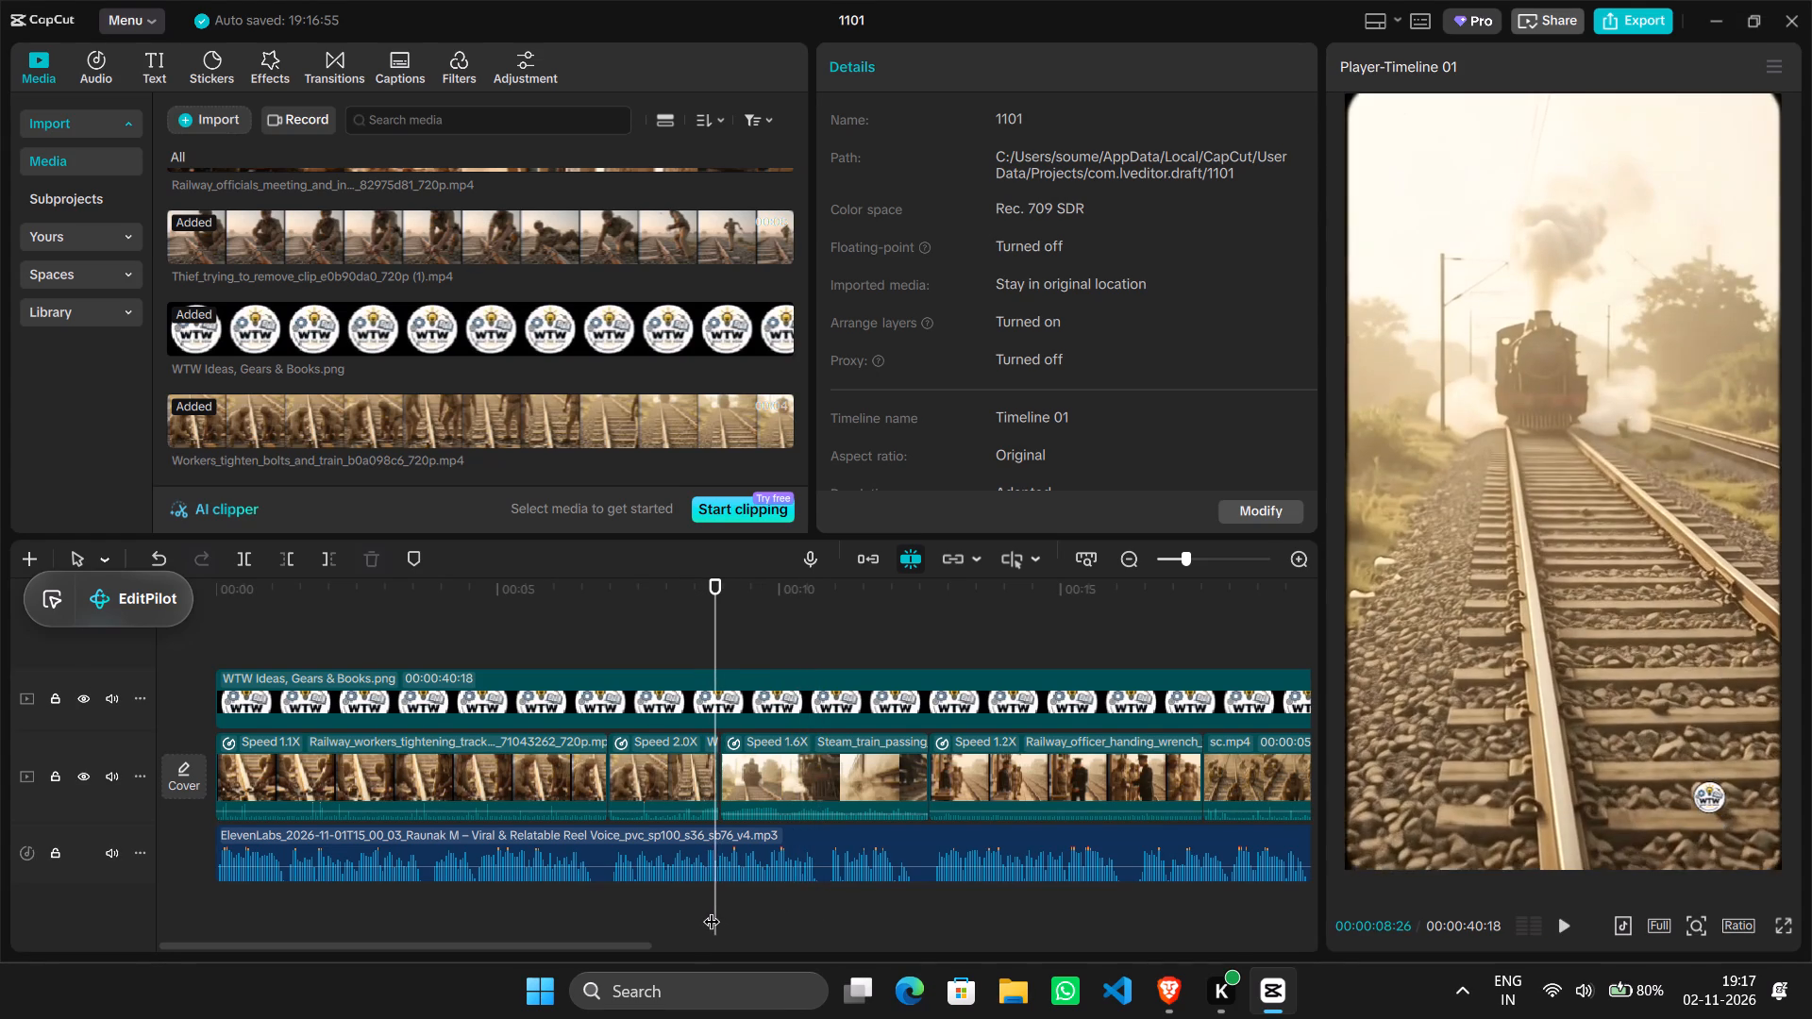
{"action": "key", "text": "Right"}
{"action": "key", "text": "Right"}
{"action": "key", "text": "Right"}
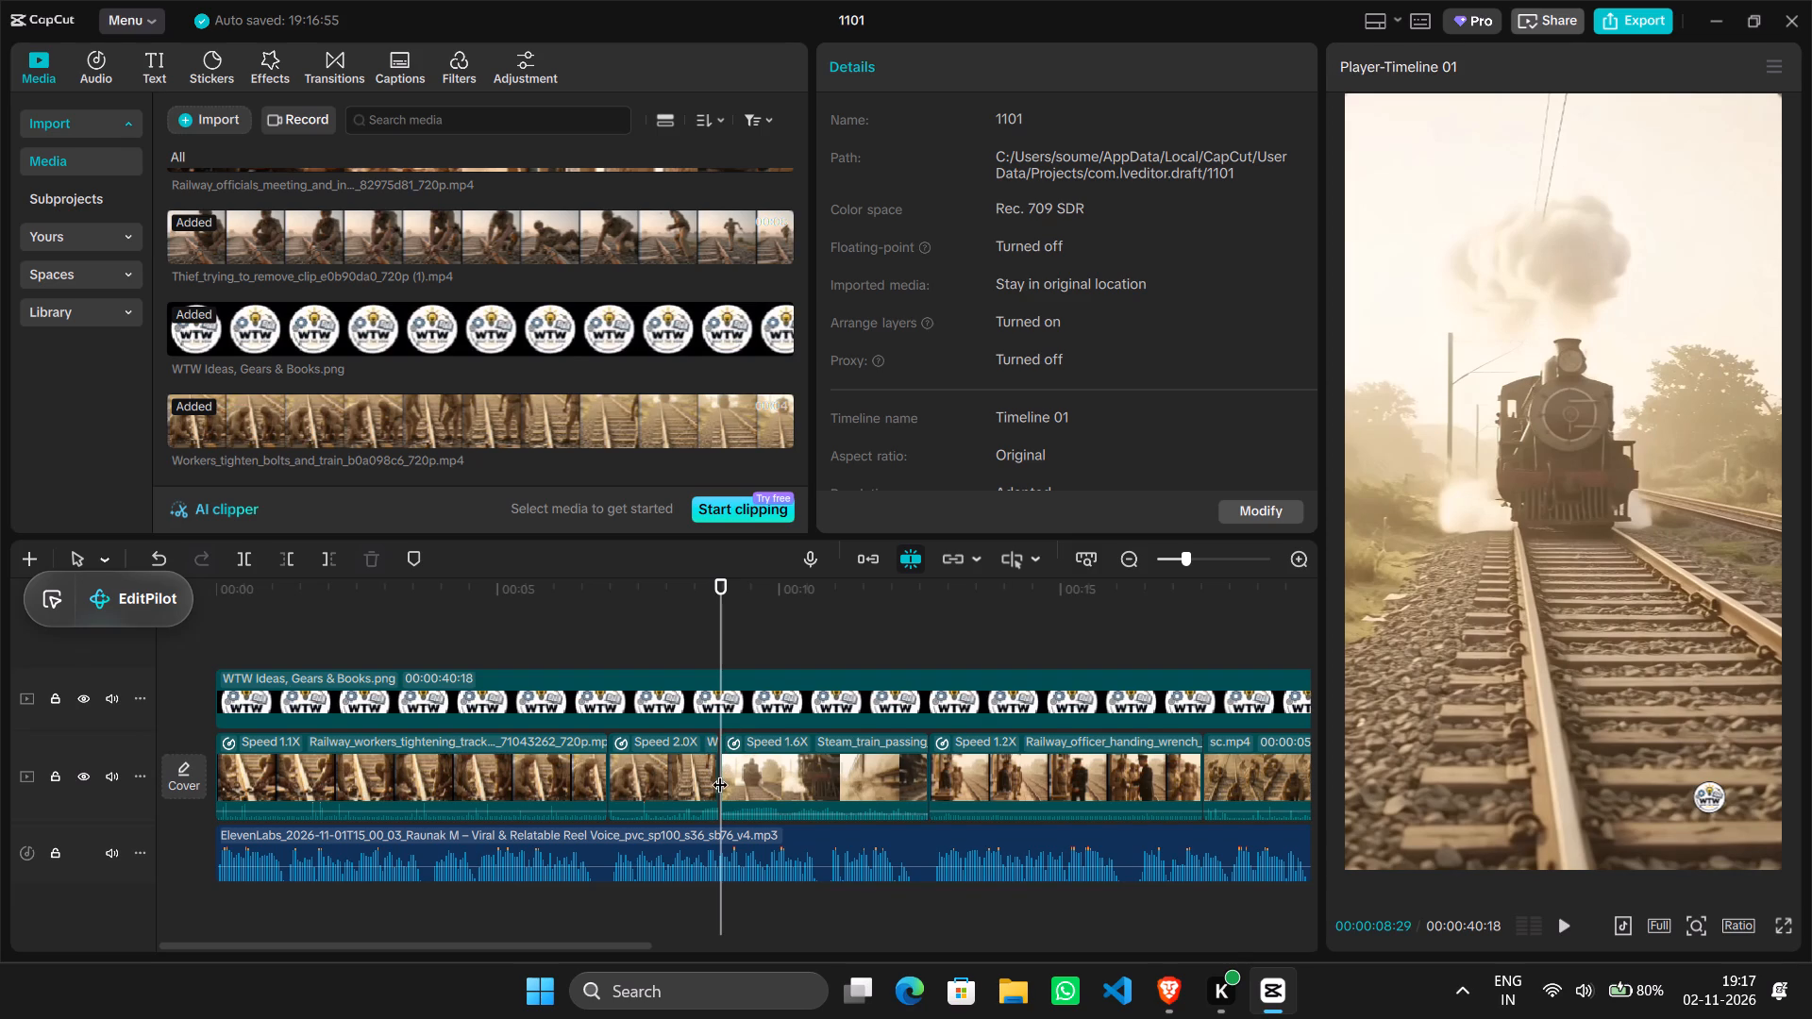
{"action": "left_click", "coordinate": [755, 774]}
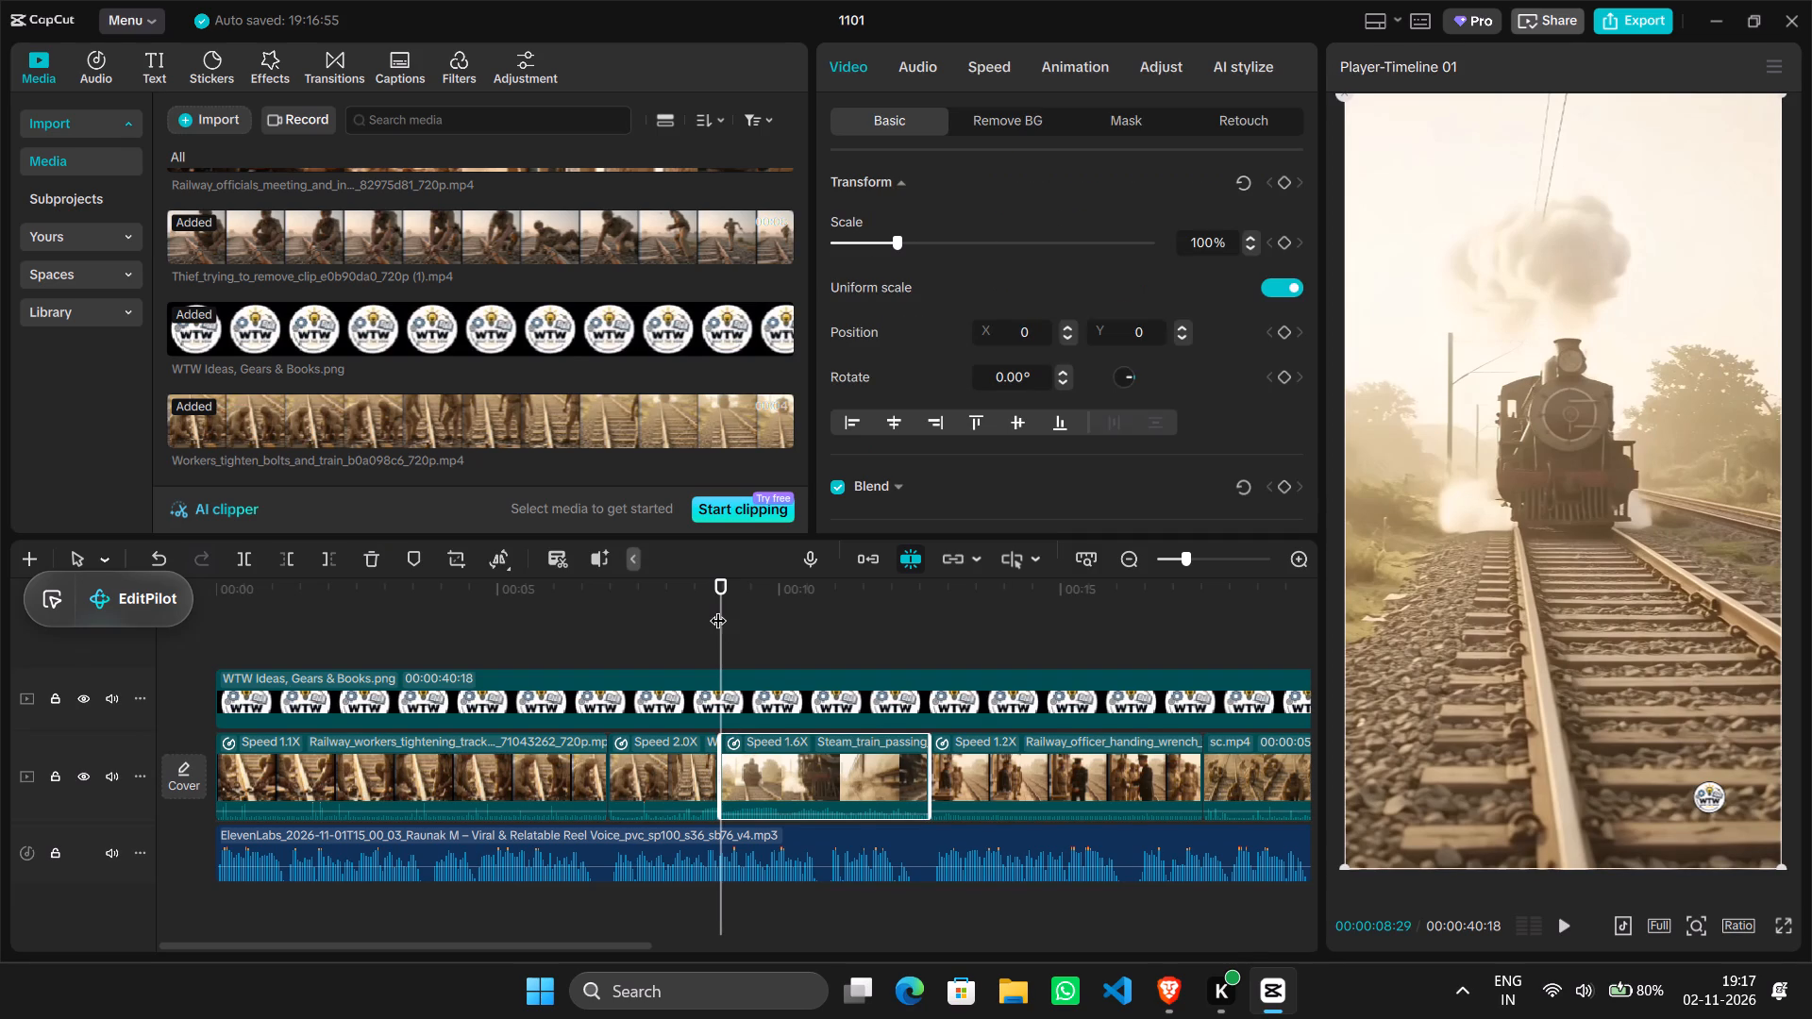
{"action": "left_click_drag", "start_coordinate": [718, 607], "coordinate": [732, 615]}
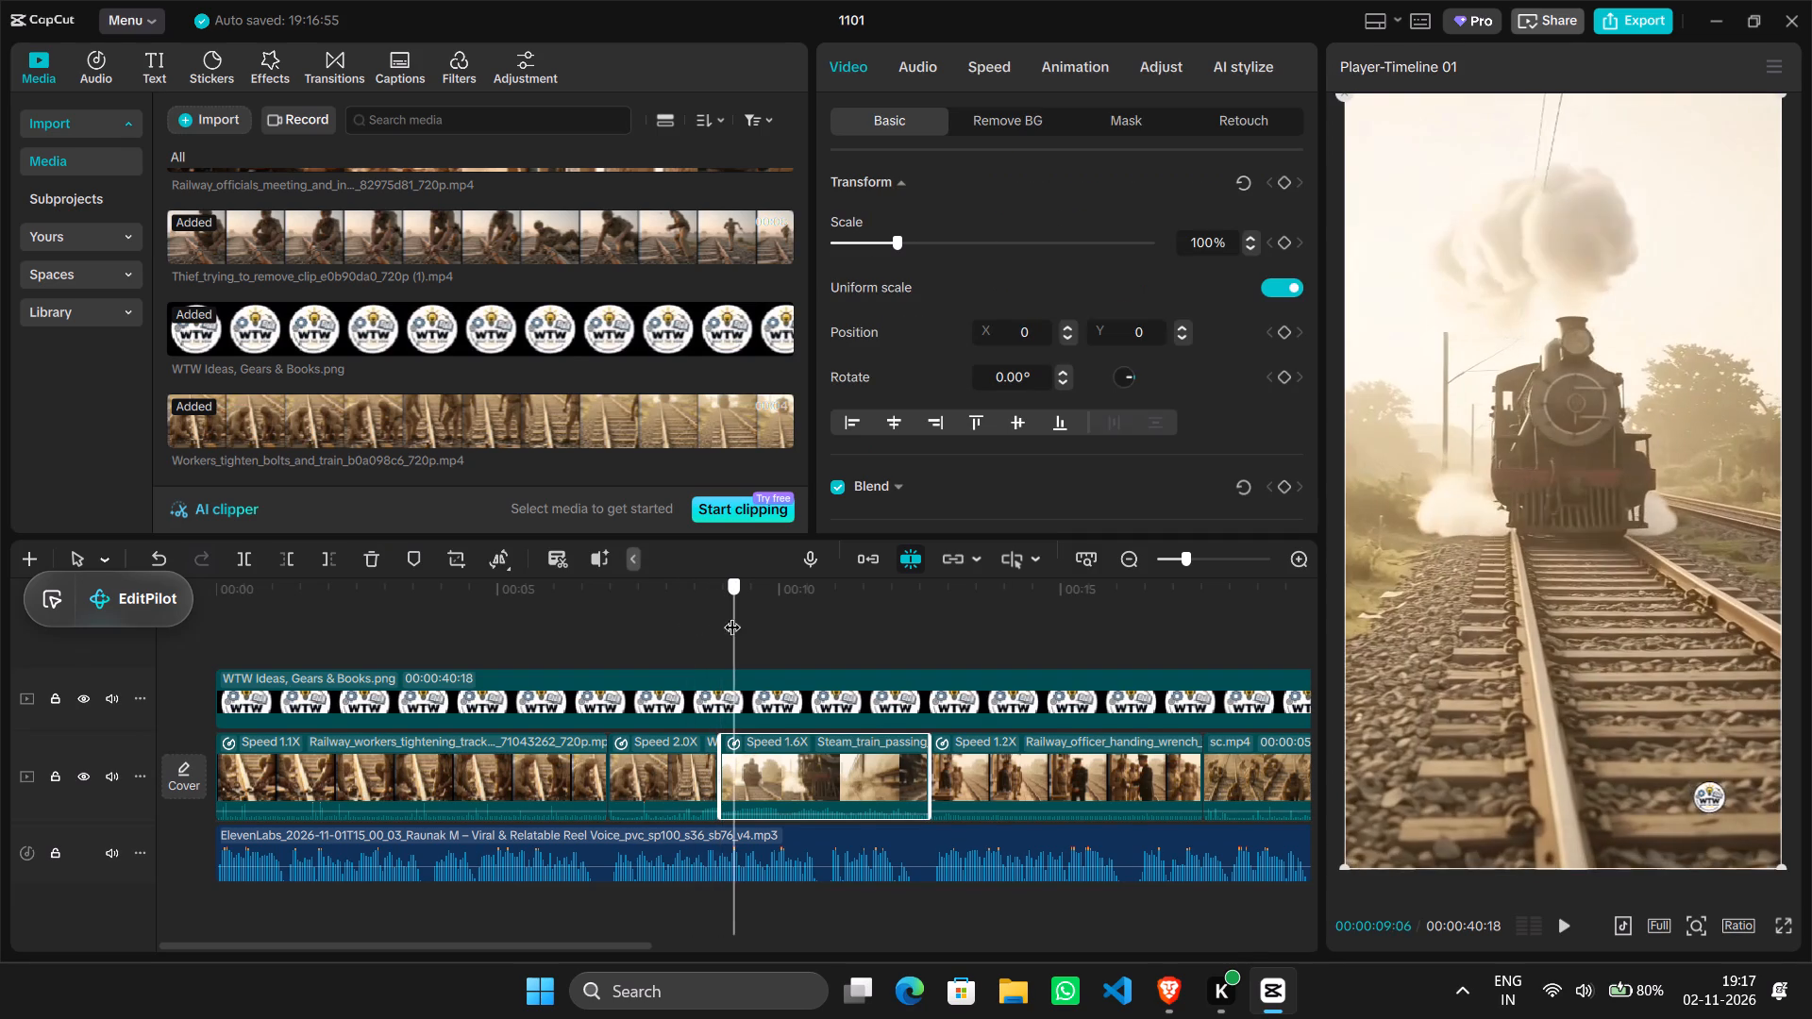
{"action": "left_click_drag", "start_coordinate": [732, 615], "coordinate": [718, 620]}
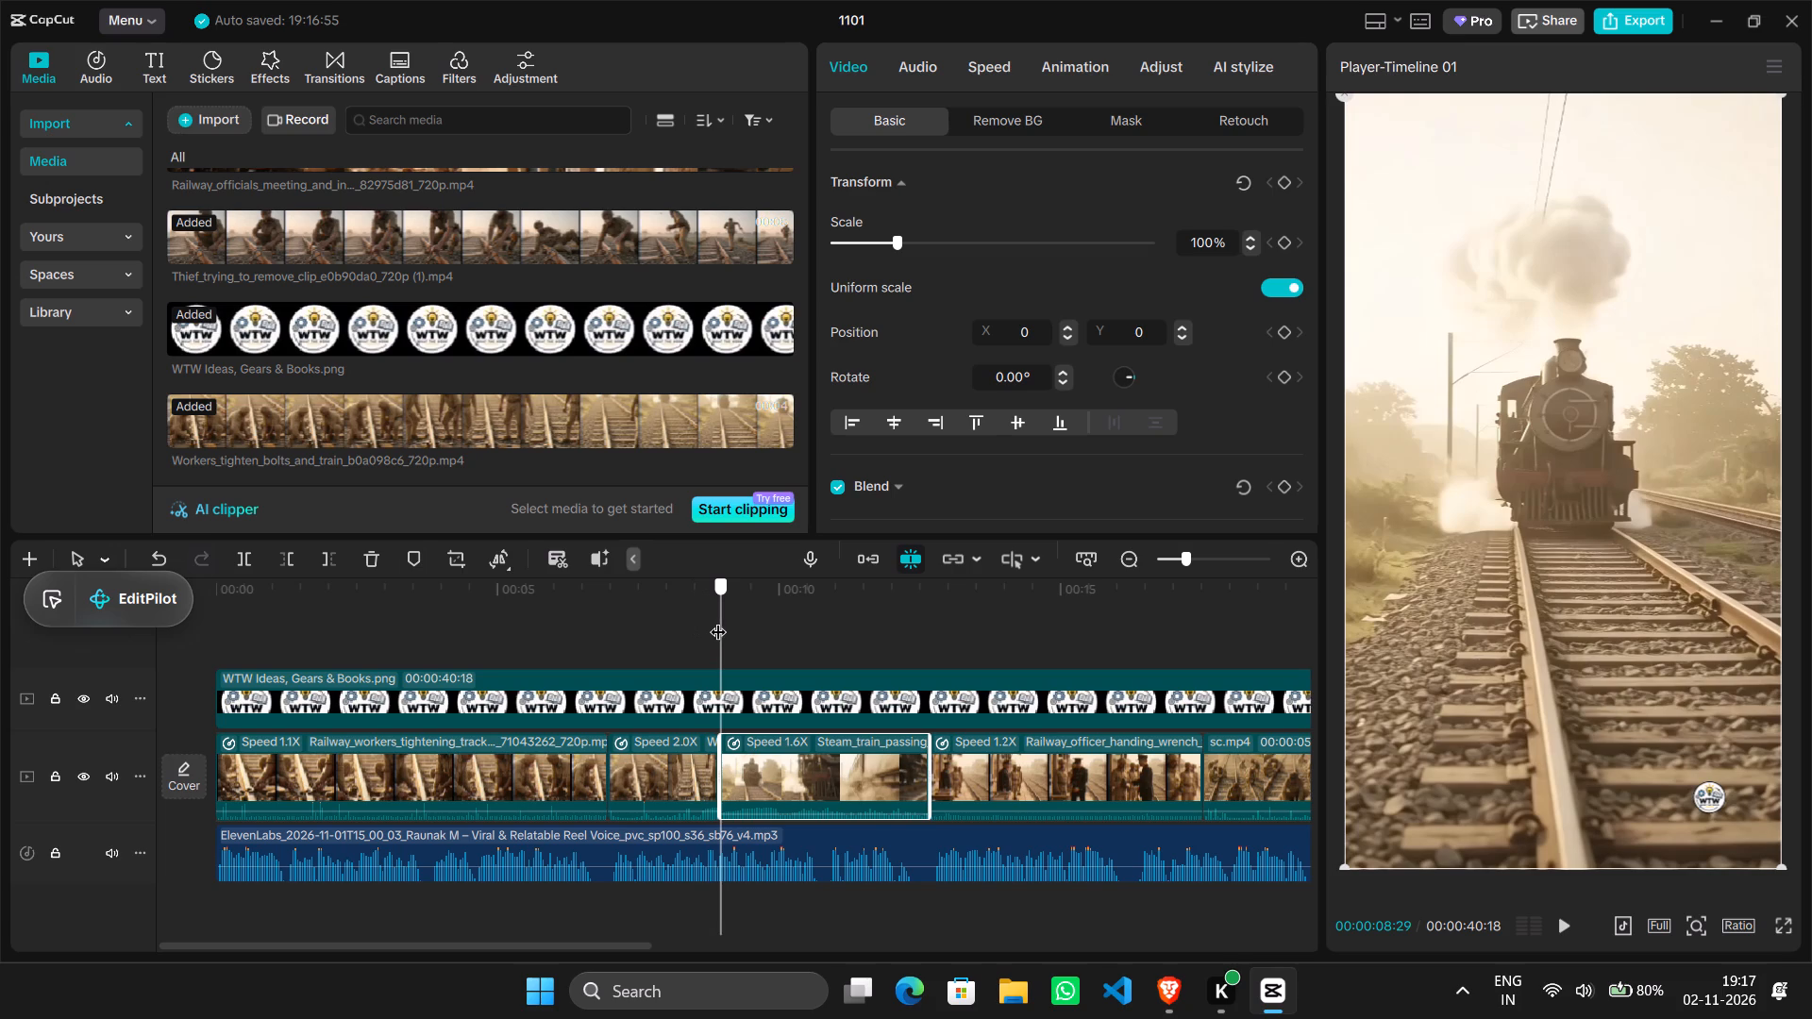
{"action": "left_click_drag", "start_coordinate": [718, 620], "coordinate": [723, 623]}
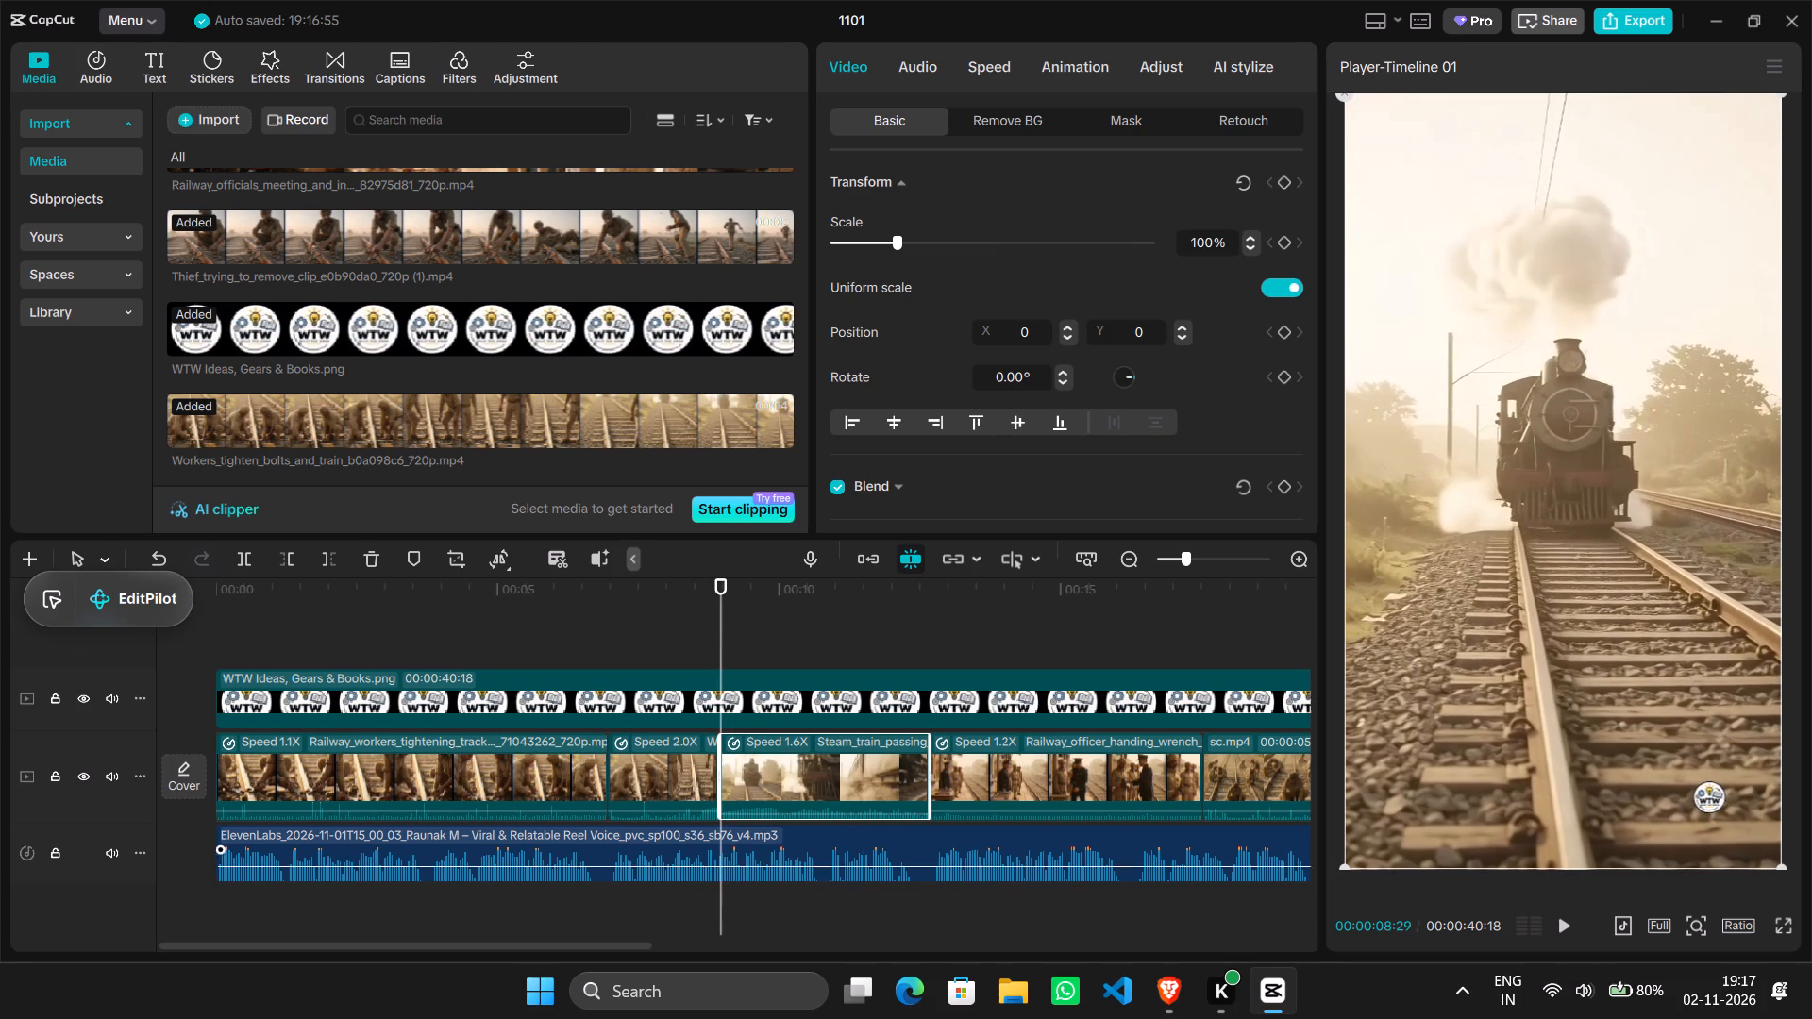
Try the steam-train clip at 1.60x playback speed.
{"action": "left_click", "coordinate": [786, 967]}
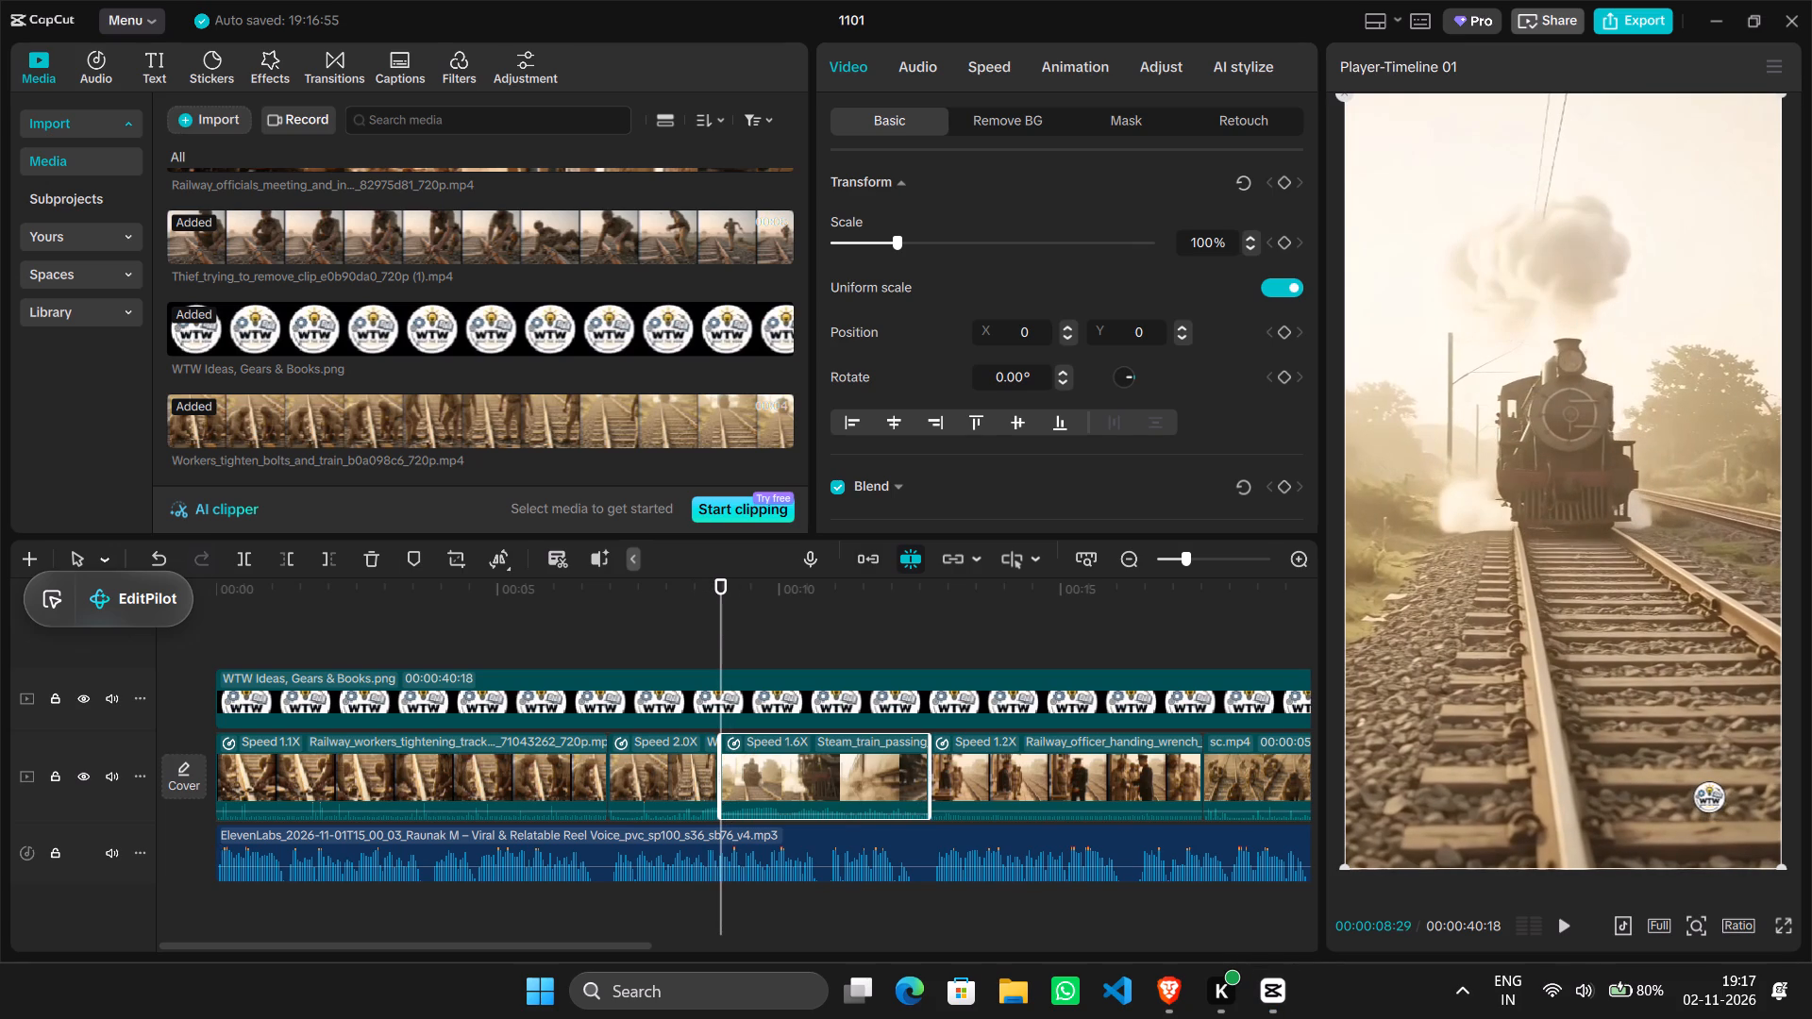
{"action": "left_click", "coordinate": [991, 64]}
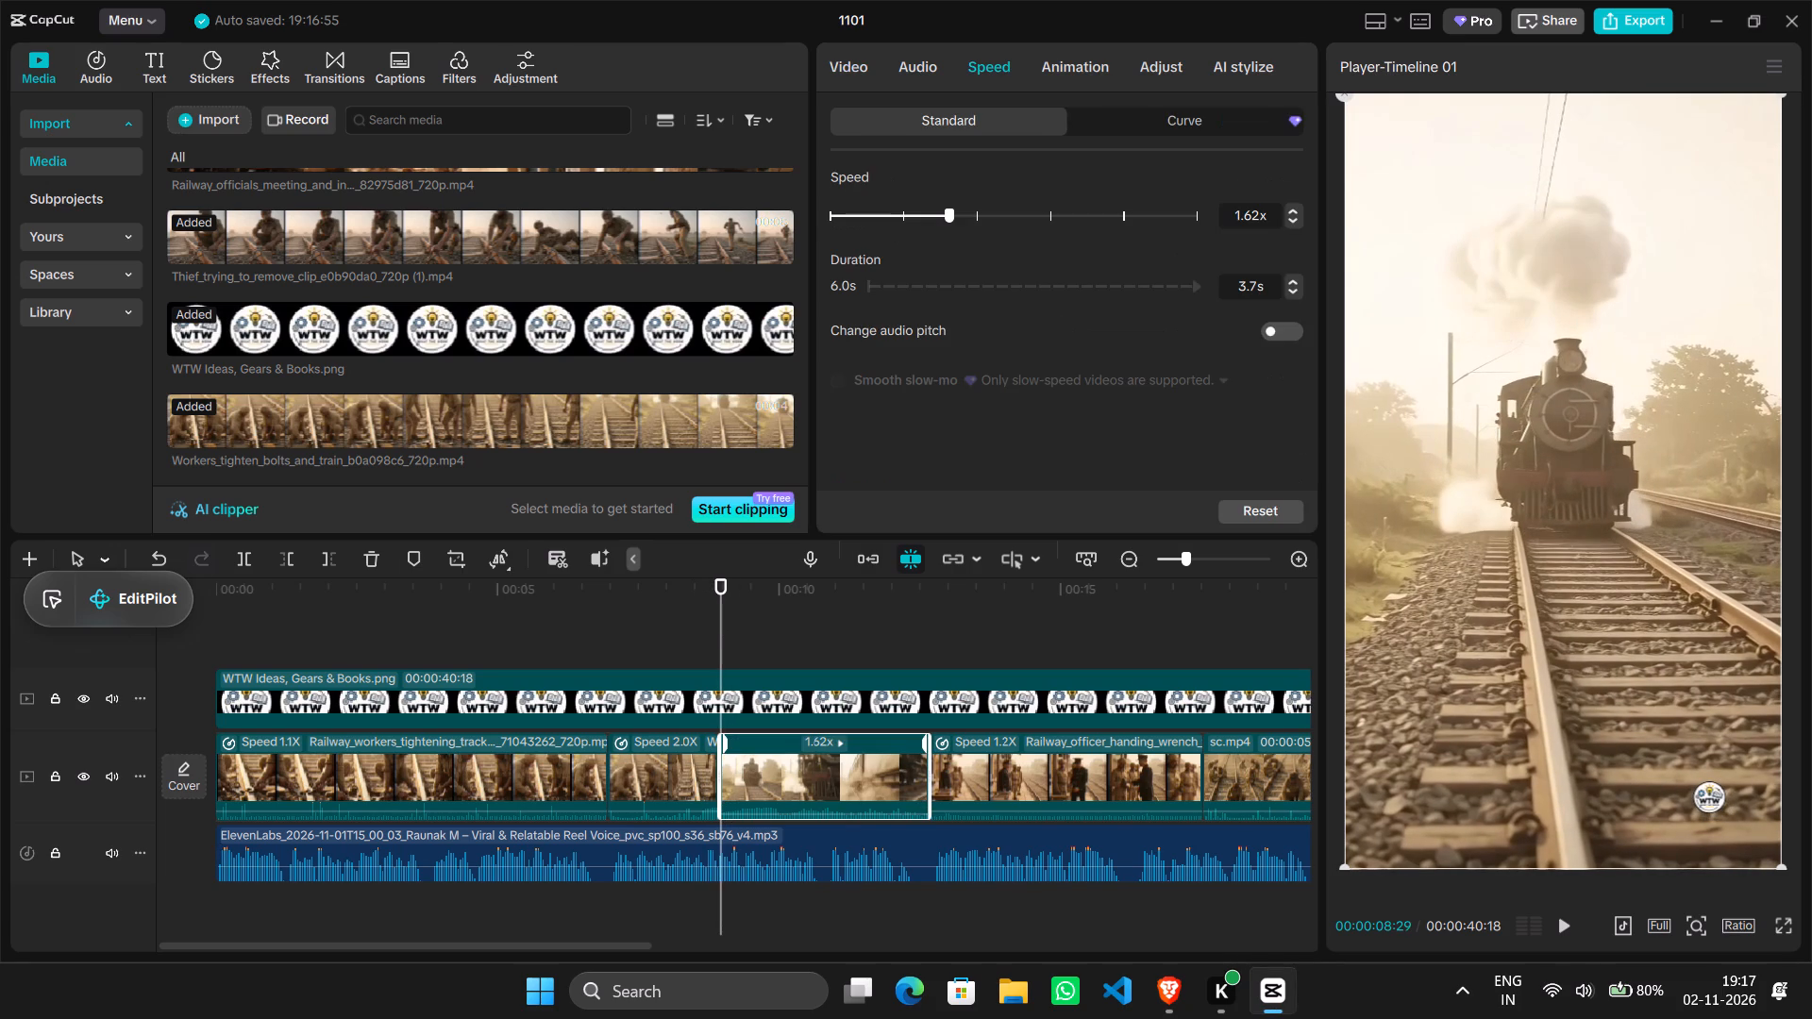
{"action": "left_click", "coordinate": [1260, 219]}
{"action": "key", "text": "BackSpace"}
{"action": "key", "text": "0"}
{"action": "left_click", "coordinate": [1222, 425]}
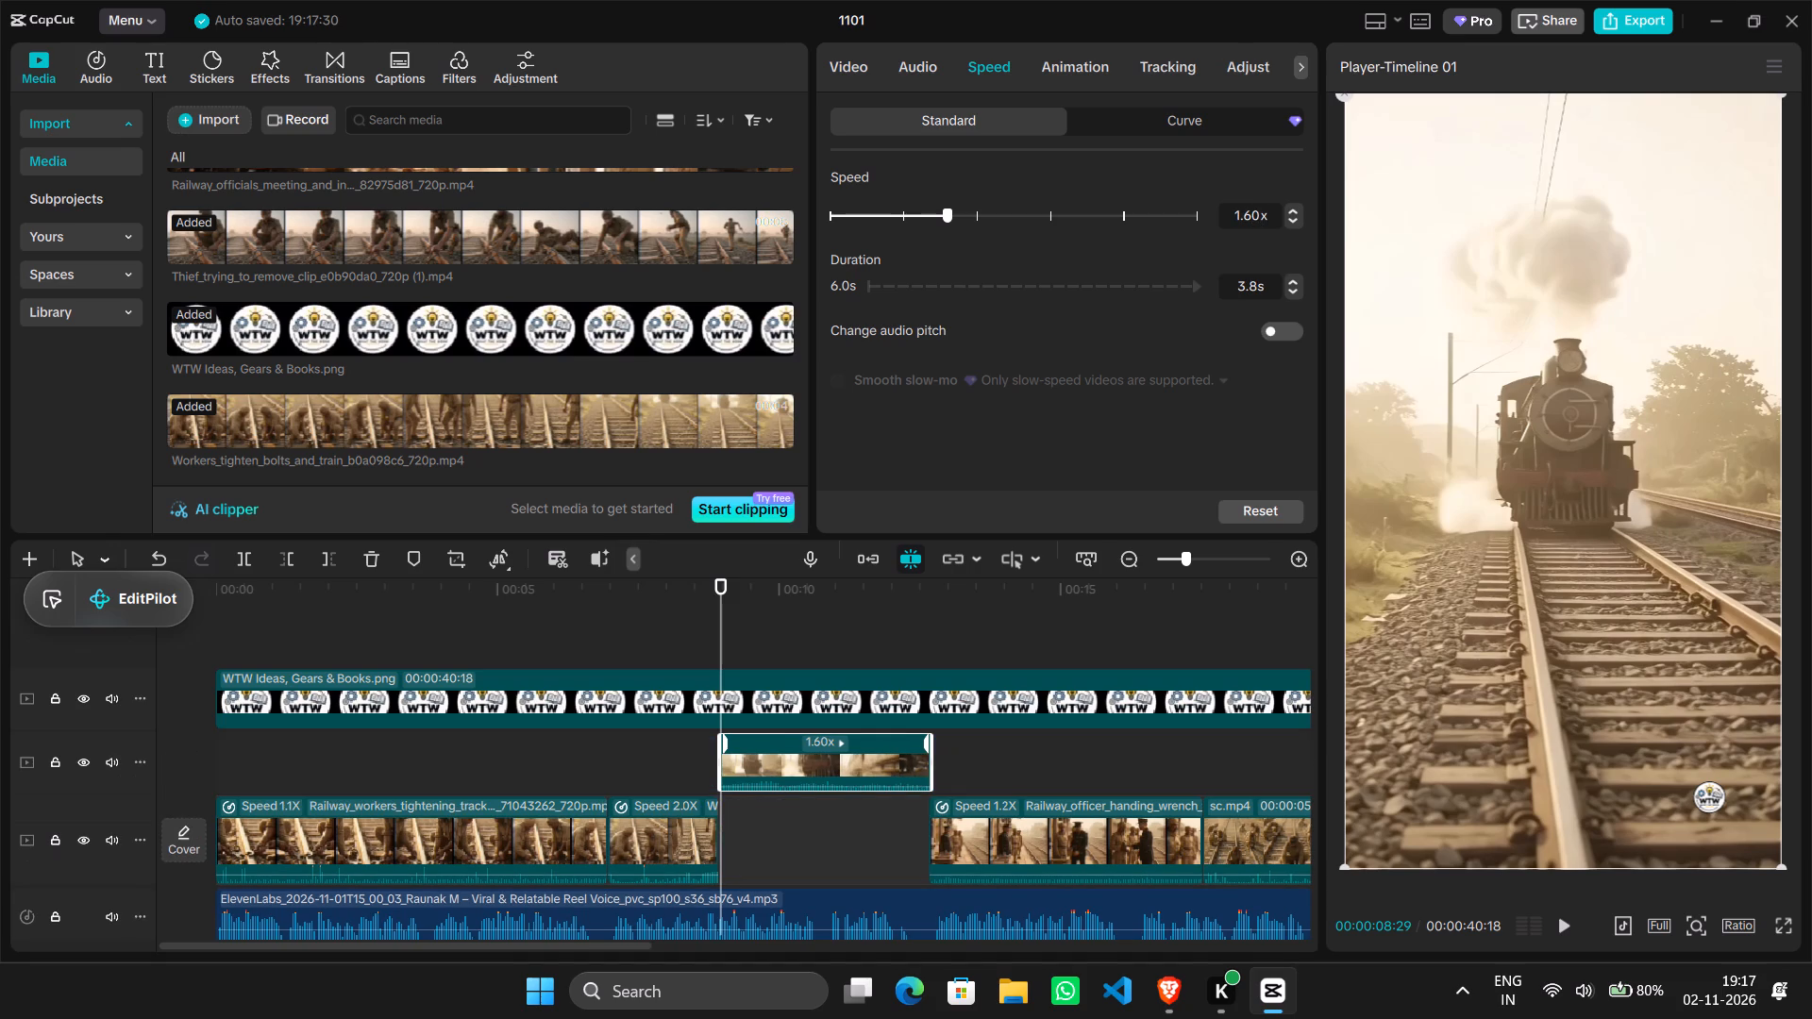
Set the steam-train clip's speed to 1.61x and move it back into its slot on the main track.
{"action": "left_click", "coordinate": [1255, 218]}
{"action": "key", "text": "Right"}
{"action": "key", "text": "BackSpace"}
{"action": "key", "text": "1"}
{"action": "left_click", "coordinate": [1248, 442]}
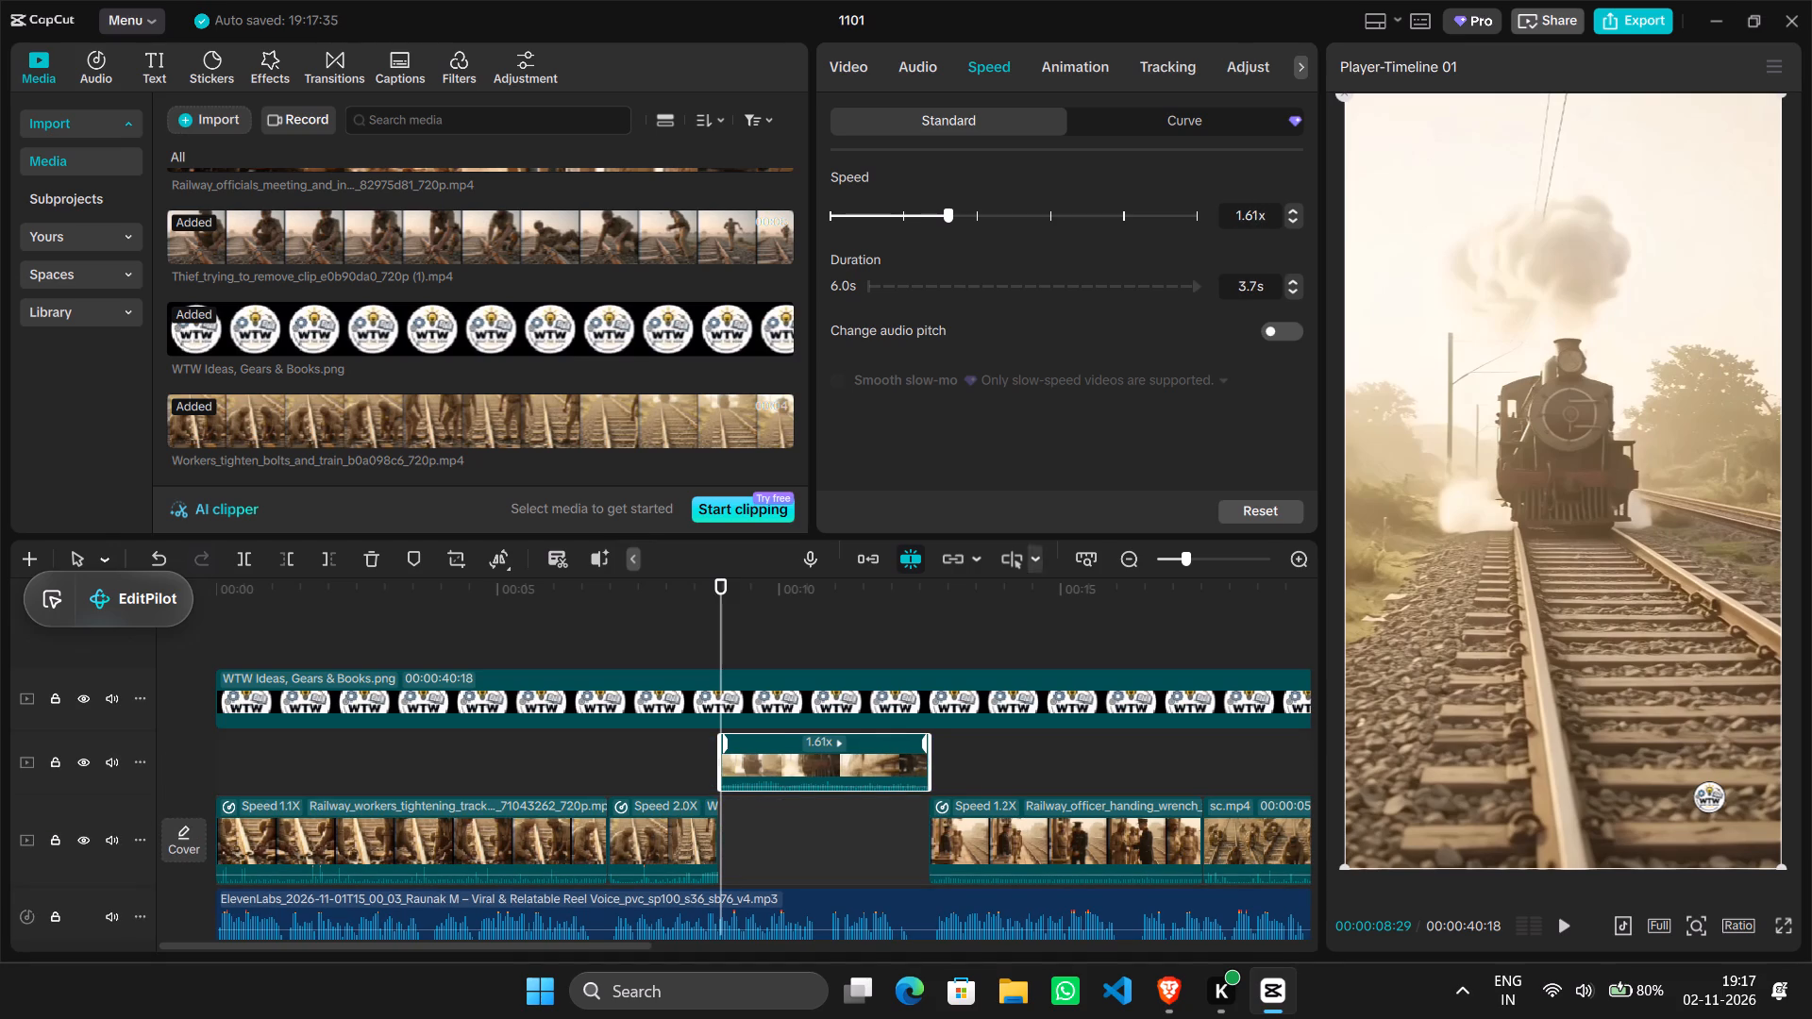
{"action": "left_click_drag", "start_coordinate": [864, 759], "coordinate": [861, 835]}
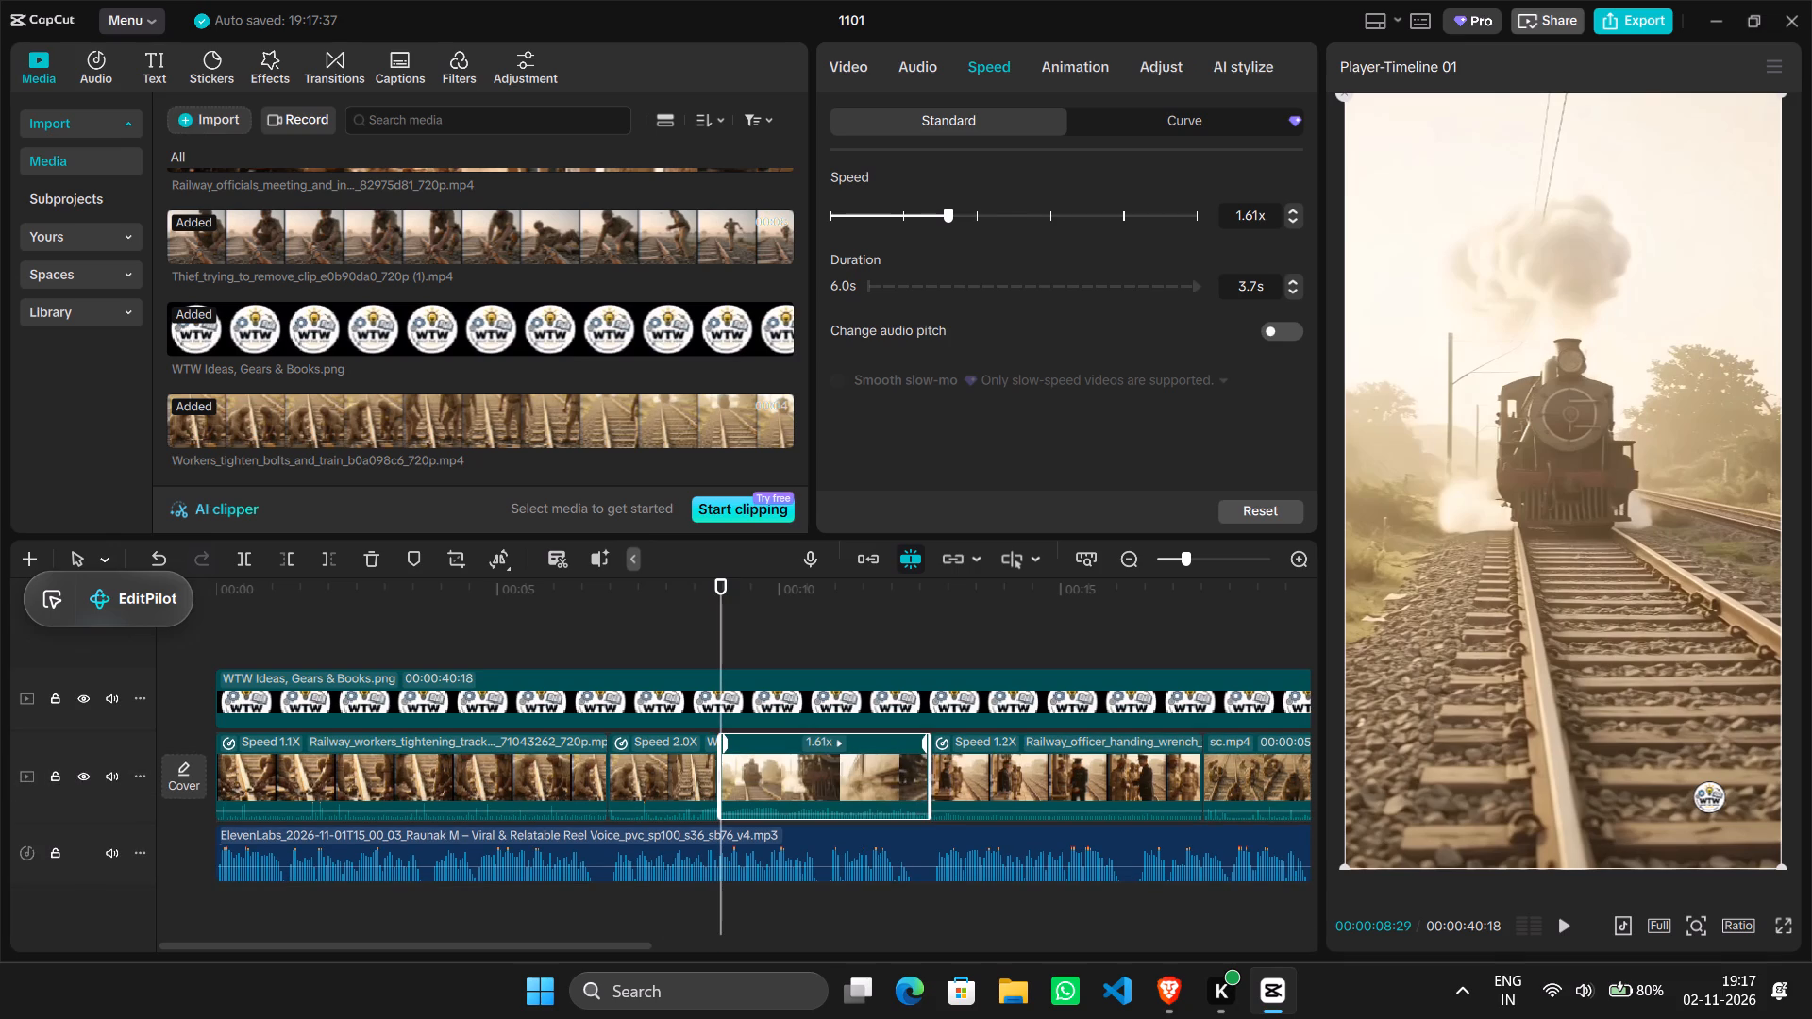
Close the gap between the new workers clip and the steam-train clip on the main track.
{"action": "left_click", "coordinate": [679, 927]}
{"action": "left_click_drag", "start_coordinate": [679, 927], "coordinate": [654, 914]}
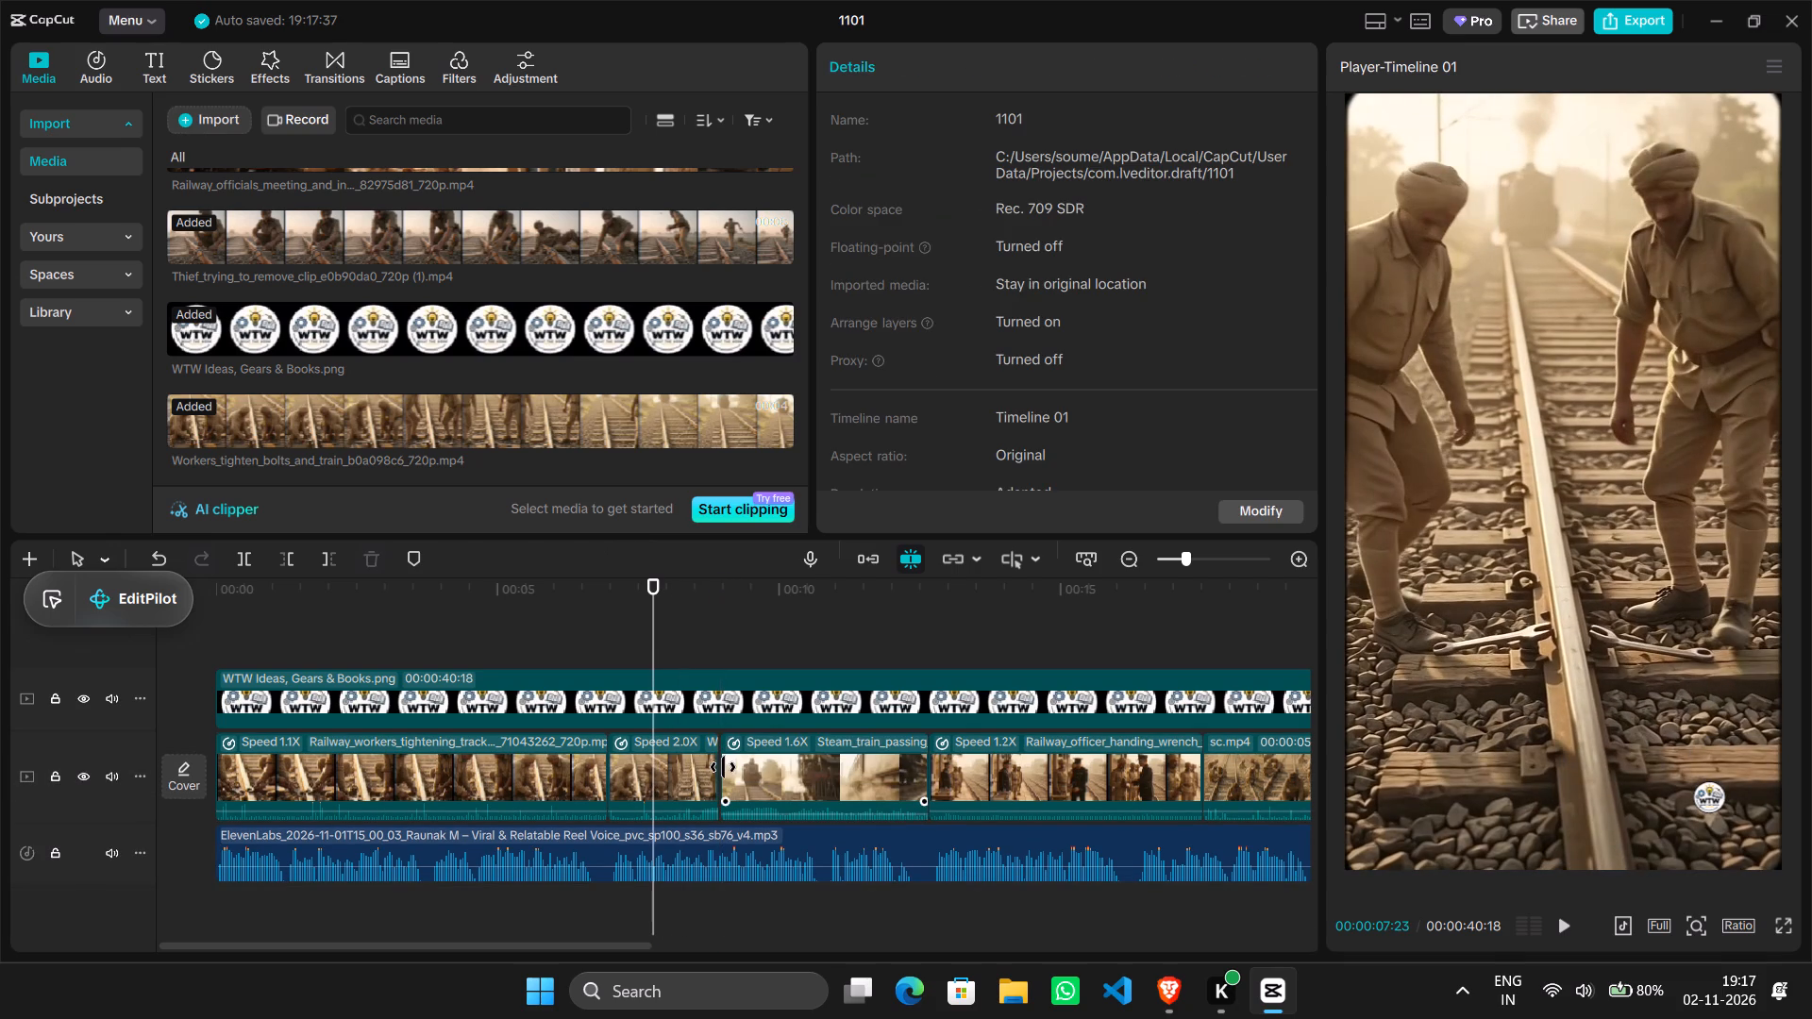
{"action": "scroll", "coordinate": [722, 767], "scroll_direction": "up", "scroll_amount": 15, "text": "ctrl"}
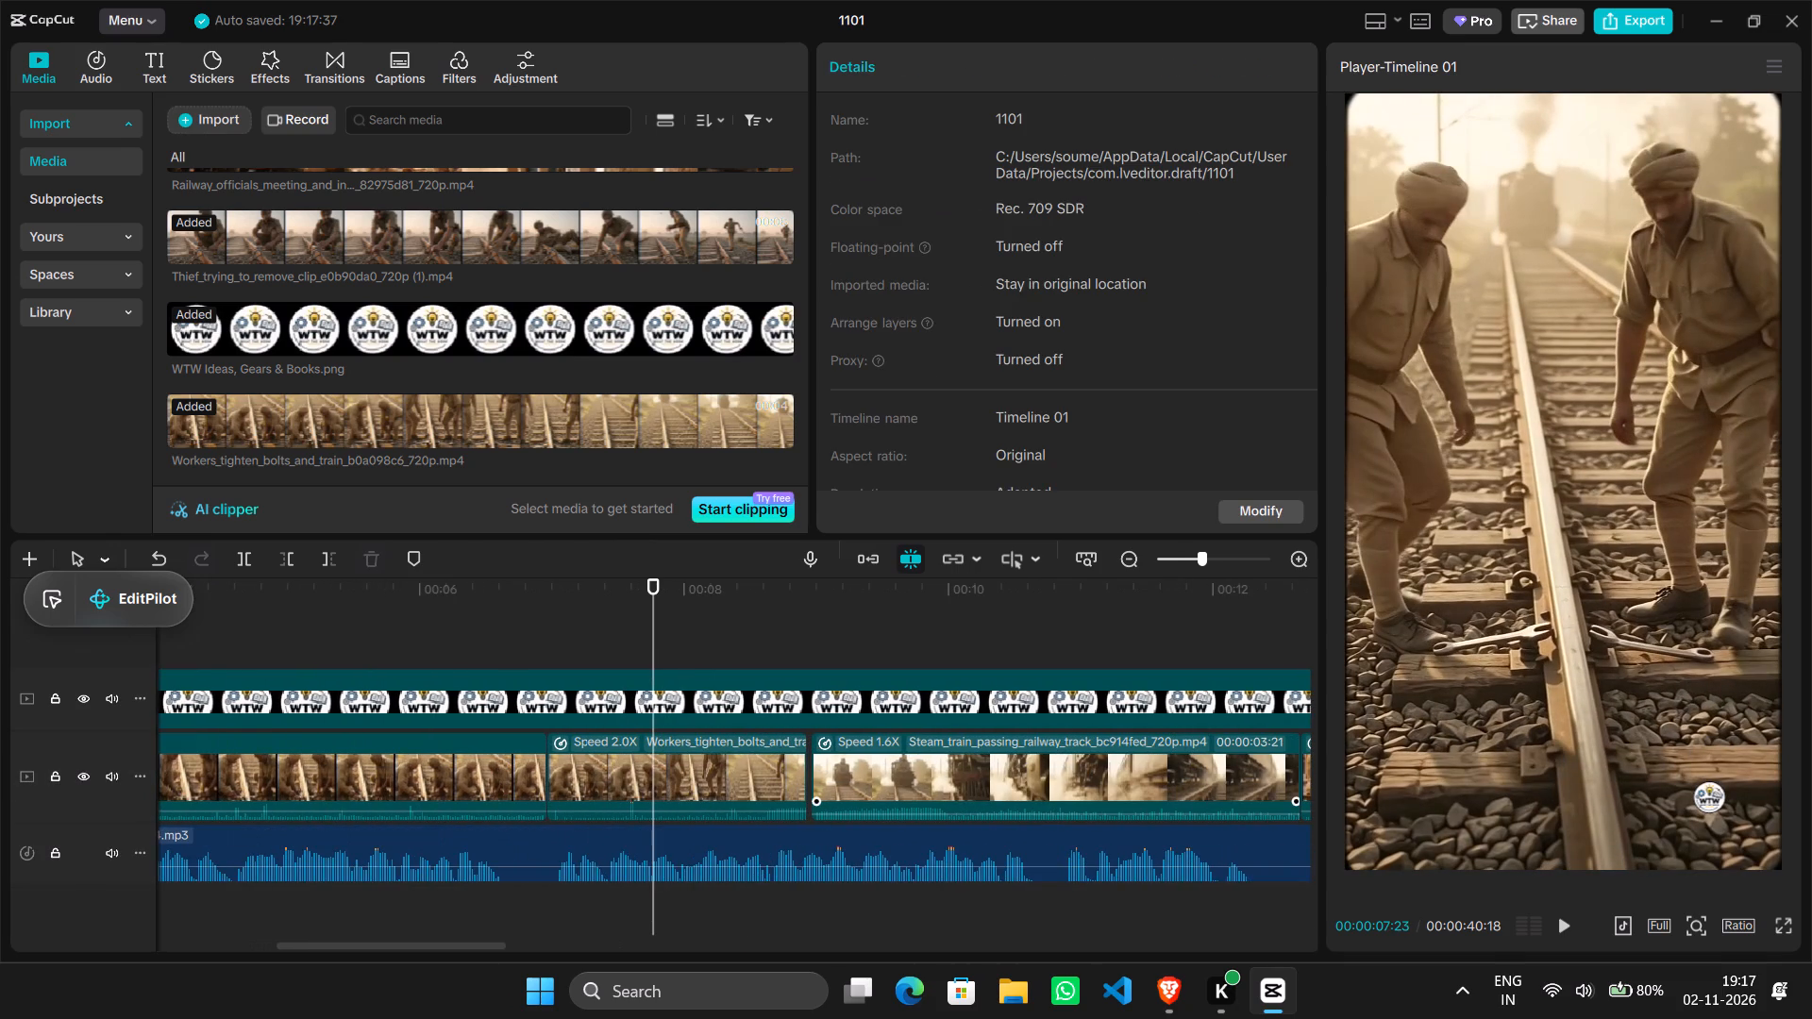
{"action": "right_click", "coordinate": [810, 767]}
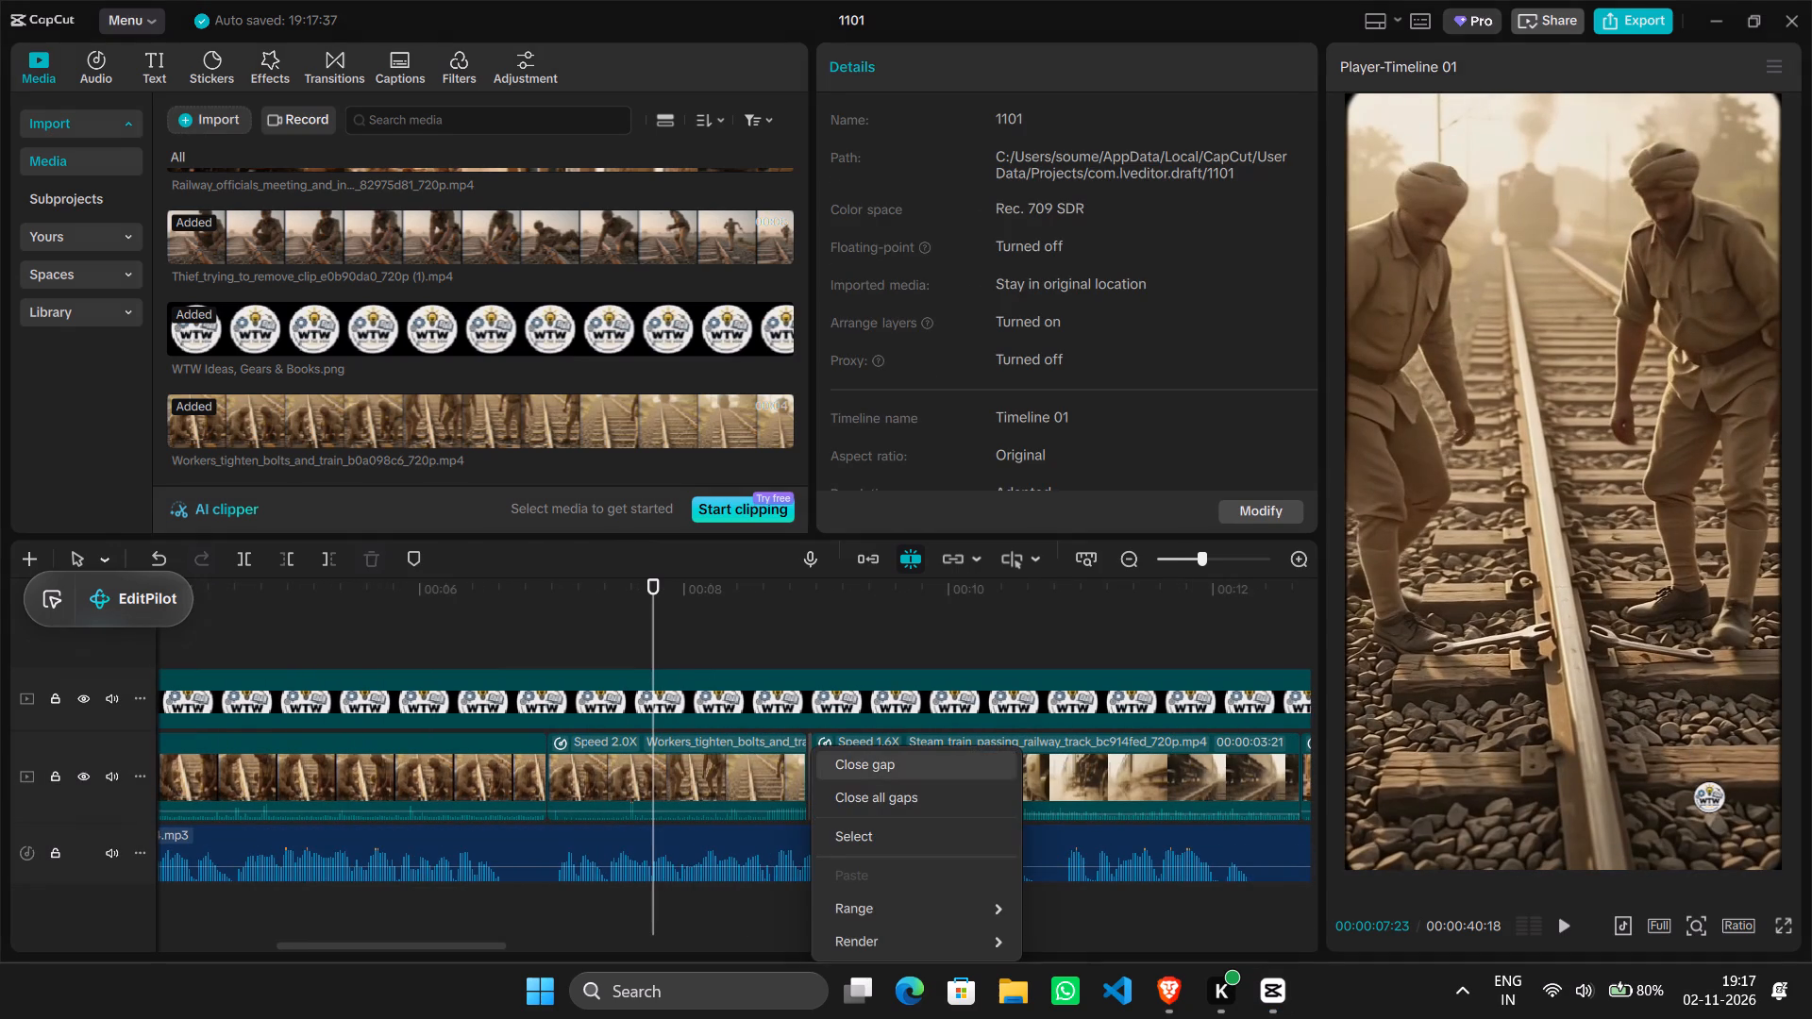
{"action": "left_click", "coordinate": [855, 764]}
Play the timeline from just before the new workers clip, through the steam-train clip, into the railway-officer clip.
{"action": "left_click", "coordinate": [565, 936]}
{"action": "left_click_drag", "start_coordinate": [565, 936], "coordinate": [554, 930]}
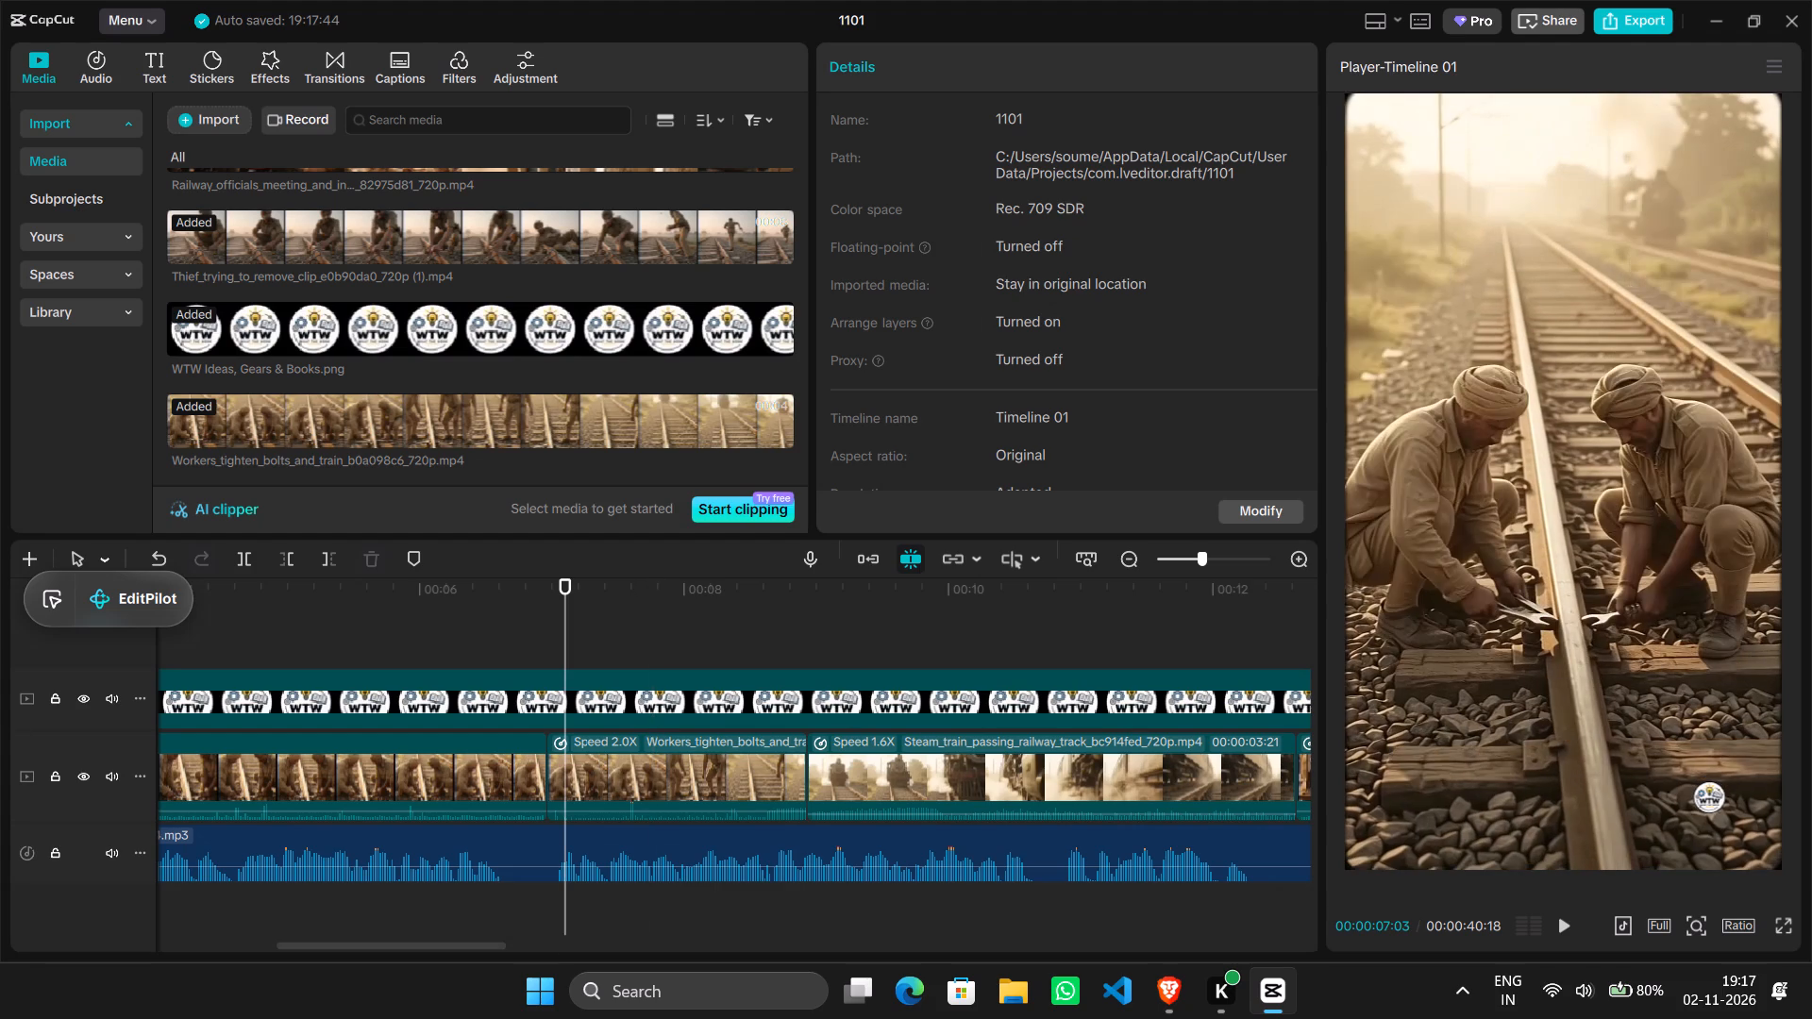
{"action": "left_click_drag", "start_coordinate": [554, 930], "coordinate": [478, 903]}
{"action": "left_click", "coordinate": [494, 910]}
{"action": "key", "text": "space"}
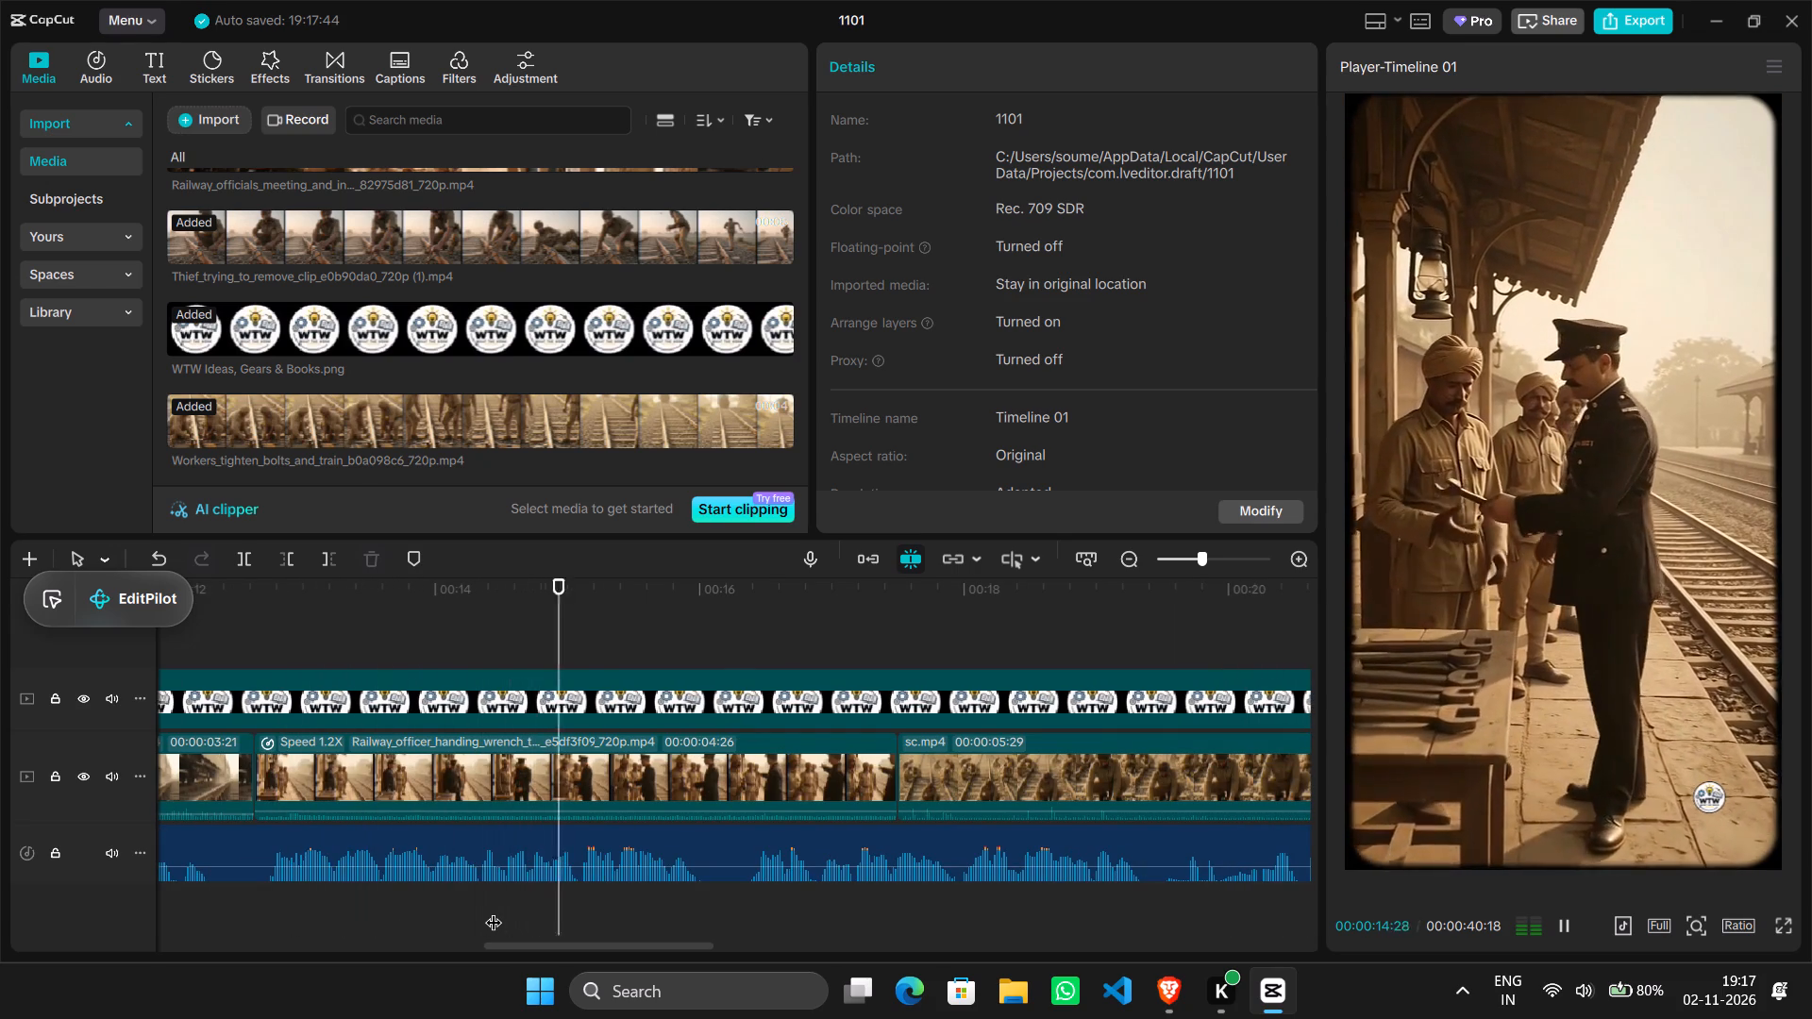
{"action": "left_click", "coordinate": [528, 660]}
Examine frame by frame the cut between the new workers clip and the steam-train clip.
{"action": "scroll", "coordinate": [528, 660], "scroll_direction": "down", "scroll_amount": 12, "text": "ctrl"}
{"action": "left_click", "coordinate": [429, 627]}
{"action": "scroll", "coordinate": [429, 627], "scroll_direction": "right", "scroll_amount": 1}
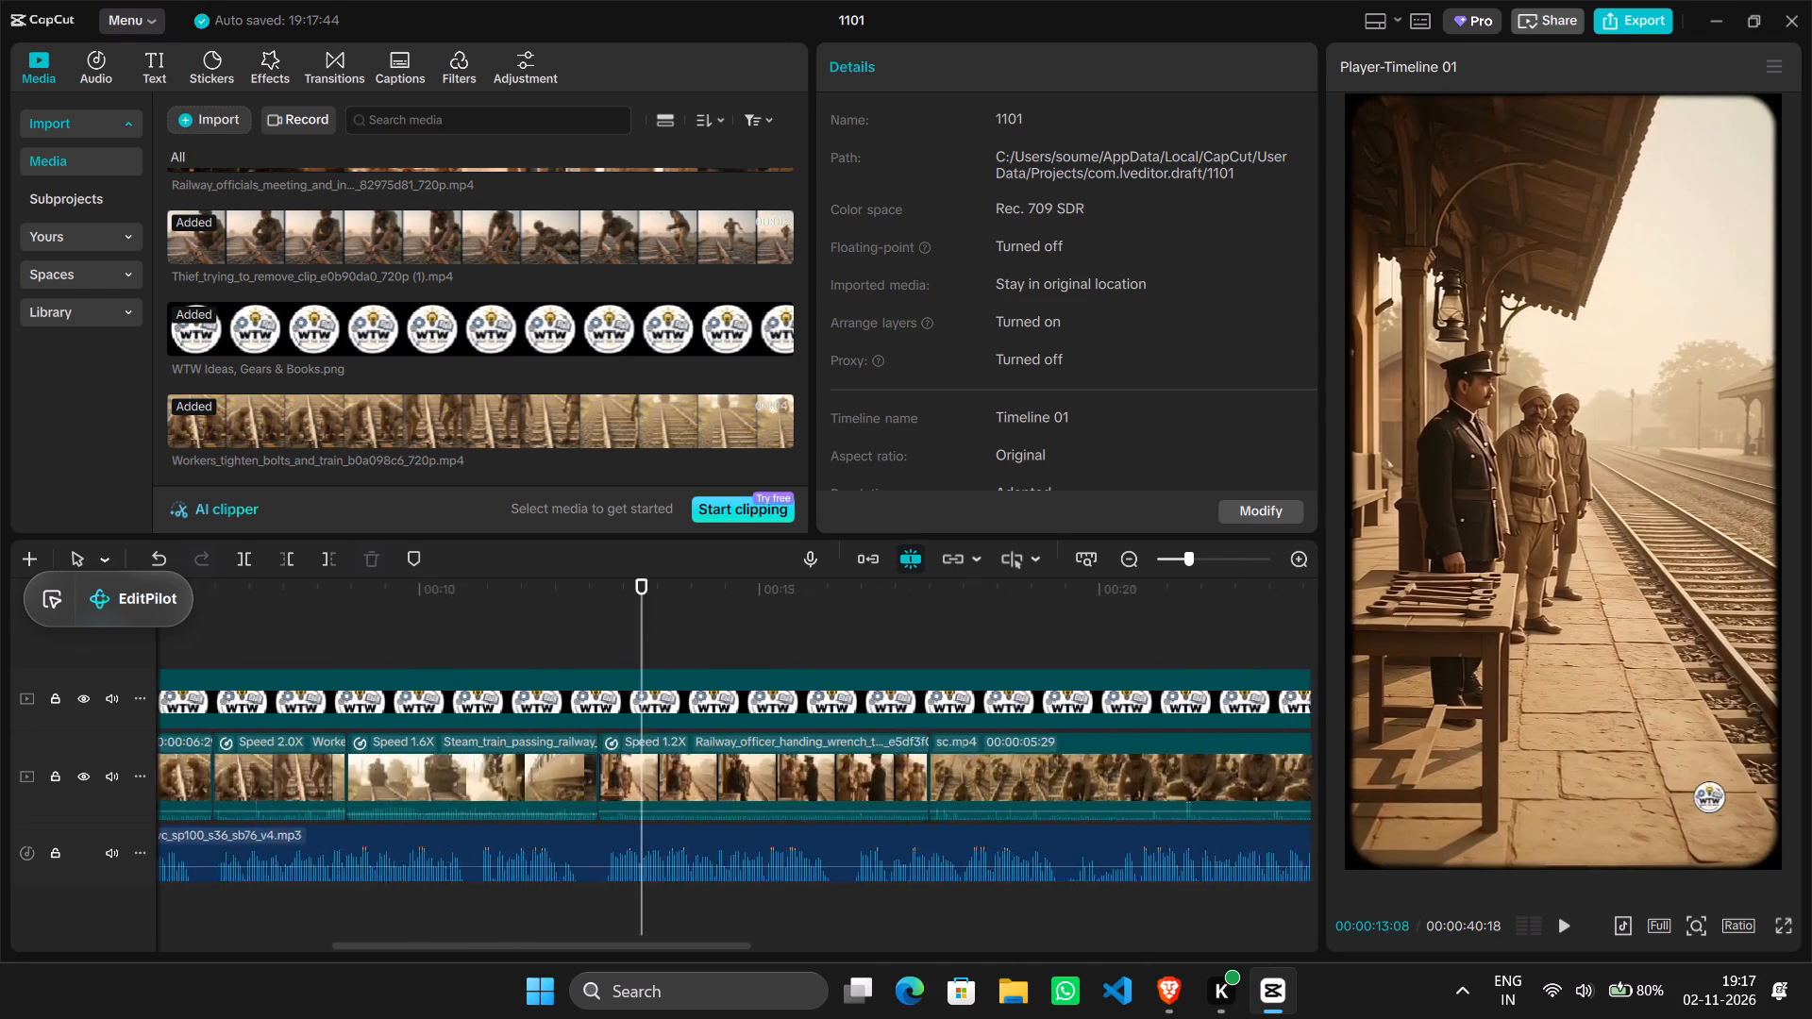
{"action": "scroll", "coordinate": [429, 627], "scroll_direction": "right", "scroll_amount": 1}
{"action": "left_click", "coordinate": [610, 637]}
{"action": "left_click_drag", "start_coordinate": [610, 637], "coordinate": [662, 651]}
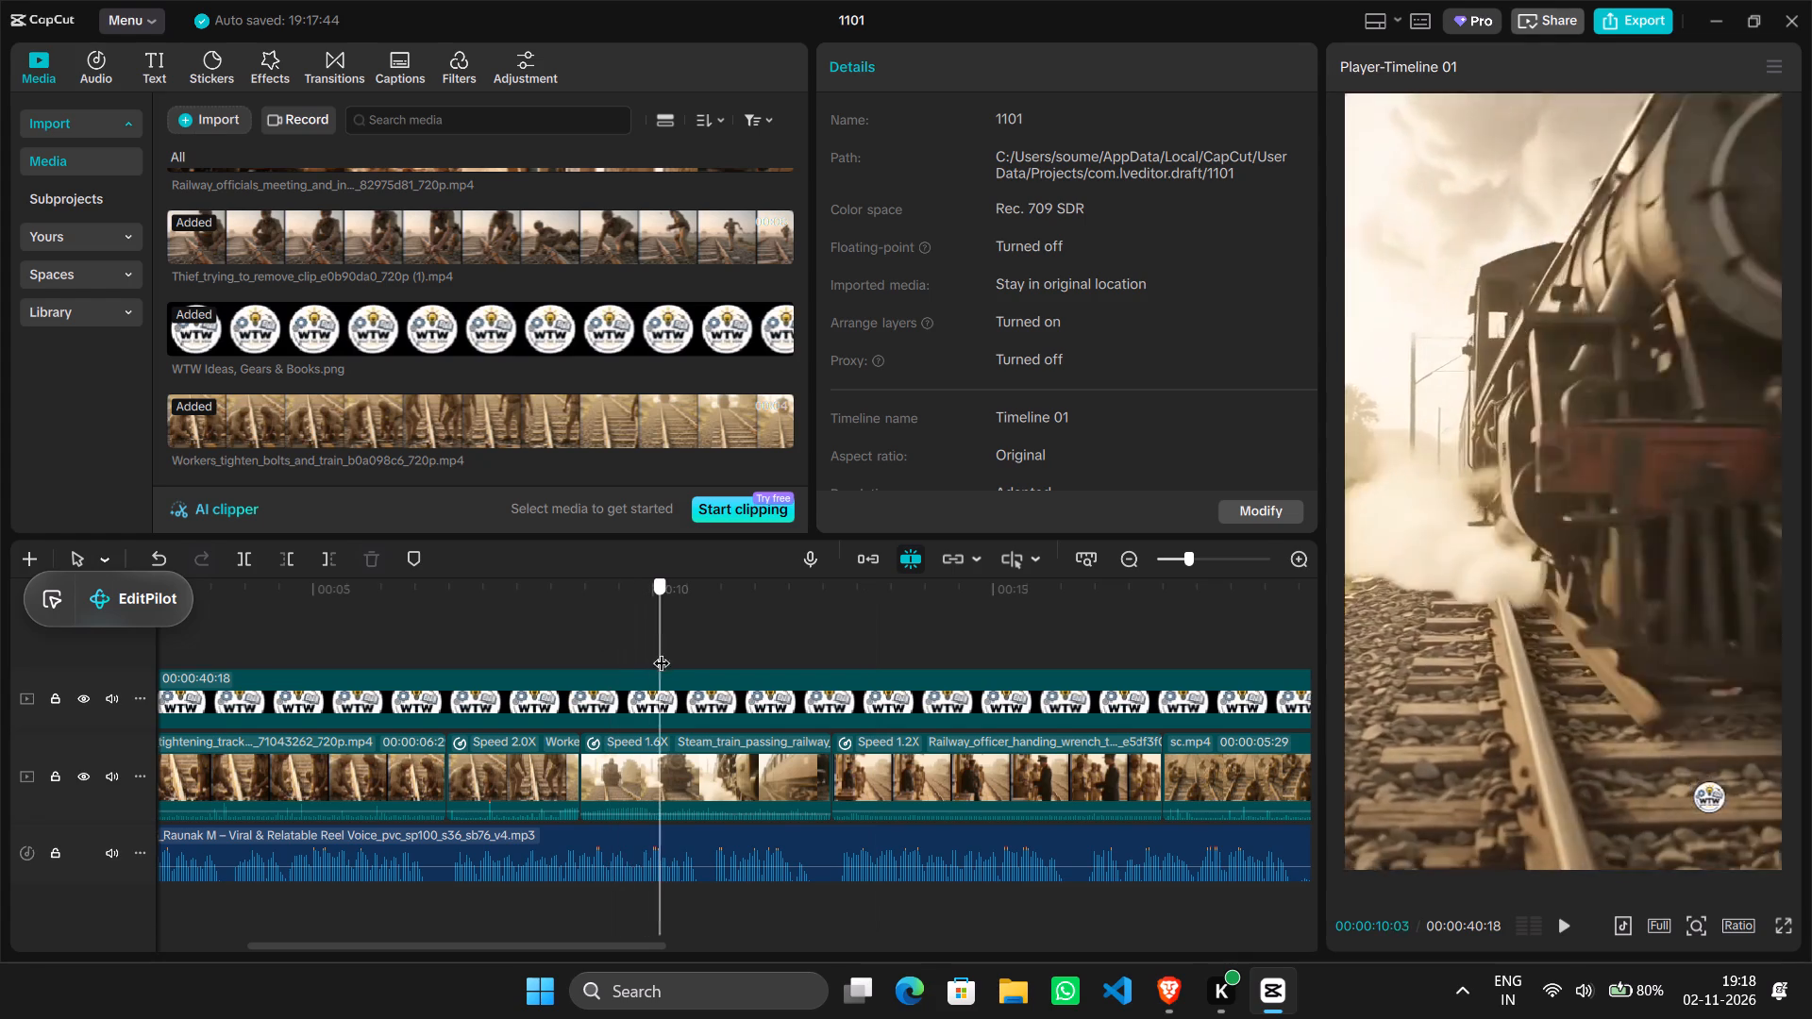
{"action": "left_click_drag", "start_coordinate": [662, 651], "coordinate": [562, 666]}
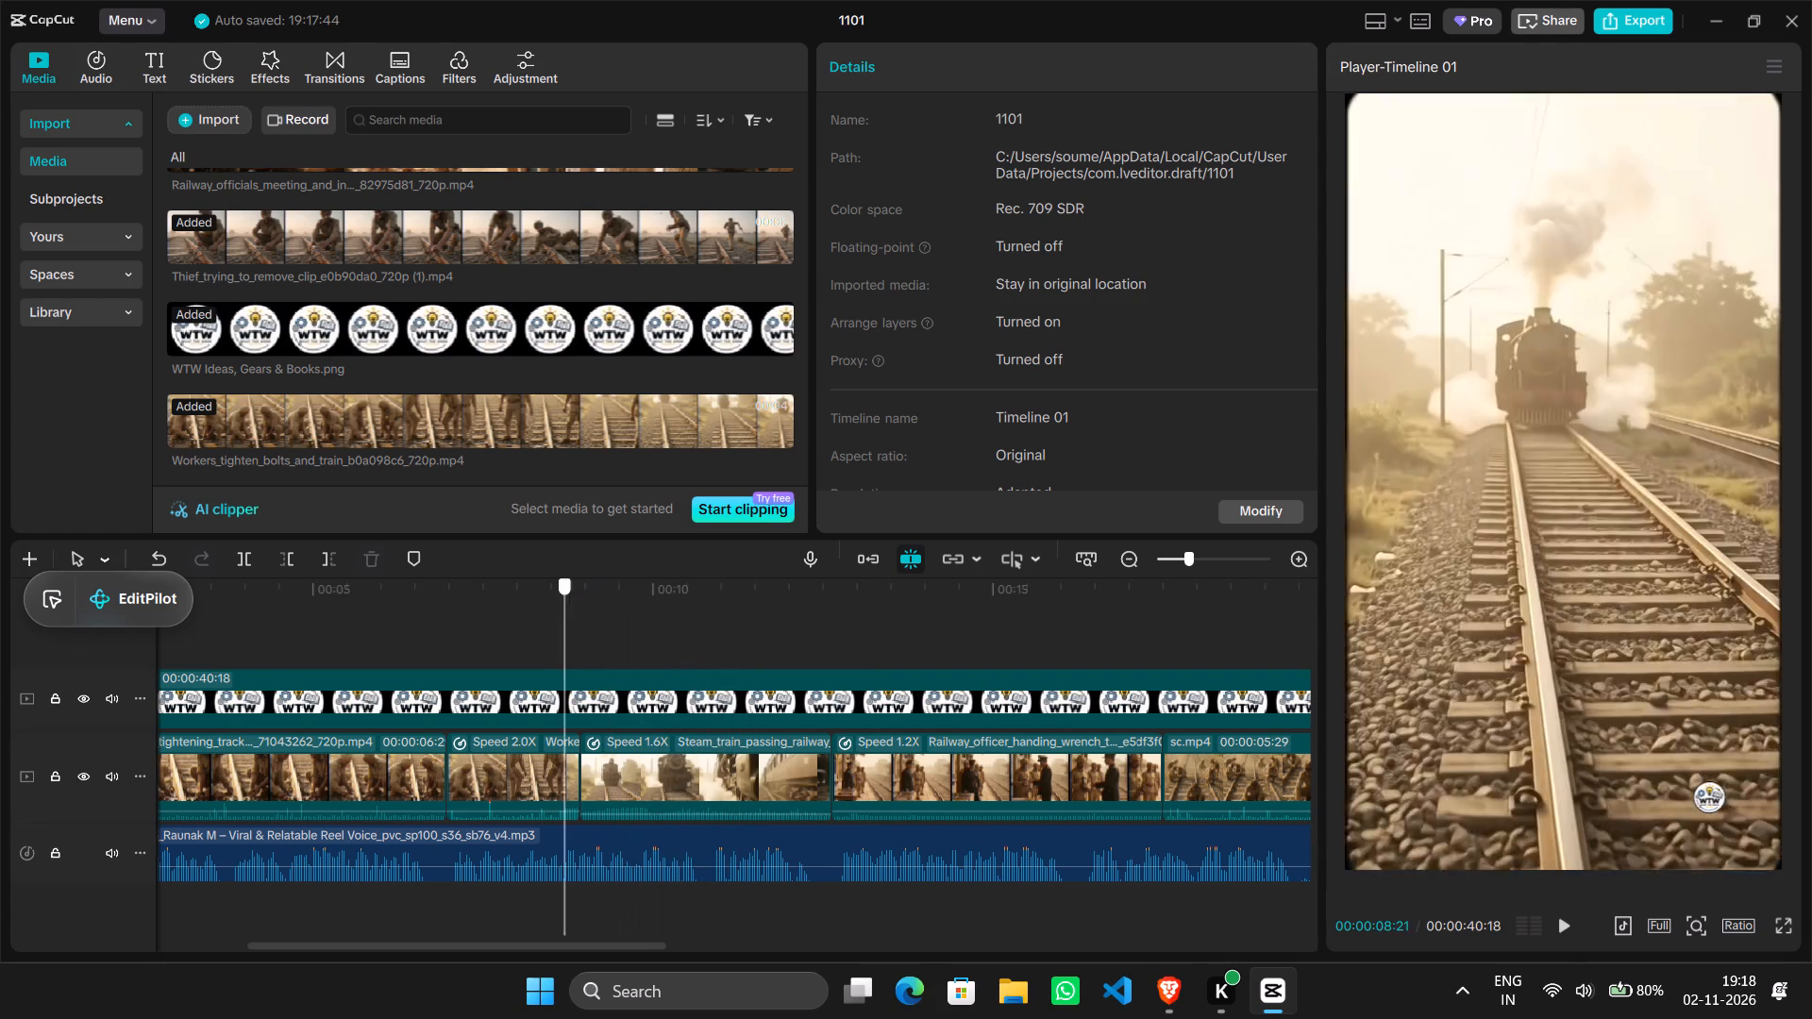
{"action": "left_click_drag", "start_coordinate": [562, 666], "coordinate": [579, 673]}
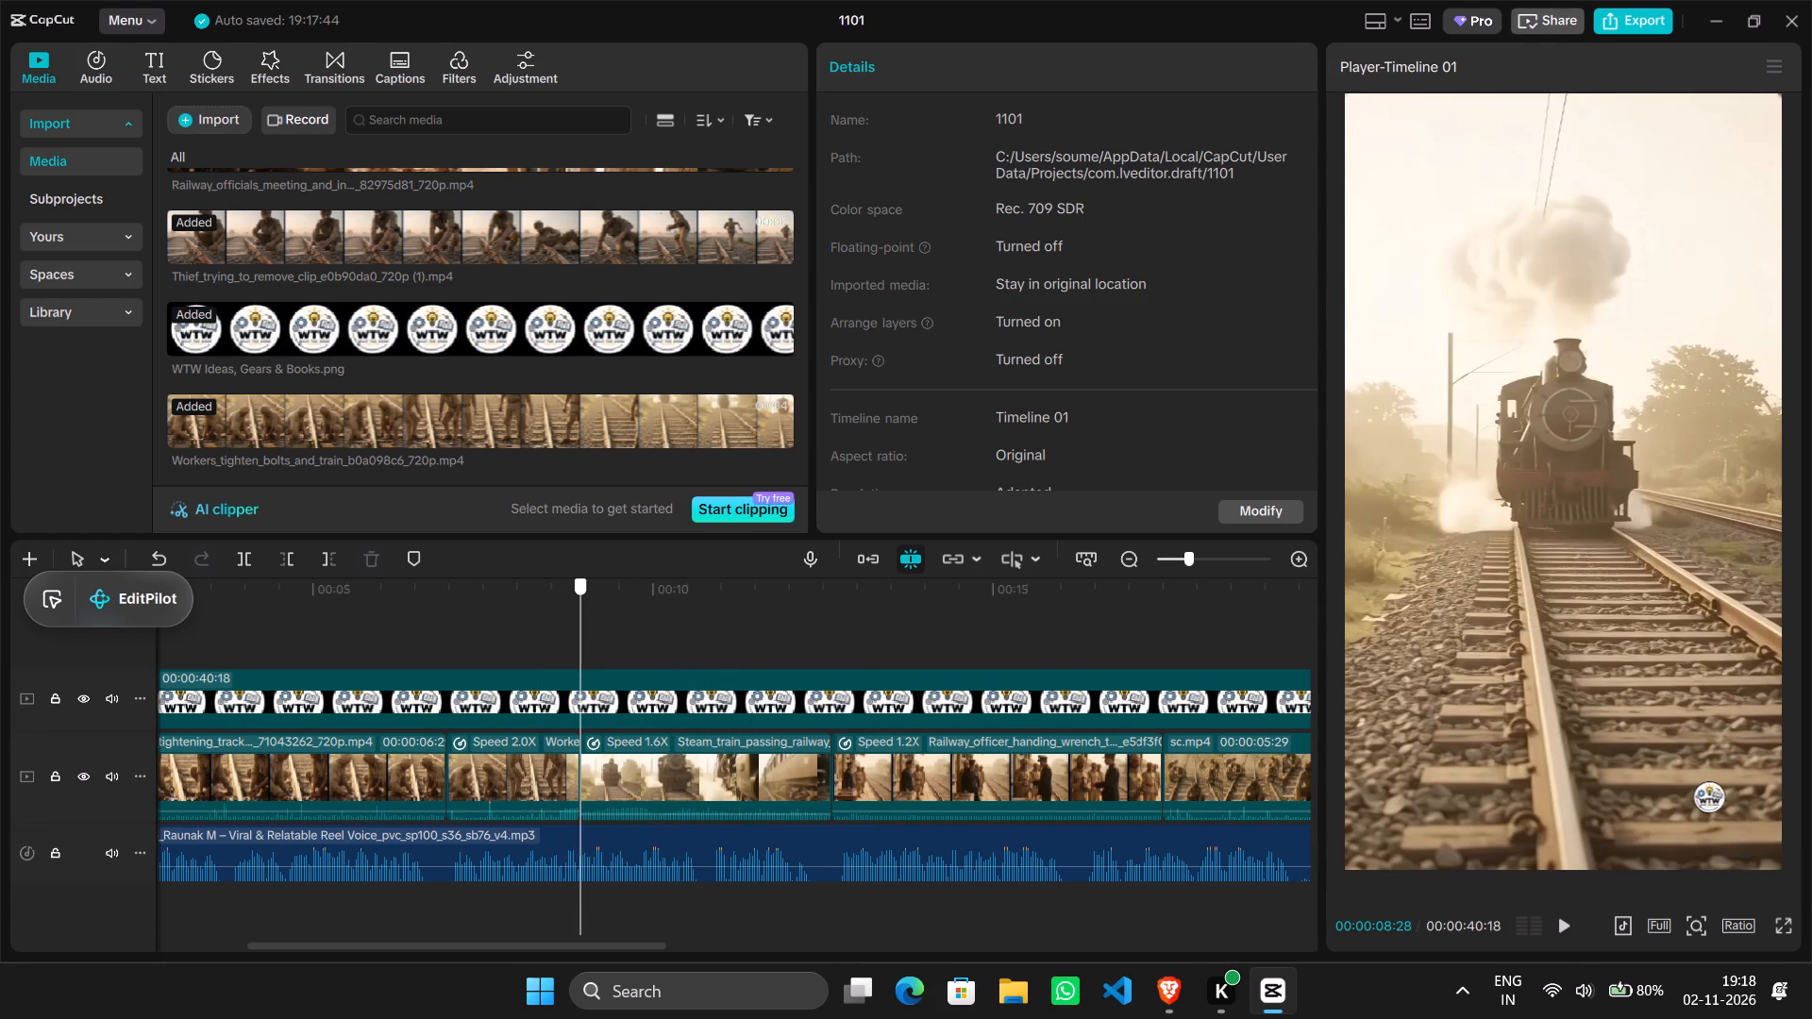
{"action": "left_click_drag", "start_coordinate": [579, 673], "coordinate": [584, 670]}
{"action": "key", "text": "Right"}
{"action": "key", "text": "Right"}
{"action": "key", "text": "Right"}
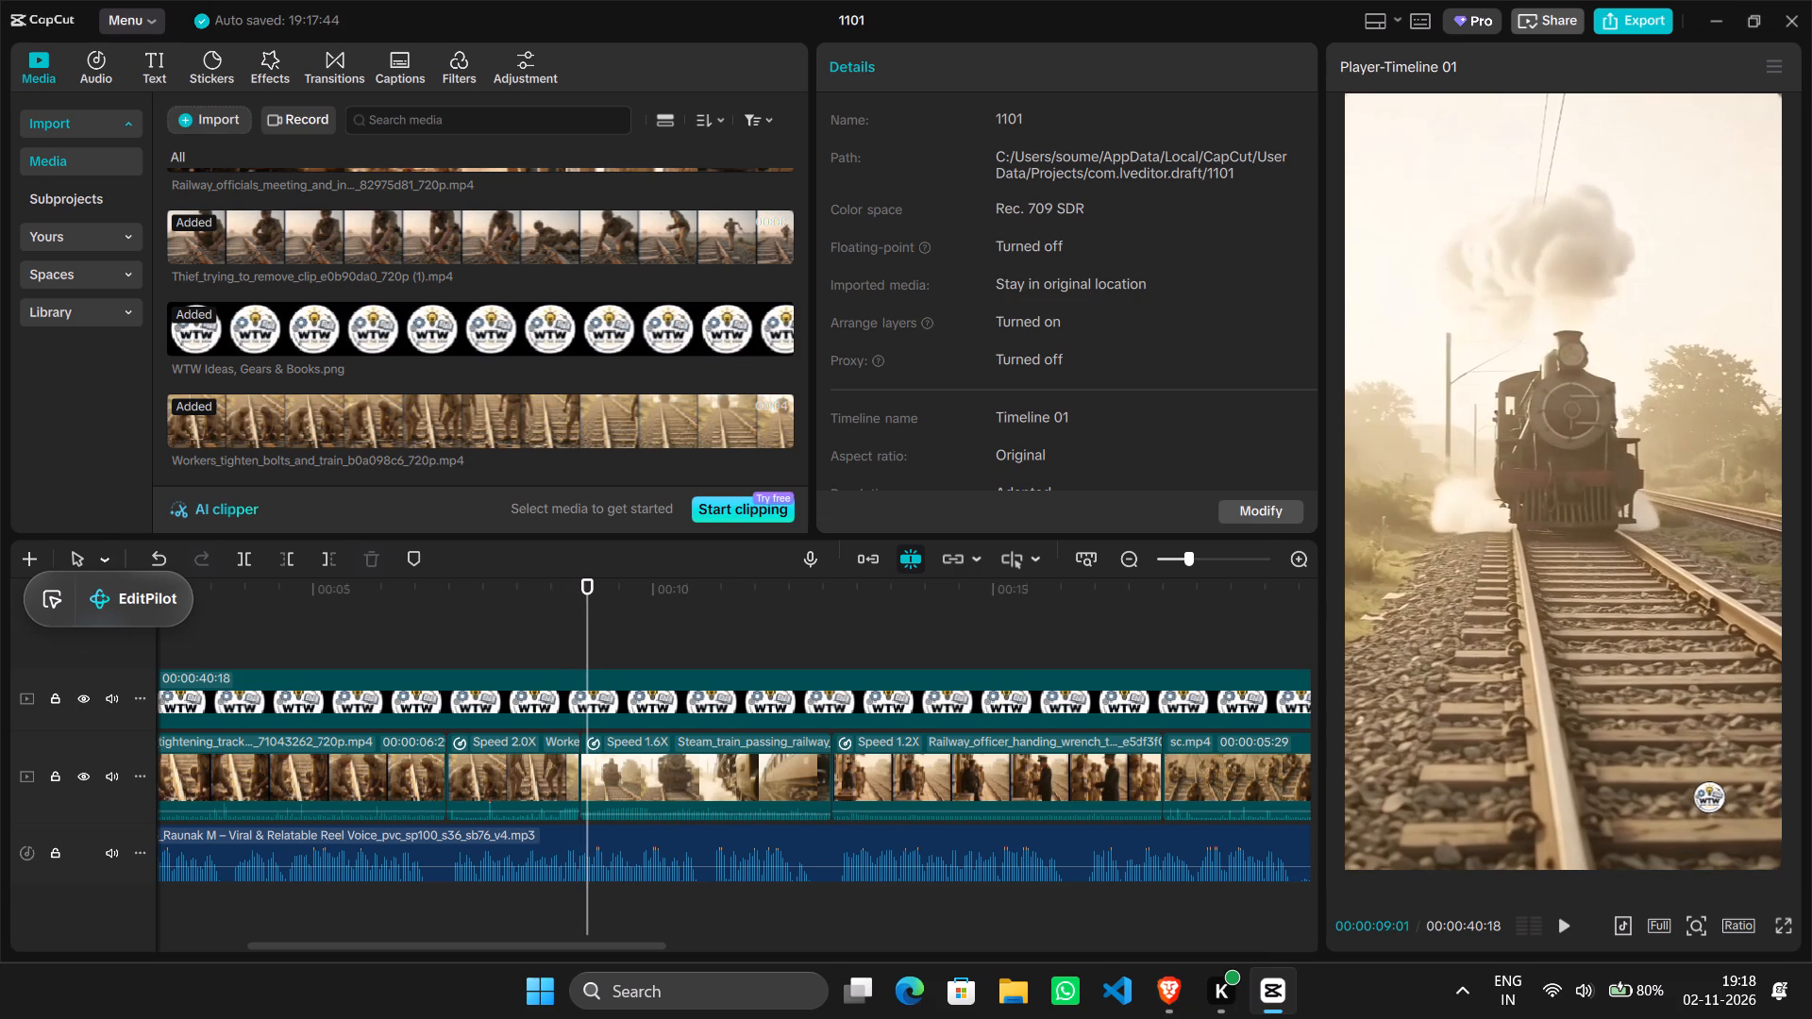
{"action": "key", "text": "Right"}
{"action": "key", "text": "Left"}
{"action": "key", "text": "Left"}
{"action": "key", "text": "Left"}
{"action": "scroll", "coordinate": [584, 670], "scroll_direction": "up", "scroll_amount": 7}
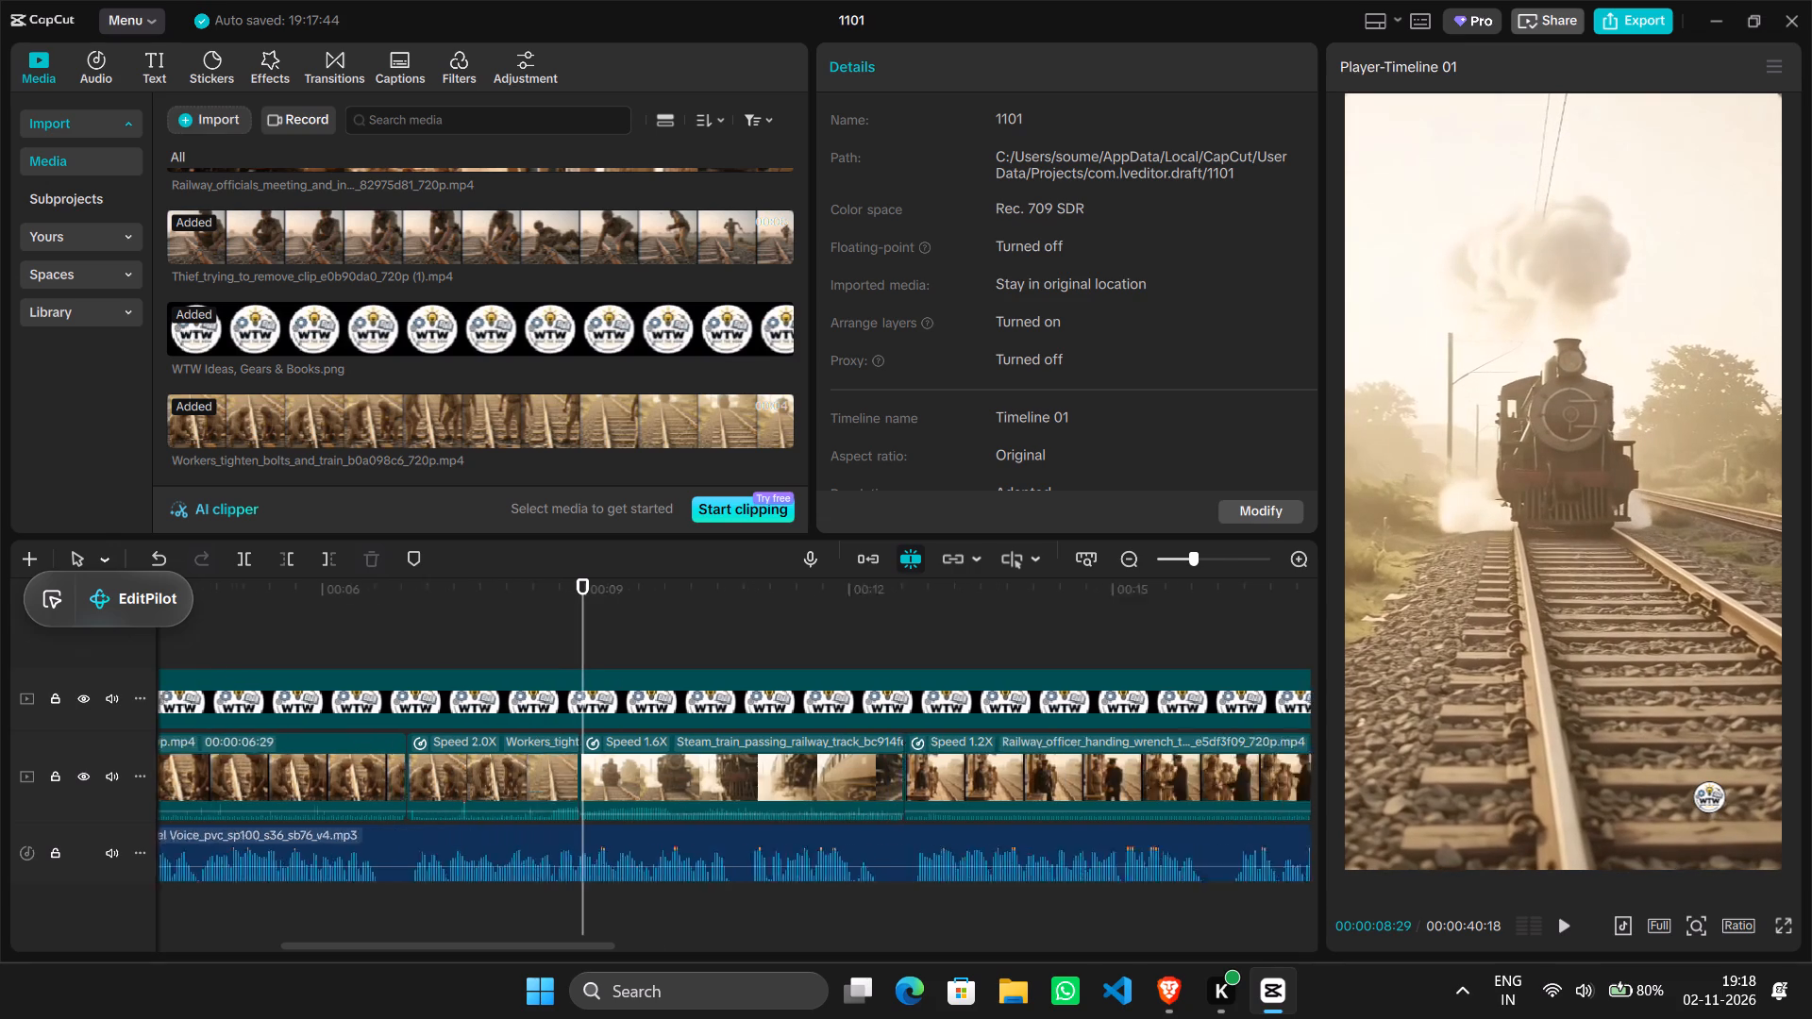
{"action": "scroll", "coordinate": [584, 670], "scroll_direction": "up", "scroll_amount": 11, "text": "ctrl"}
{"action": "key", "text": "Left"}
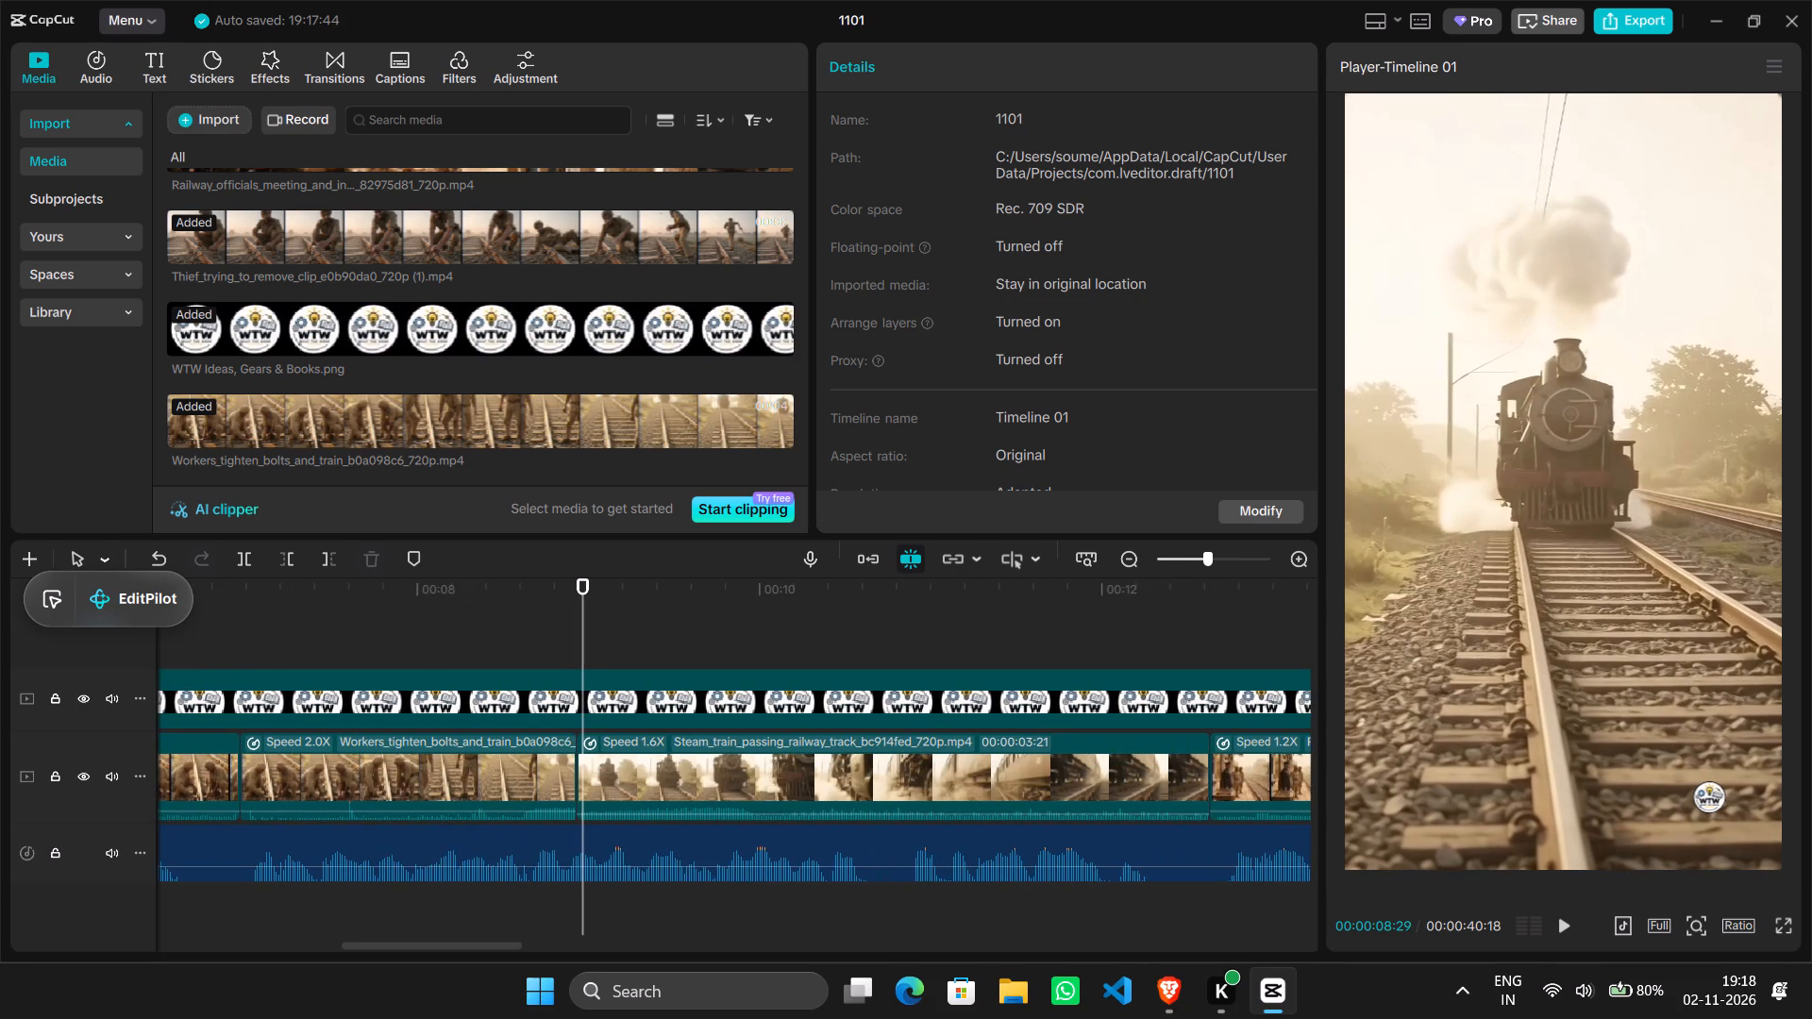
{"action": "key", "text": "Left"}
{"action": "key", "text": "Right"}
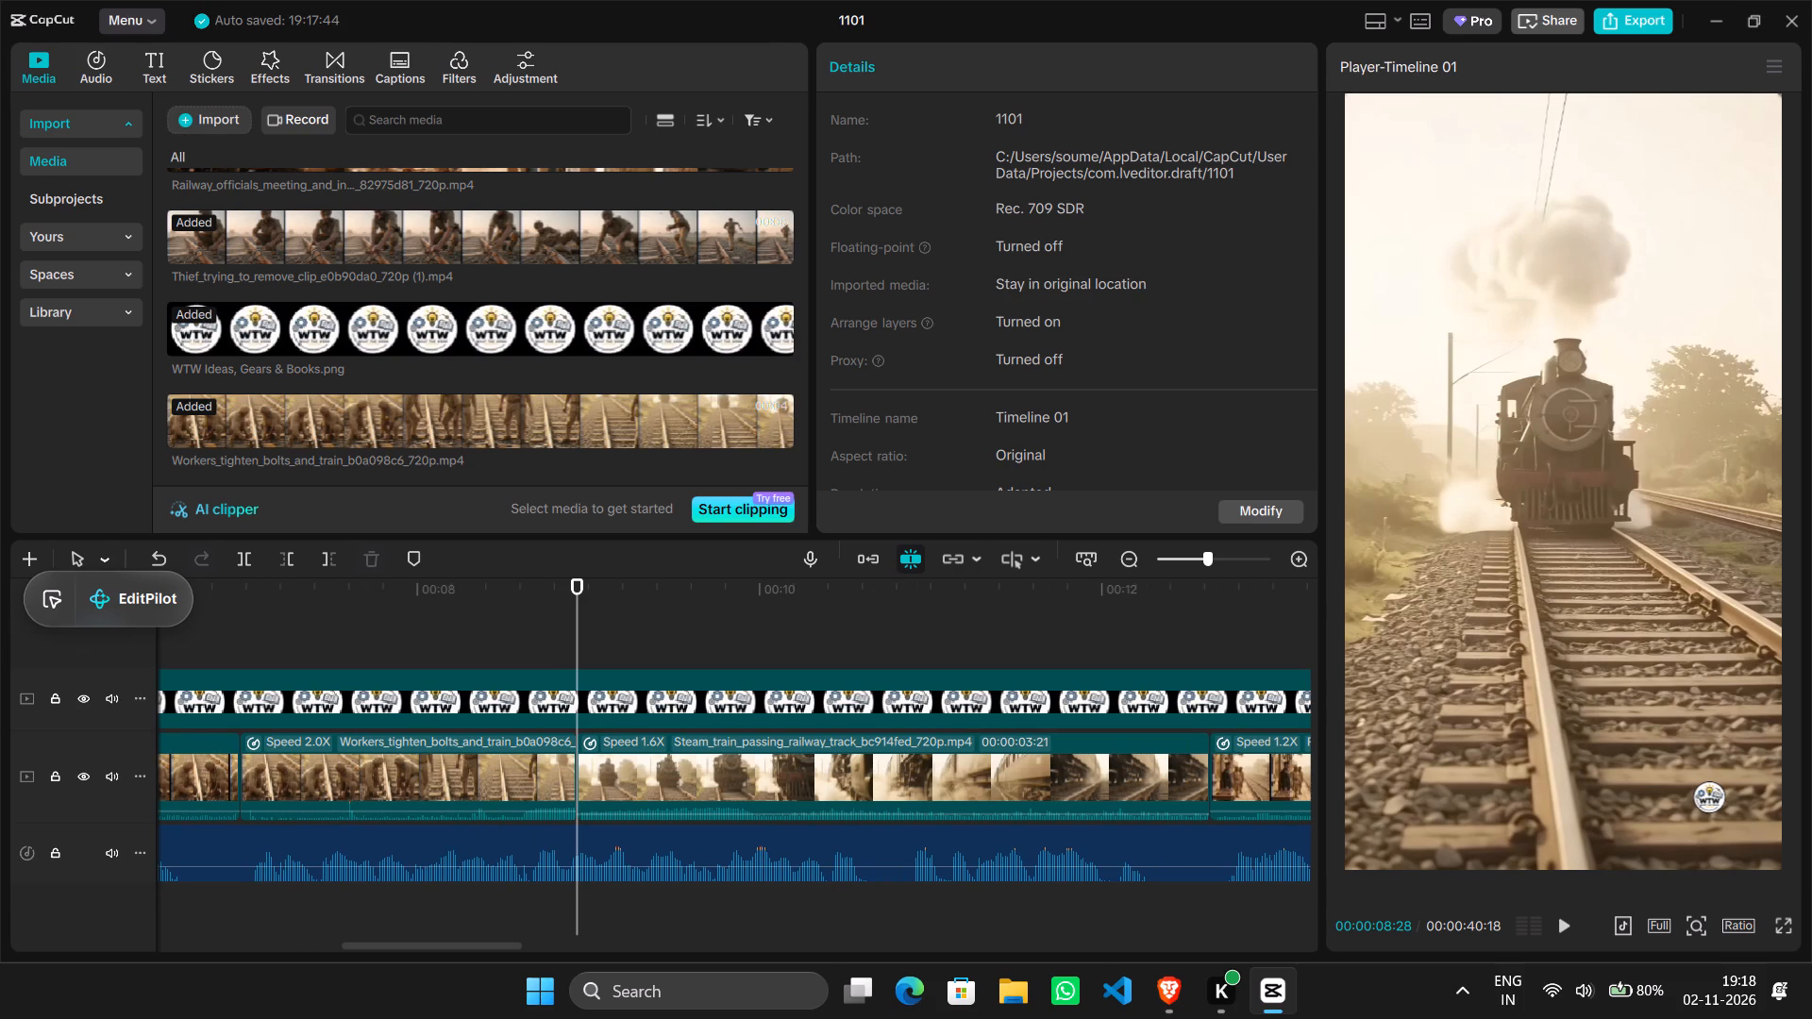
Play the video full screen from 00:00:01:27, in the opening workers clip, to review the scene sequence.
{"action": "left_click", "coordinate": [461, 631]}
{"action": "left_click_drag", "start_coordinate": [461, 631], "coordinate": [223, 637]}
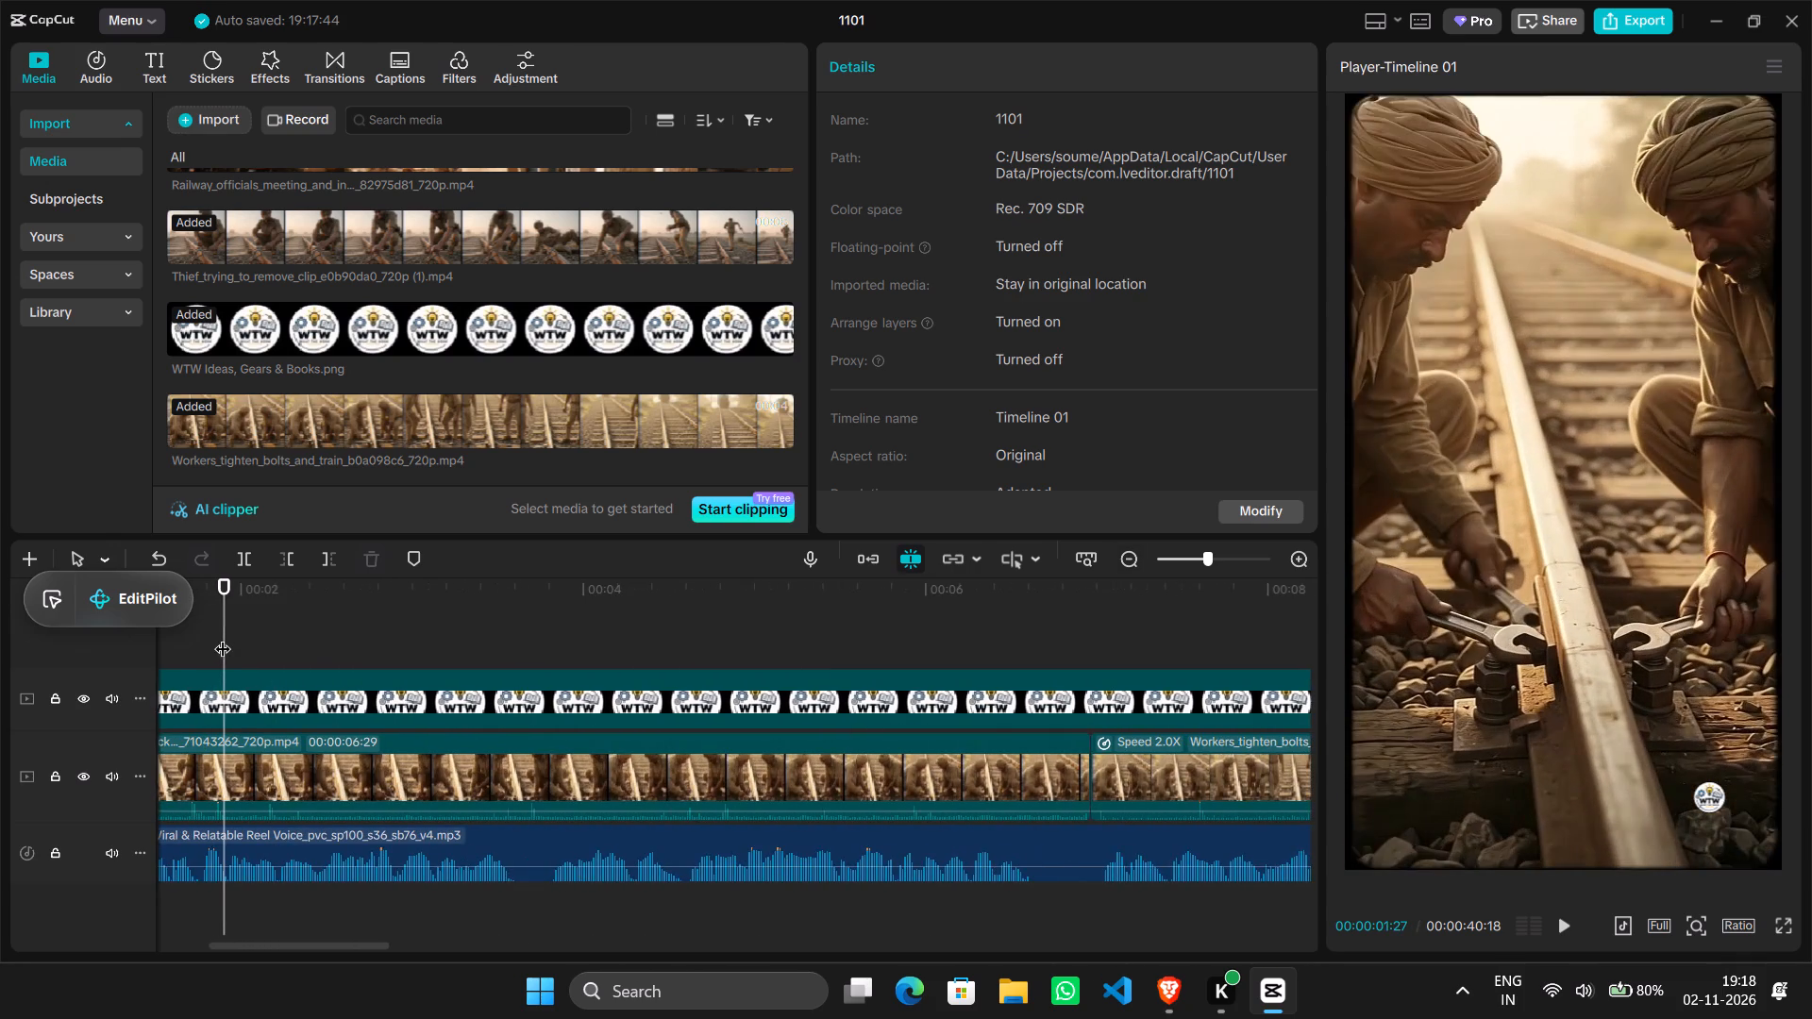
{"action": "scroll", "coordinate": [473, 629], "scroll_direction": "down", "scroll_amount": 10, "text": "ctrl"}
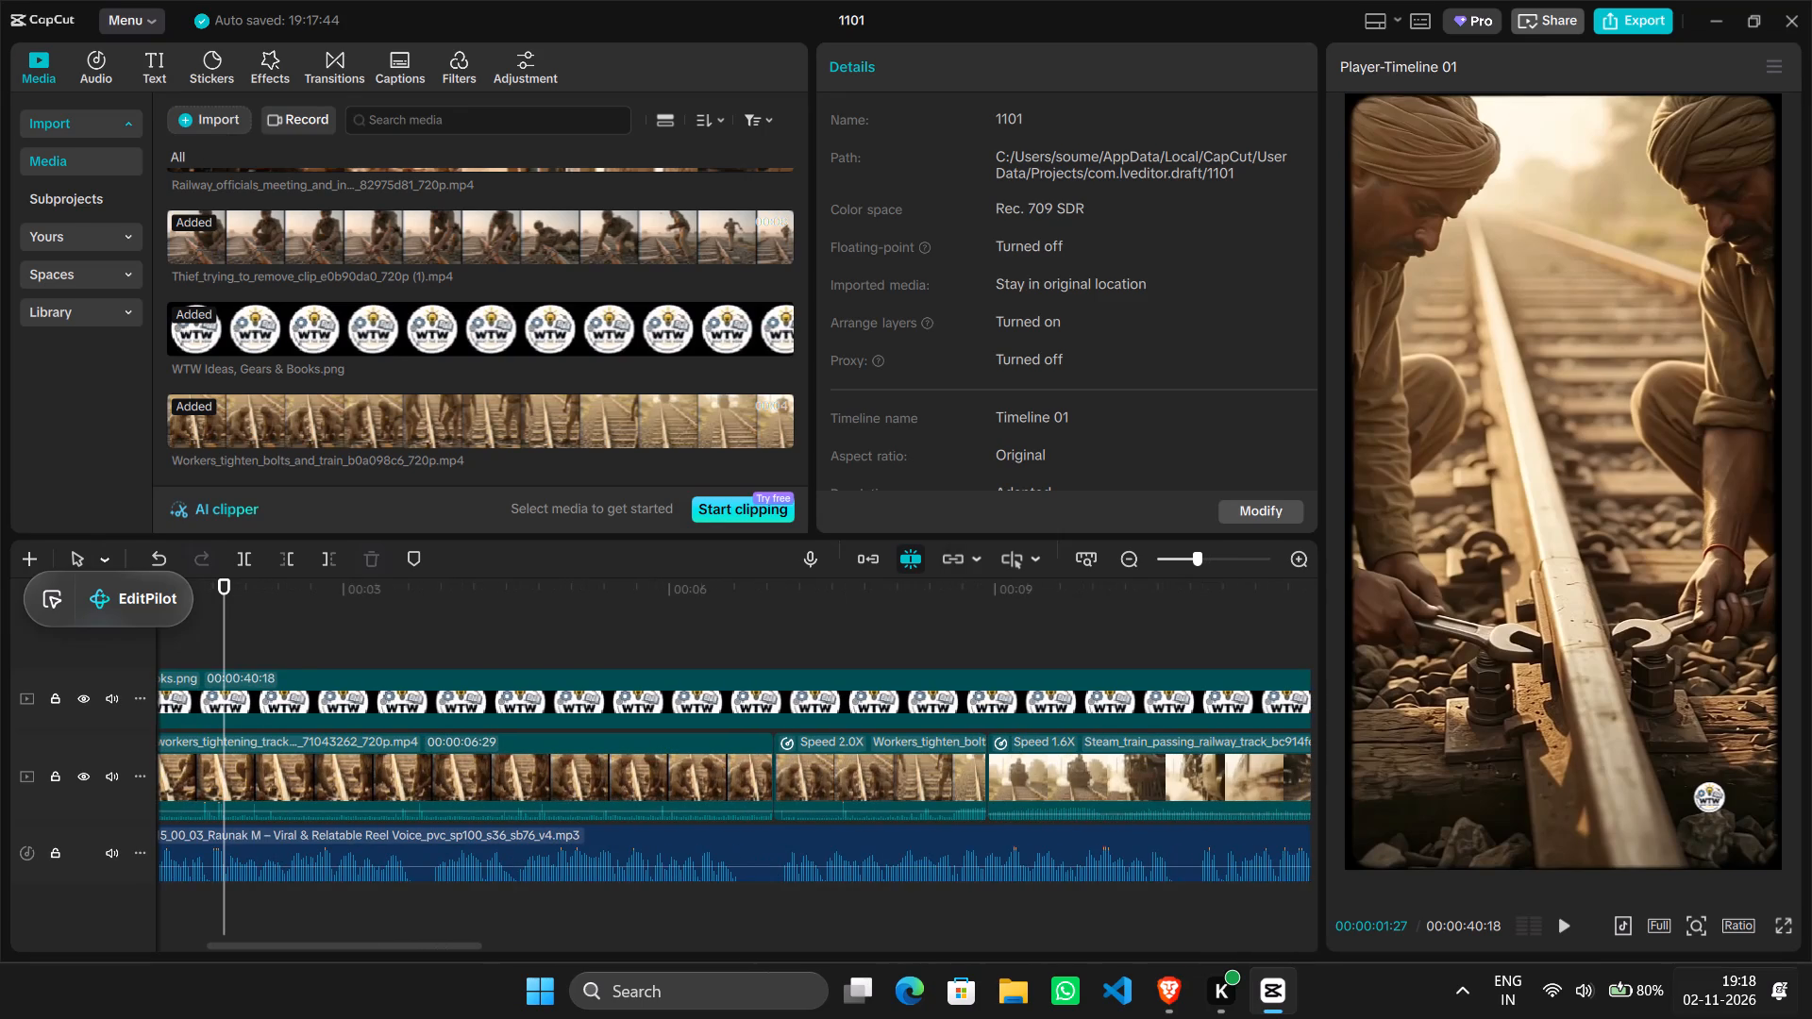
{"action": "left_click", "coordinate": [1785, 926]}
{"action": "key", "text": "space"}
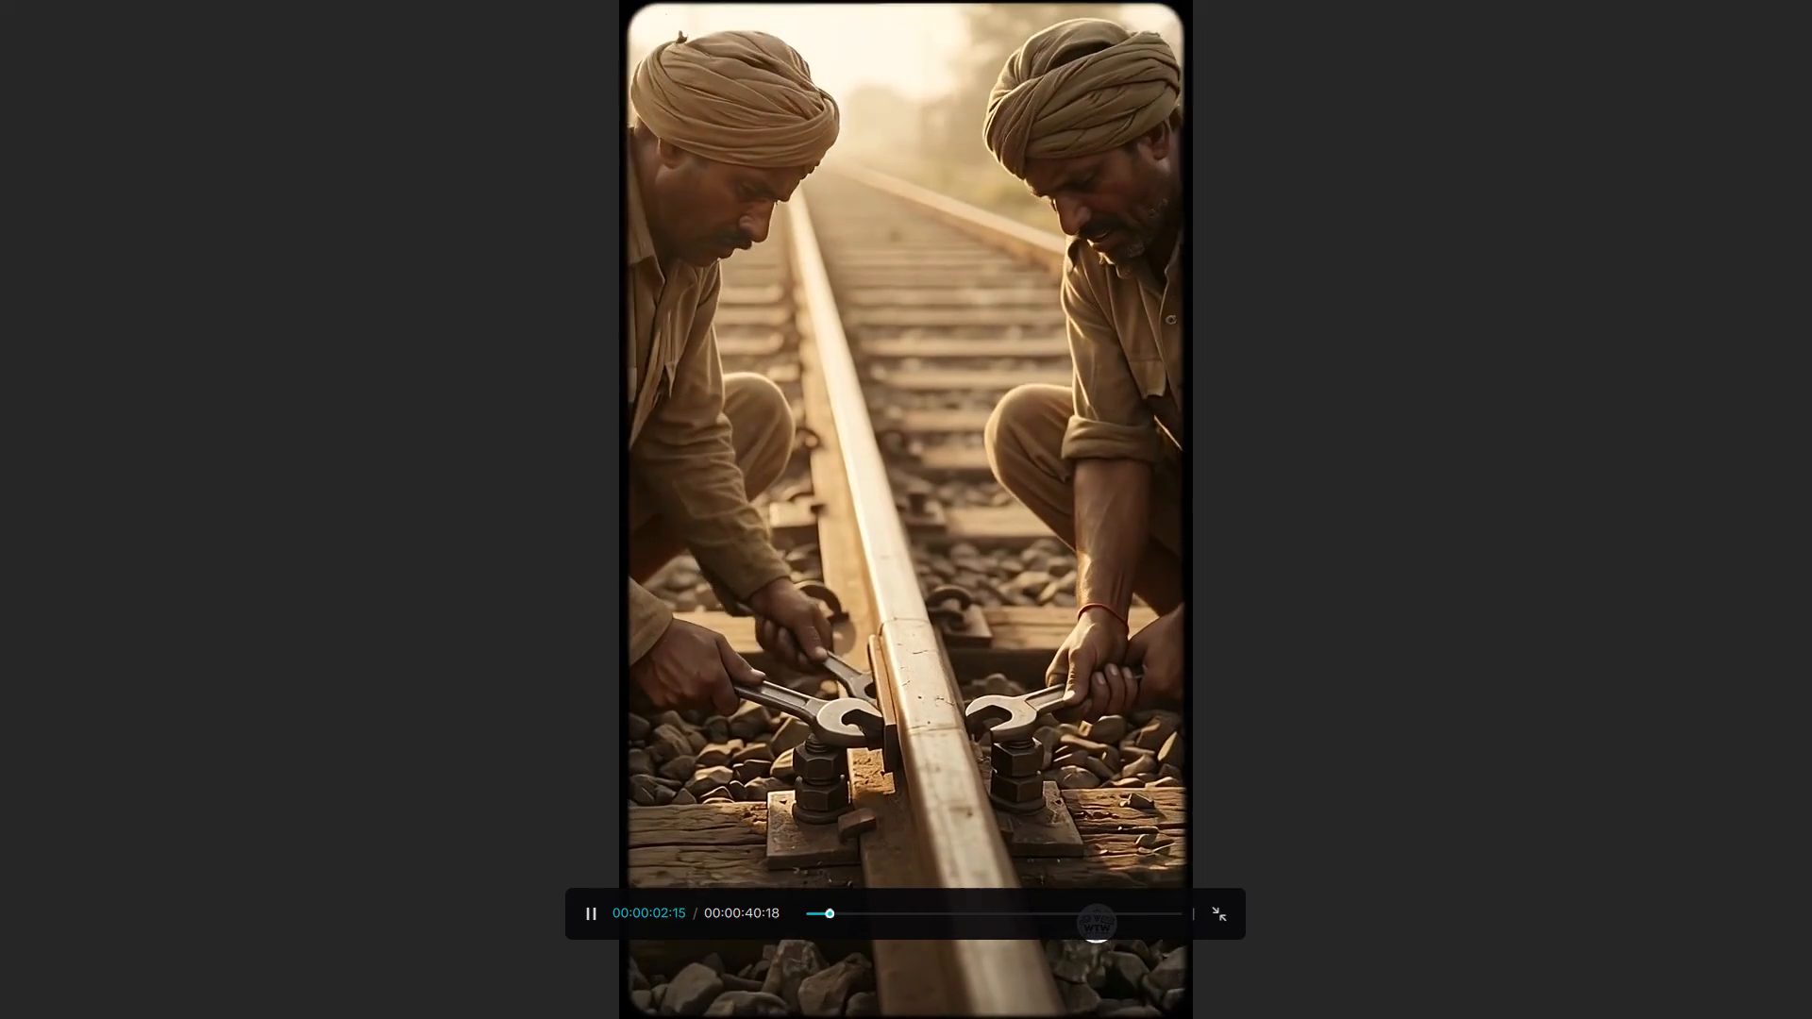
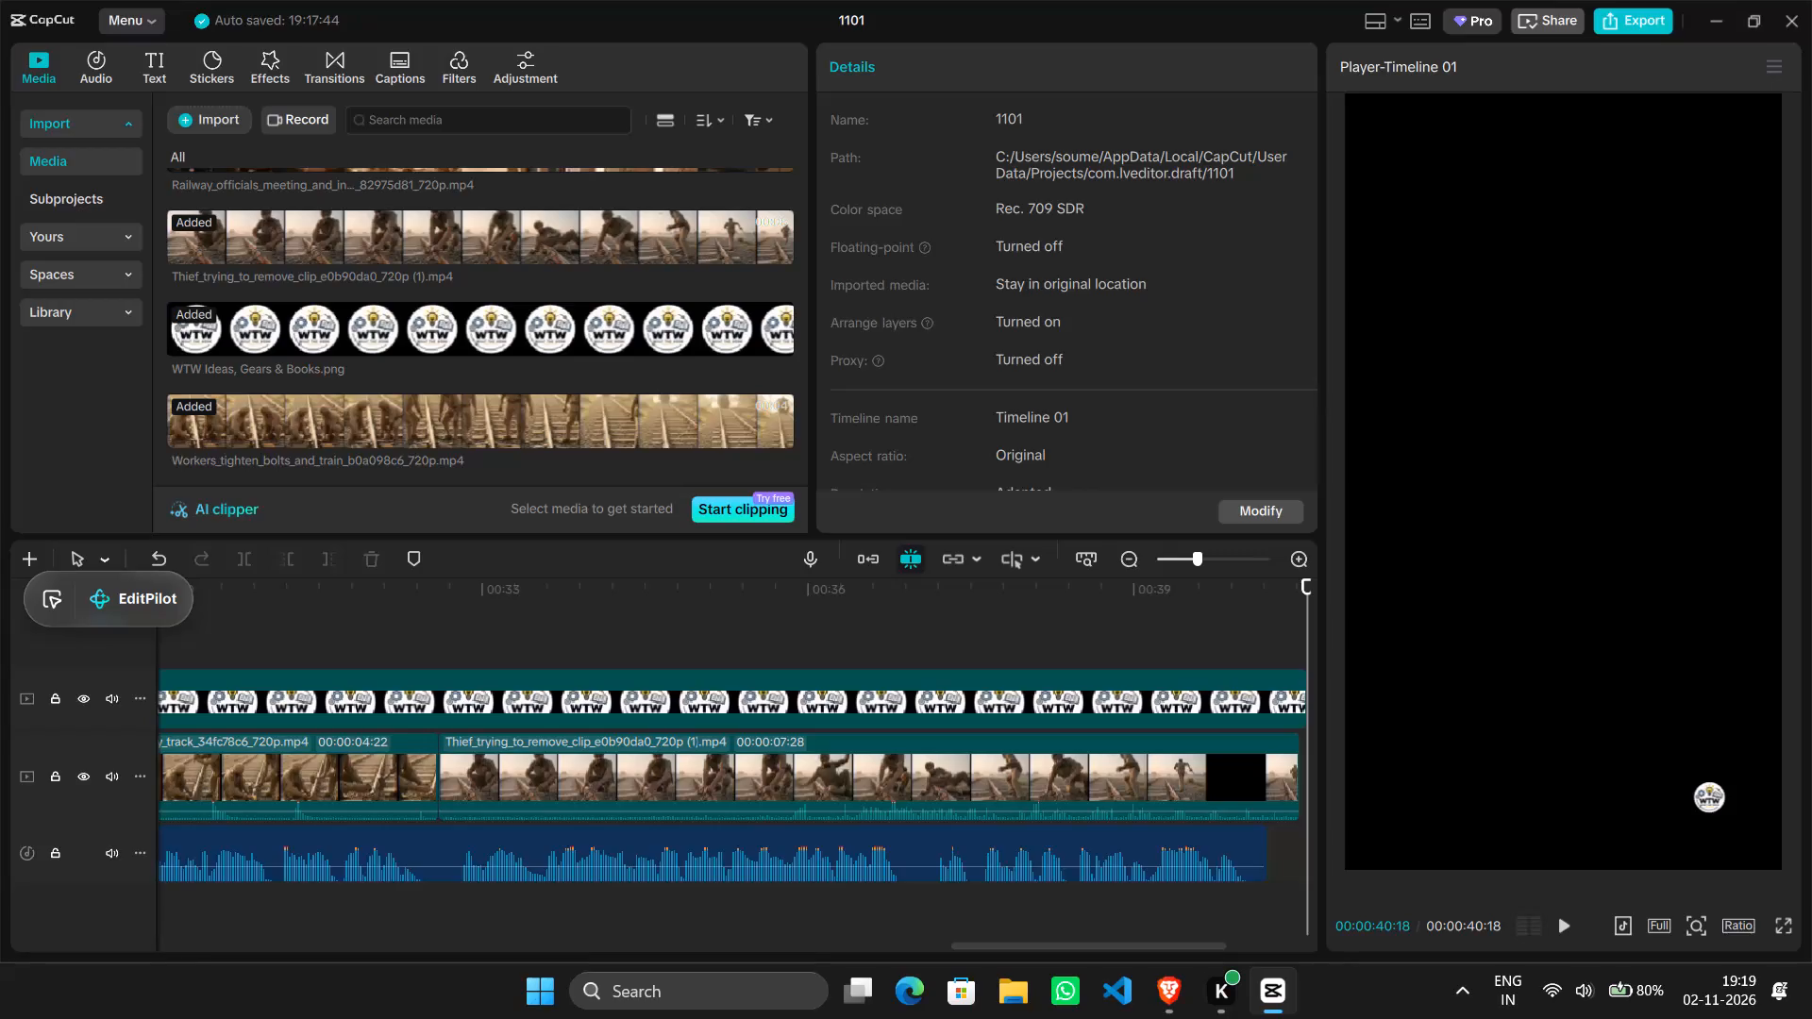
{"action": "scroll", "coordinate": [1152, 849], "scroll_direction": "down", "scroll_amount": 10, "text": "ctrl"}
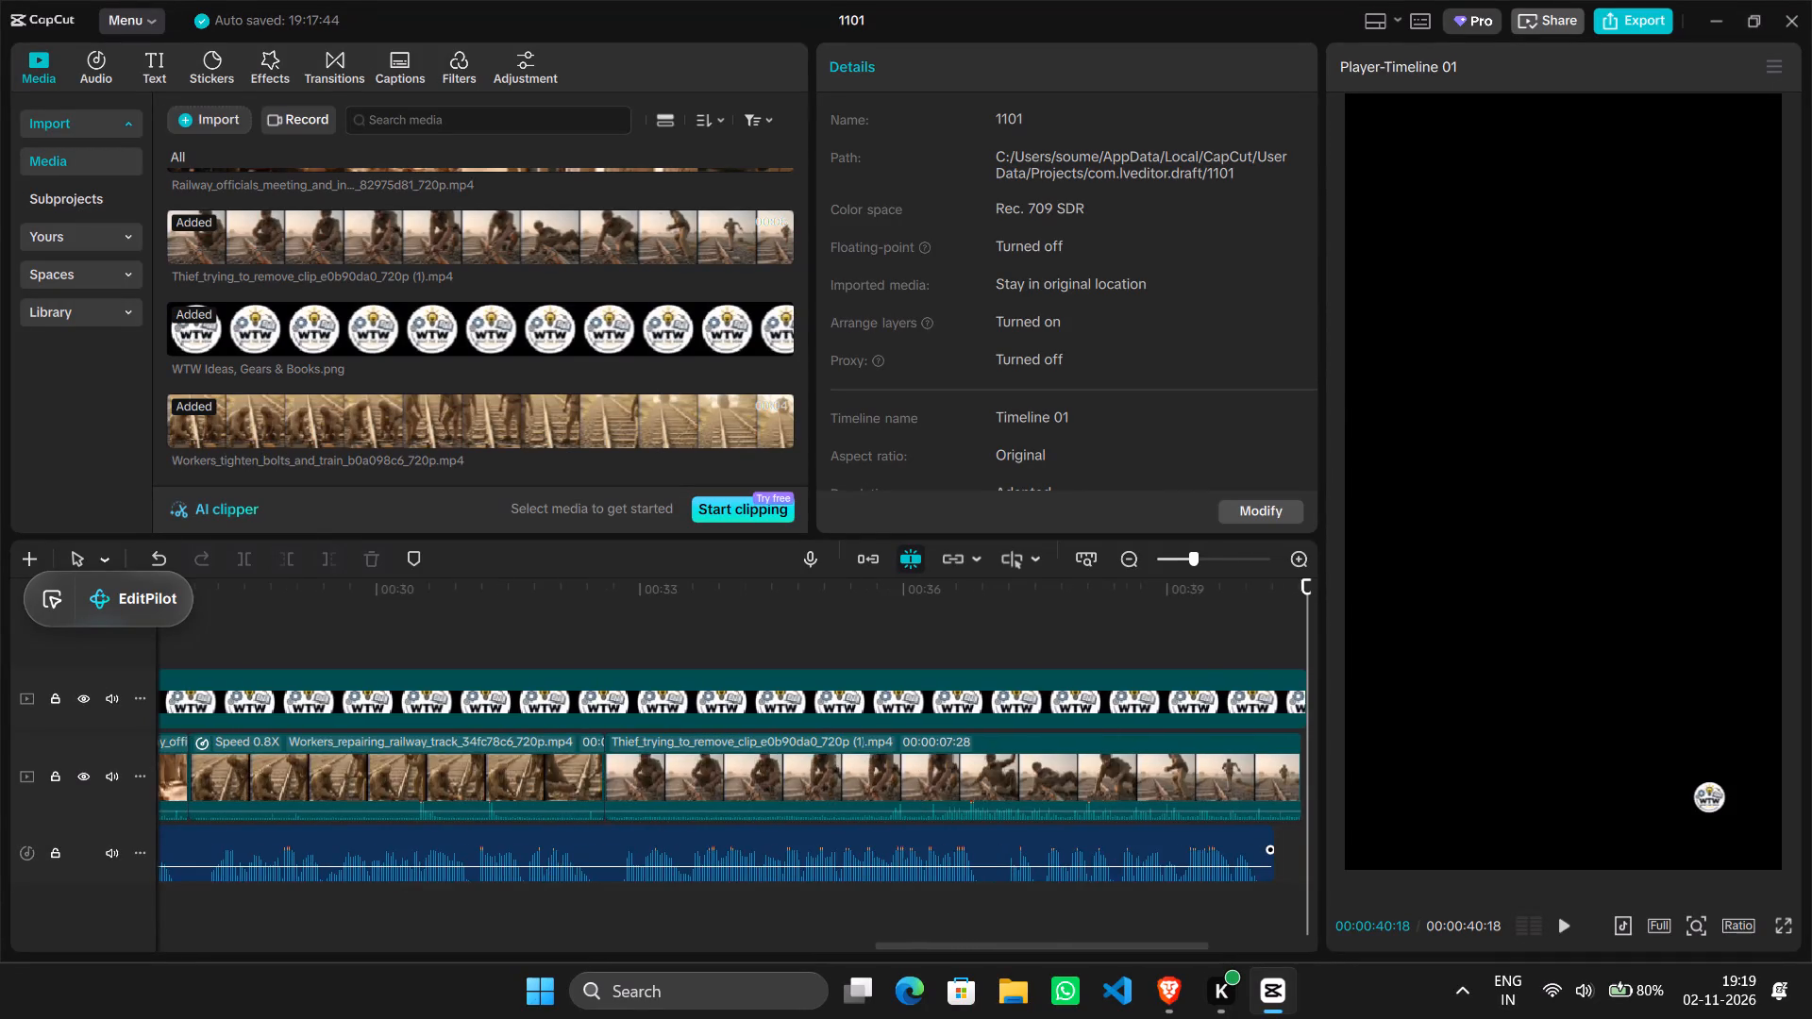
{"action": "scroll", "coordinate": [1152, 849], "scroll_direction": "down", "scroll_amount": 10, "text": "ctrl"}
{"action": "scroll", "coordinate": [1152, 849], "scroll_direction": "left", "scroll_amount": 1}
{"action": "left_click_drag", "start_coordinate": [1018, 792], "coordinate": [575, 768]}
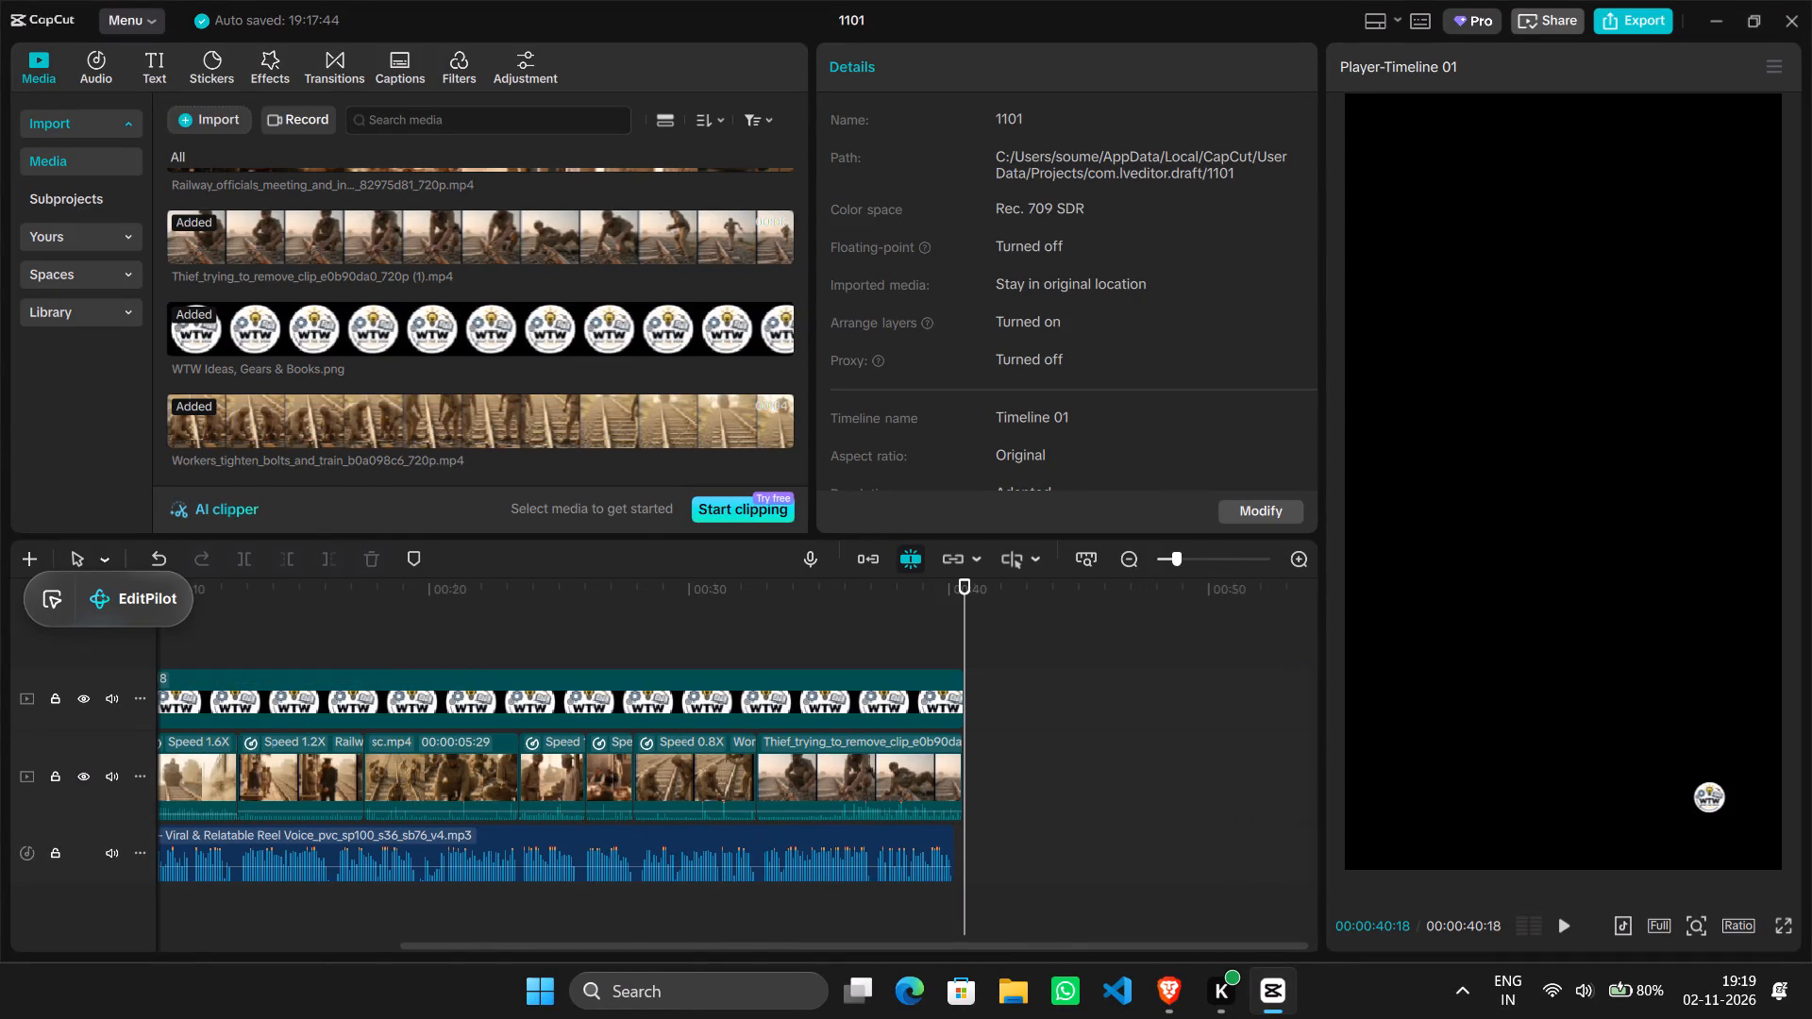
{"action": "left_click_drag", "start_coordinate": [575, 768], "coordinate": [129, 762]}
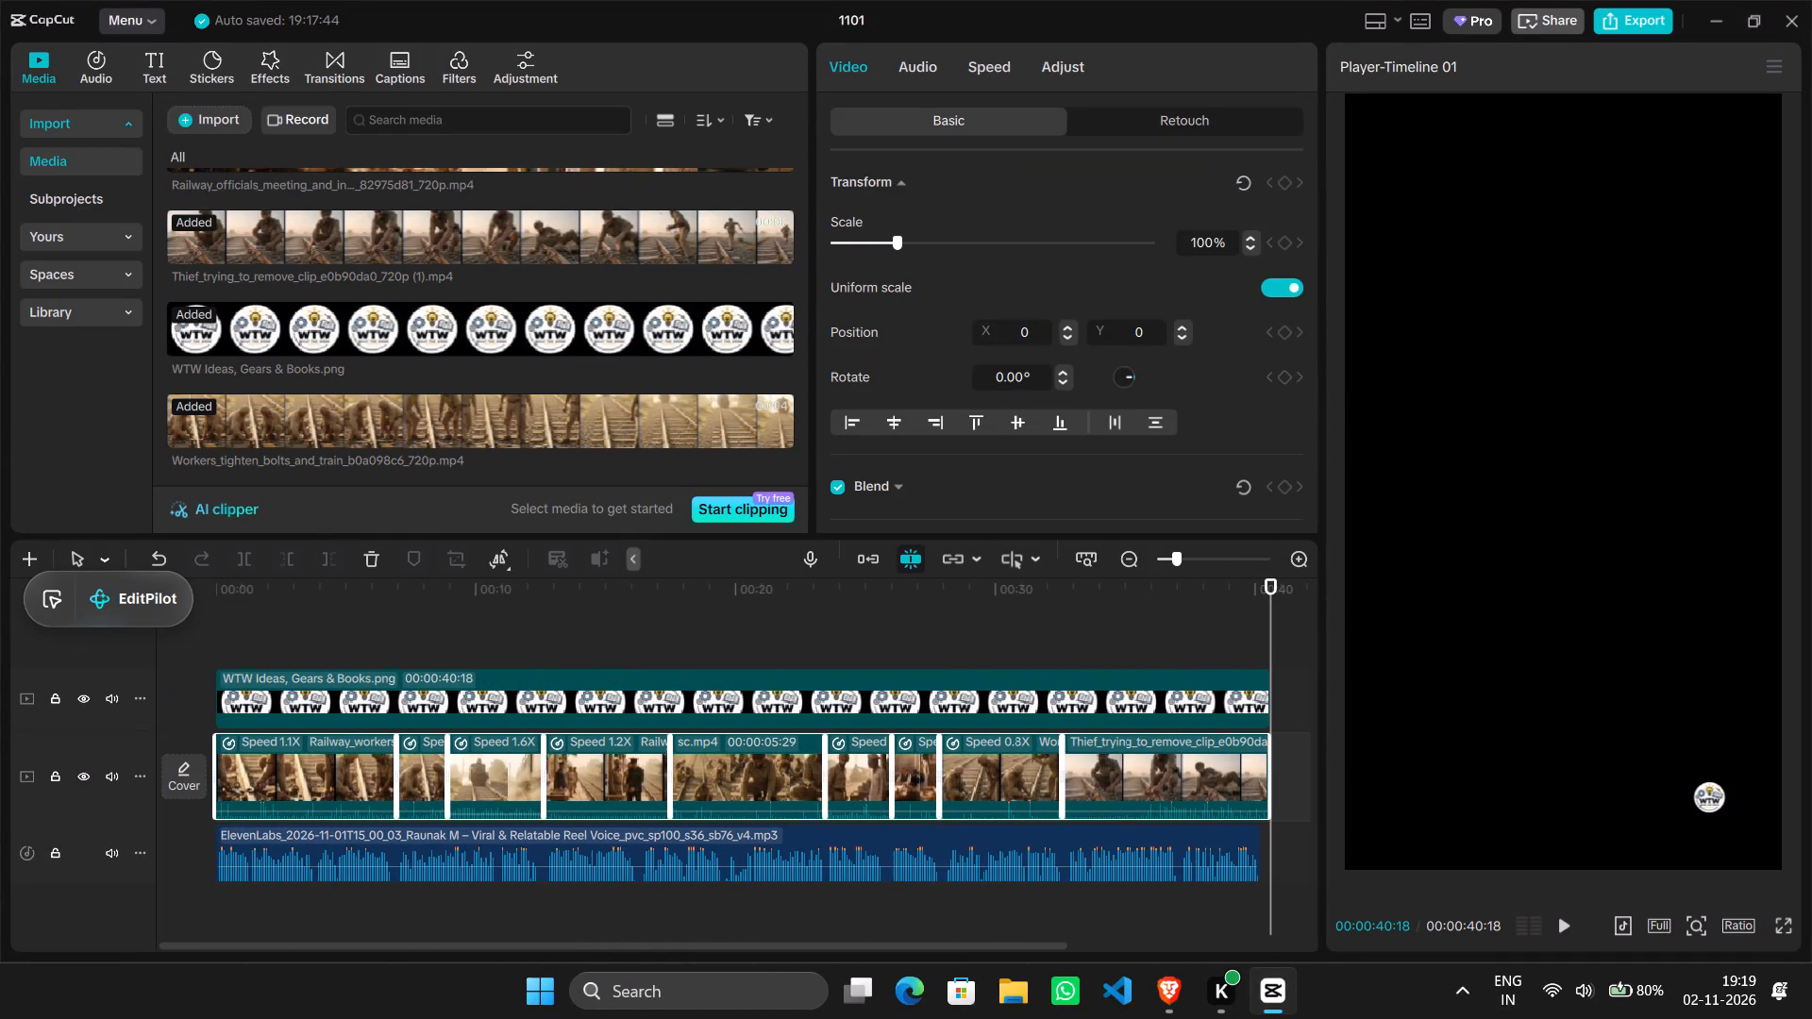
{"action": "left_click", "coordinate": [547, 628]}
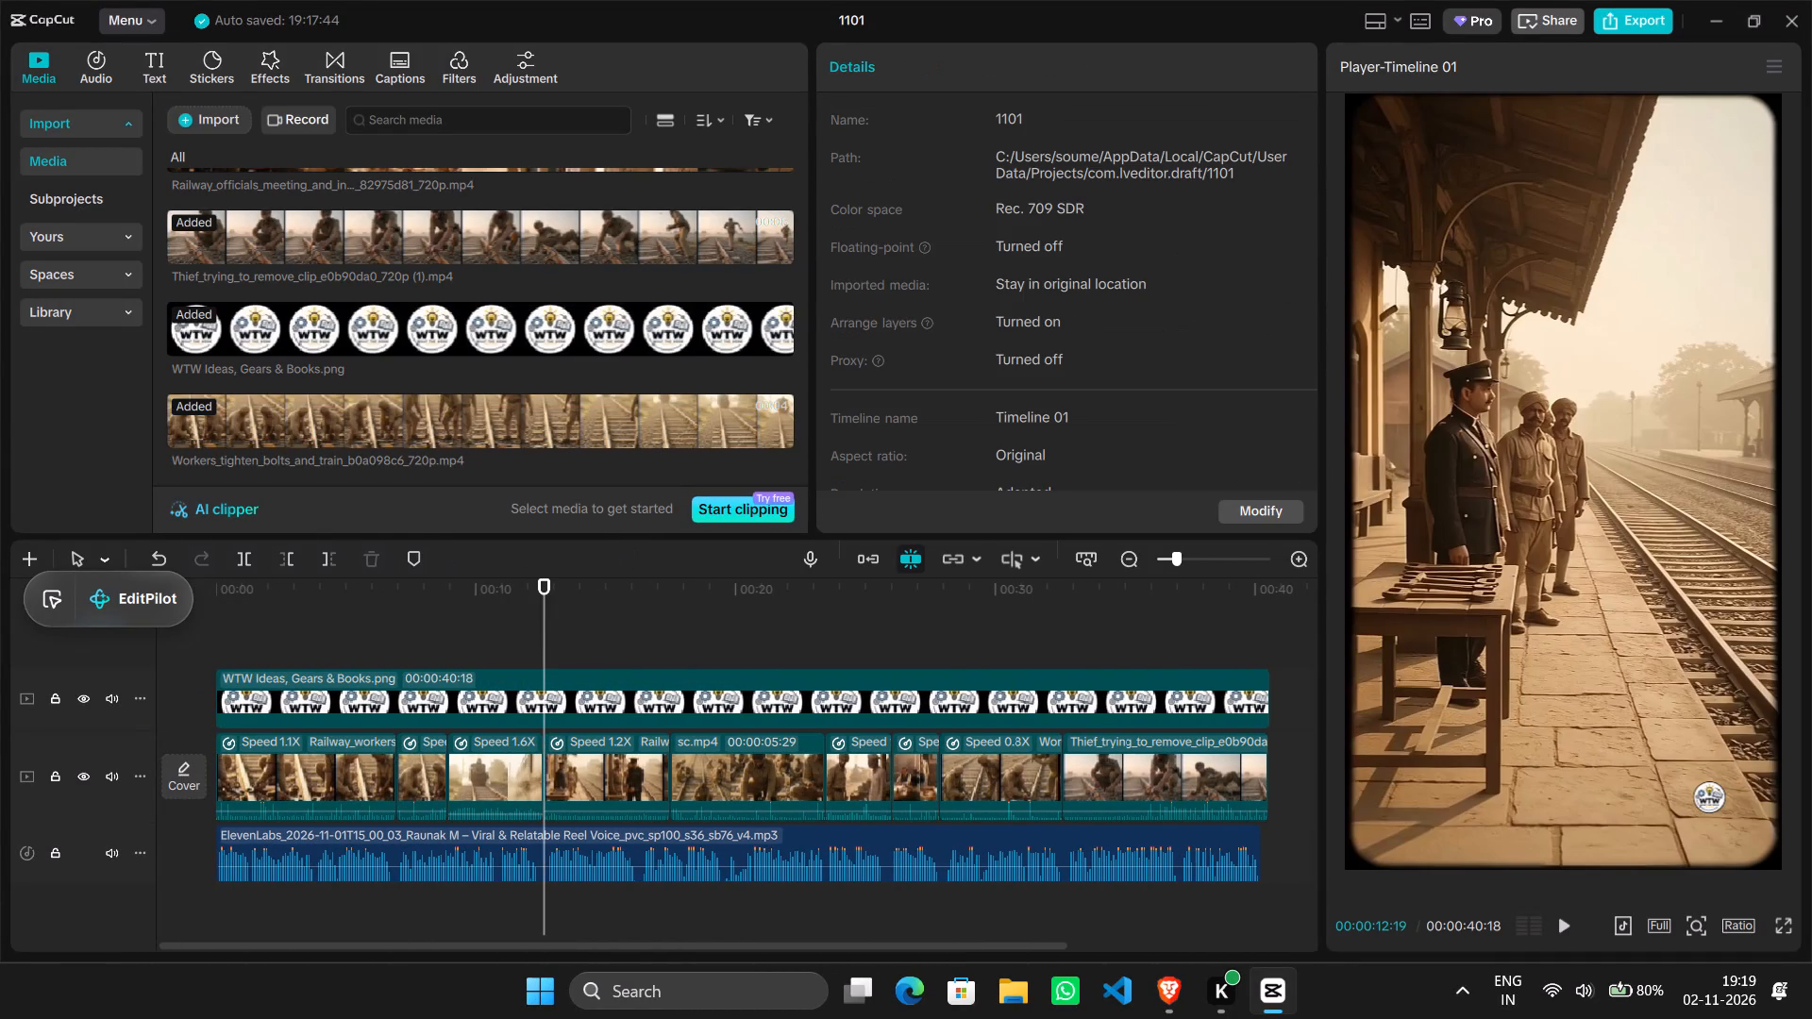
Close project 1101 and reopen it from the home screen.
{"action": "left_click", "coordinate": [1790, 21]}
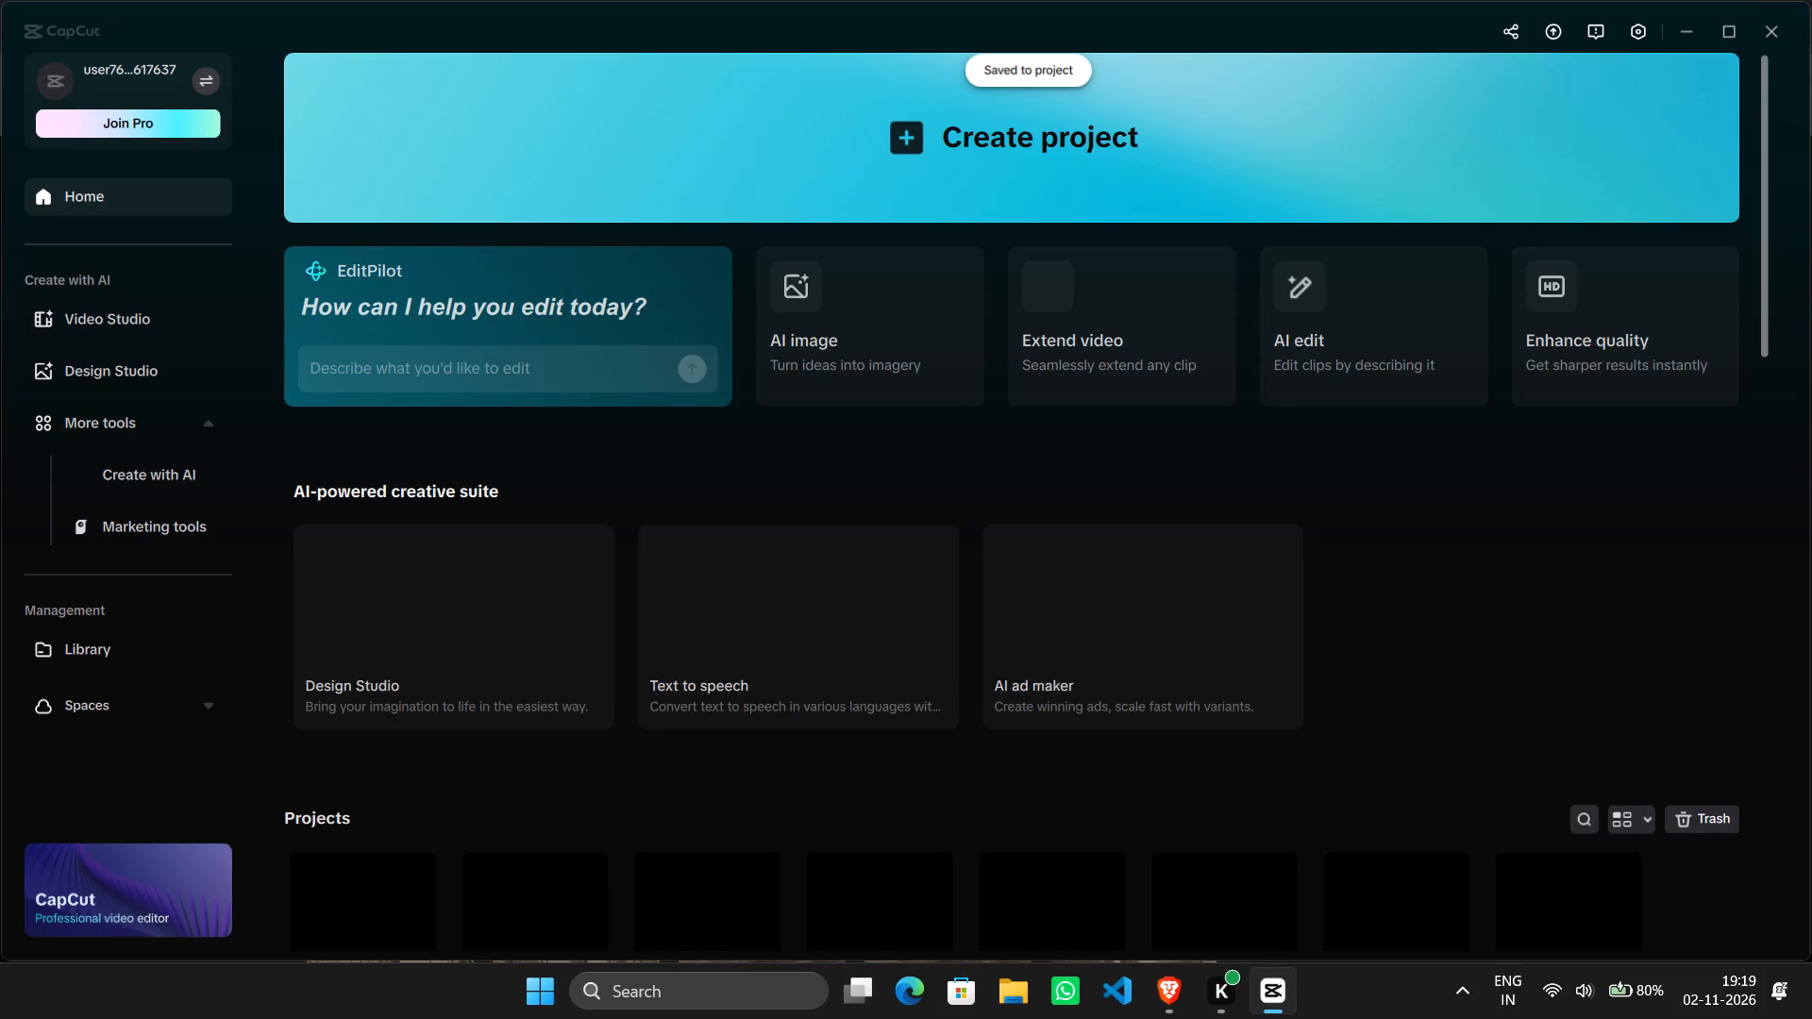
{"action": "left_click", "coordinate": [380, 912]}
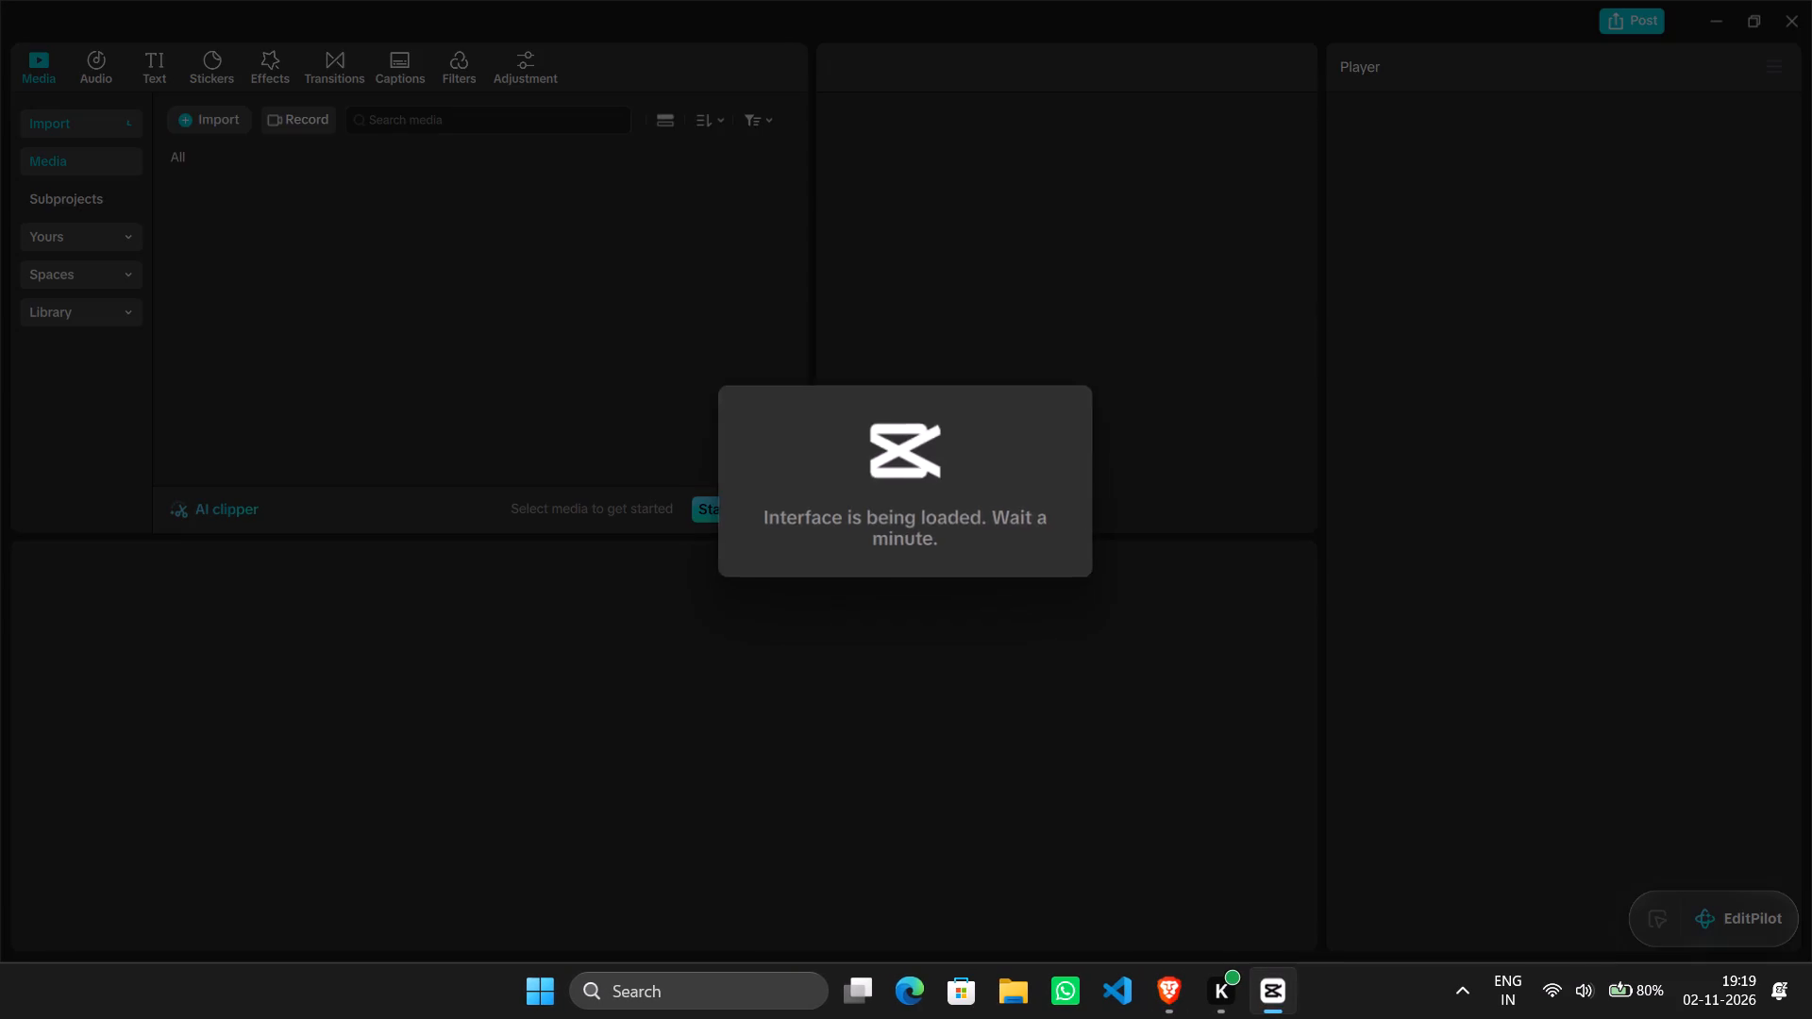
Turn on Enhance quality for the last six main-track clips, from the railway-officer clip through the thief clip.
{"action": "scroll", "coordinate": [700, 777], "scroll_direction": "up", "scroll_amount": 5, "text": "ctrl"}
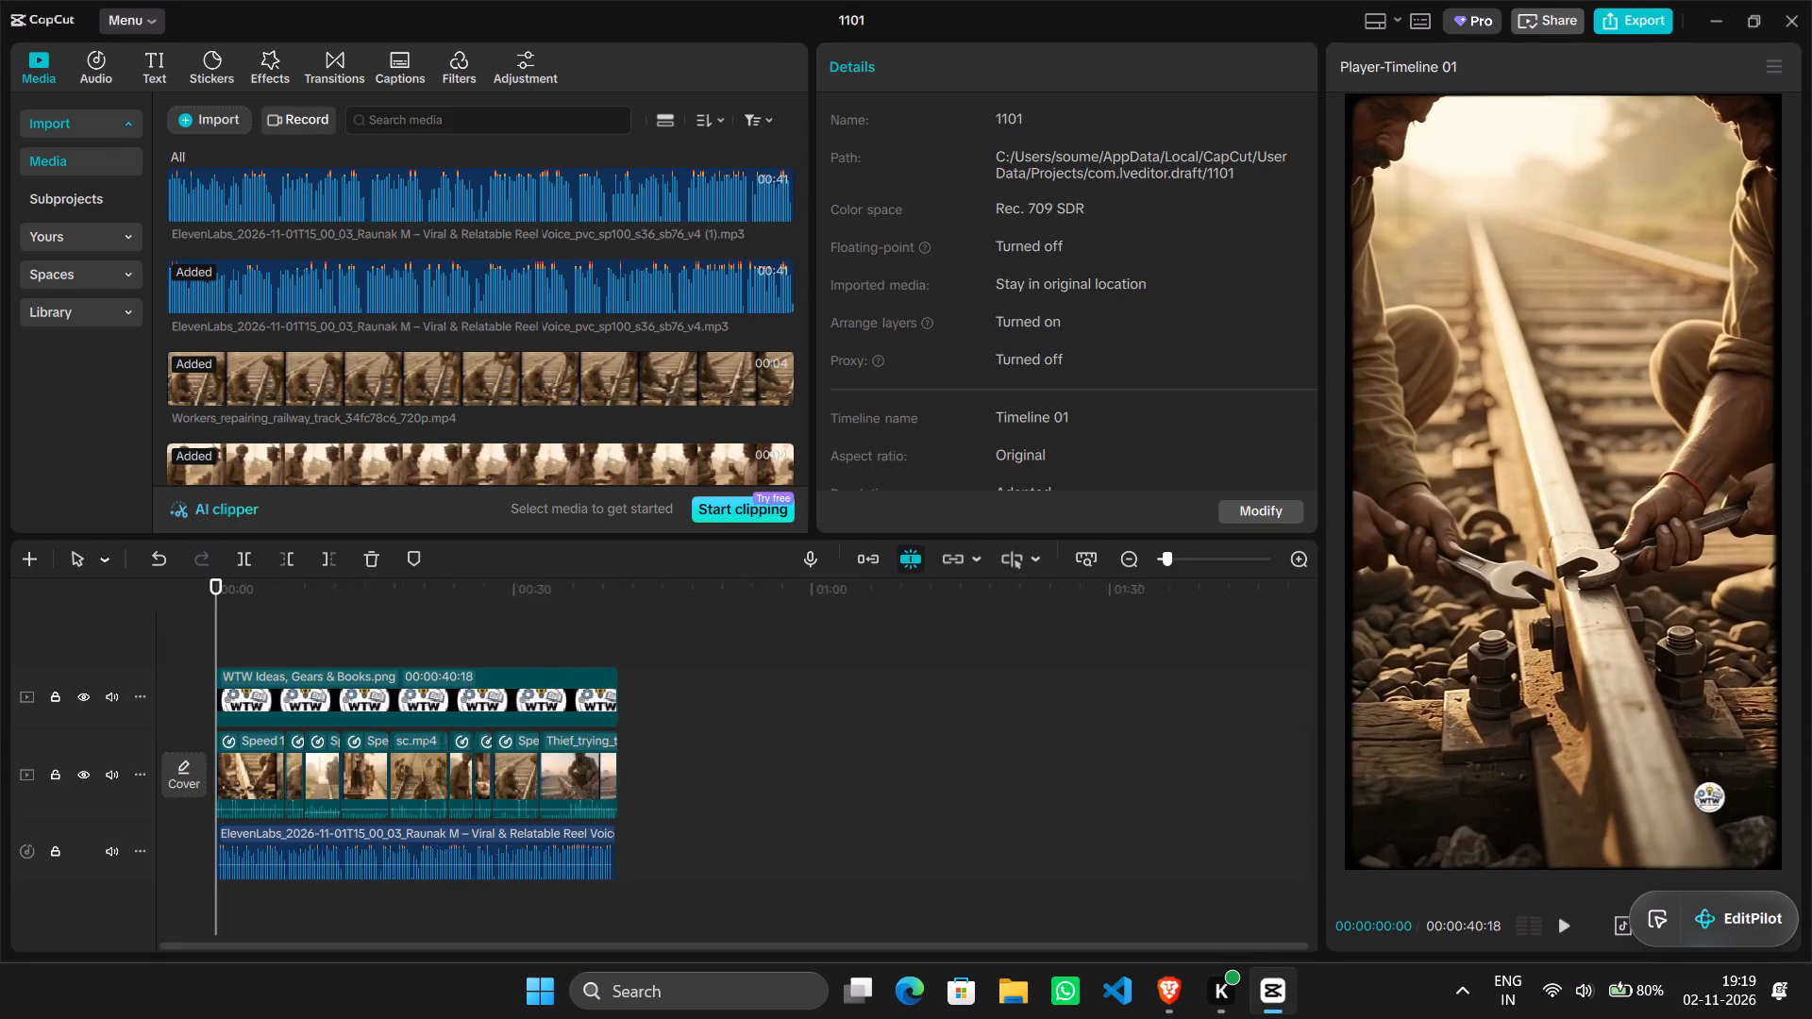
{"action": "scroll", "coordinate": [700, 777], "scroll_direction": "up", "scroll_amount": 2, "text": "ctrl"}
{"action": "left_click_drag", "start_coordinate": [846, 765], "coordinate": [242, 769]}
{"action": "scroll", "coordinate": [957, 342], "scroll_direction": "down", "scroll_amount": 1}
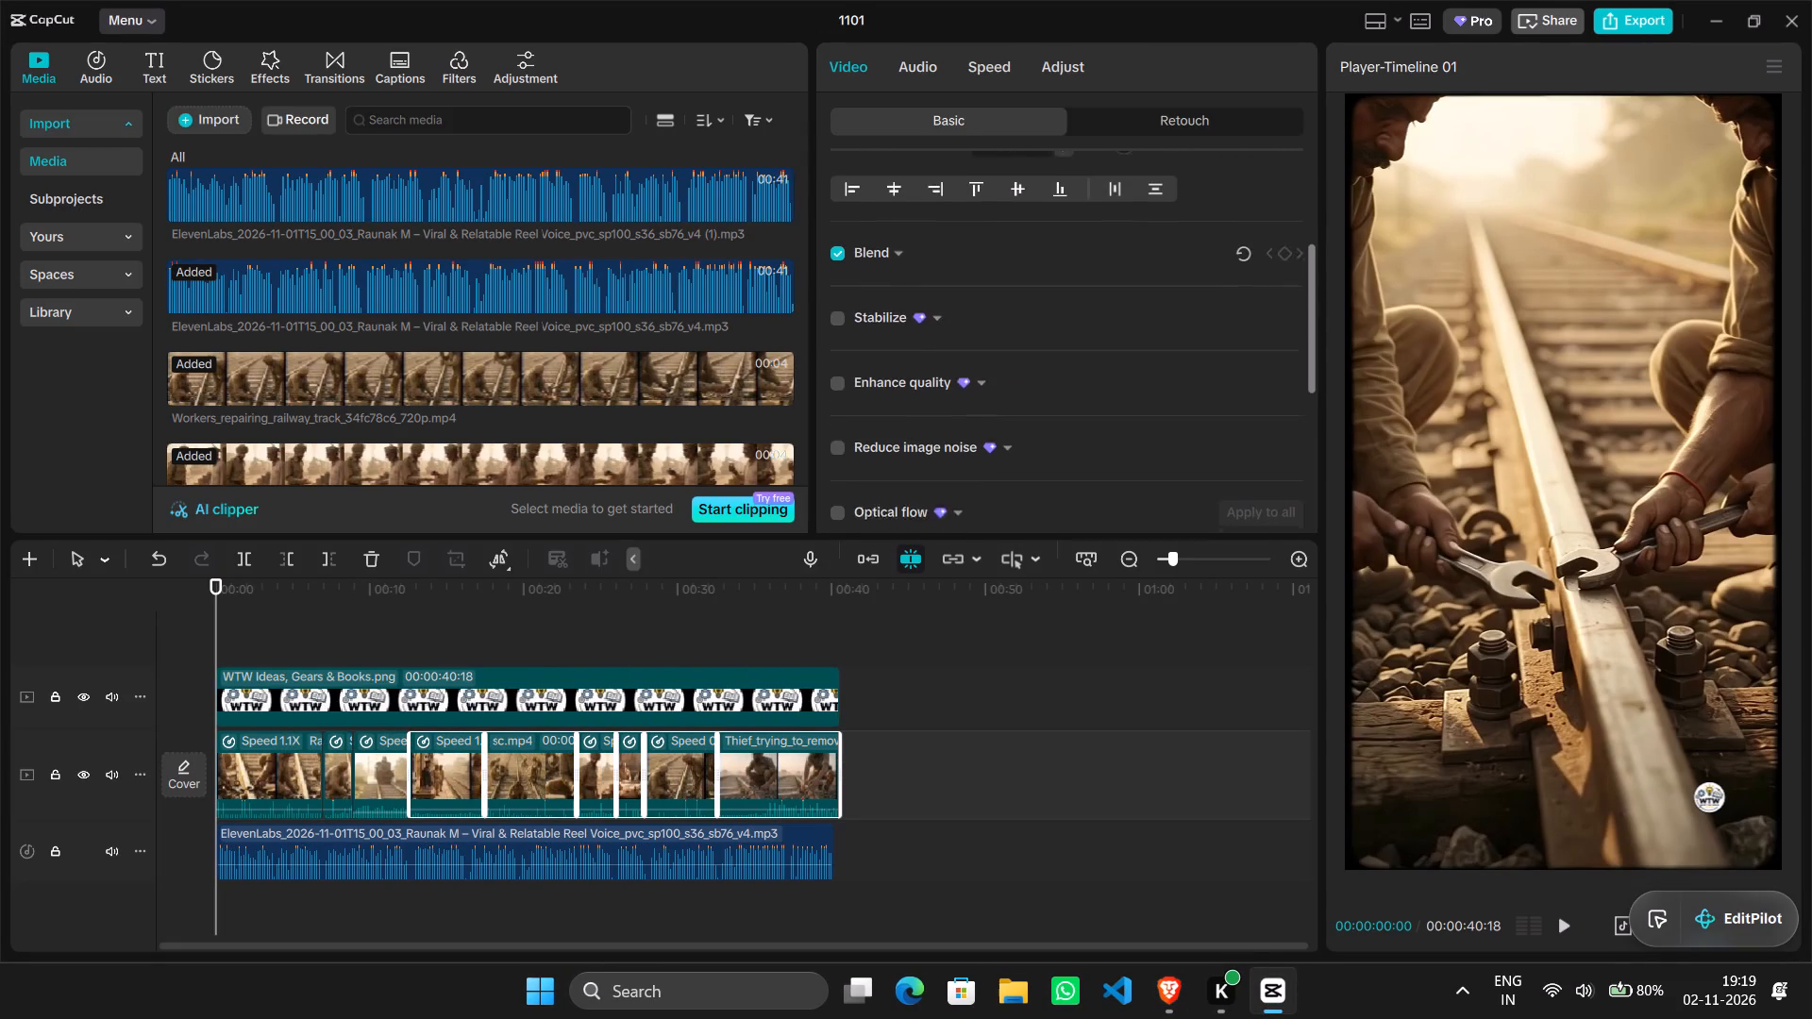
{"action": "scroll", "coordinate": [957, 342], "scroll_direction": "down", "scroll_amount": 1}
{"action": "left_click", "coordinate": [834, 361]}
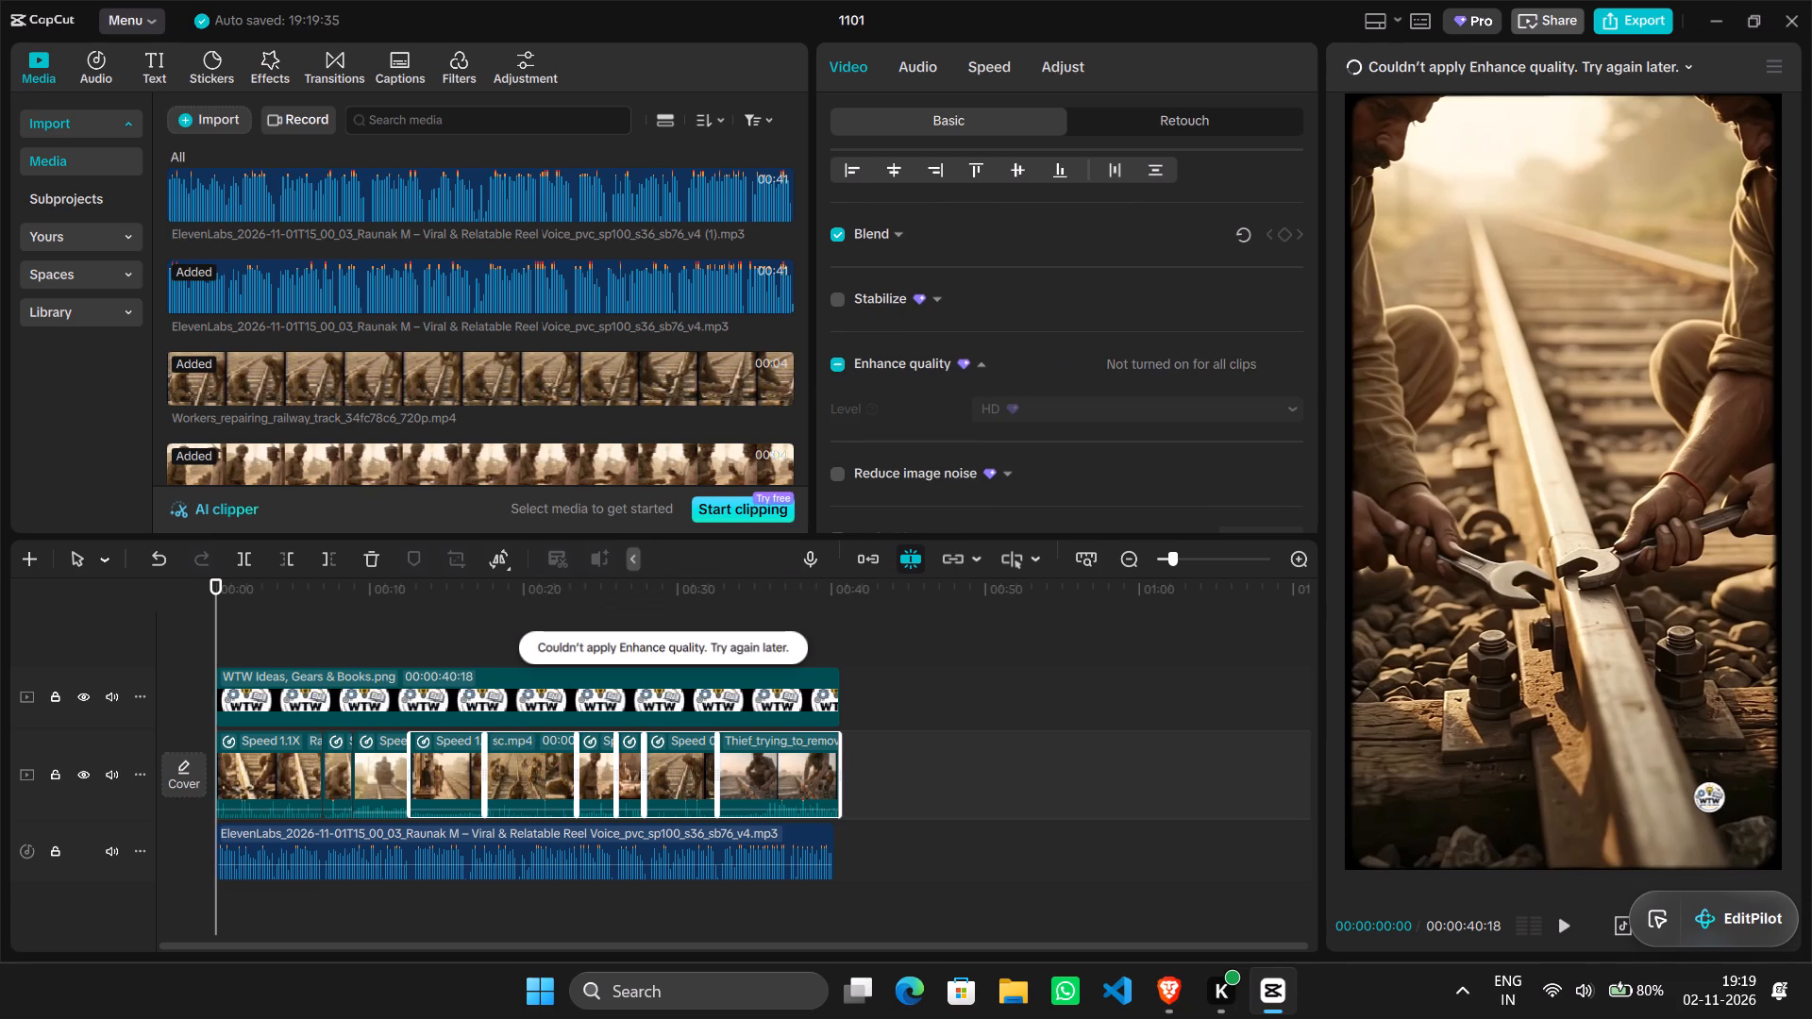
{"action": "left_click", "coordinate": [836, 369]}
{"action": "left_click", "coordinate": [1811, 24]}
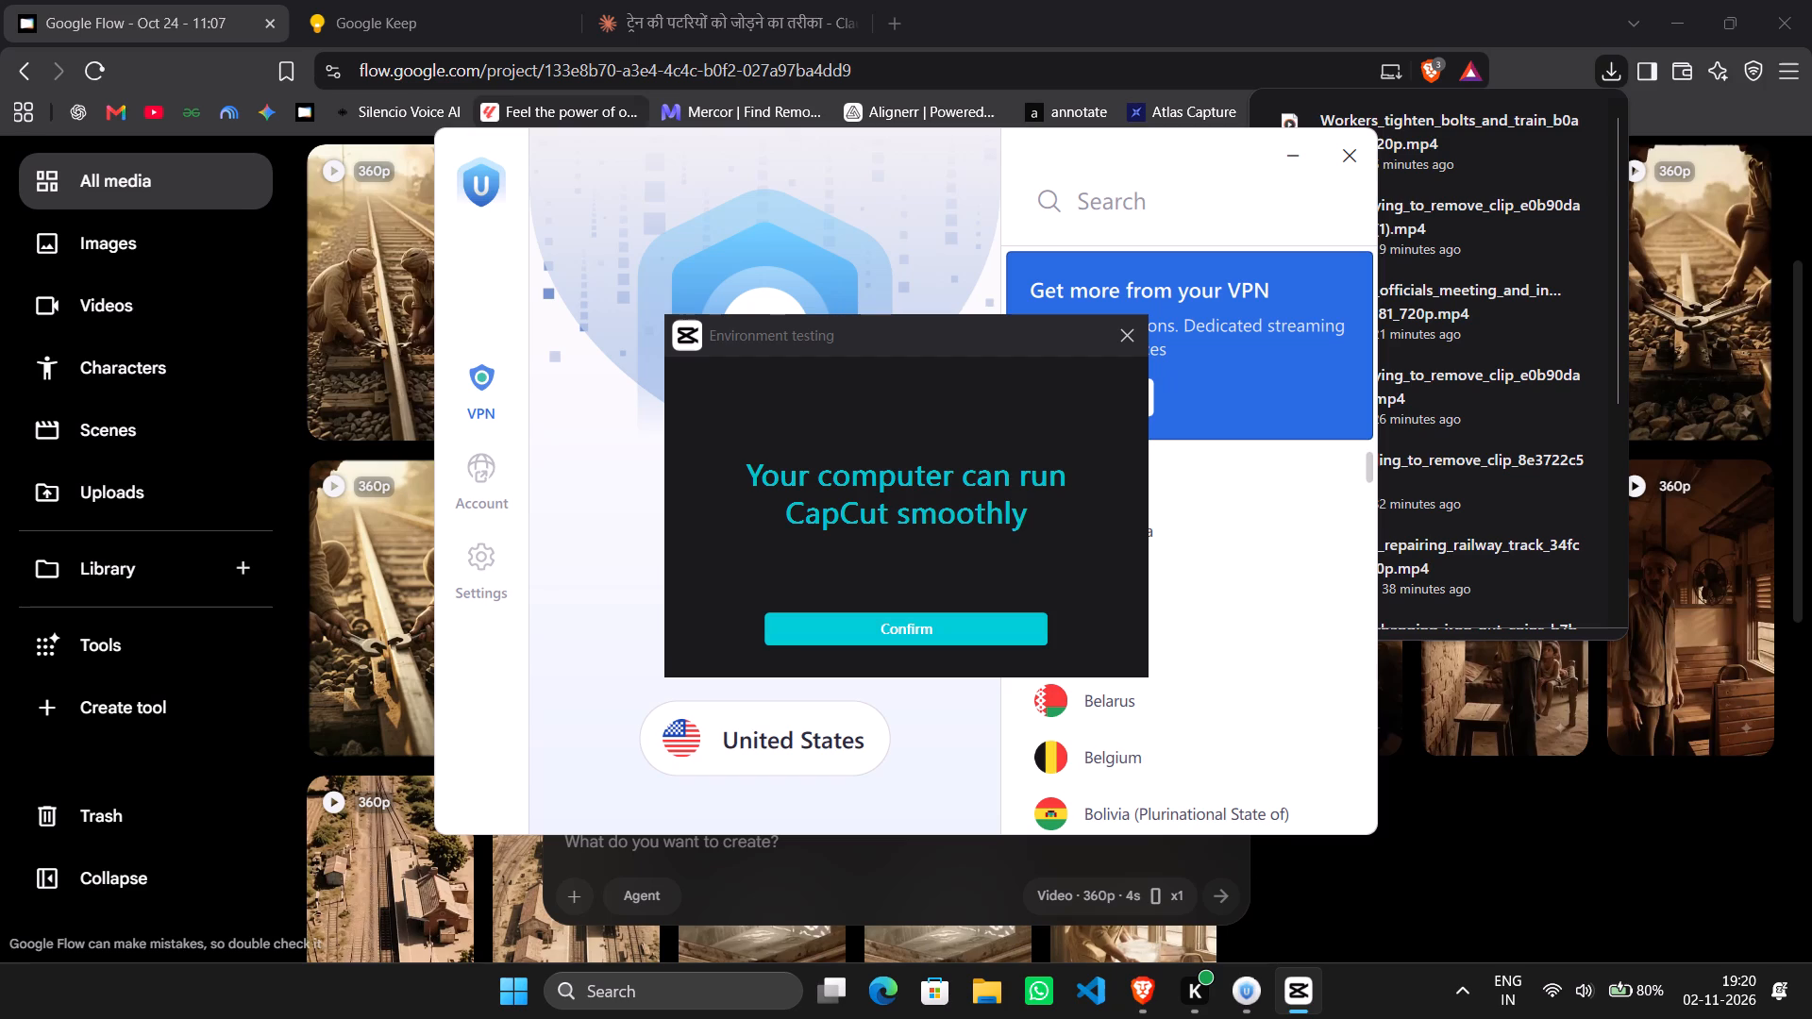
{"action": "left_click", "coordinate": [913, 616]}
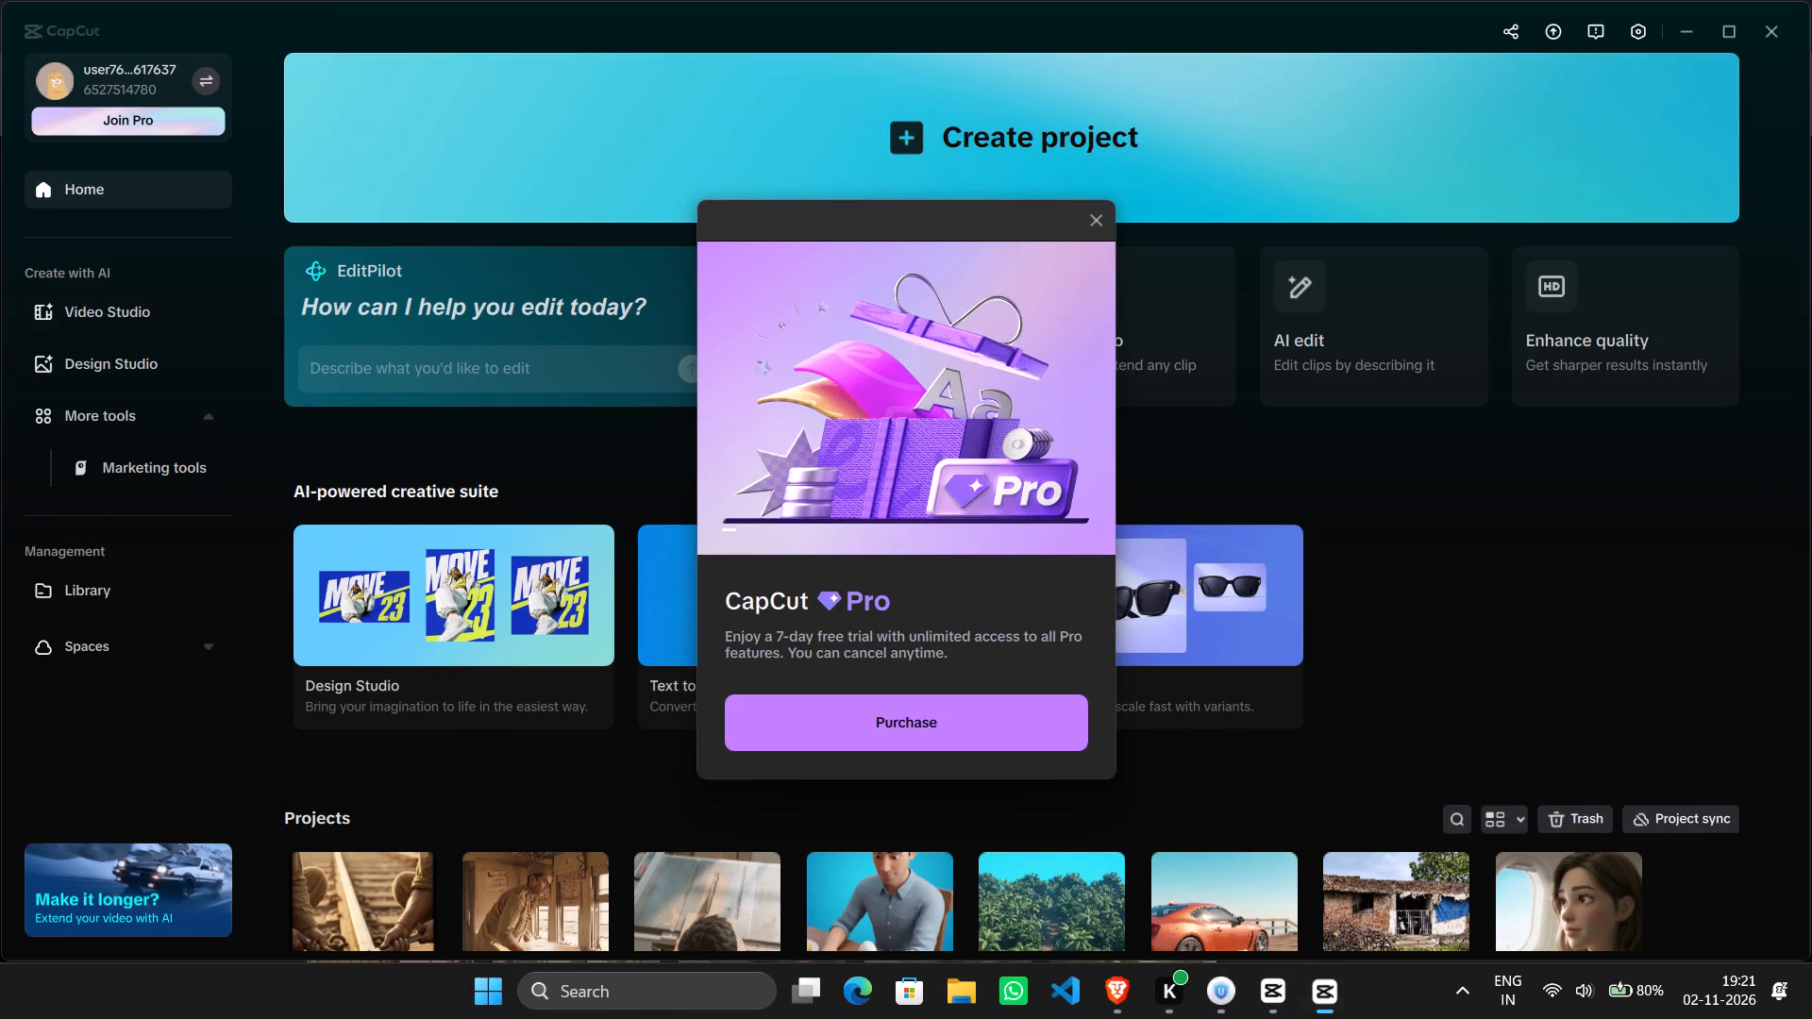
{"action": "left_click", "coordinate": [1084, 222]}
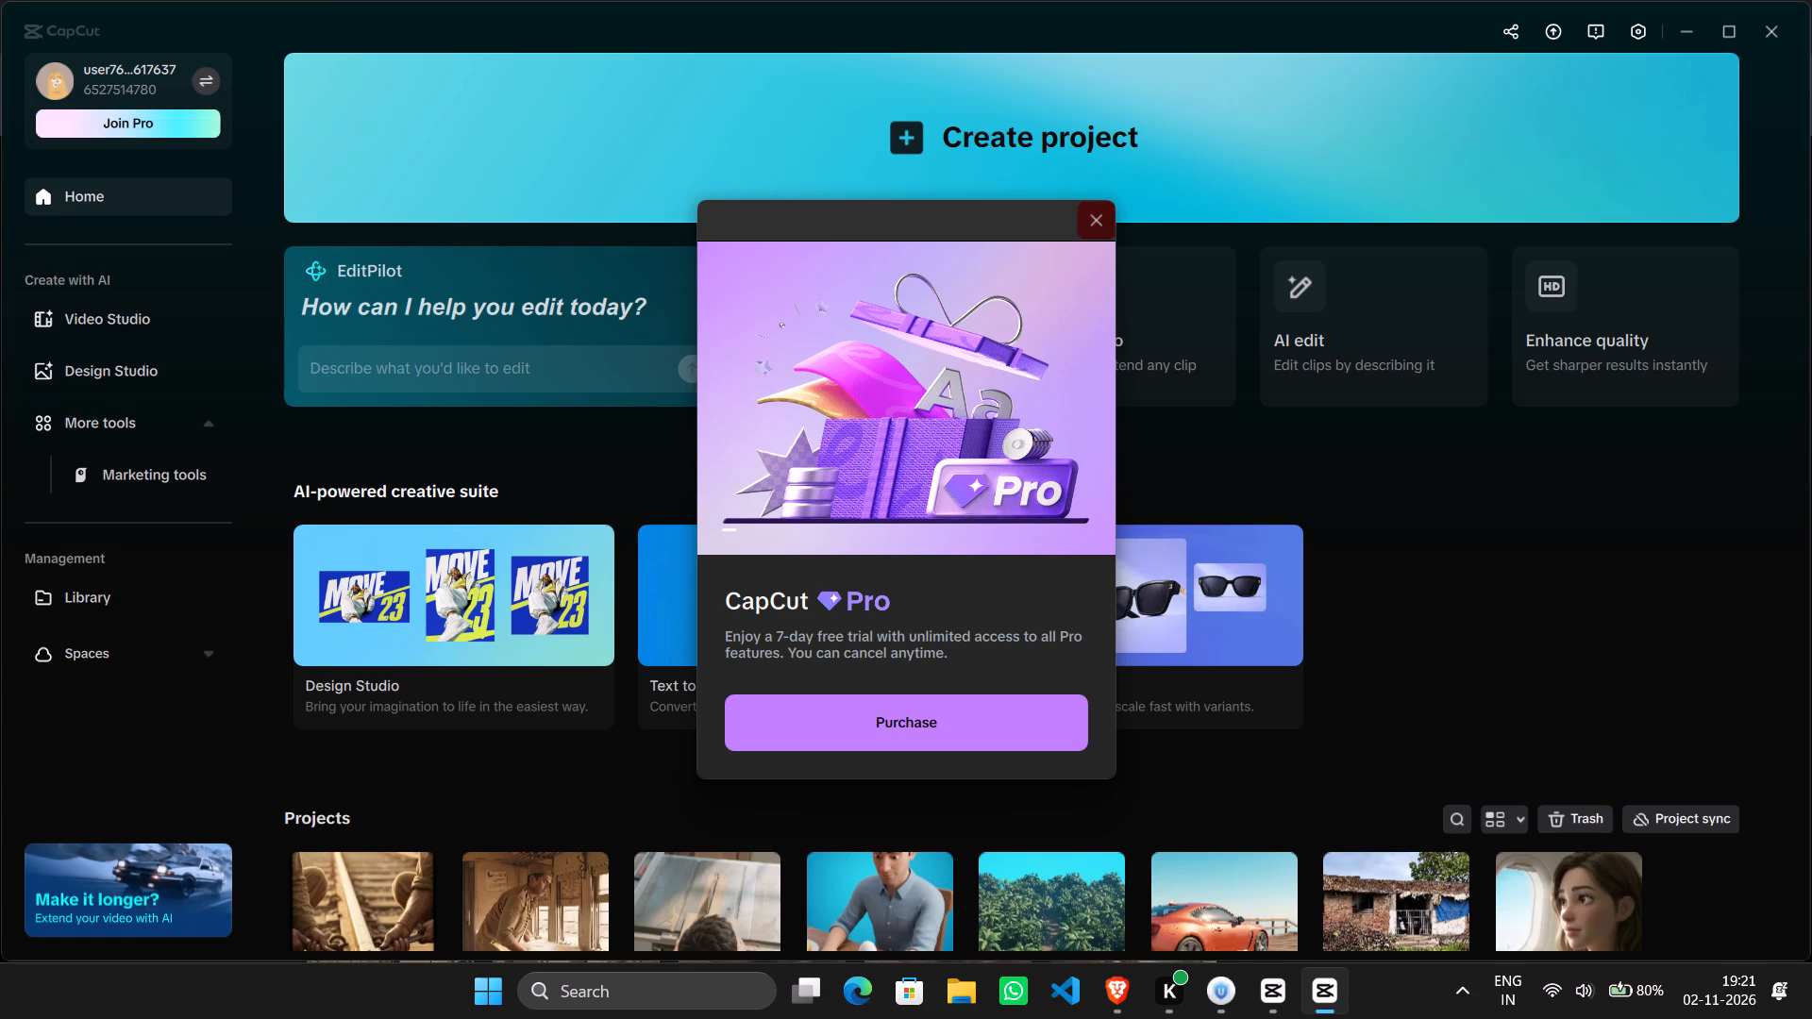
{"action": "left_click", "coordinate": [335, 928]}
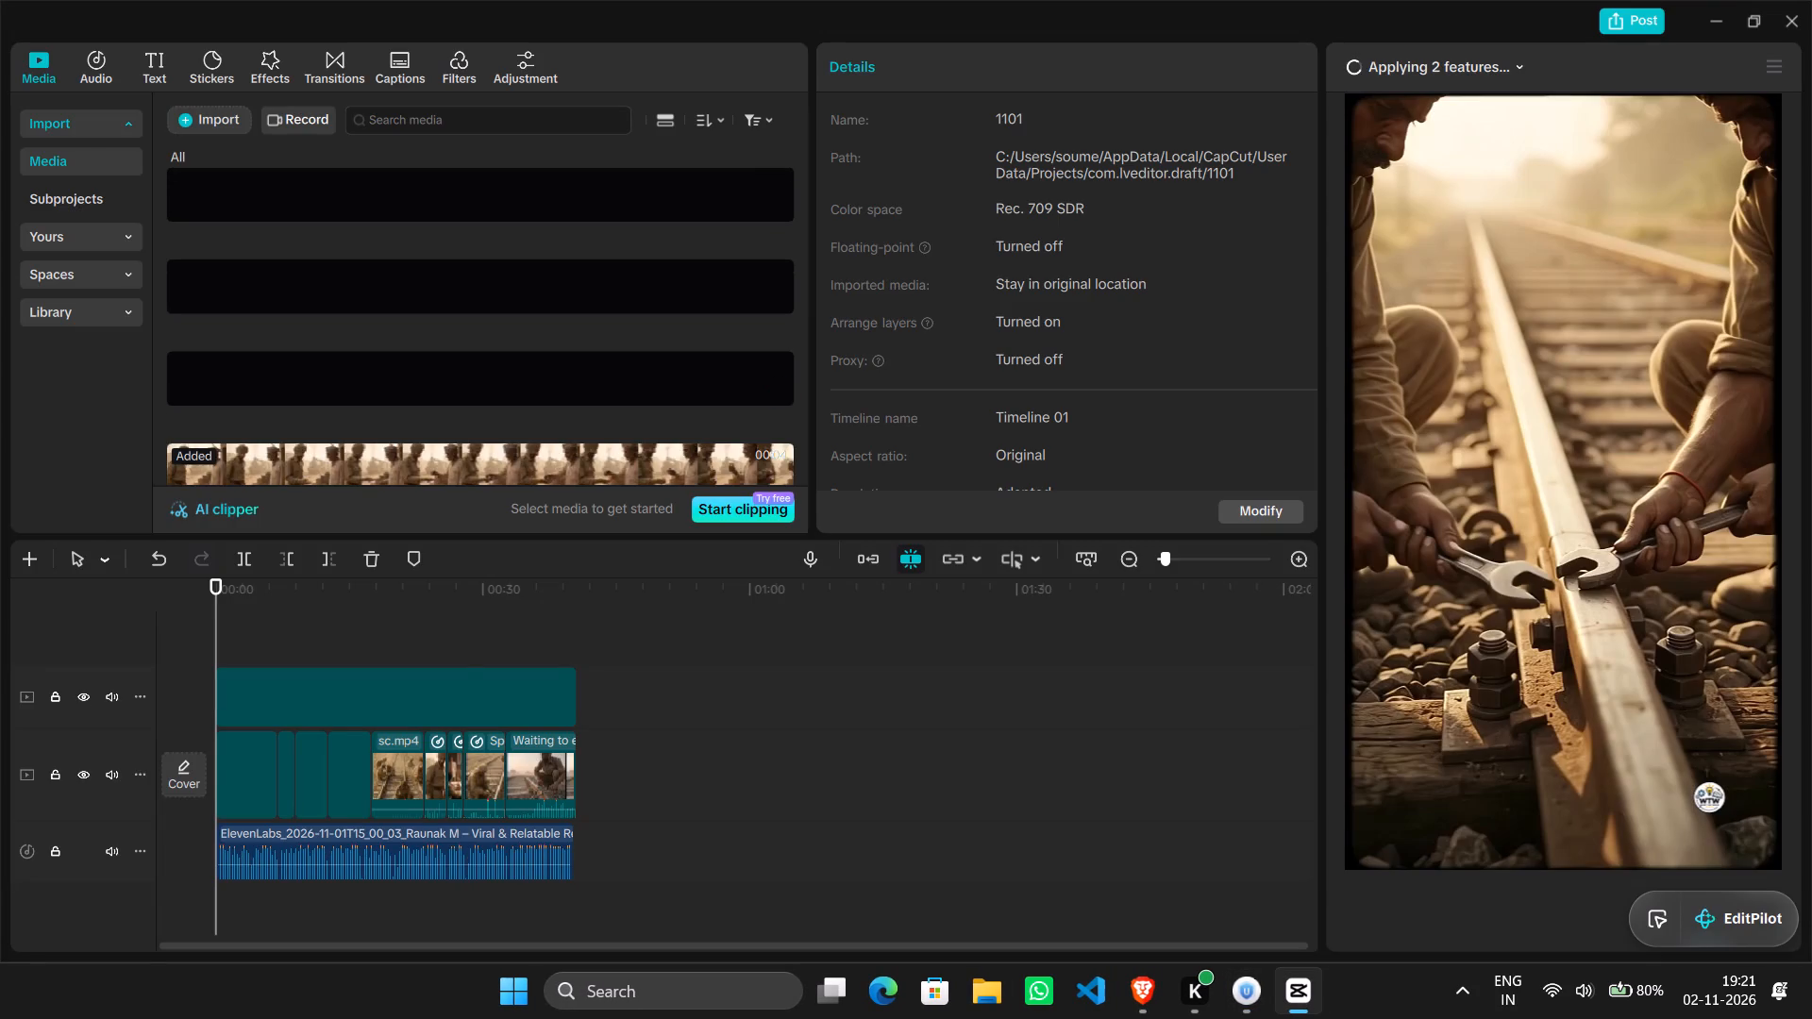
Select all main-track clips and check their Enhance quality setting and the progress of the features being applied.
{"action": "scroll", "coordinate": [643, 709], "scroll_direction": "up", "scroll_amount": 6, "text": "ctrl"}
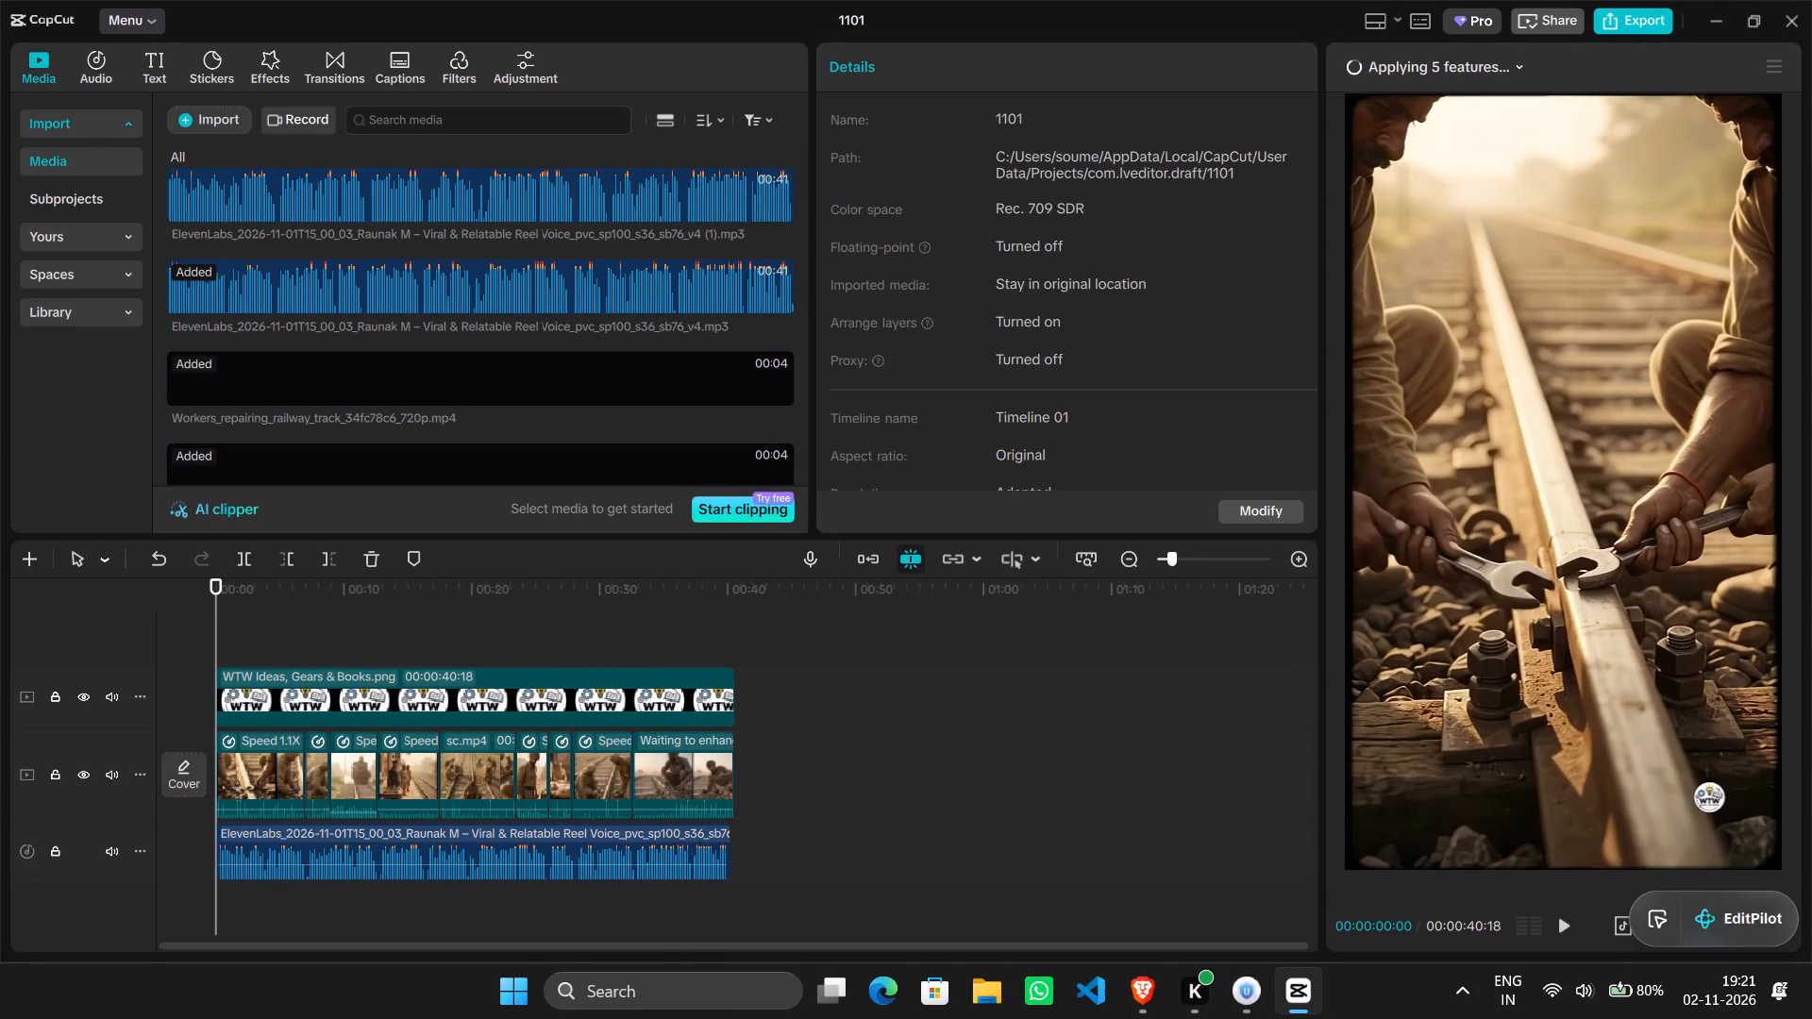
{"action": "left_click", "coordinate": [888, 776]}
{"action": "left_click_drag", "start_coordinate": [757, 782], "coordinate": [252, 776]}
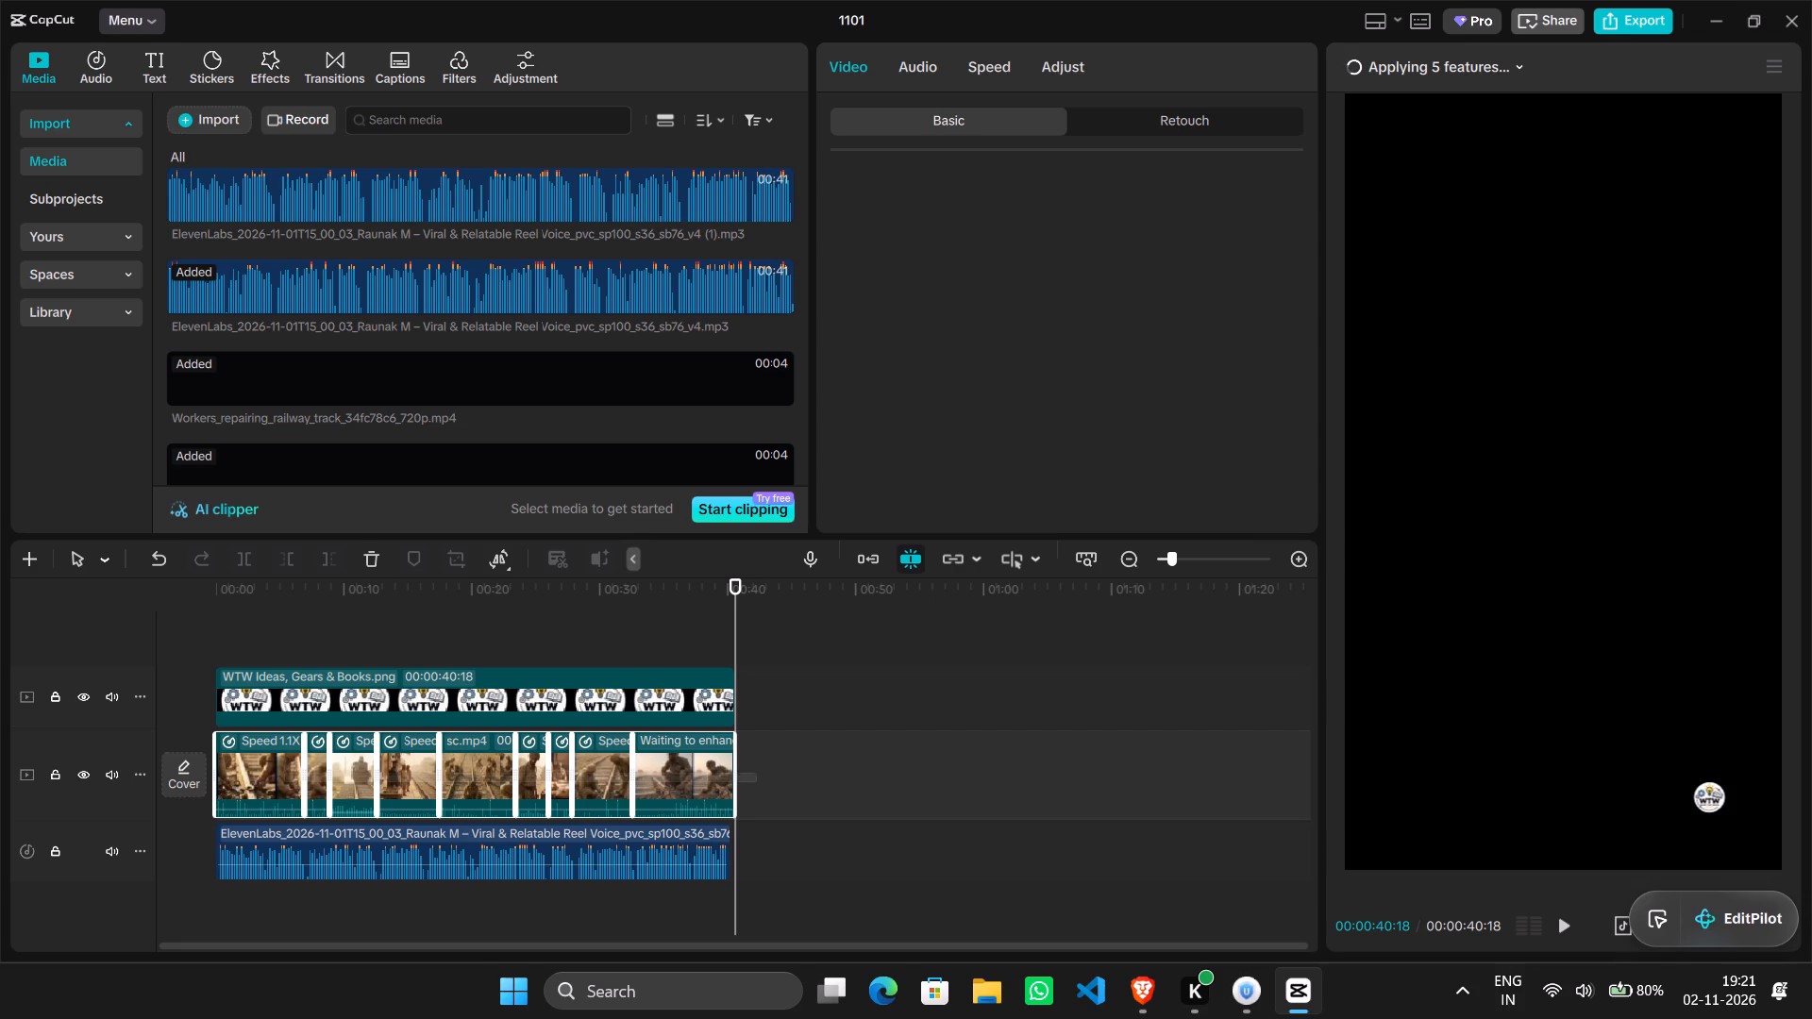
{"action": "left_click_drag", "start_coordinate": [252, 776], "coordinate": [245, 777]}
{"action": "scroll", "coordinate": [908, 319], "scroll_direction": "down", "scroll_amount": 1}
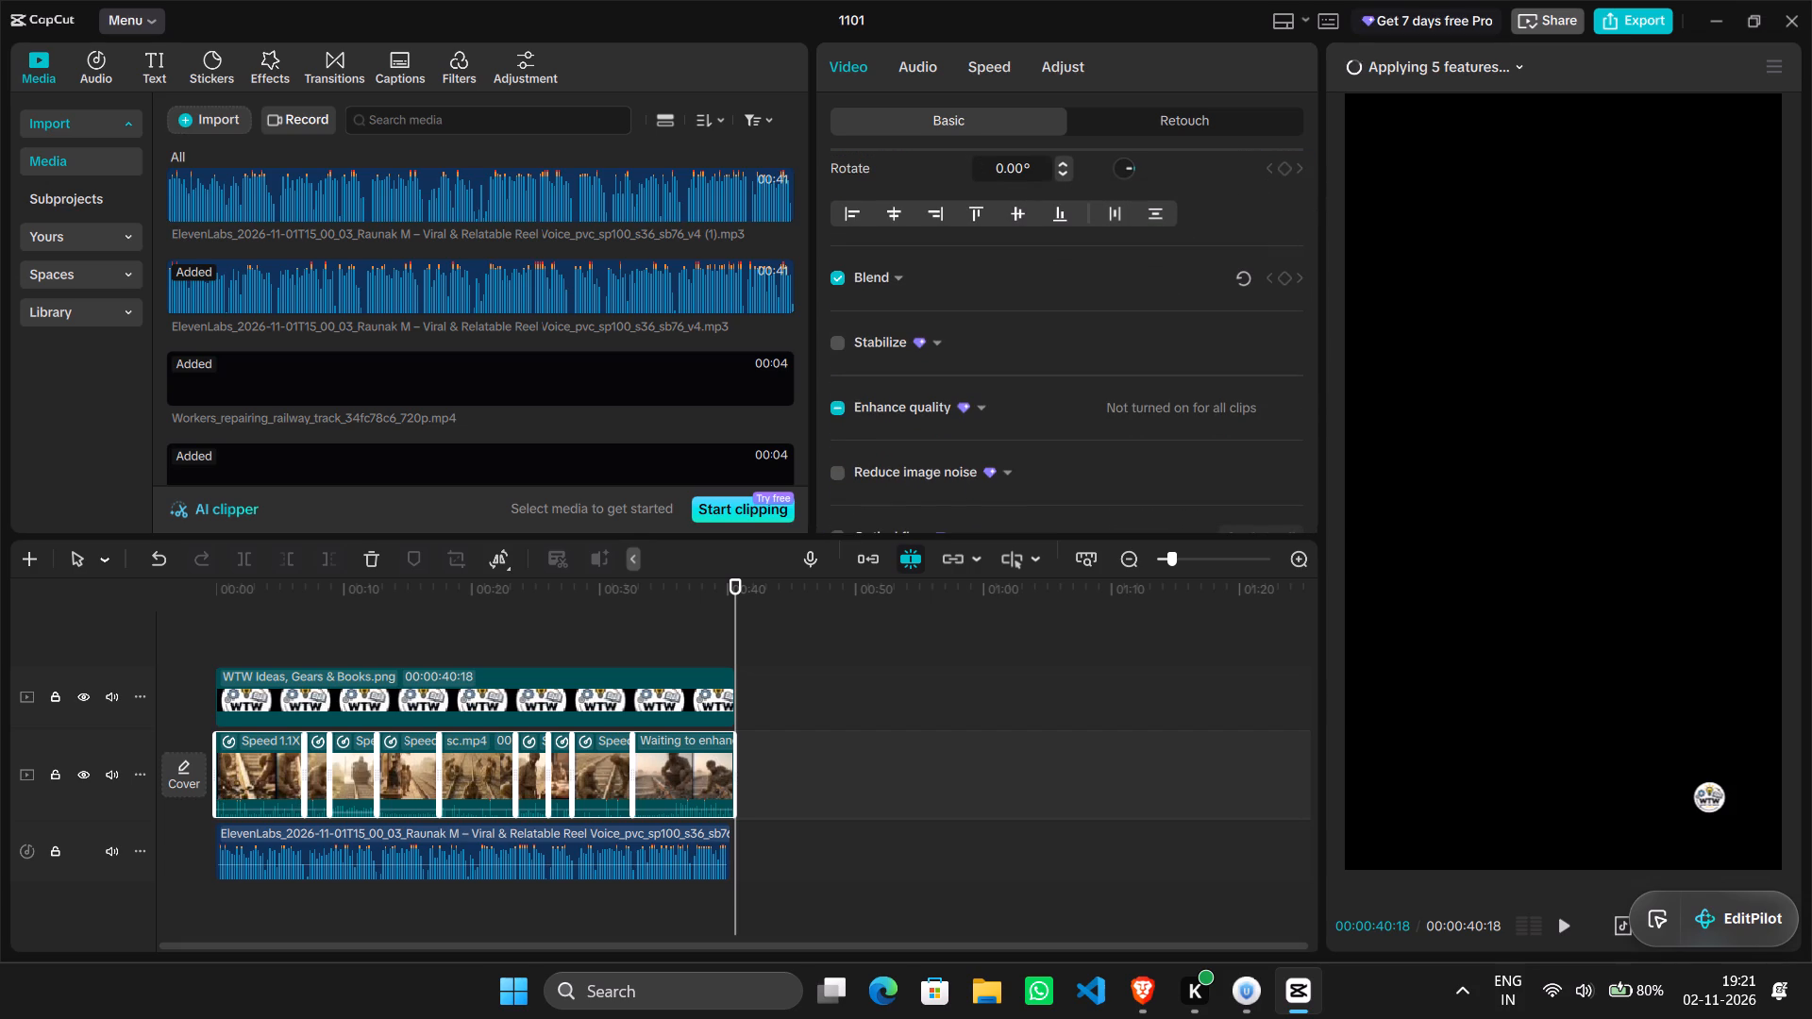
{"action": "left_click", "coordinate": [1523, 70]}
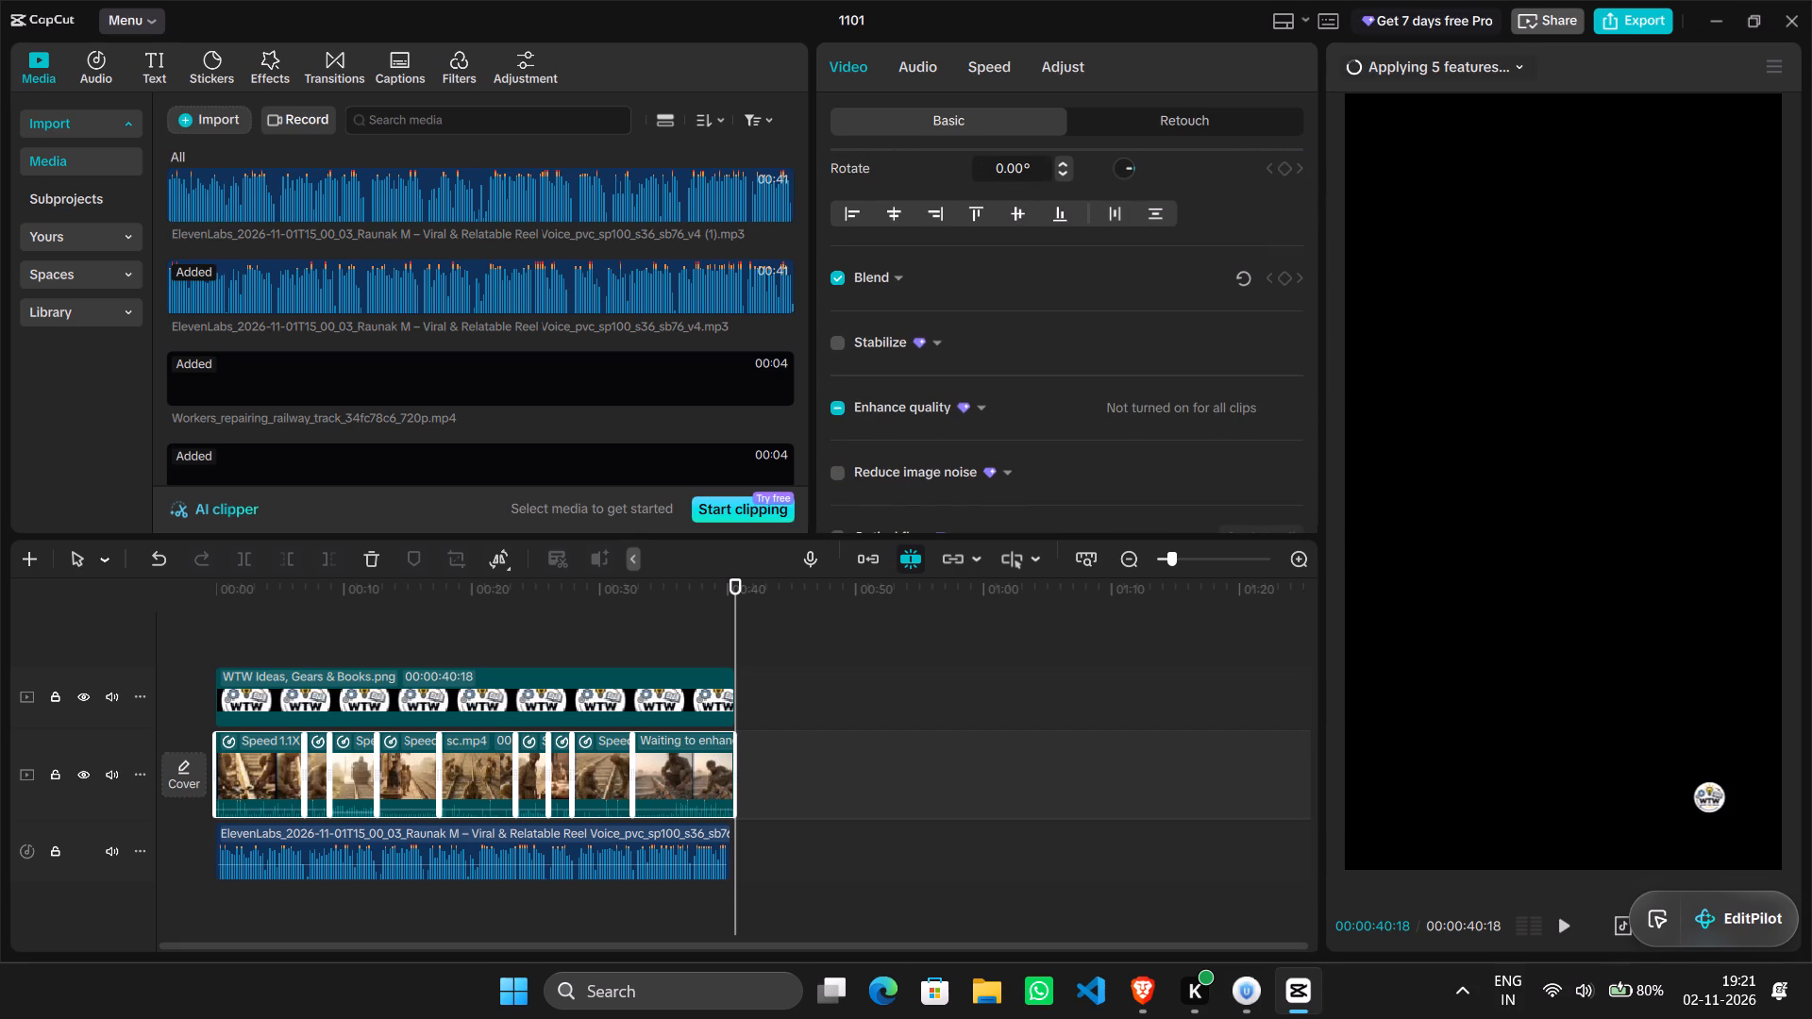
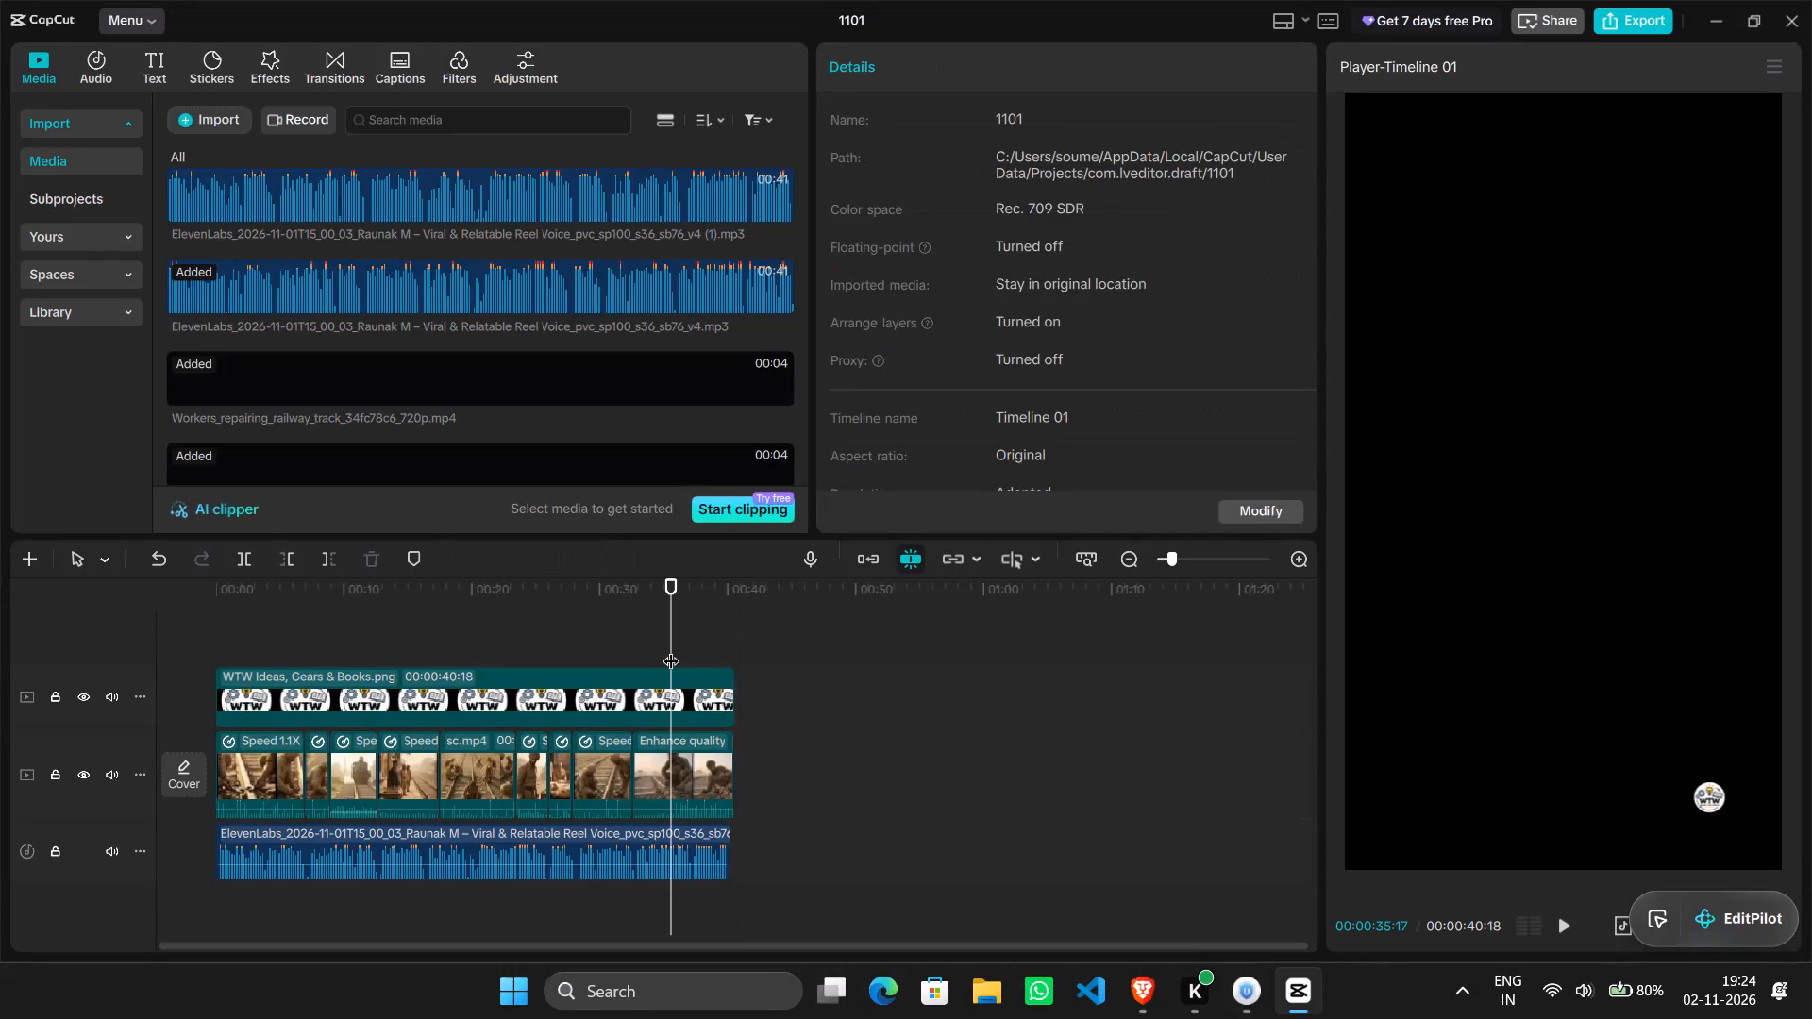
Return the playhead to the start and import Monochrome Film Grain Texture.png from the Downloads folder into project 1101.
{"action": "left_click_drag", "start_coordinate": [671, 649], "coordinate": [221, 622]}
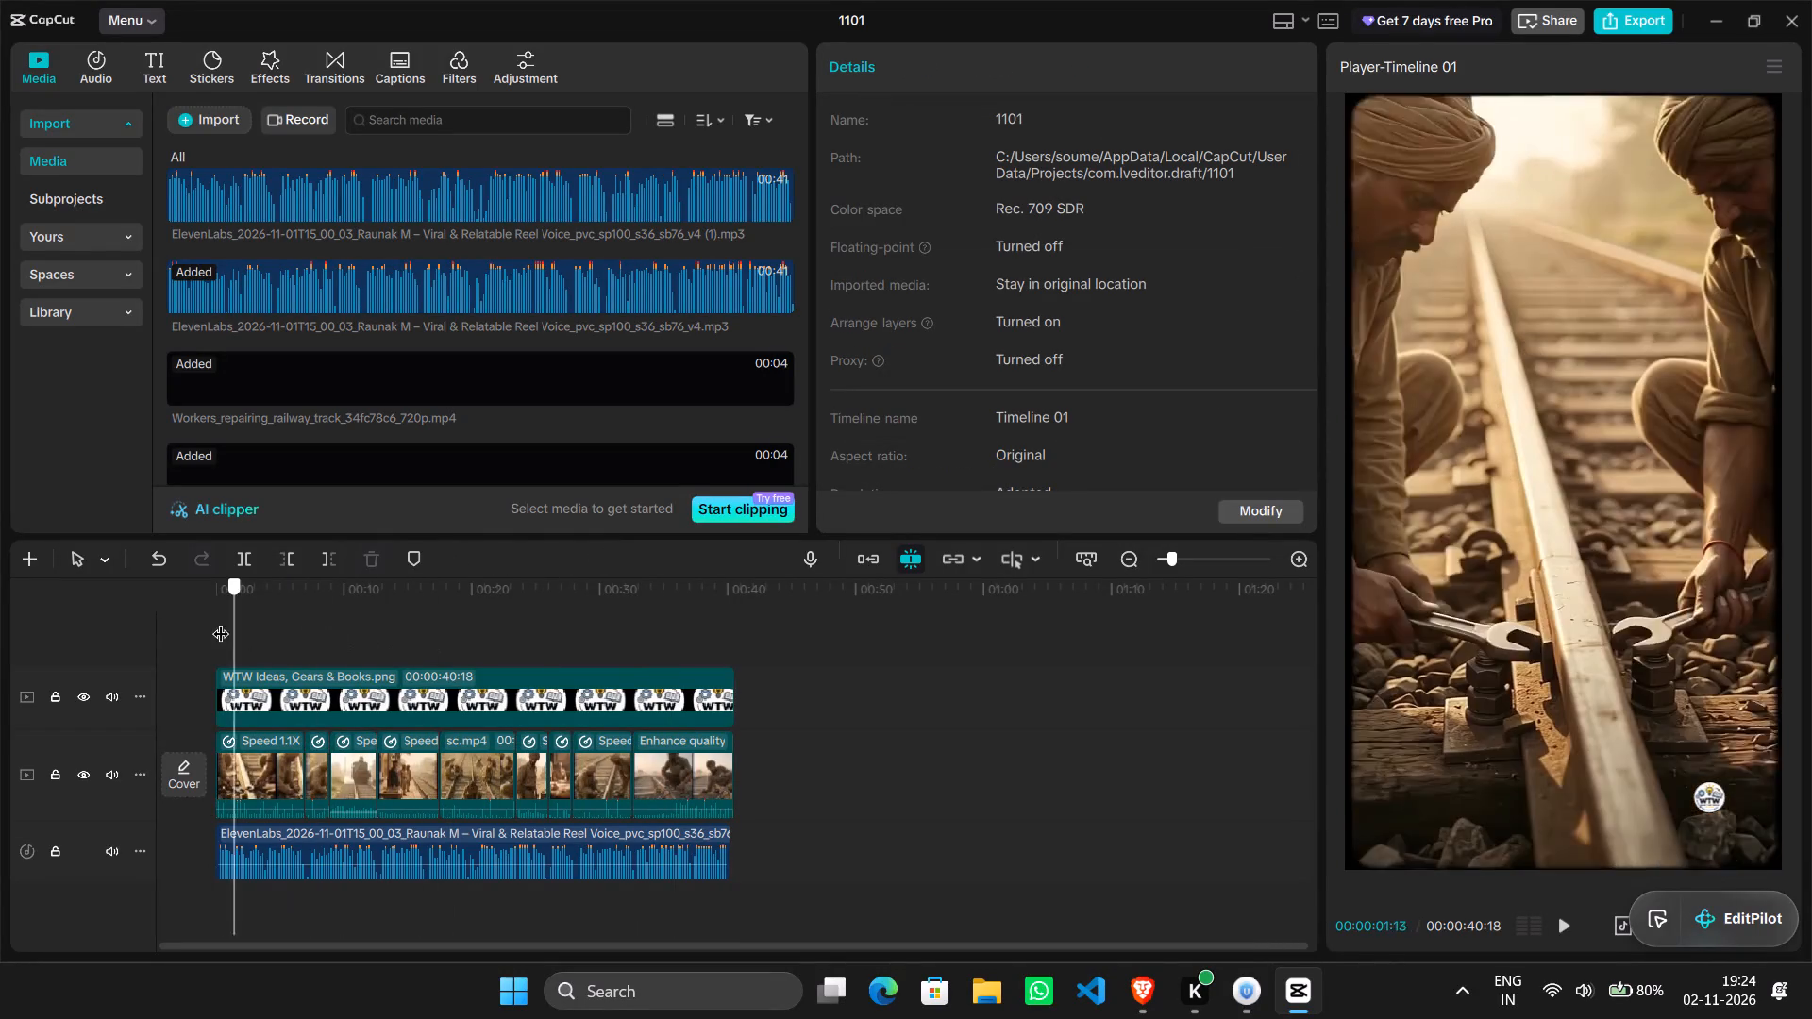
{"action": "left_click_drag", "start_coordinate": [221, 622], "coordinate": [201, 616]}
{"action": "left_click", "coordinate": [201, 116]}
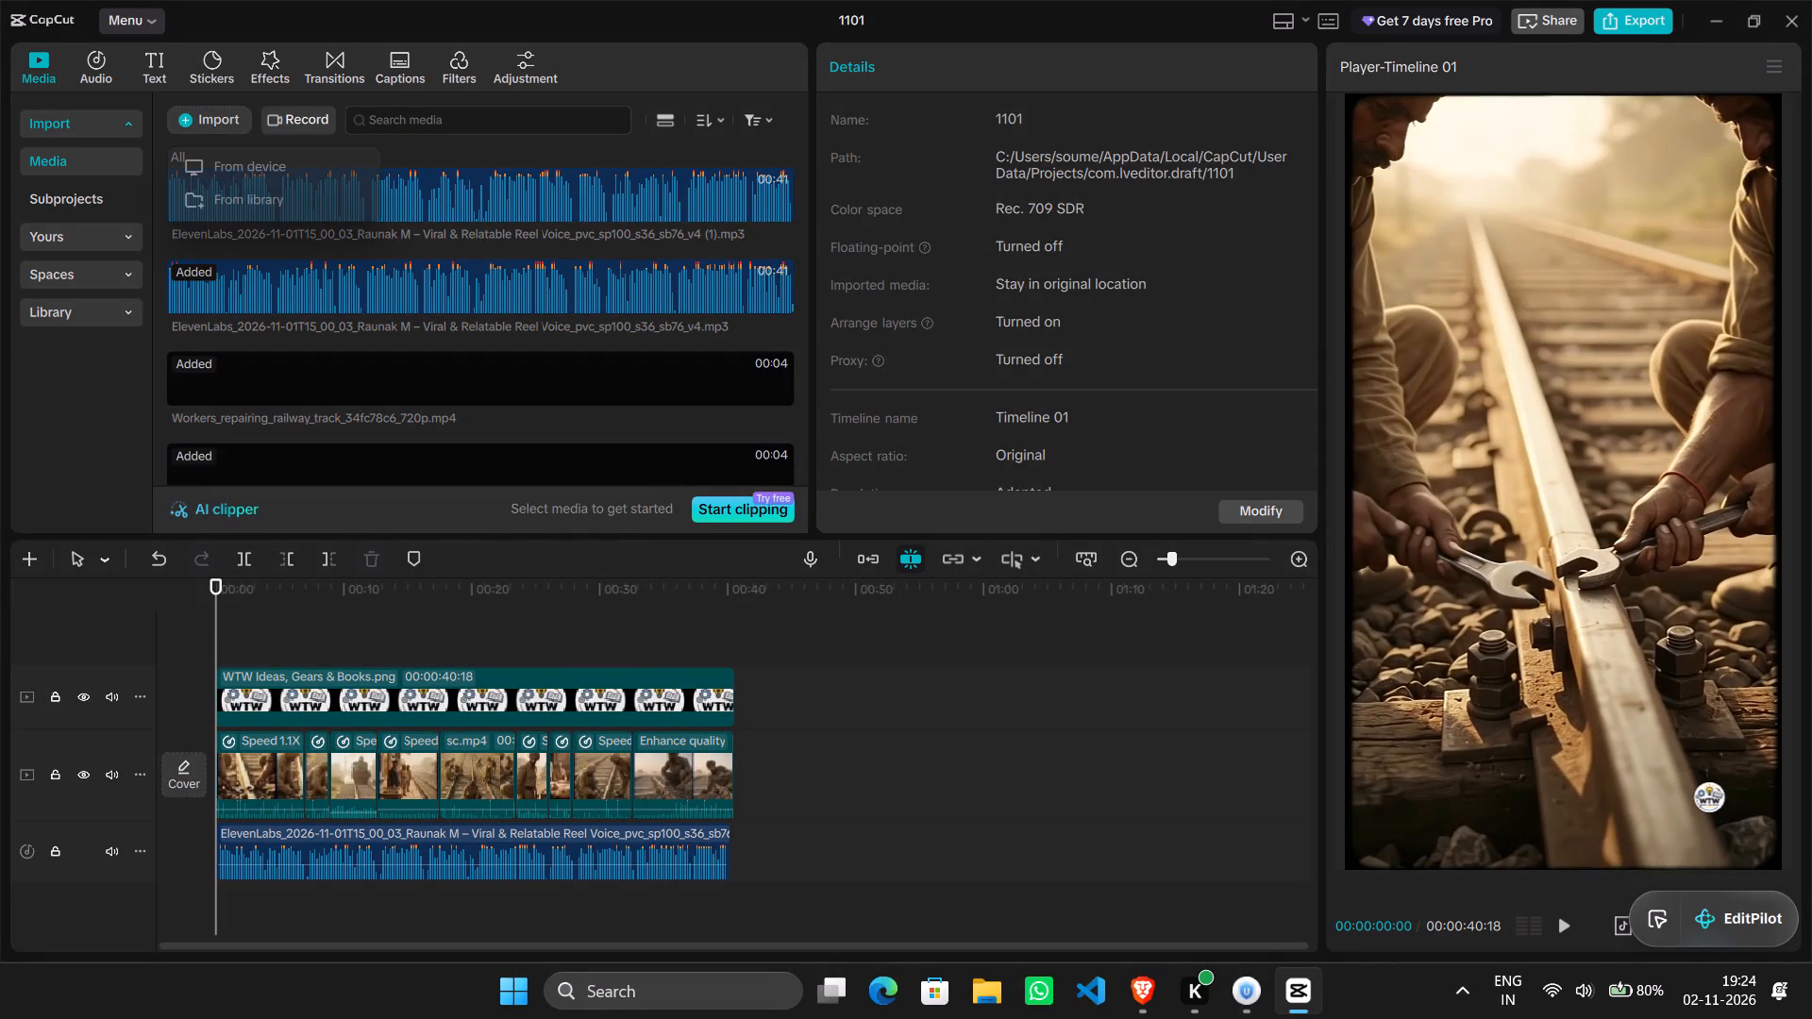
{"action": "left_click", "coordinate": [252, 169]}
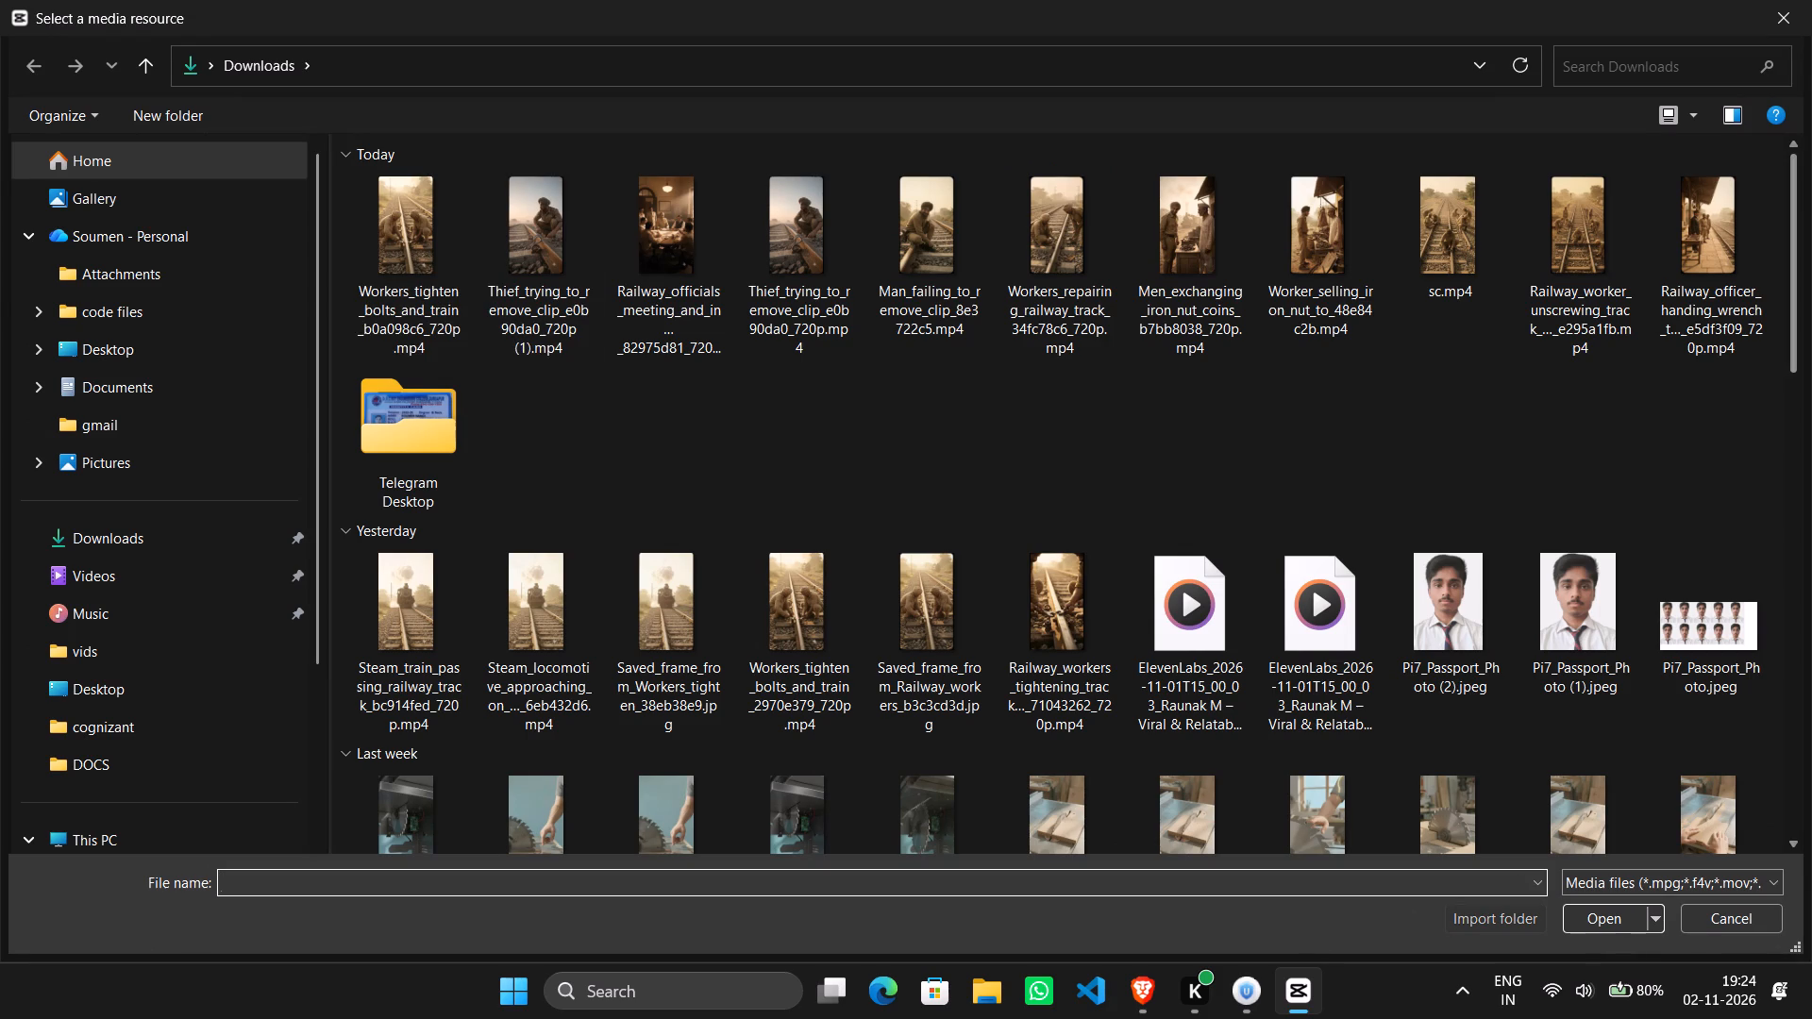
{"action": "left_click_drag", "start_coordinate": [1794, 290], "coordinate": [1797, 543]}
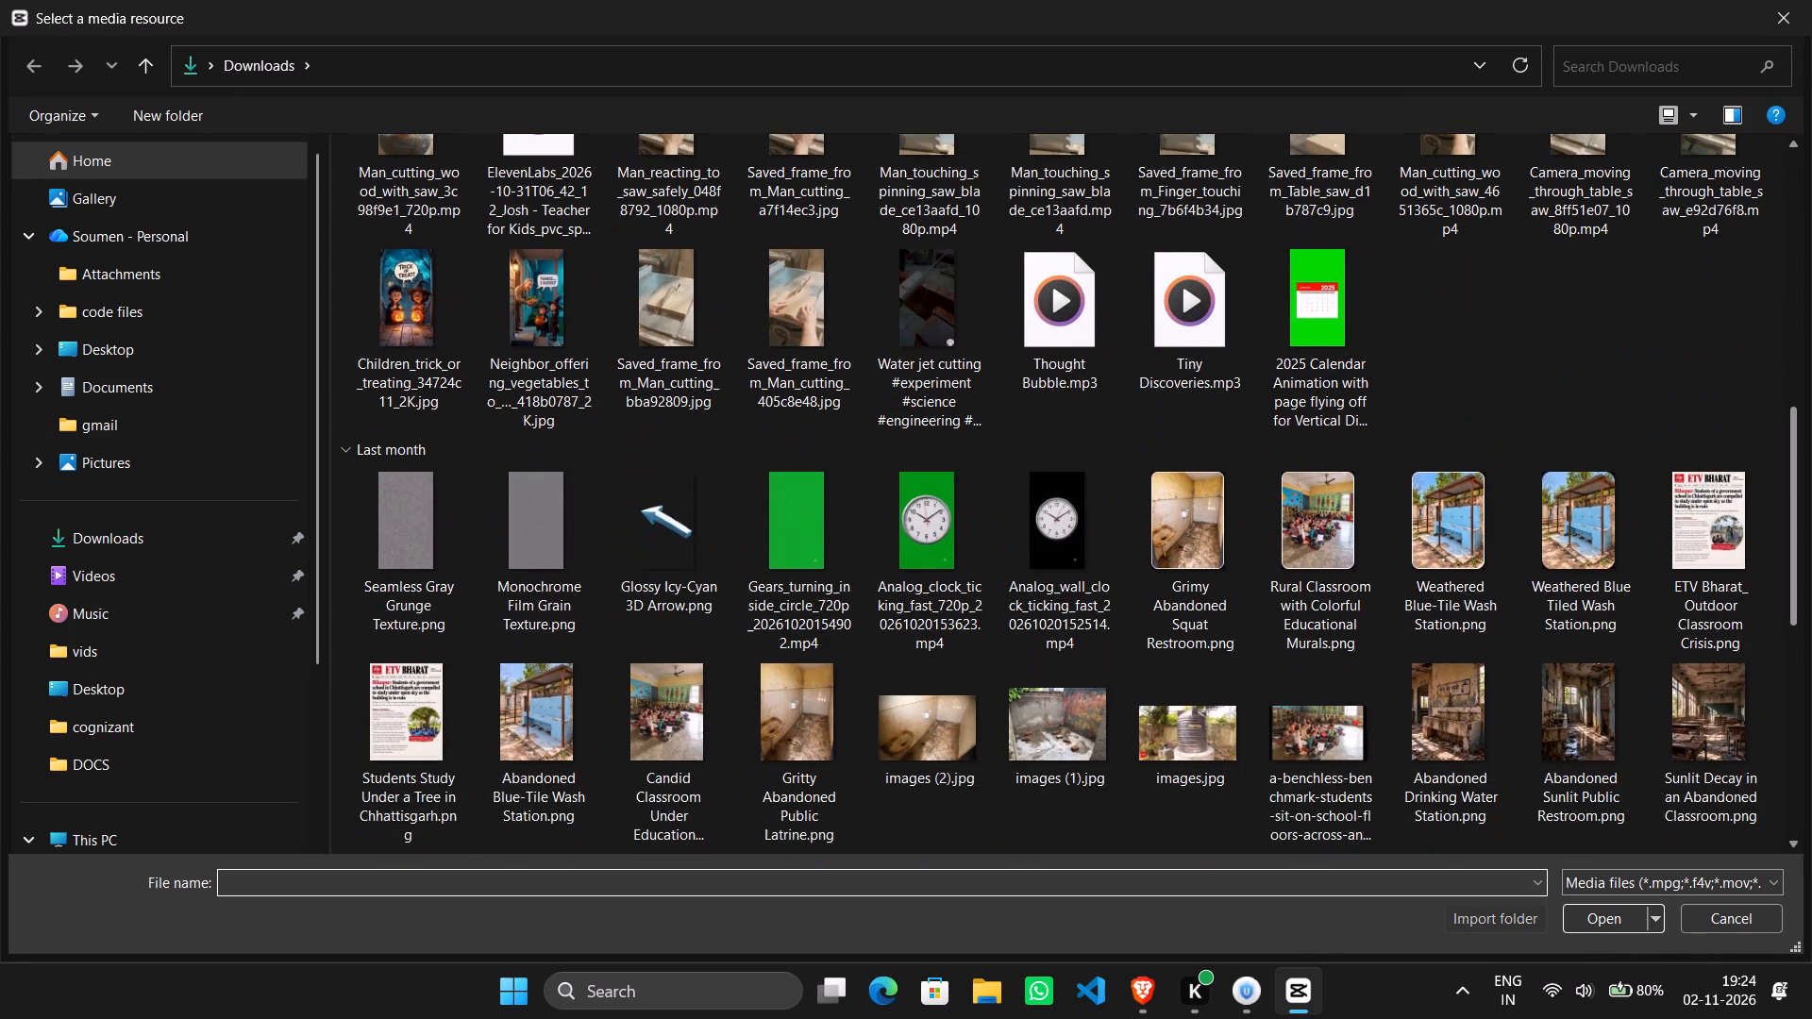
{"action": "left_click_drag", "start_coordinate": [1797, 543], "coordinate": [1806, 677]}
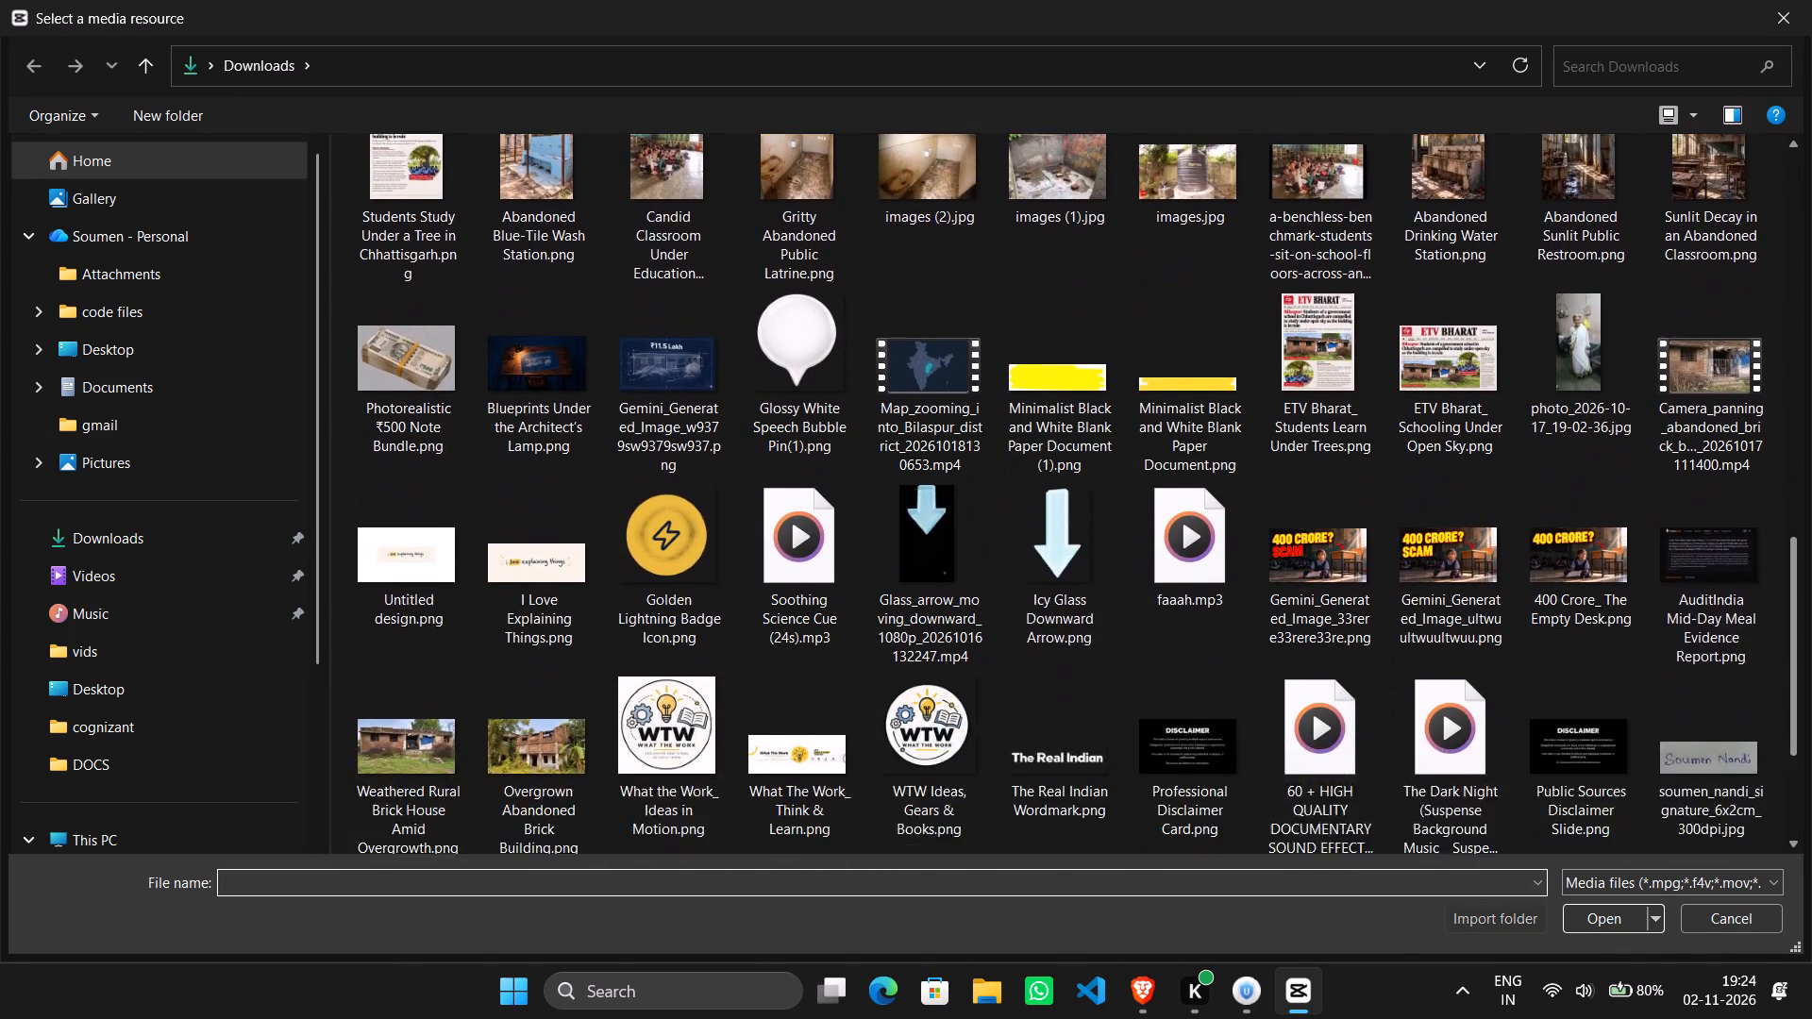
{"action": "left_click_drag", "start_coordinate": [1806, 677], "coordinate": [1811, 887]}
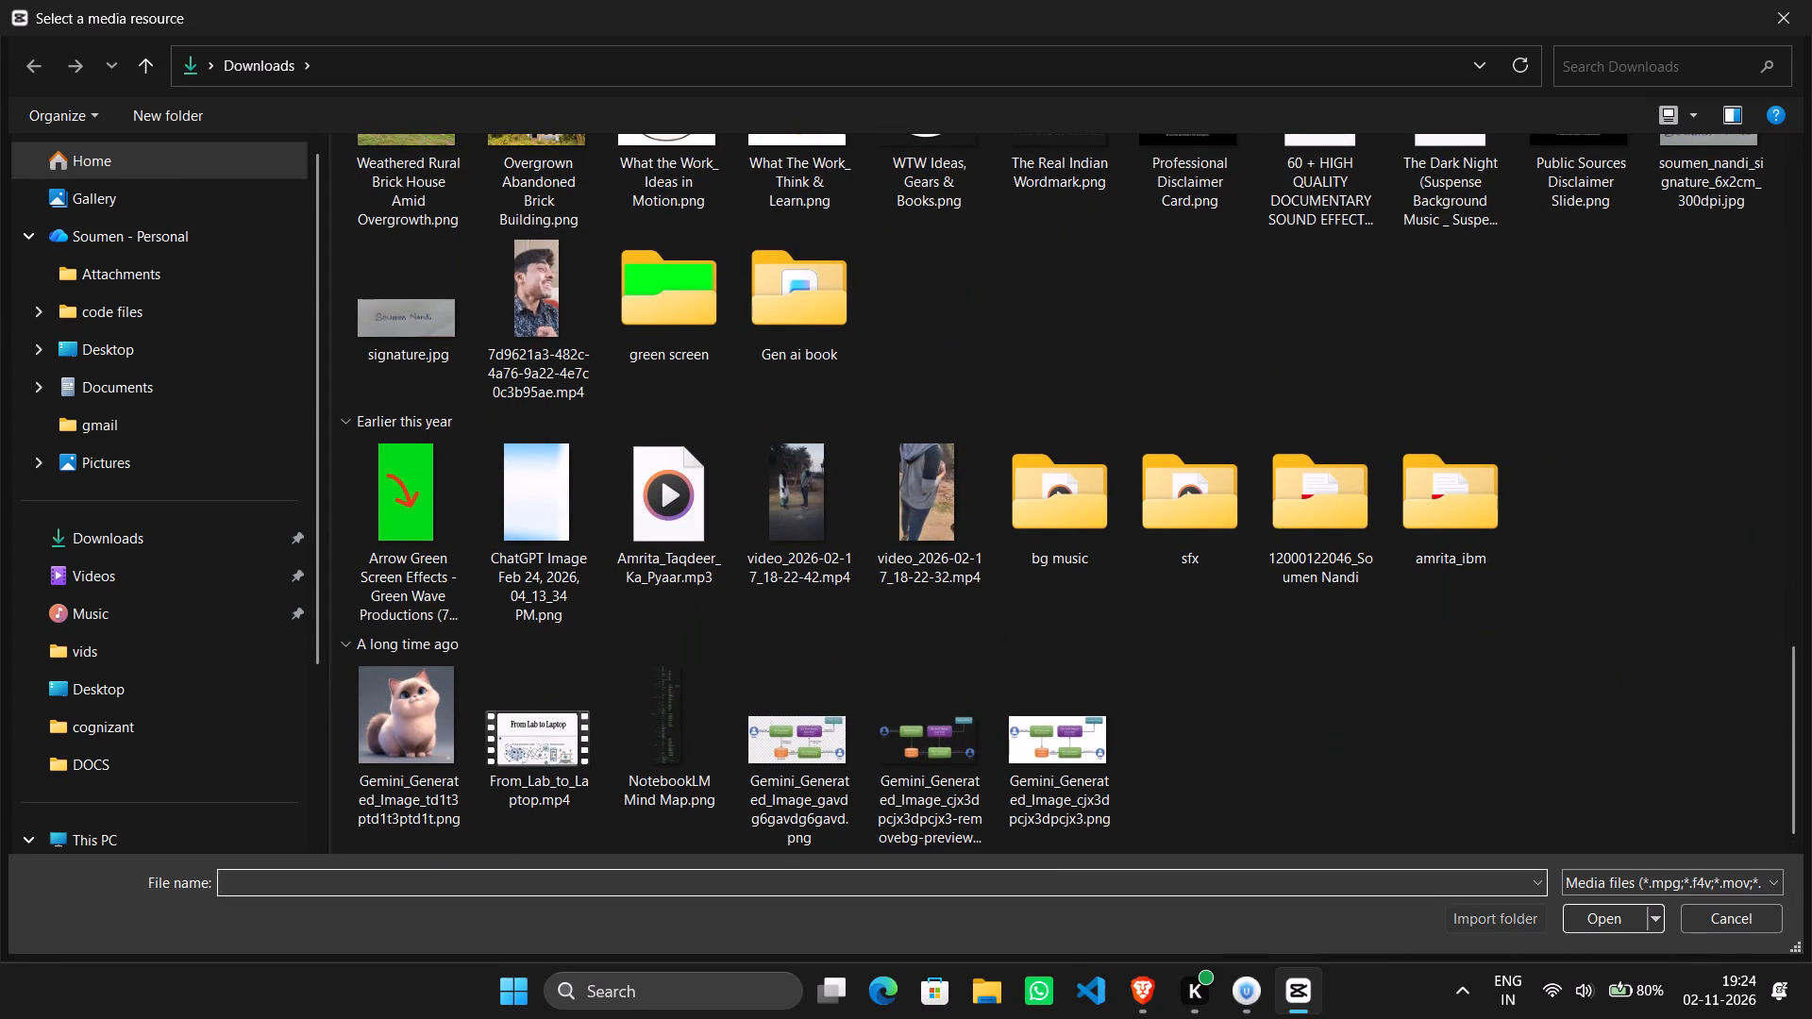
{"action": "left_click_drag", "start_coordinate": [1790, 763], "coordinate": [1789, 693]}
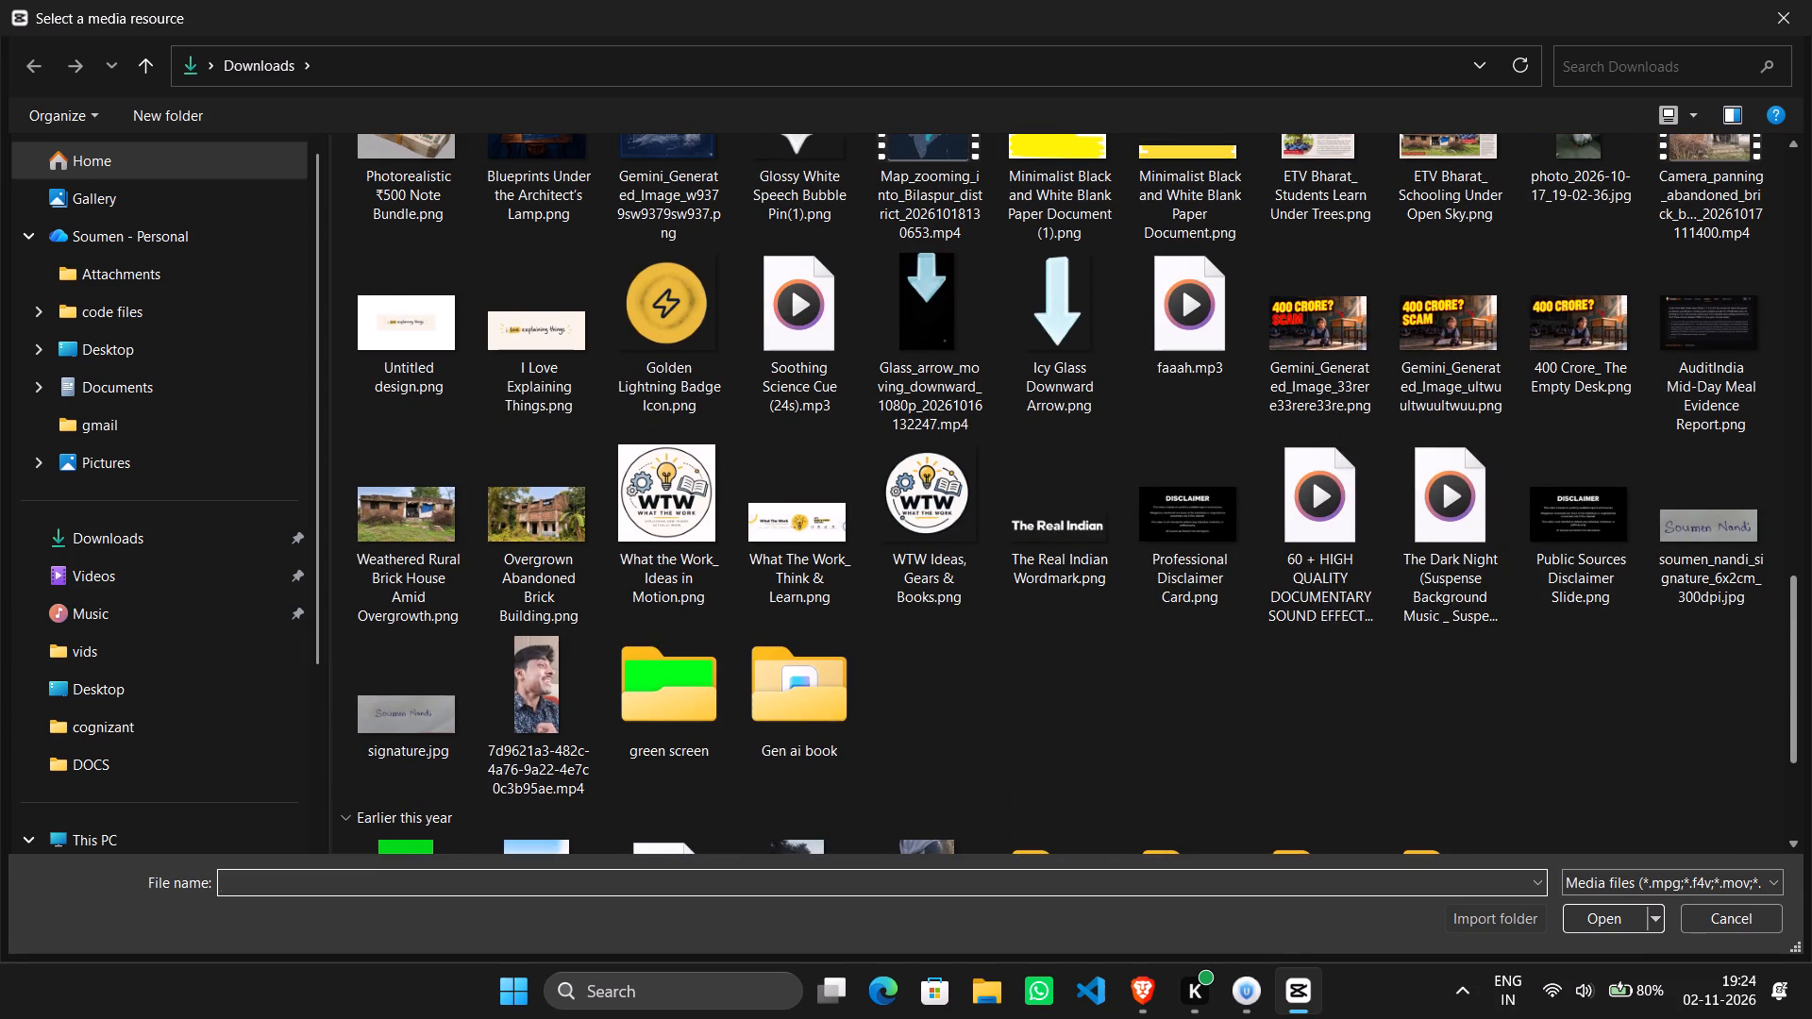
{"action": "left_click_drag", "start_coordinate": [1789, 693], "coordinate": [1787, 653]}
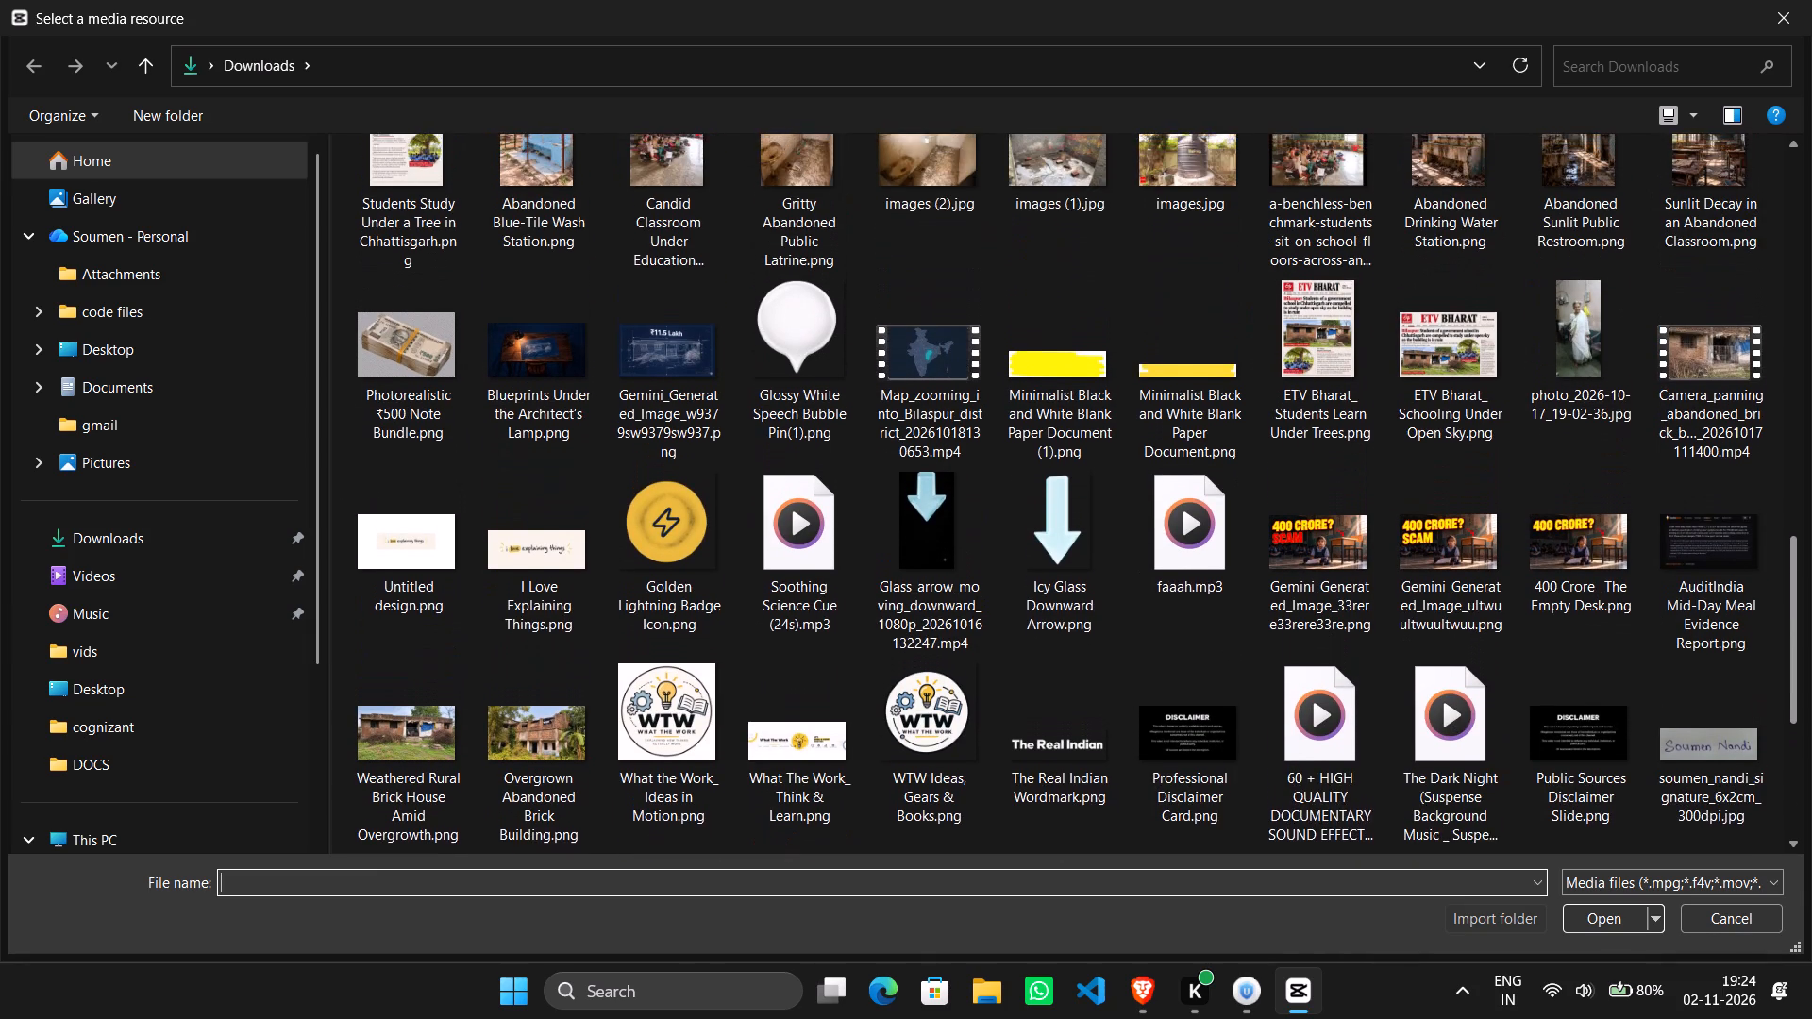
{"action": "left_click_drag", "start_coordinate": [1787, 653], "coordinate": [1773, 610]}
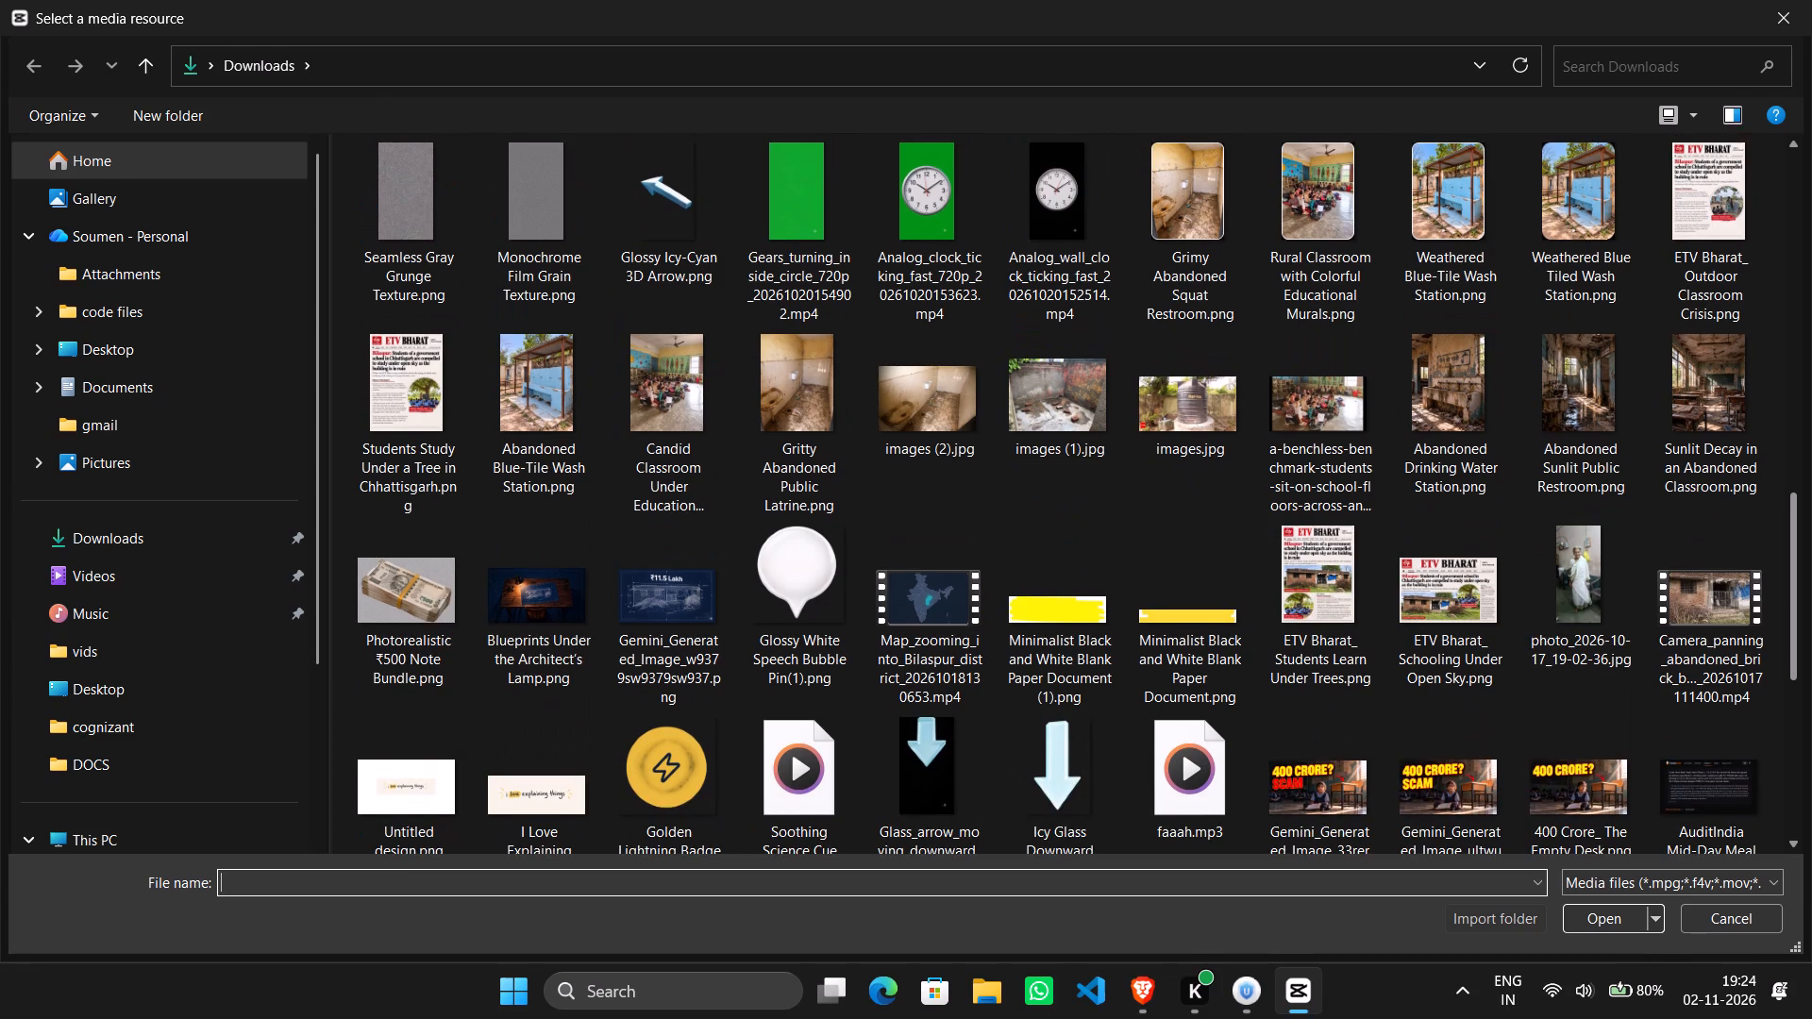
{"action": "left_click_drag", "start_coordinate": [1773, 610], "coordinate": [1756, 526]}
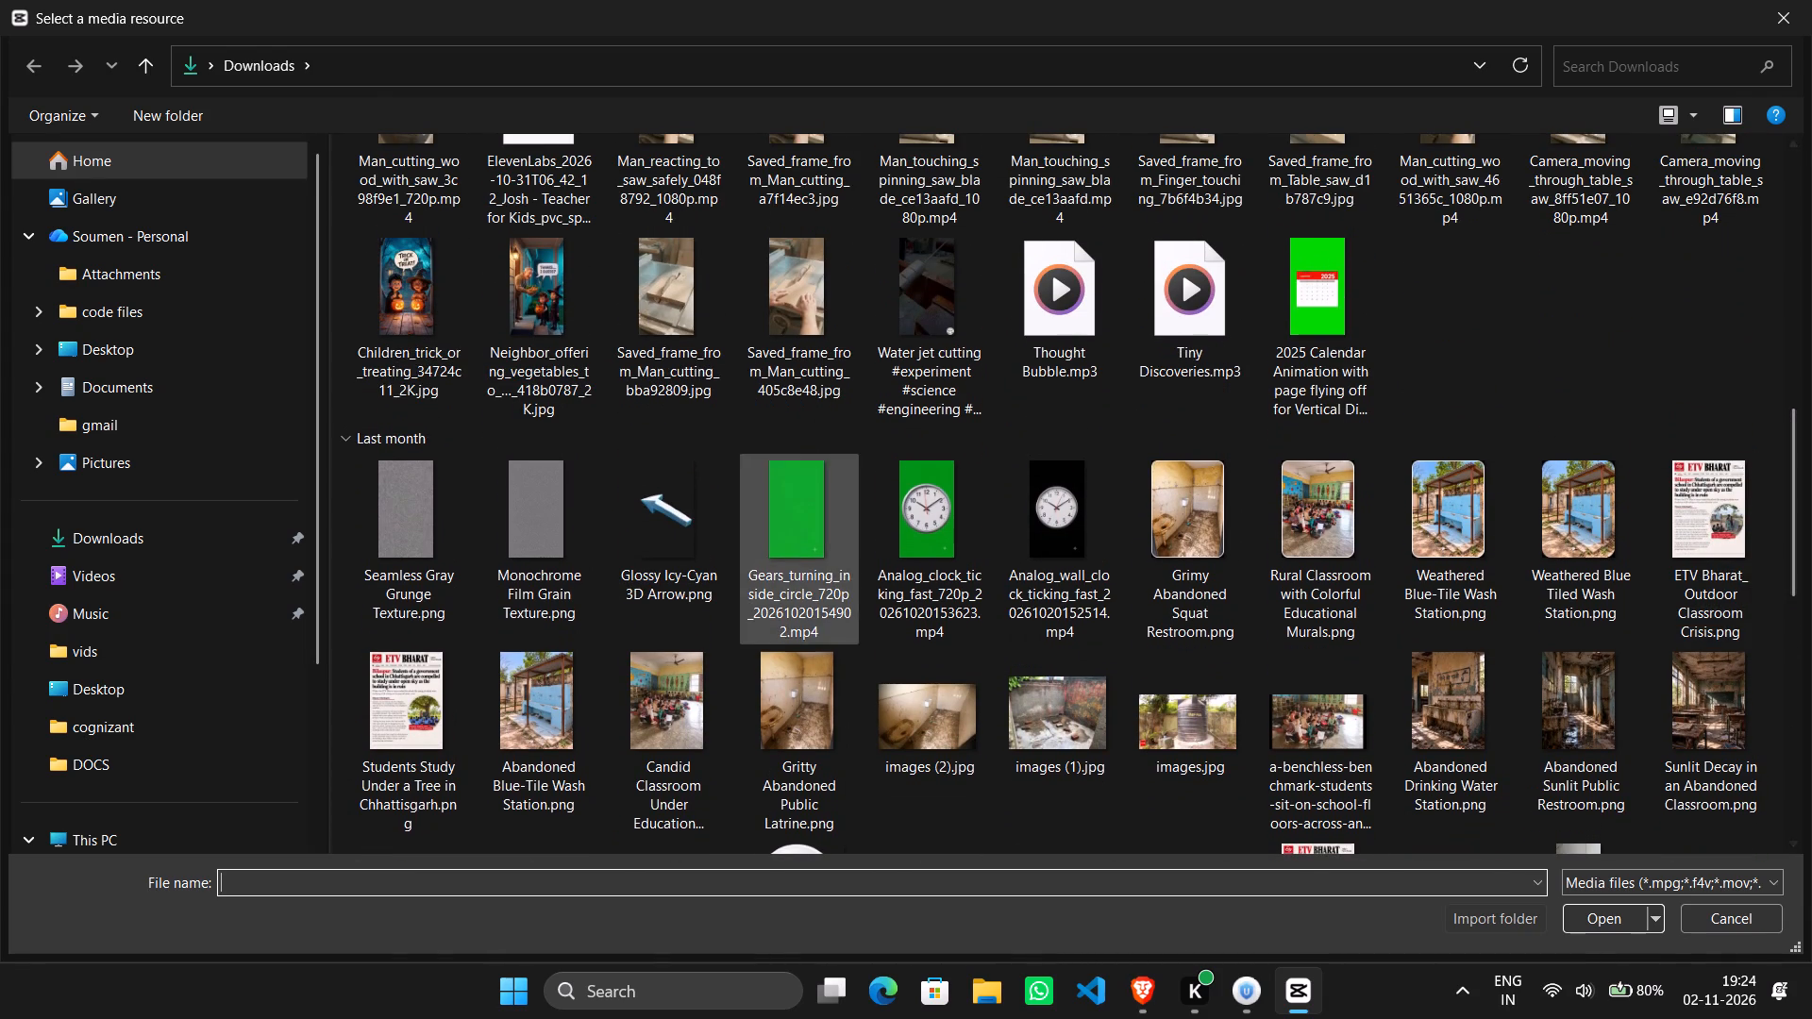
{"action": "double_click", "coordinate": [544, 558]}
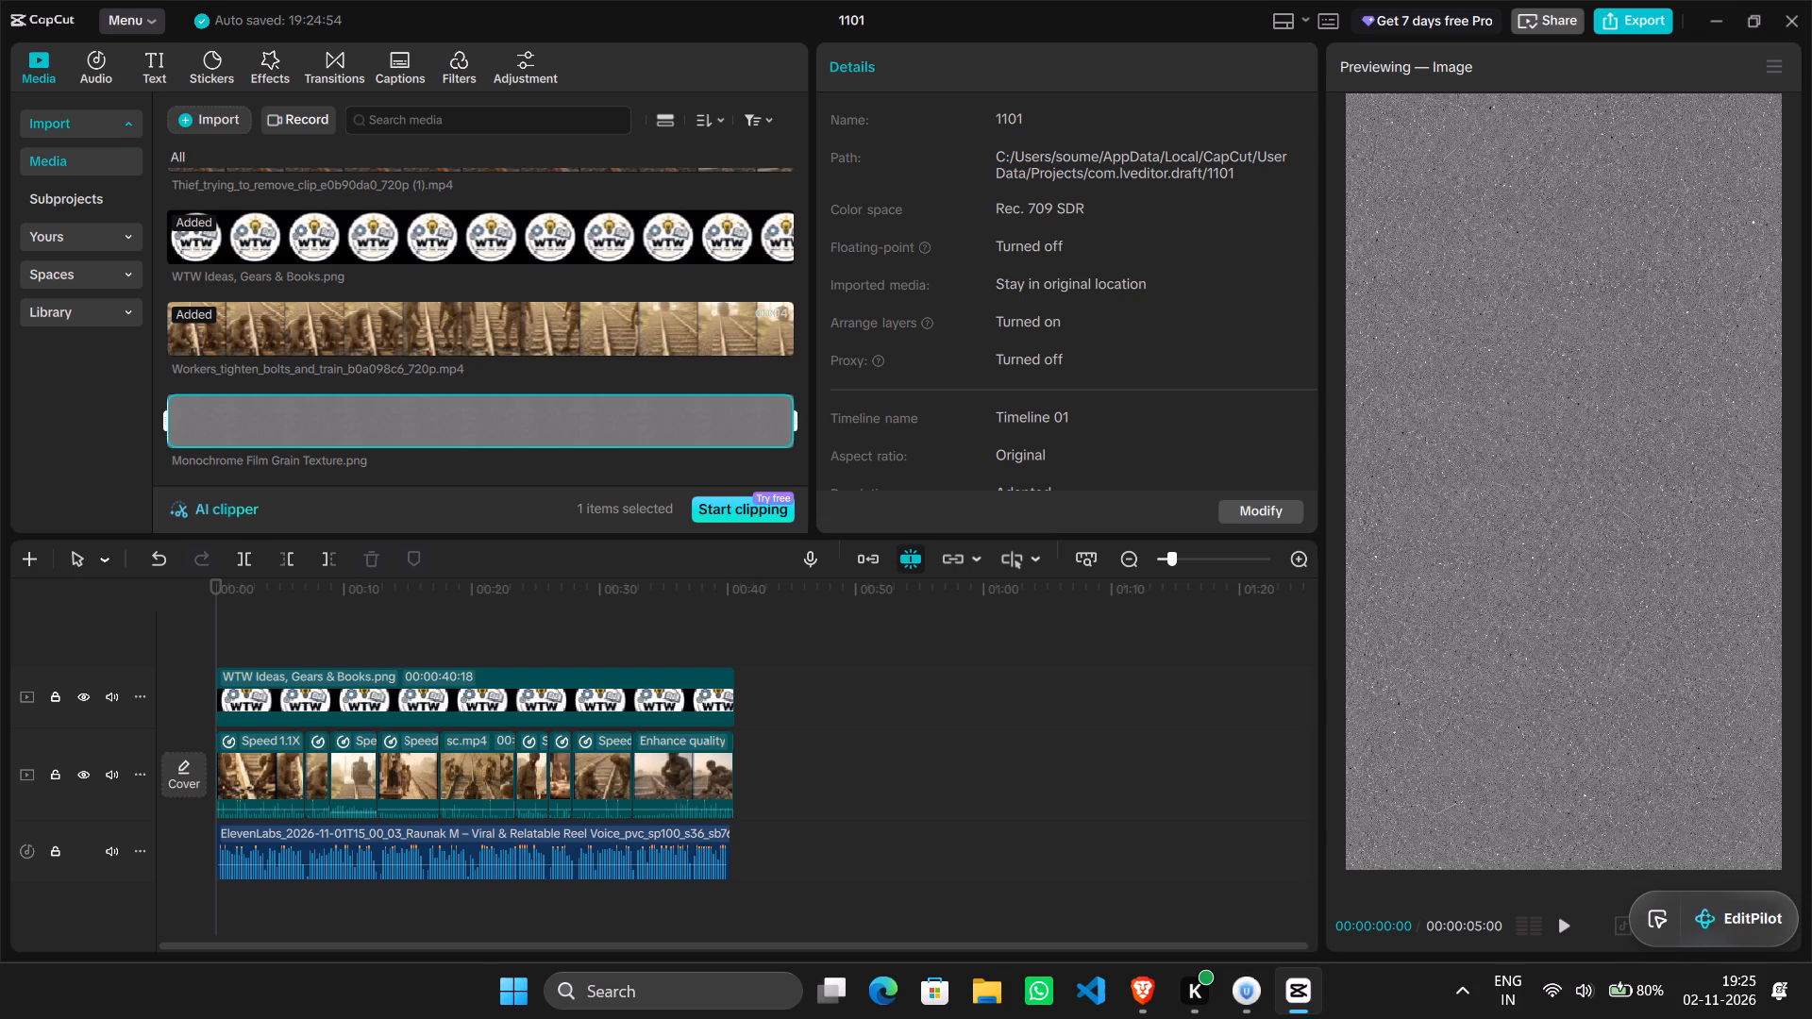
Place the film grain texture on its own track between the WTW logo and the main clips, spanning the full 00:00:40:18.
{"action": "left_click_drag", "start_coordinate": [445, 440], "coordinate": [267, 641]}
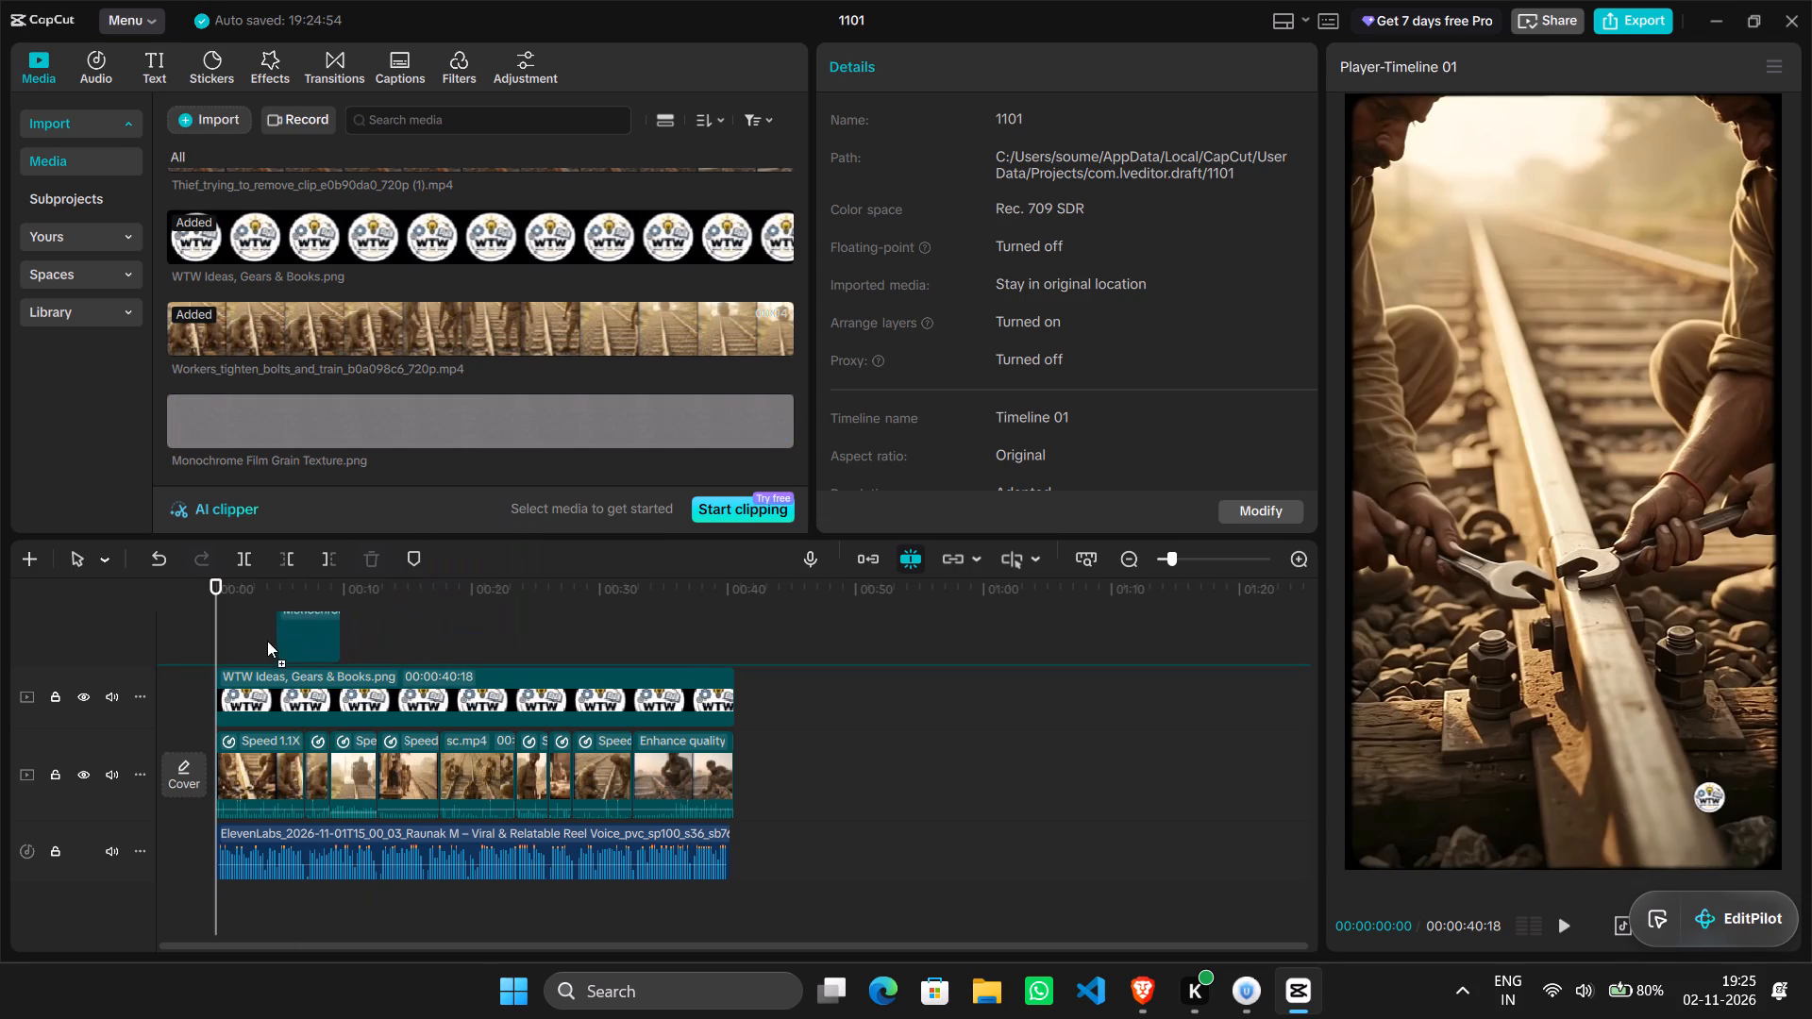
{"action": "left_click_drag", "start_coordinate": [267, 641], "coordinate": [219, 731]}
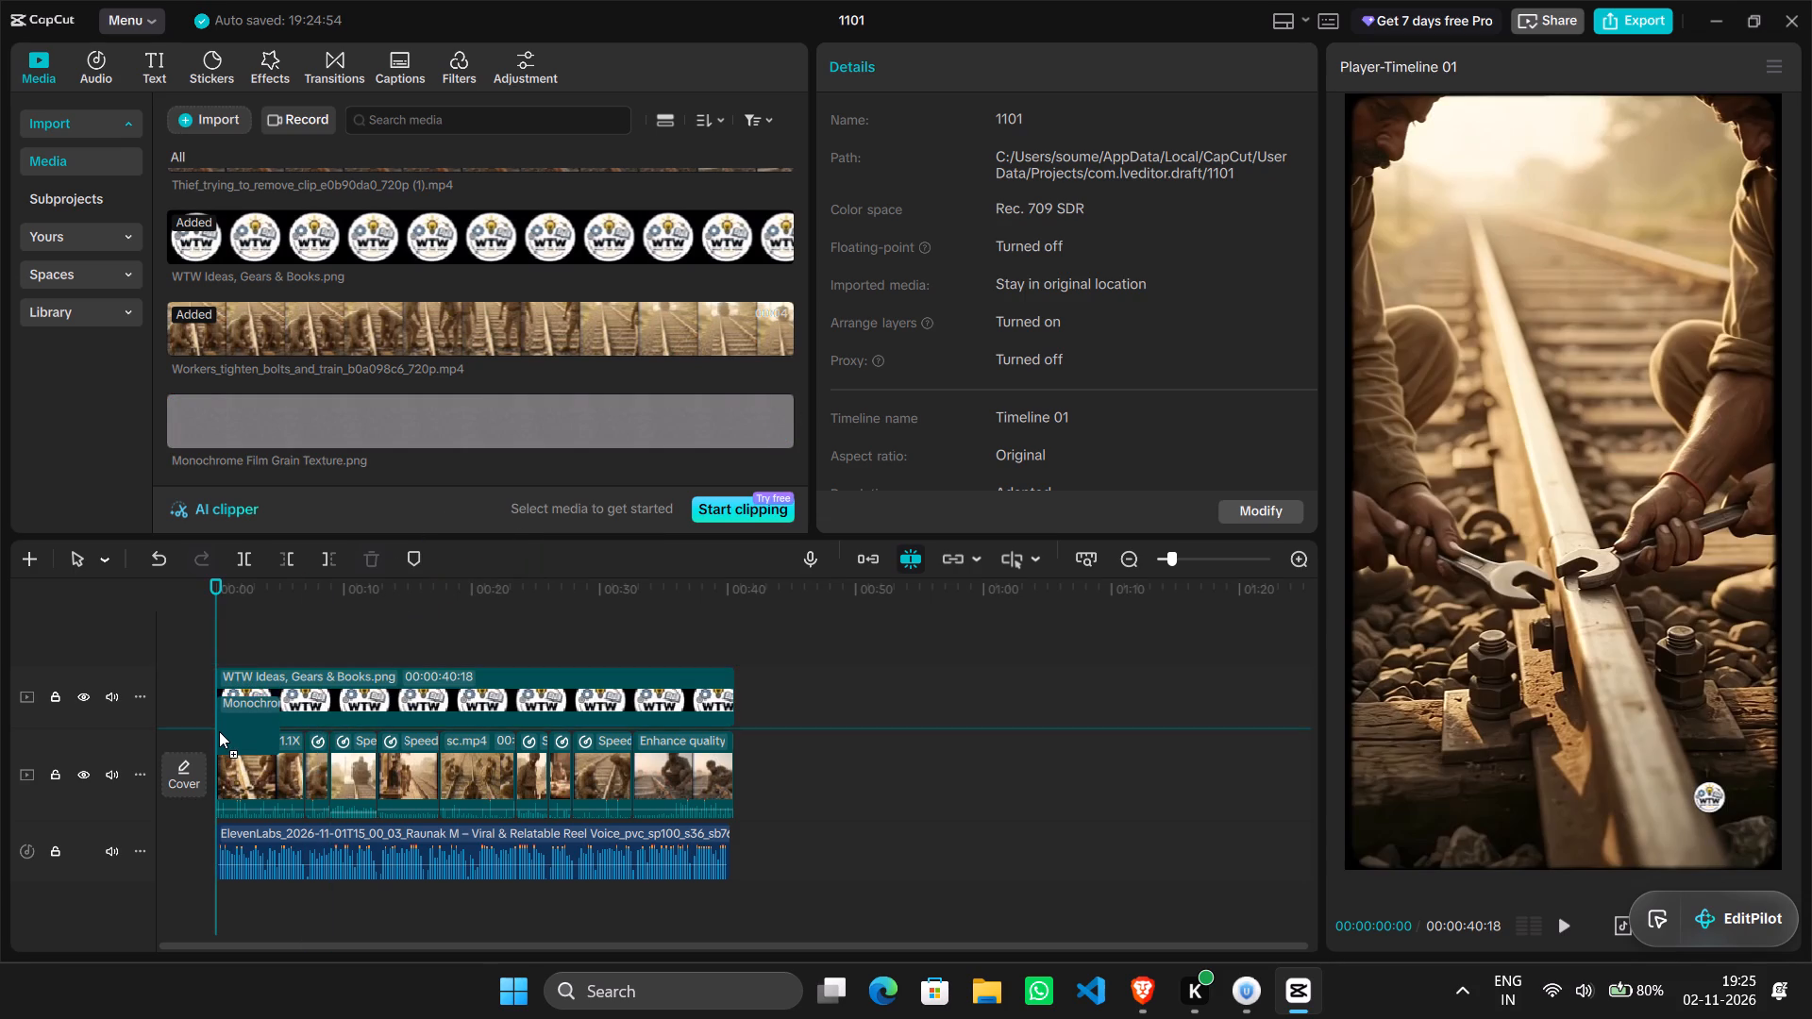
{"action": "left_click_drag", "start_coordinate": [219, 731], "coordinate": [220, 733]}
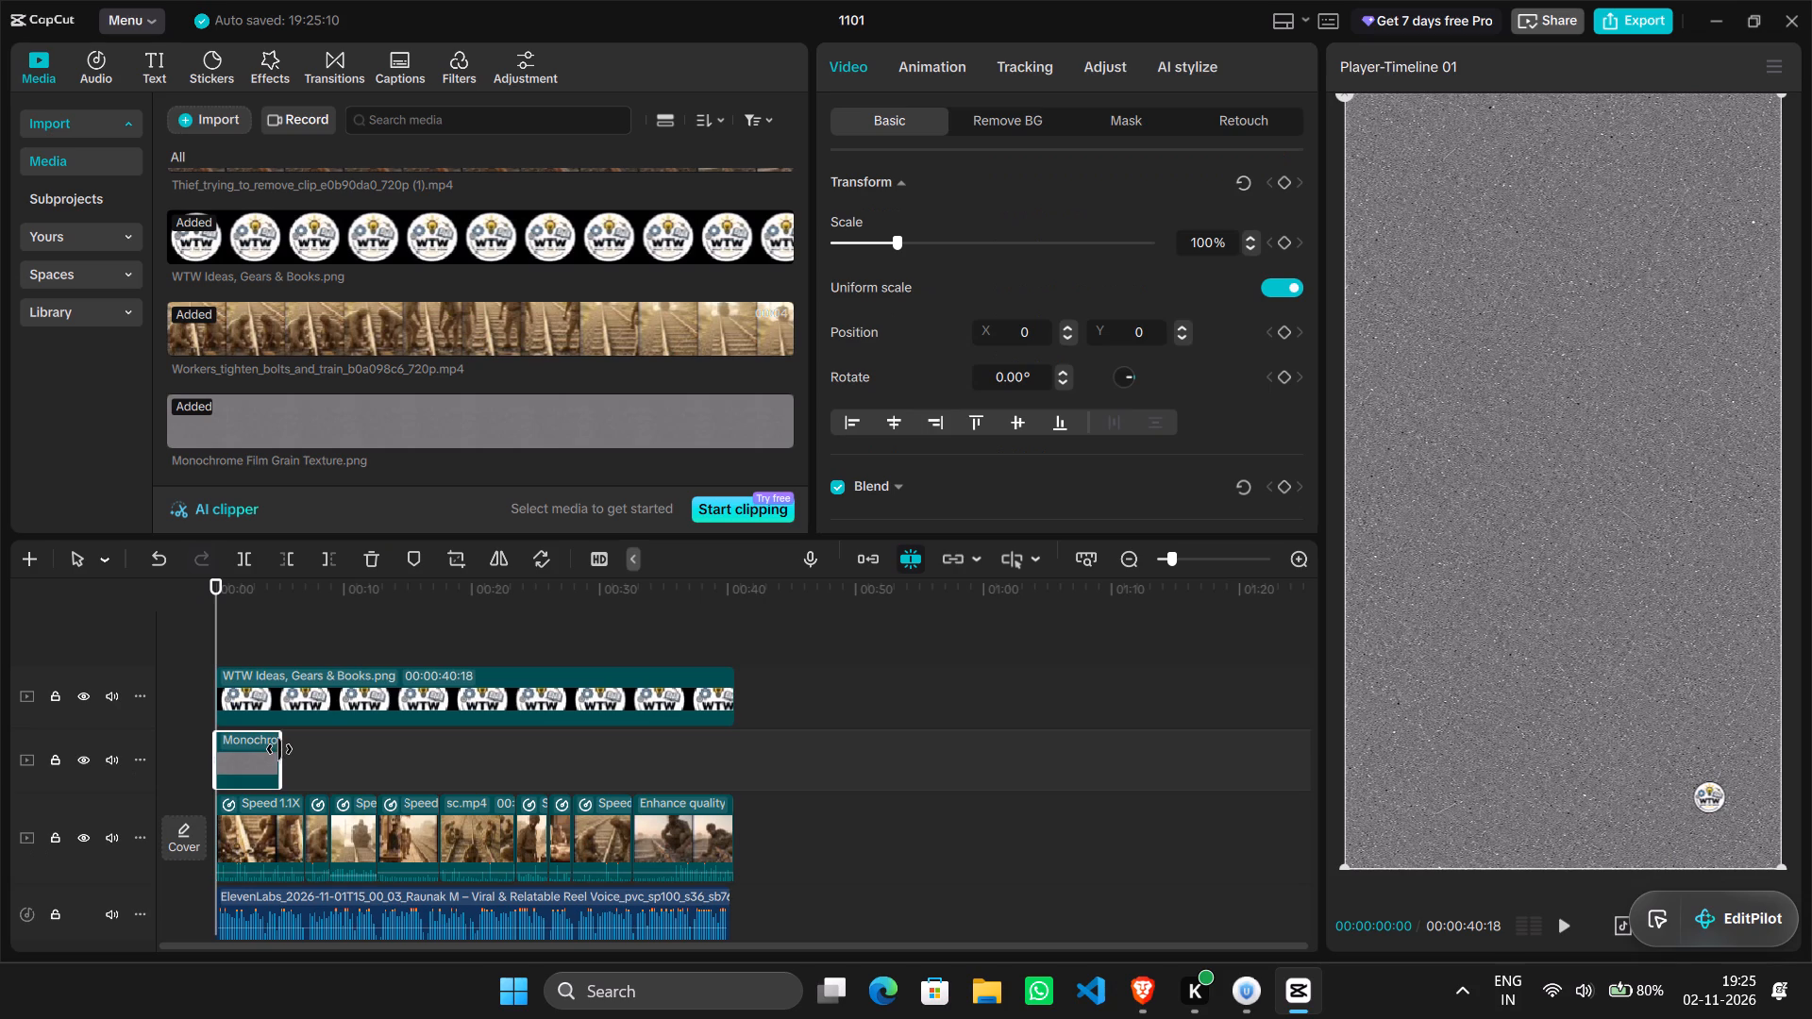
{"action": "left_click_drag", "start_coordinate": [279, 749], "coordinate": [734, 734]}
Set the film grain layer's blend mode to Overlay, previewing it over a frame mid-video.
{"action": "left_click", "coordinate": [423, 629]}
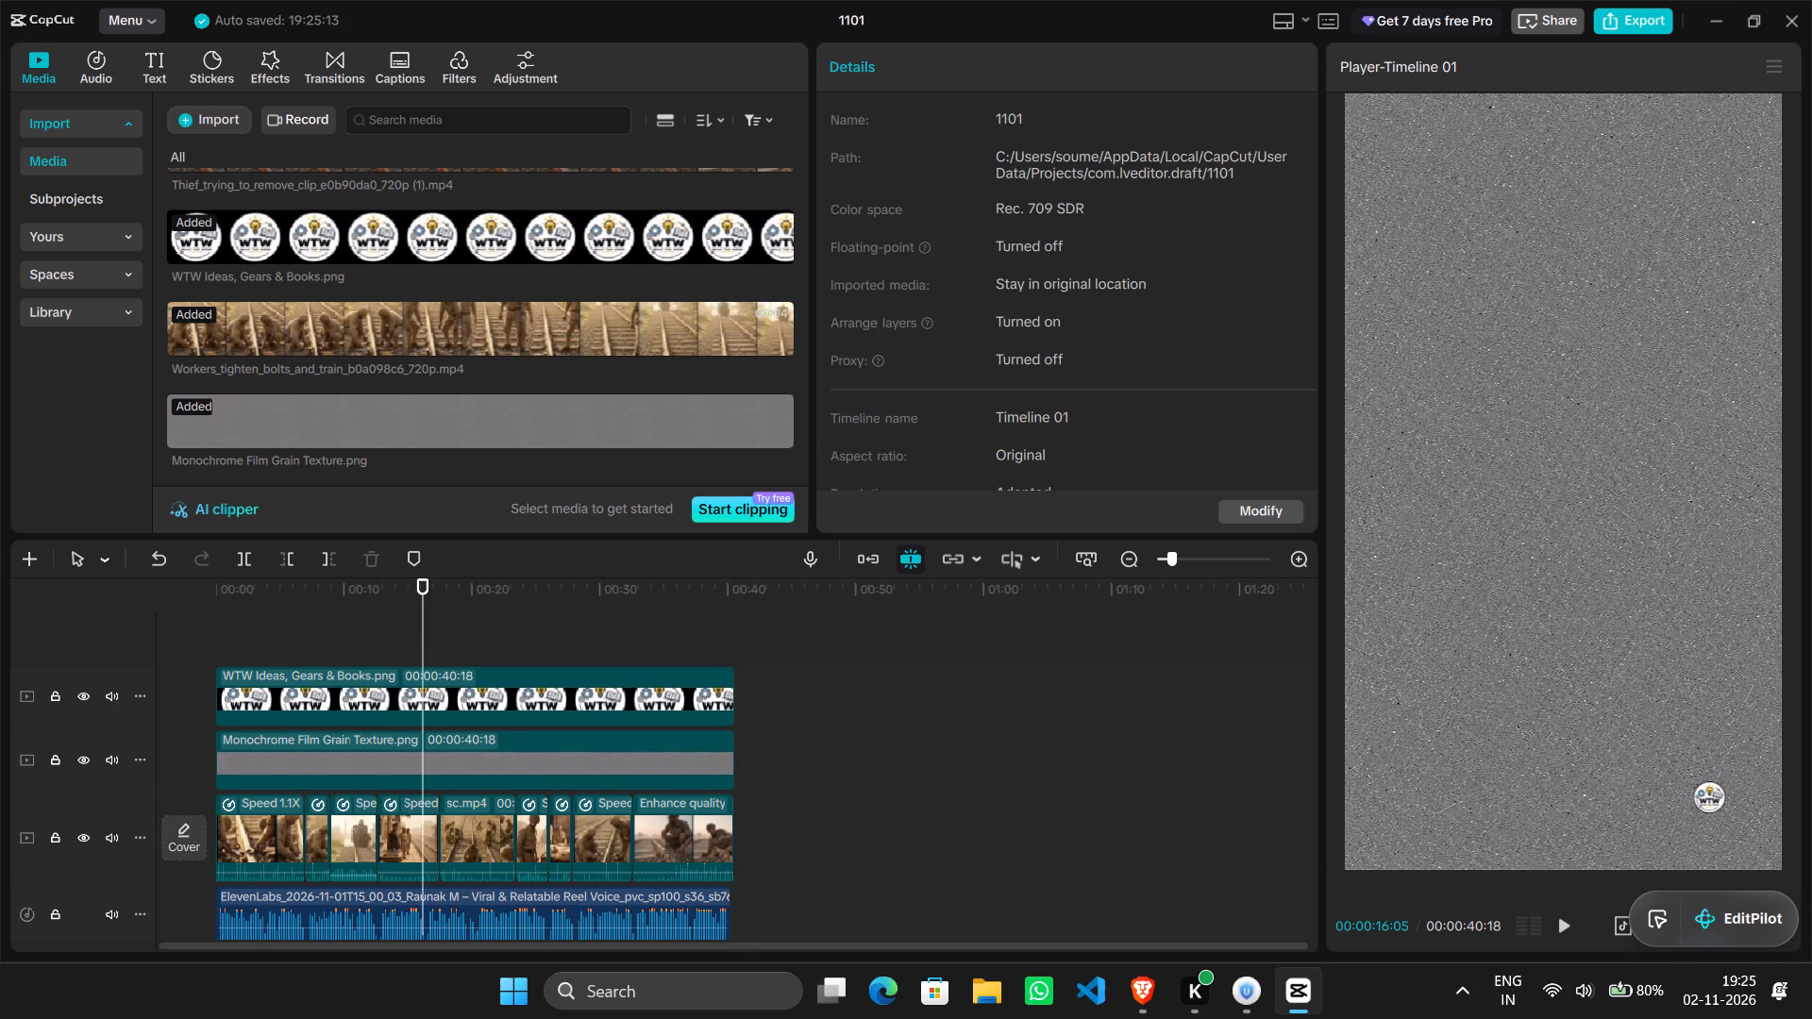
{"action": "left_click", "coordinate": [500, 749]}
{"action": "scroll", "coordinate": [1054, 372], "scroll_direction": "down", "scroll_amount": 1}
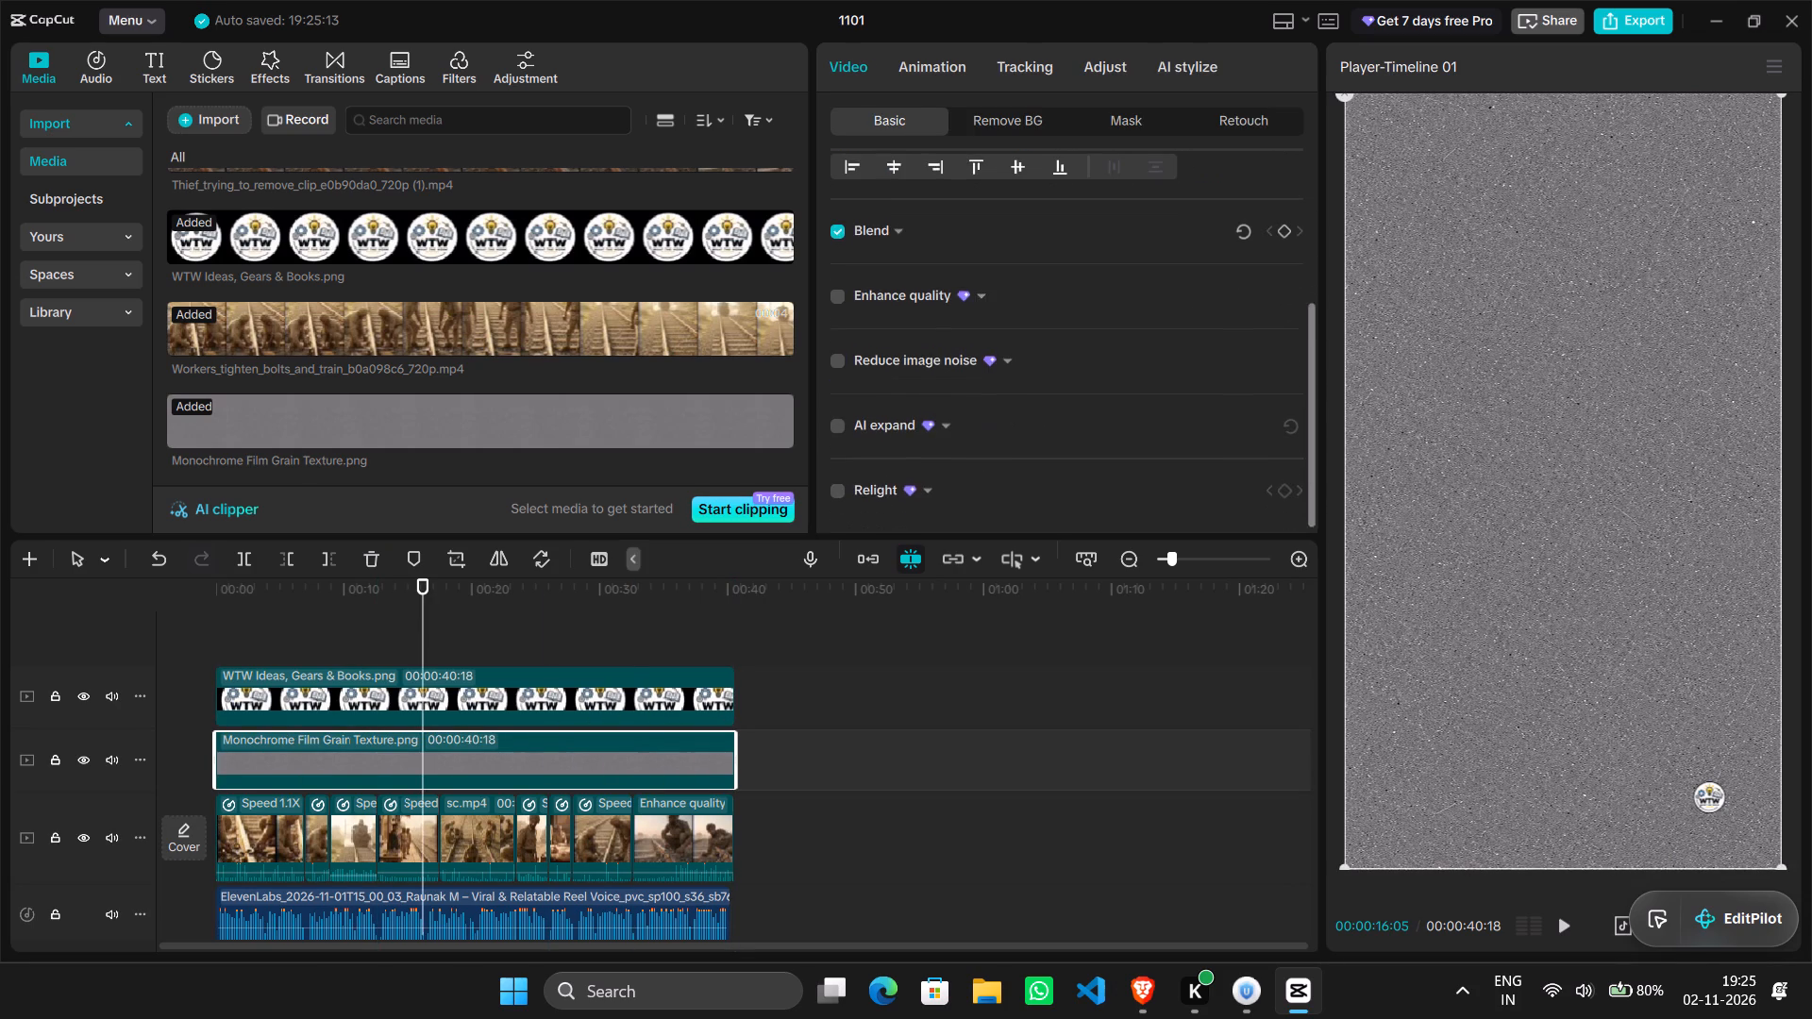
{"action": "left_click", "coordinate": [897, 216]}
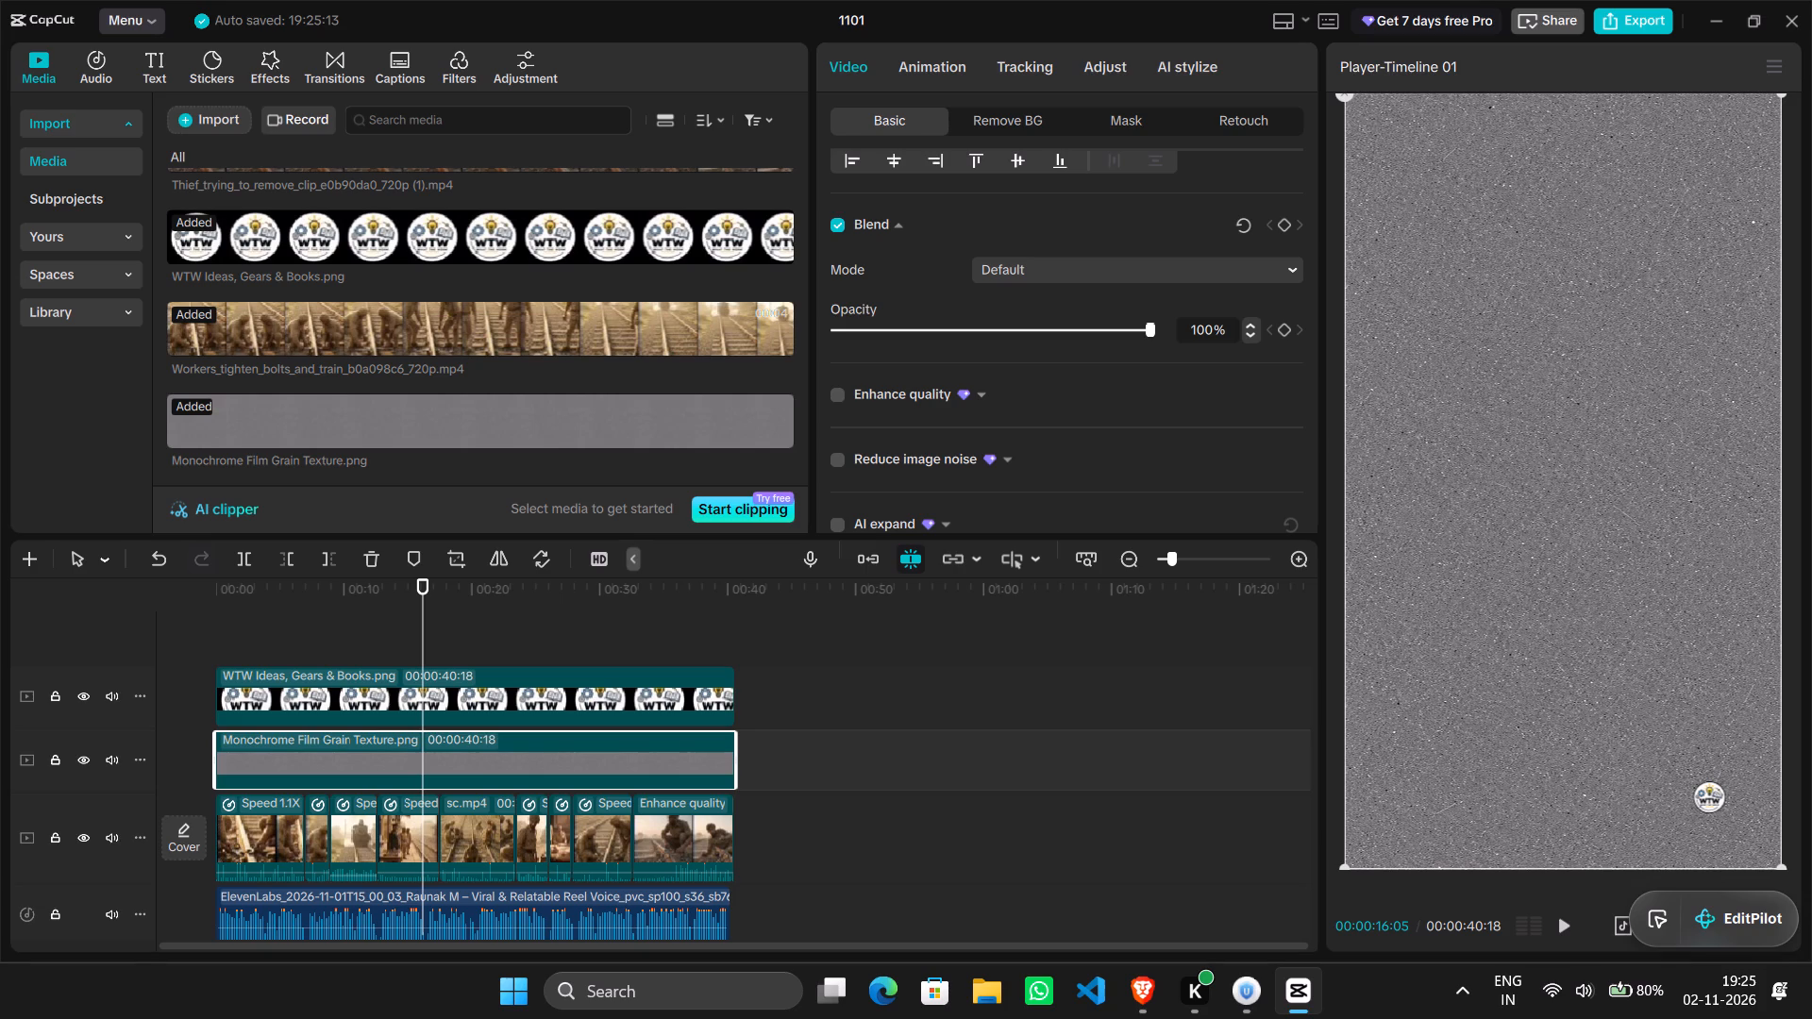
{"action": "left_click", "coordinate": [1036, 274]}
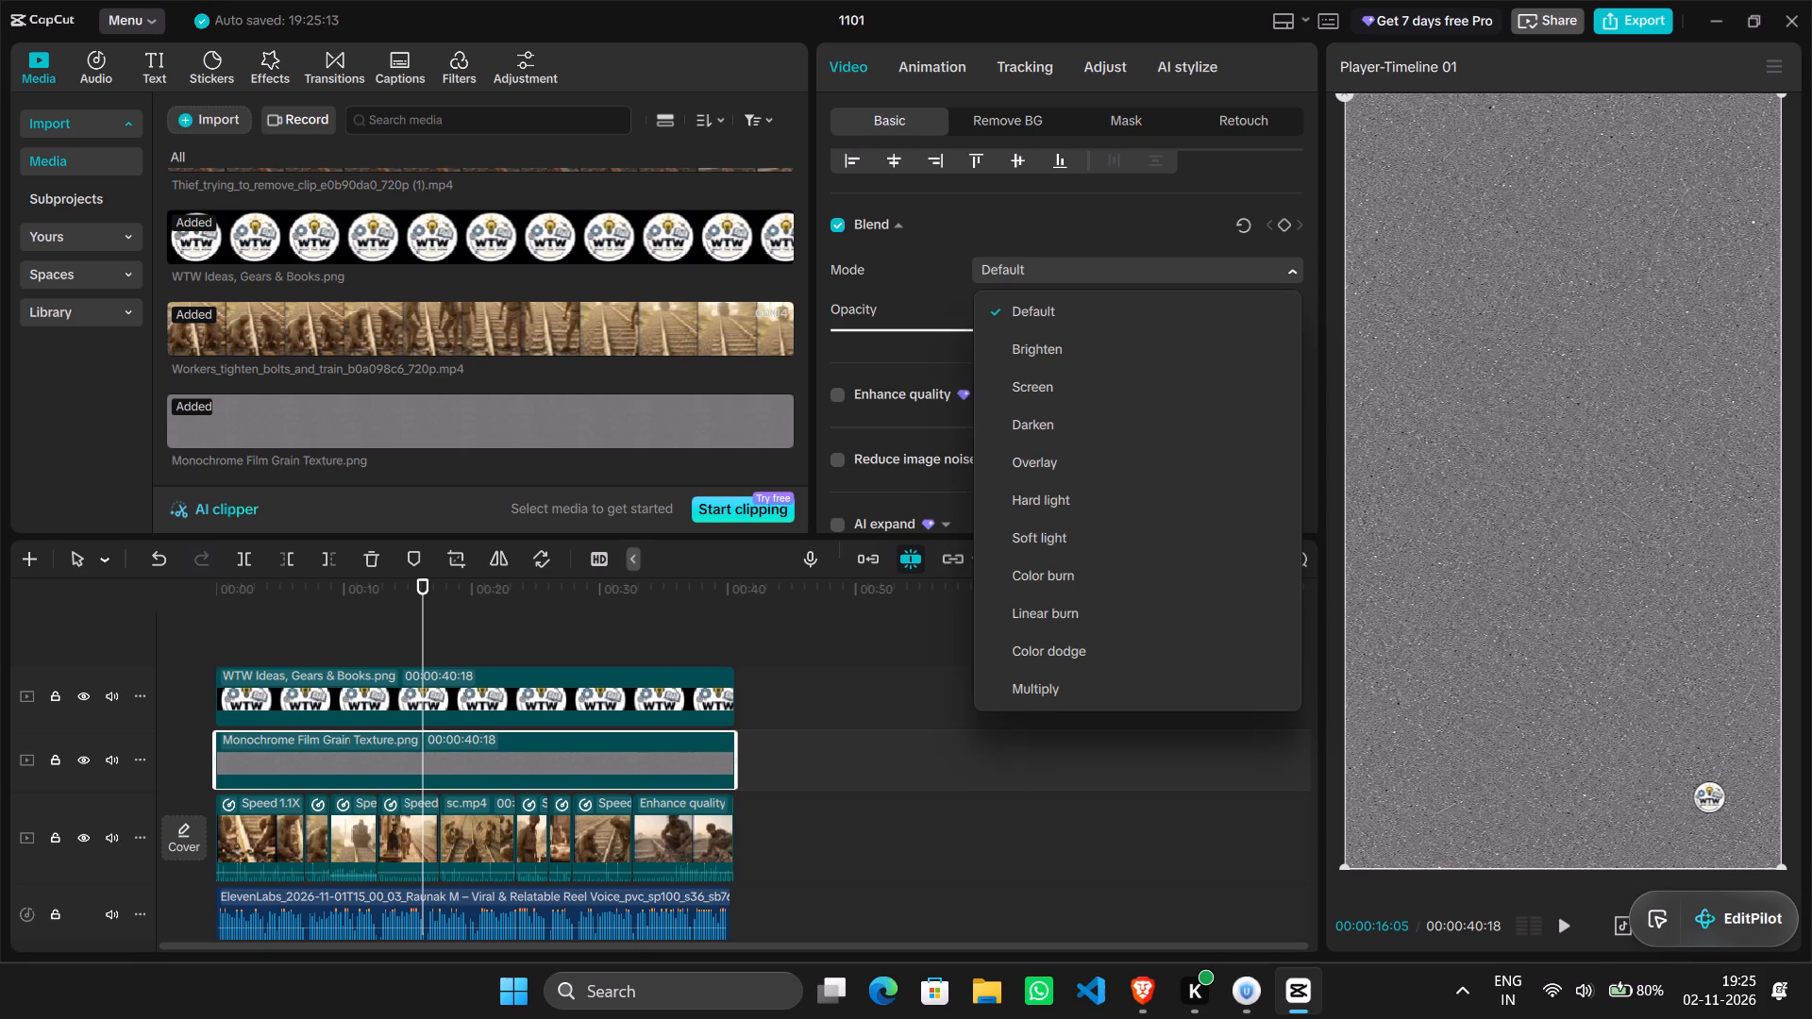
{"action": "left_click", "coordinate": [1053, 468]}
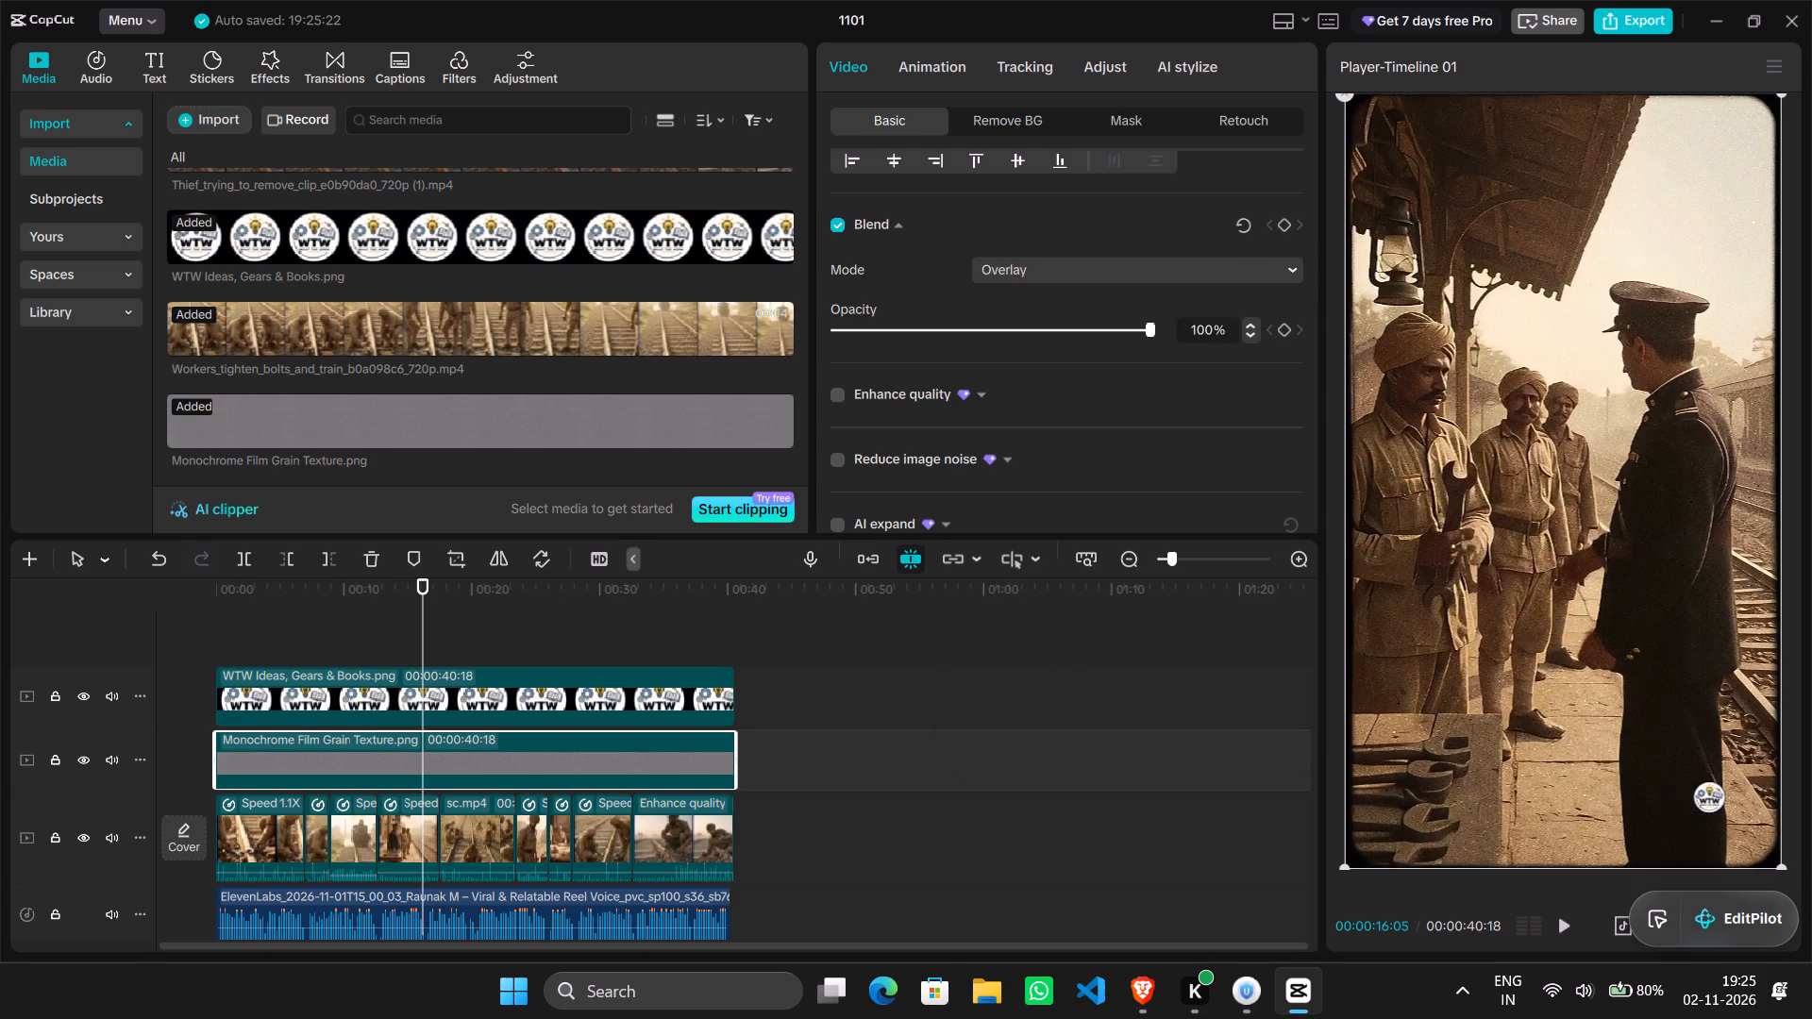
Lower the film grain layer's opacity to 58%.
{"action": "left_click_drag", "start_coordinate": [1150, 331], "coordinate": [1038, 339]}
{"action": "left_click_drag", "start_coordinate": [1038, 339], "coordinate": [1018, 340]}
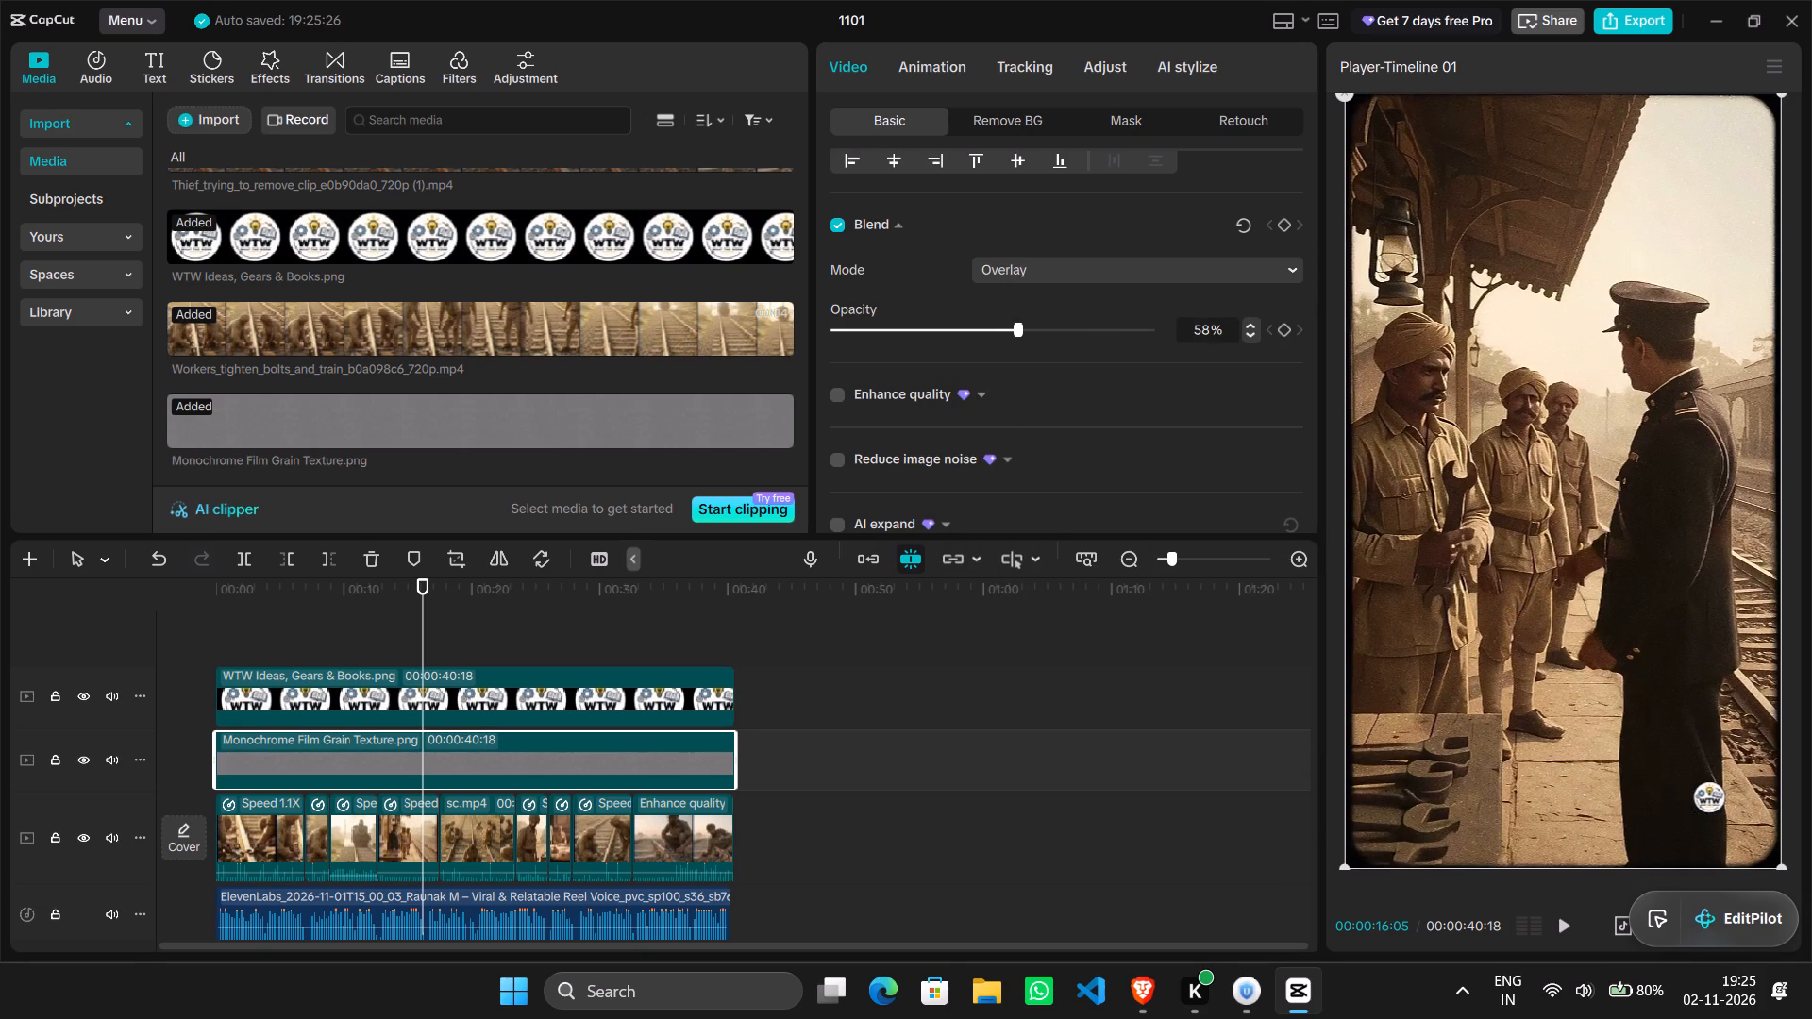
Close project 1101, open project 1024 without linking its missing media, and check its film grain layer's blend mode and opacity.
{"action": "left_click", "coordinate": [1797, 20]}
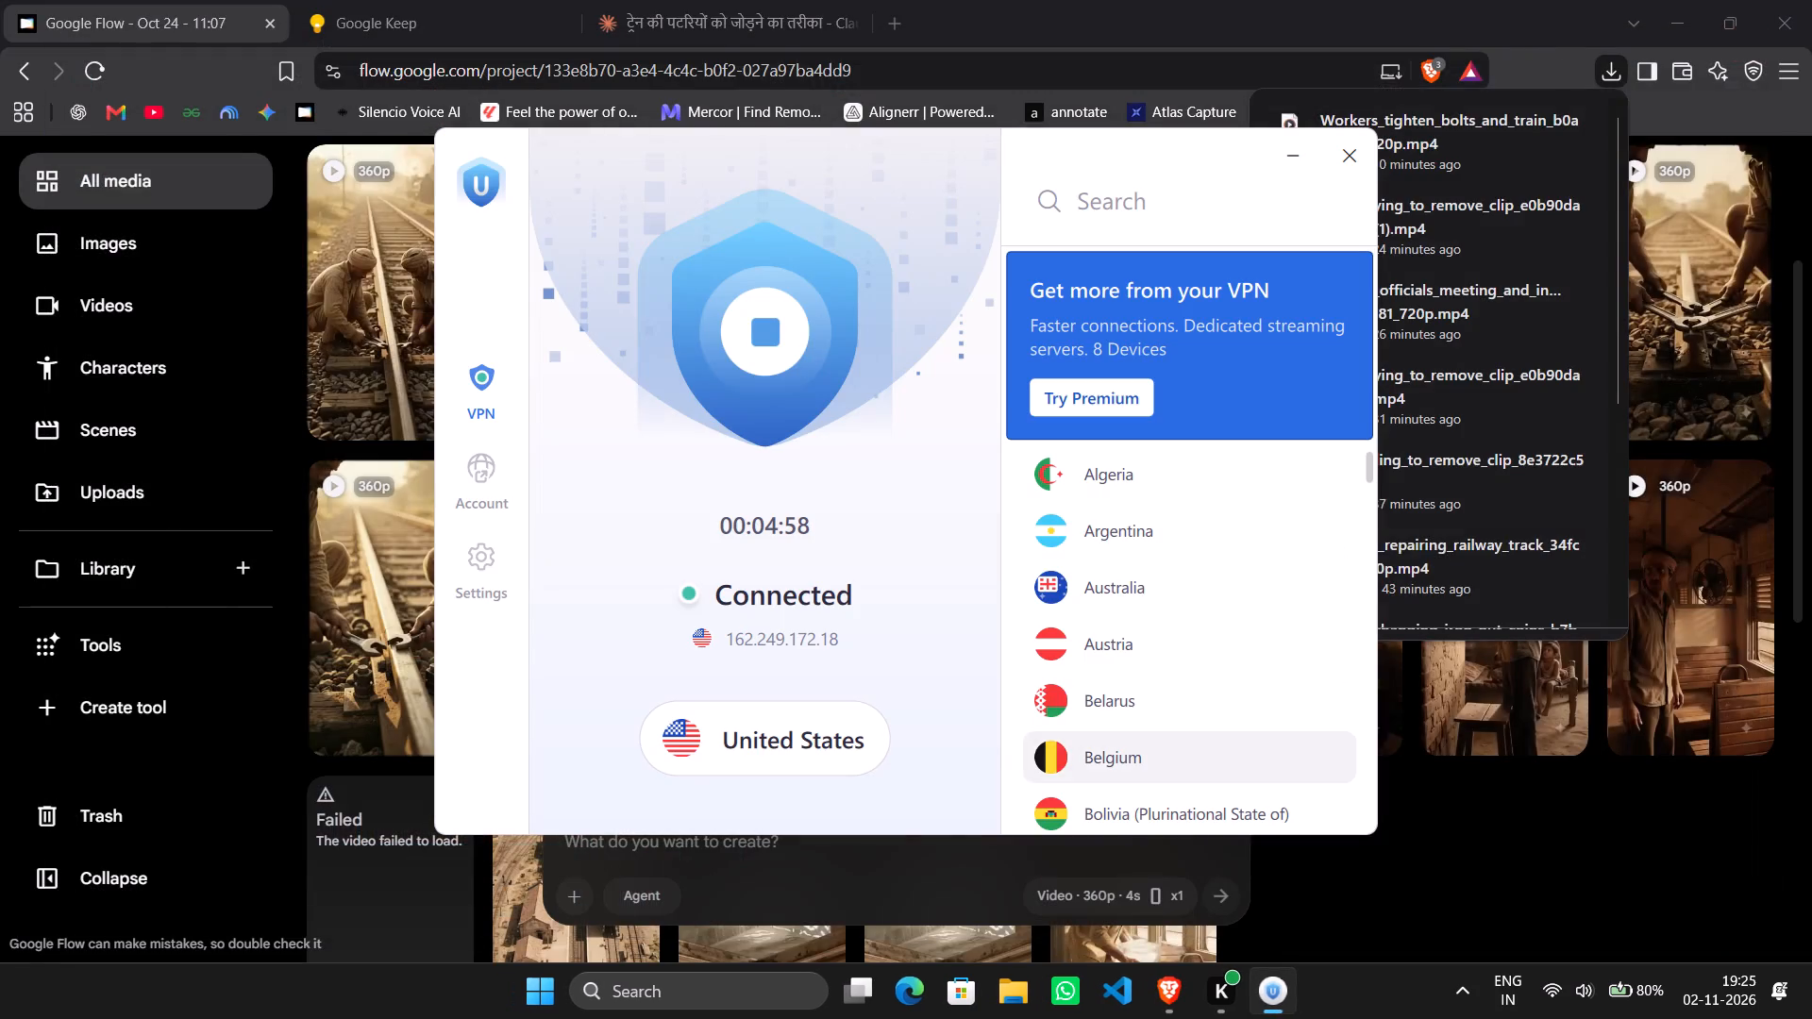
{"action": "left_click", "coordinate": [1048, 744]}
{"action": "scroll", "coordinate": [1048, 744], "scroll_direction": "down", "scroll_amount": 2}
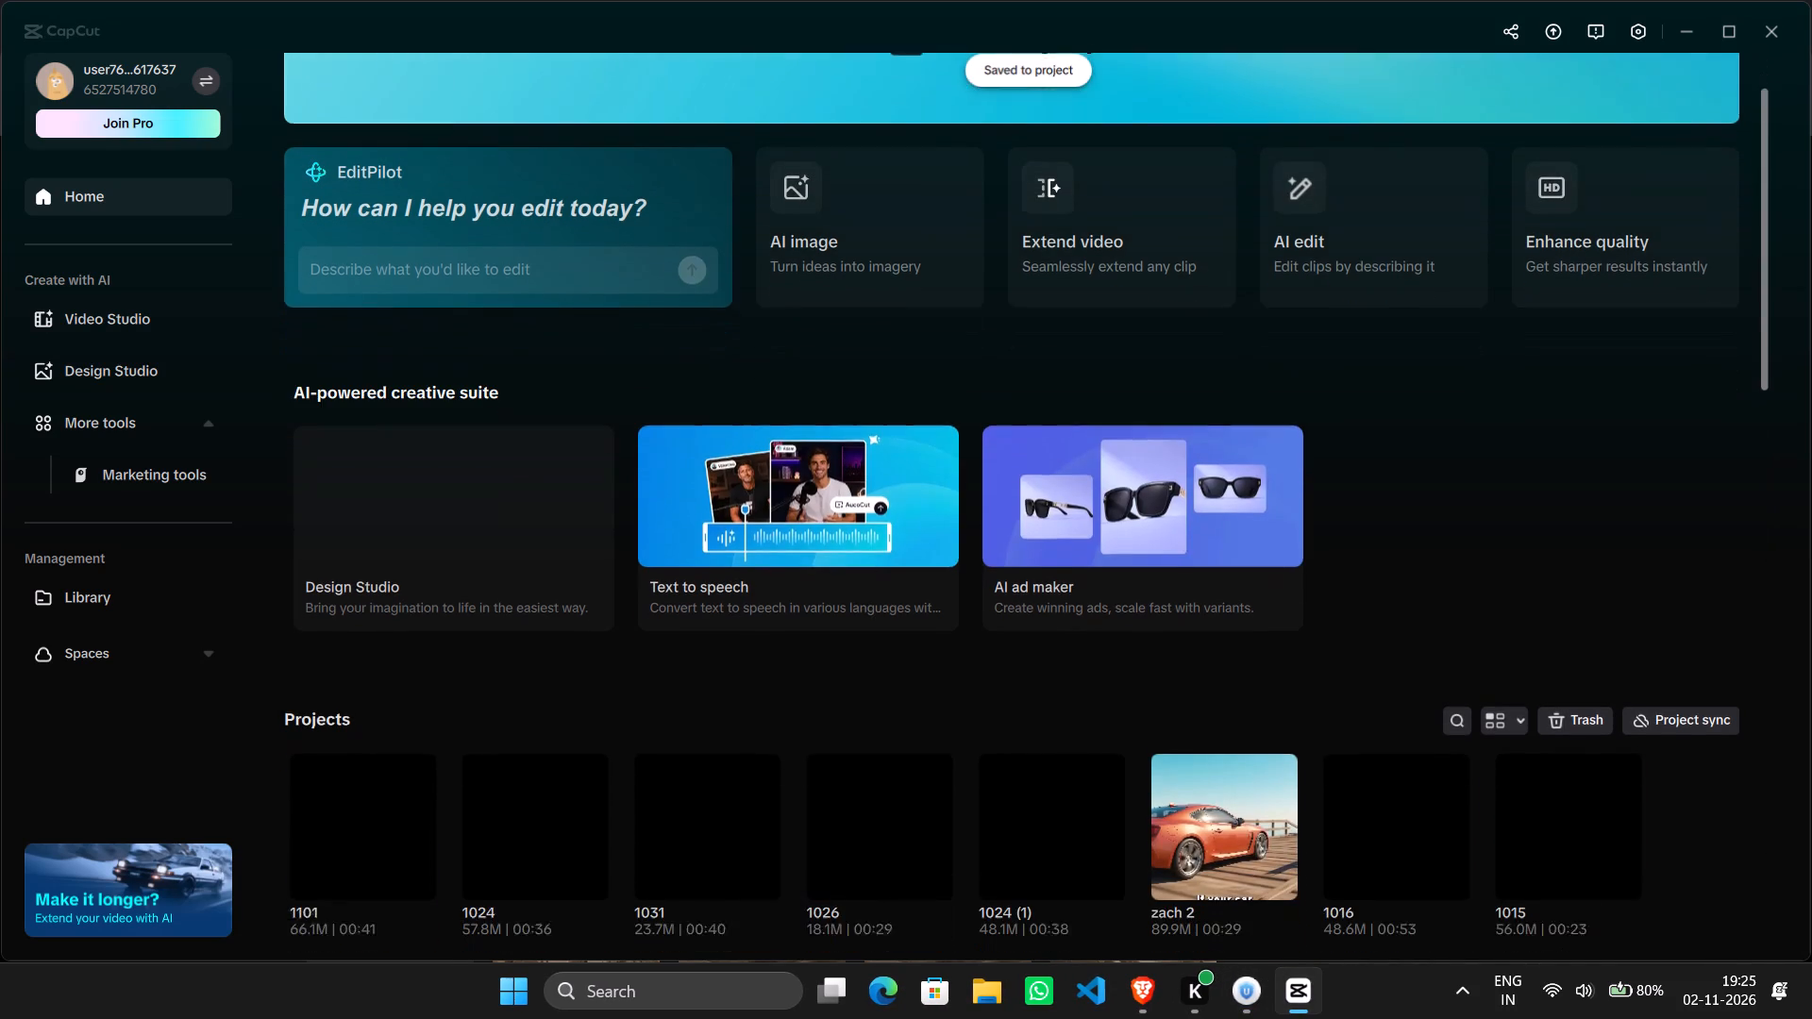
{"action": "scroll", "coordinate": [1048, 744], "scroll_direction": "down", "scroll_amount": 1}
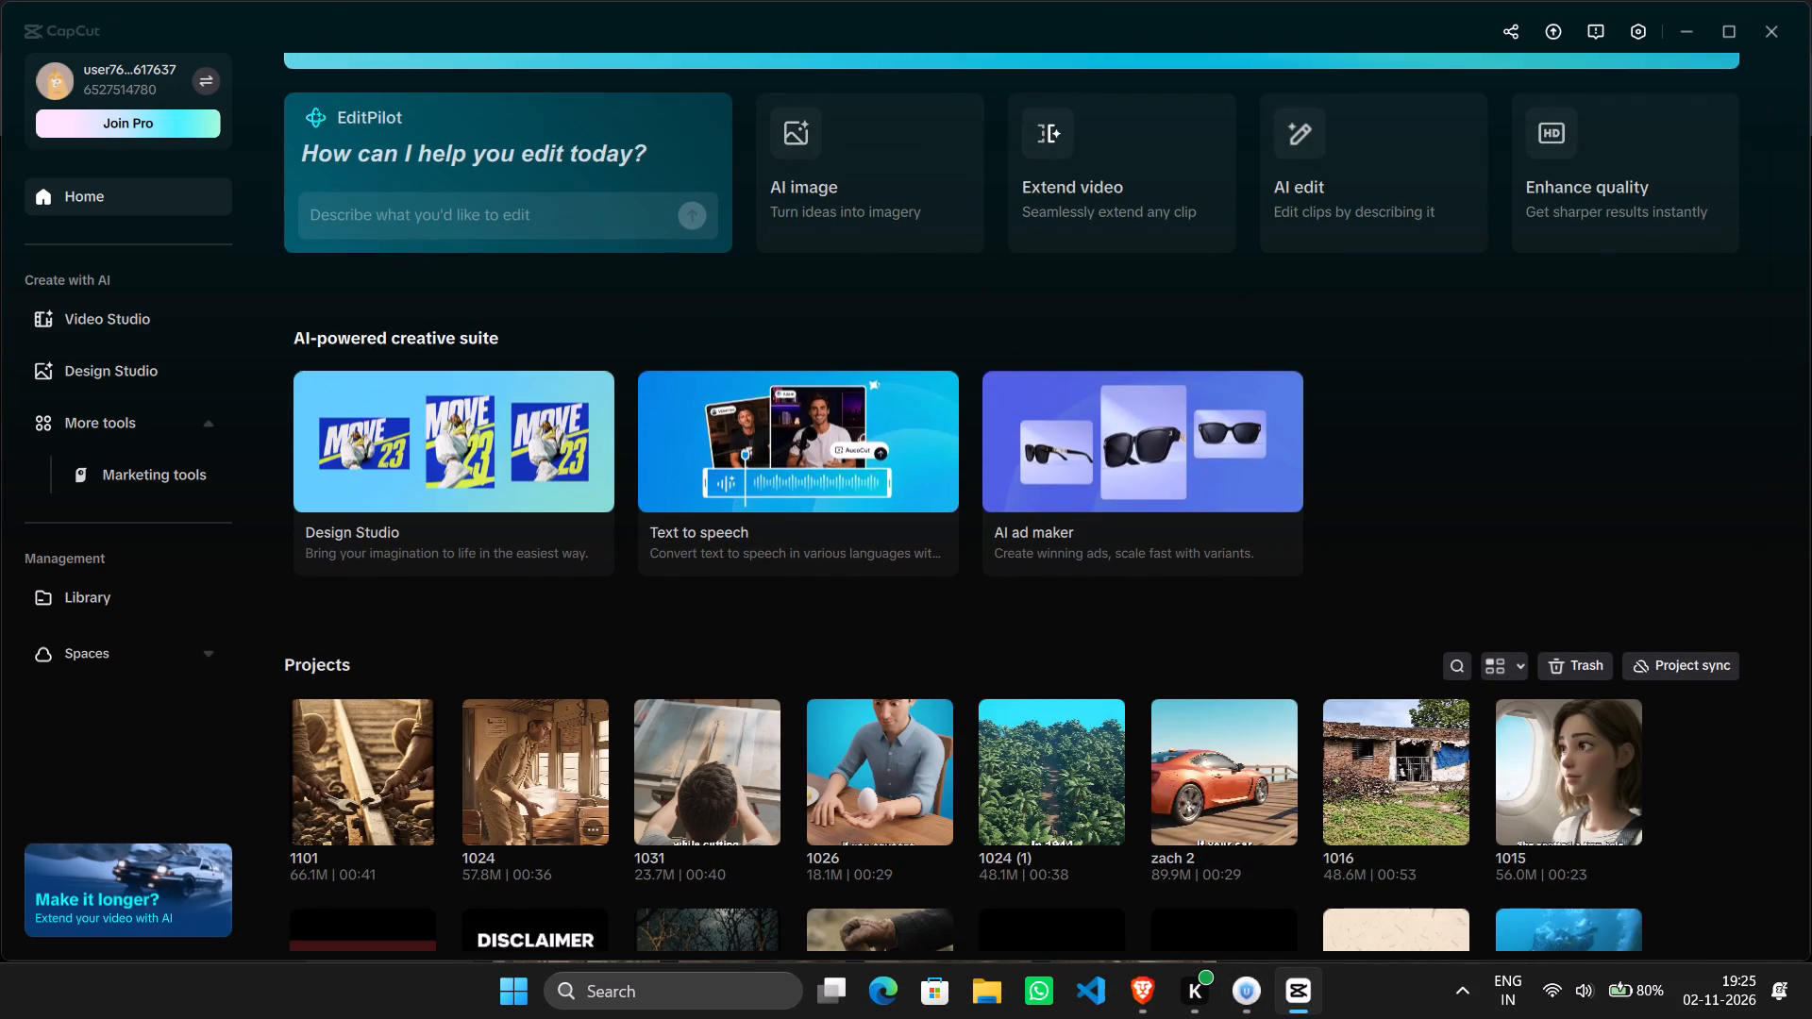
{"action": "left_click", "coordinate": [522, 827]}
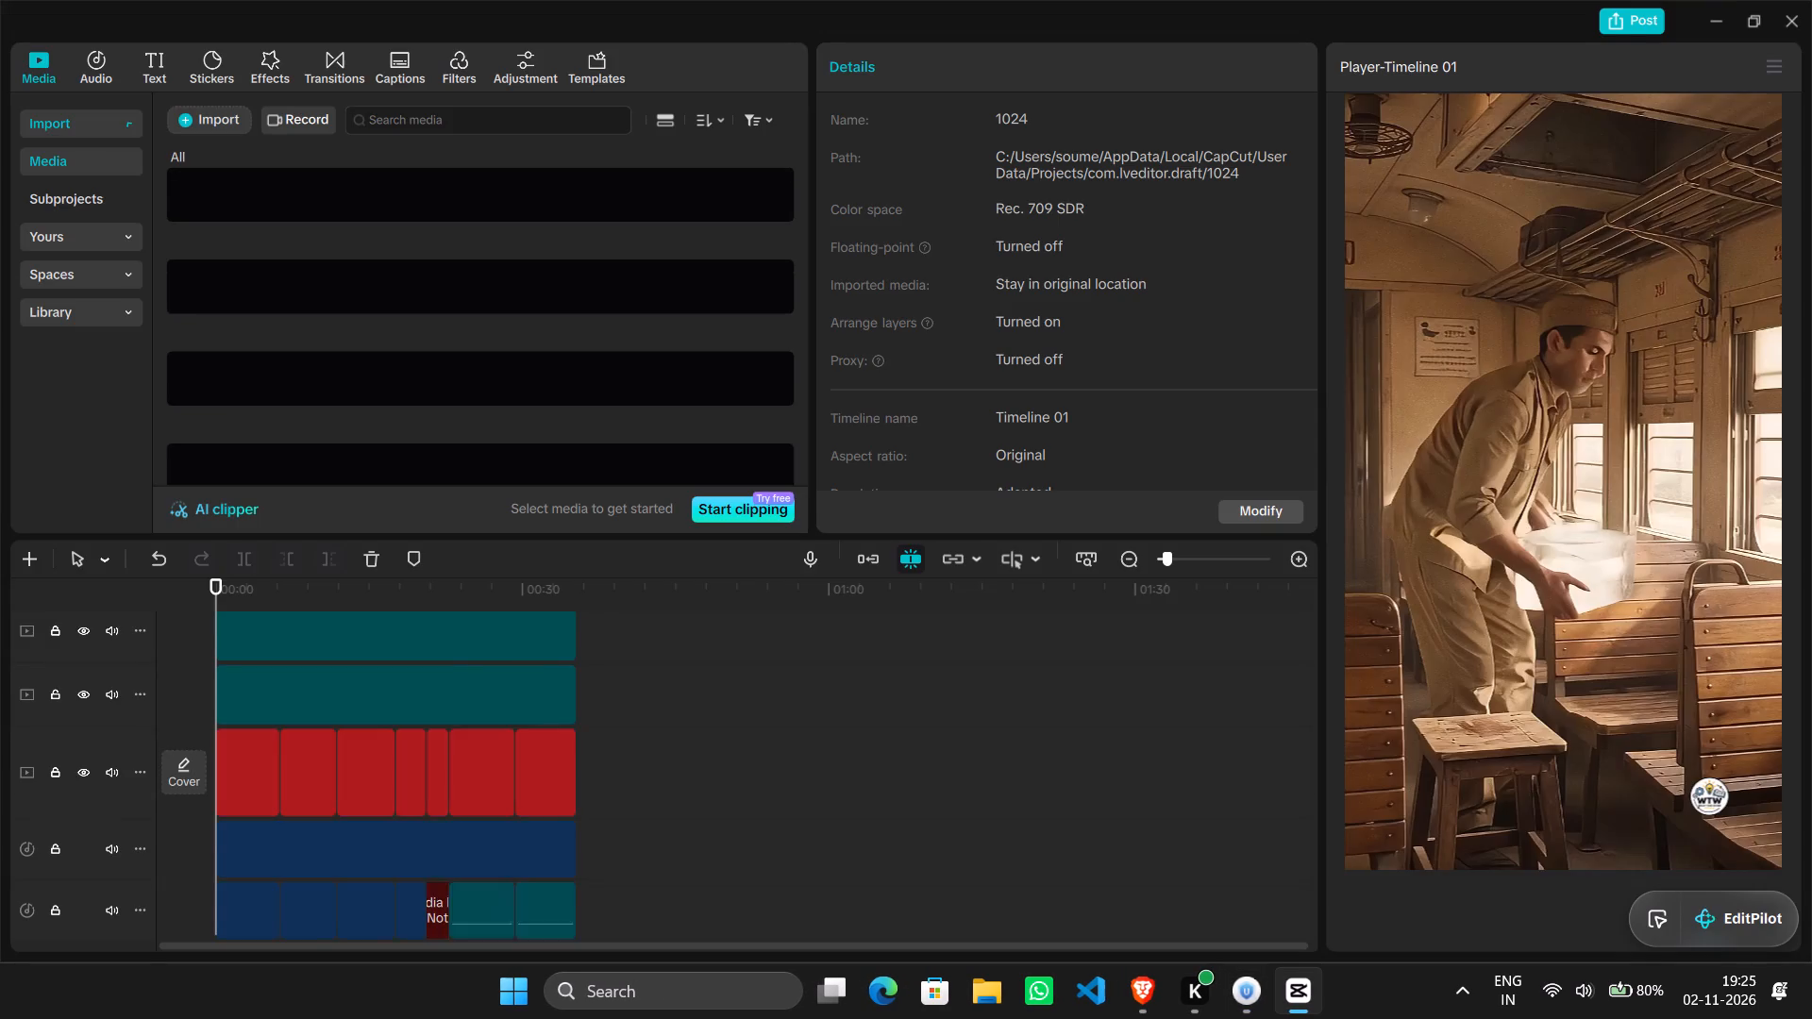
{"action": "scroll", "coordinate": [728, 727], "scroll_direction": "up", "scroll_amount": 1}
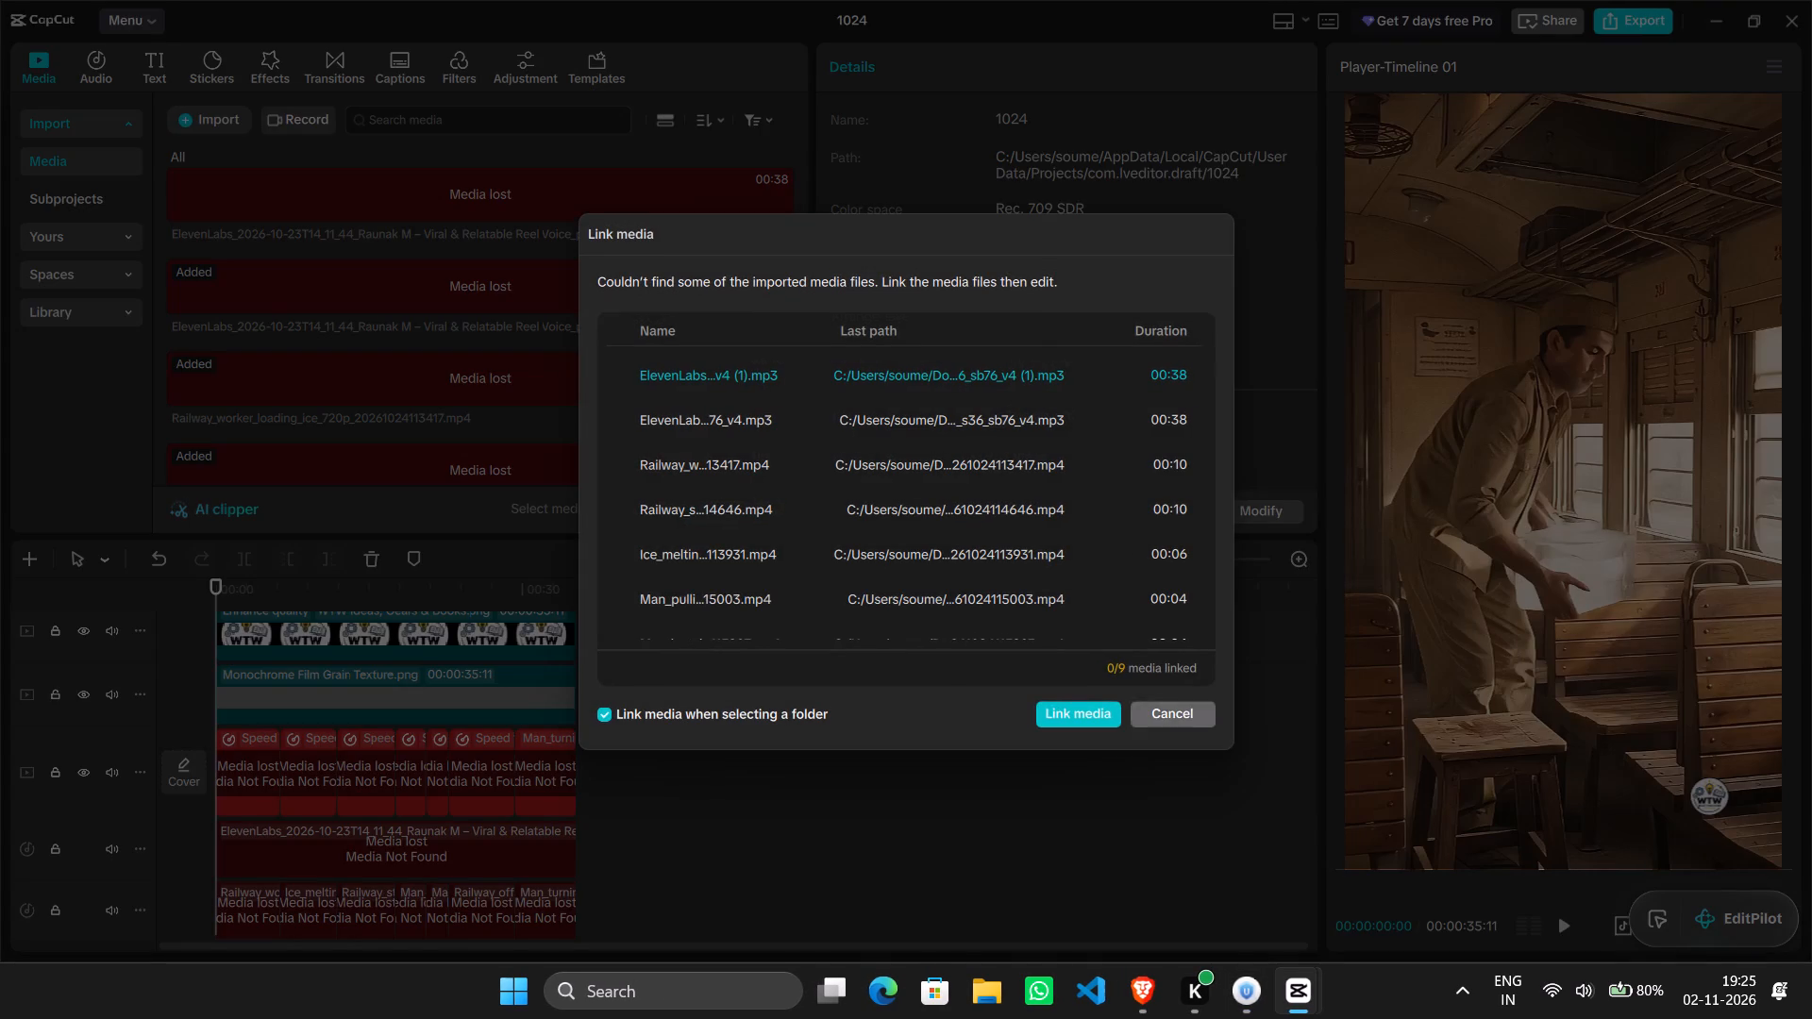
{"action": "left_click", "coordinate": [1196, 715]}
{"action": "left_click", "coordinate": [541, 693]}
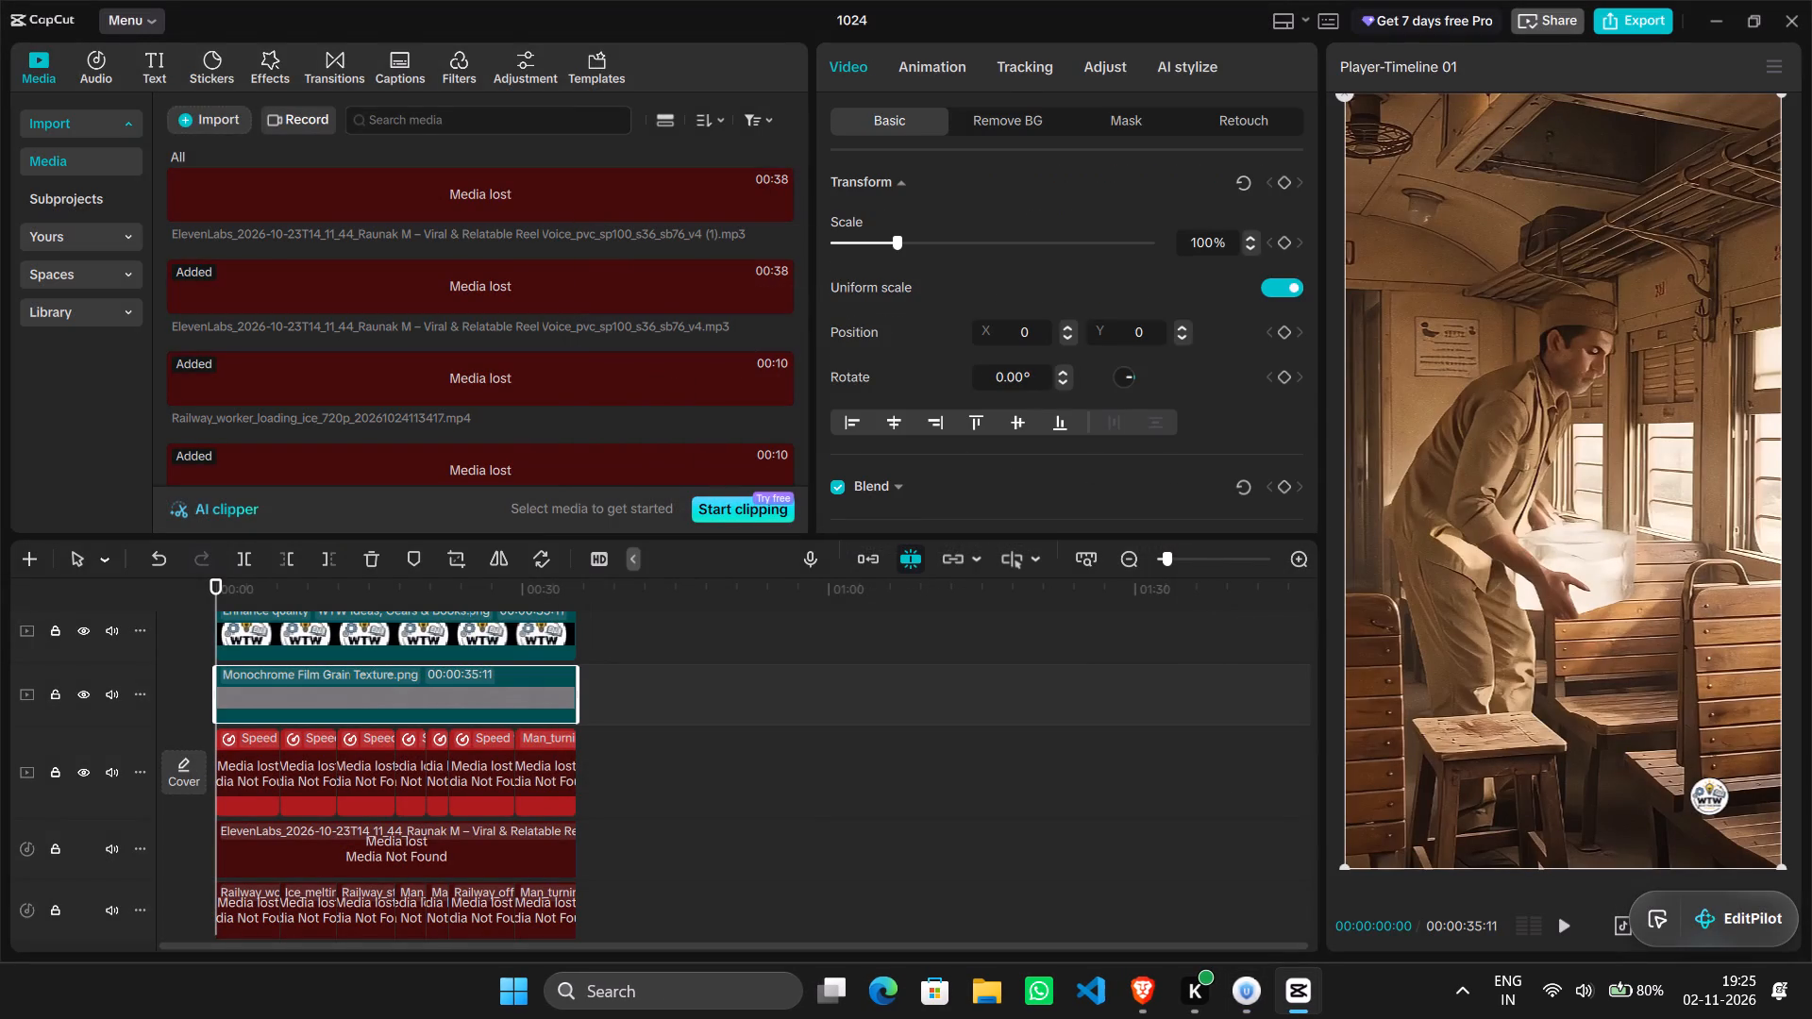
{"action": "scroll", "coordinate": [1083, 424], "scroll_direction": "down", "scroll_amount": 1}
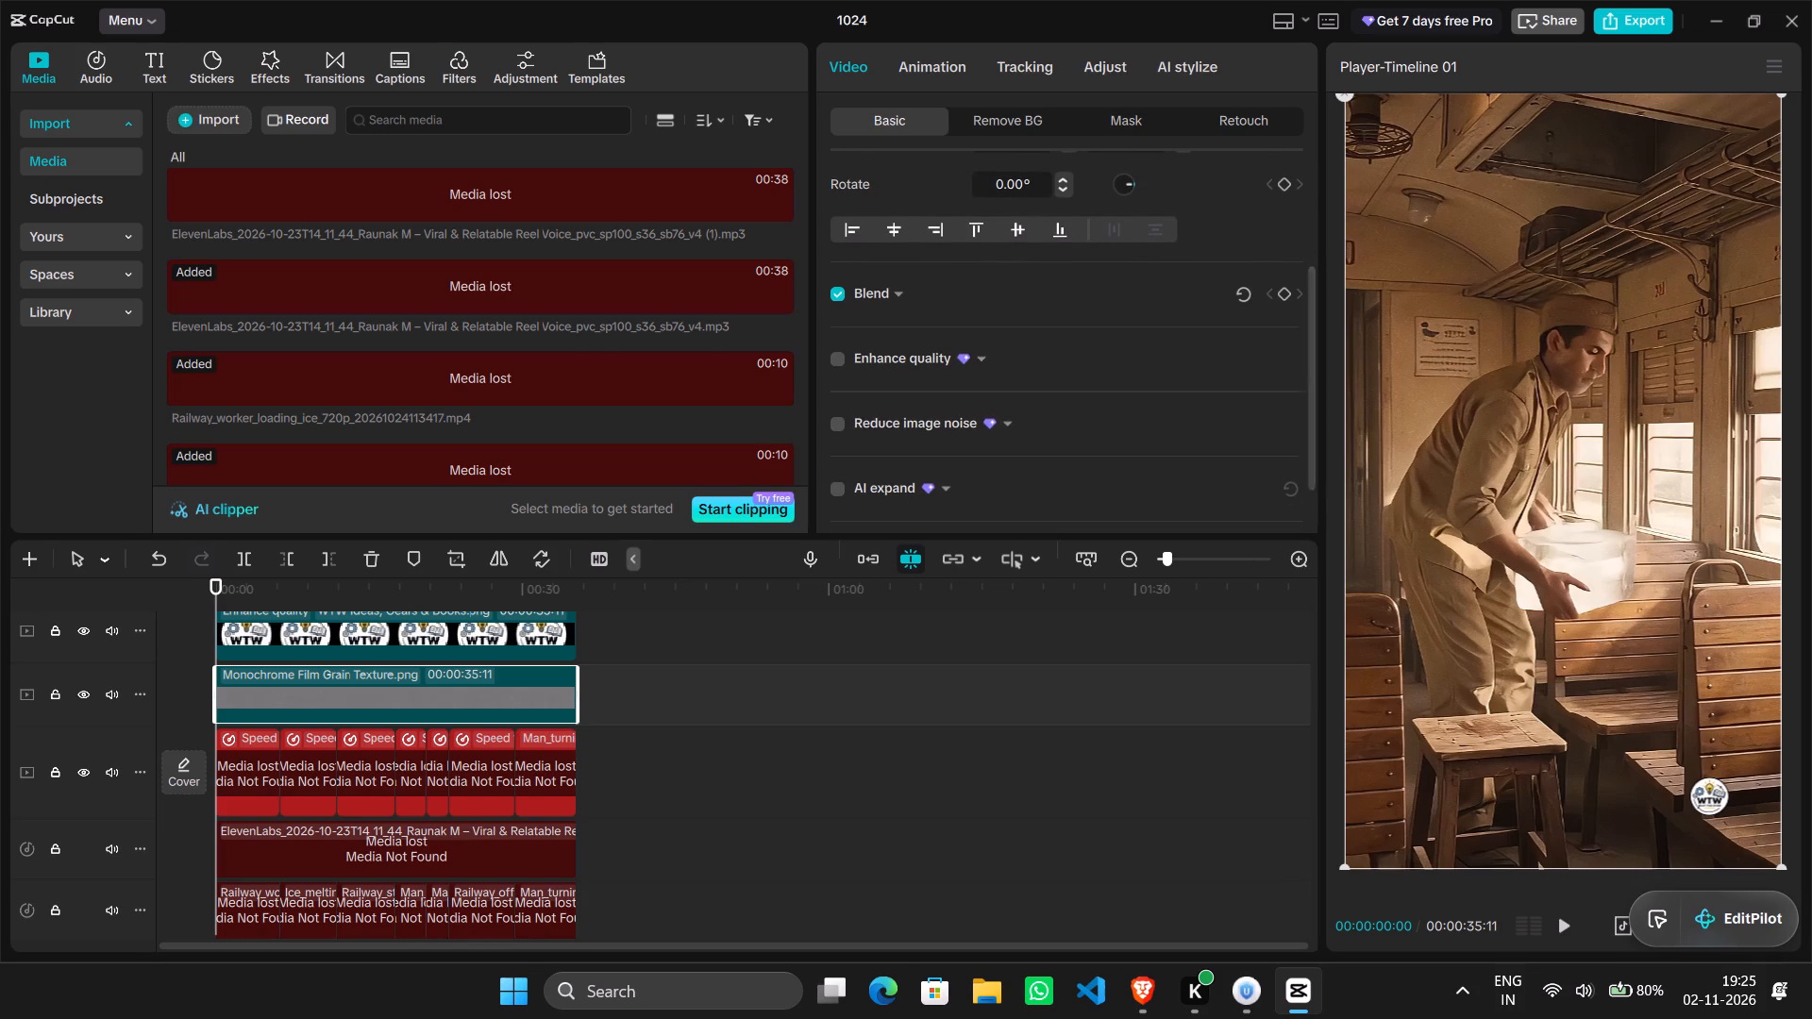
{"action": "left_click", "coordinate": [897, 292]}
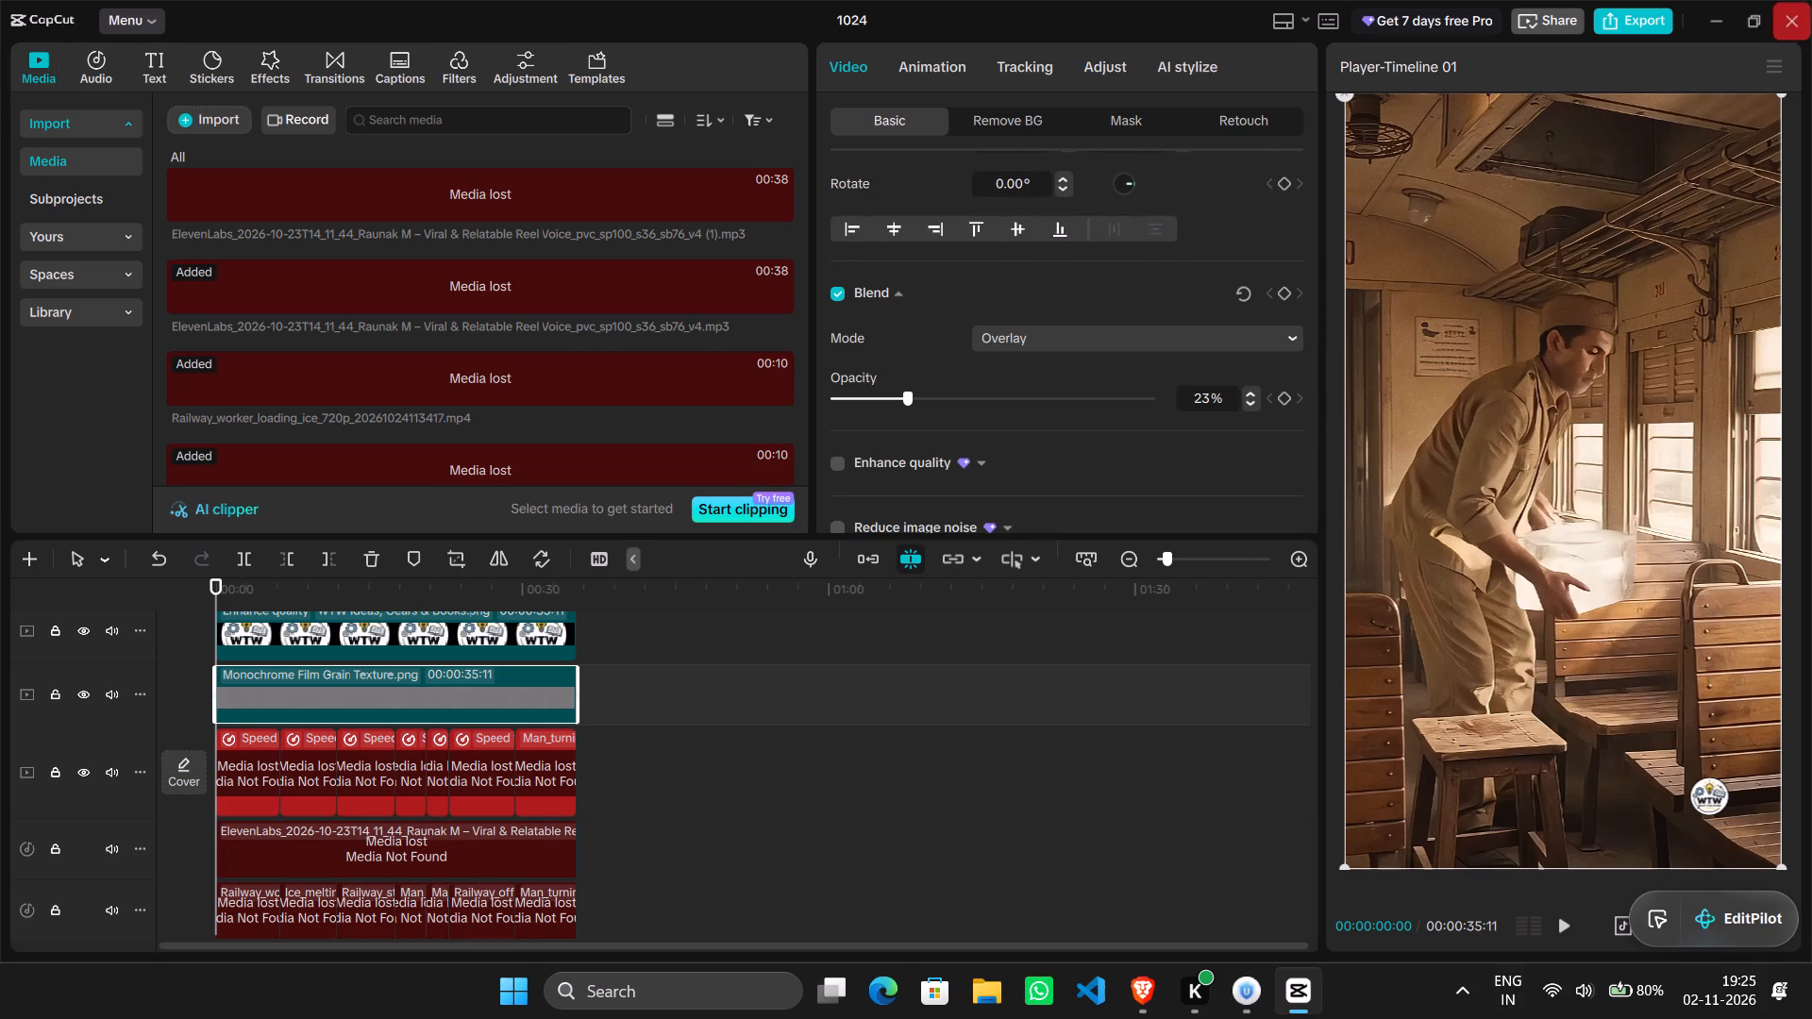
{"action": "left_click", "coordinate": [1795, 25]}
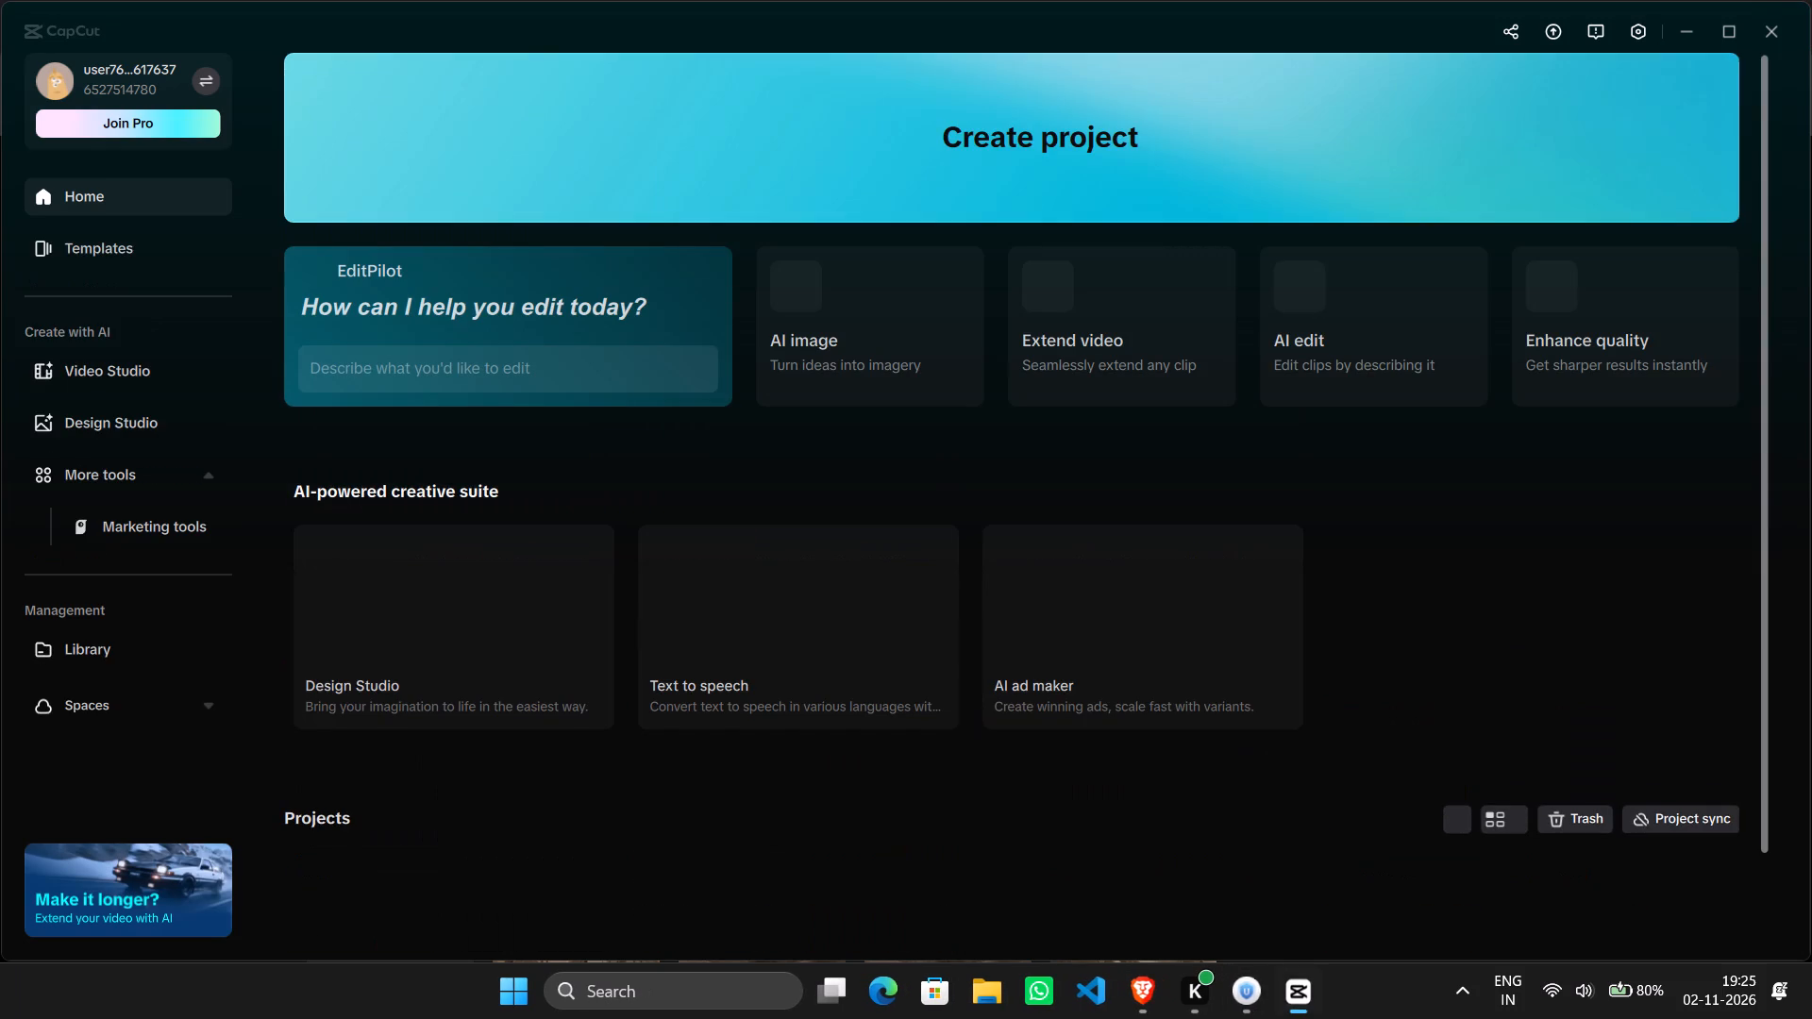
Reopen project 1101 and reduce the film grain layer's opacity to about 21%, close to project 1024's setting.
{"action": "left_click", "coordinate": [551, 873]}
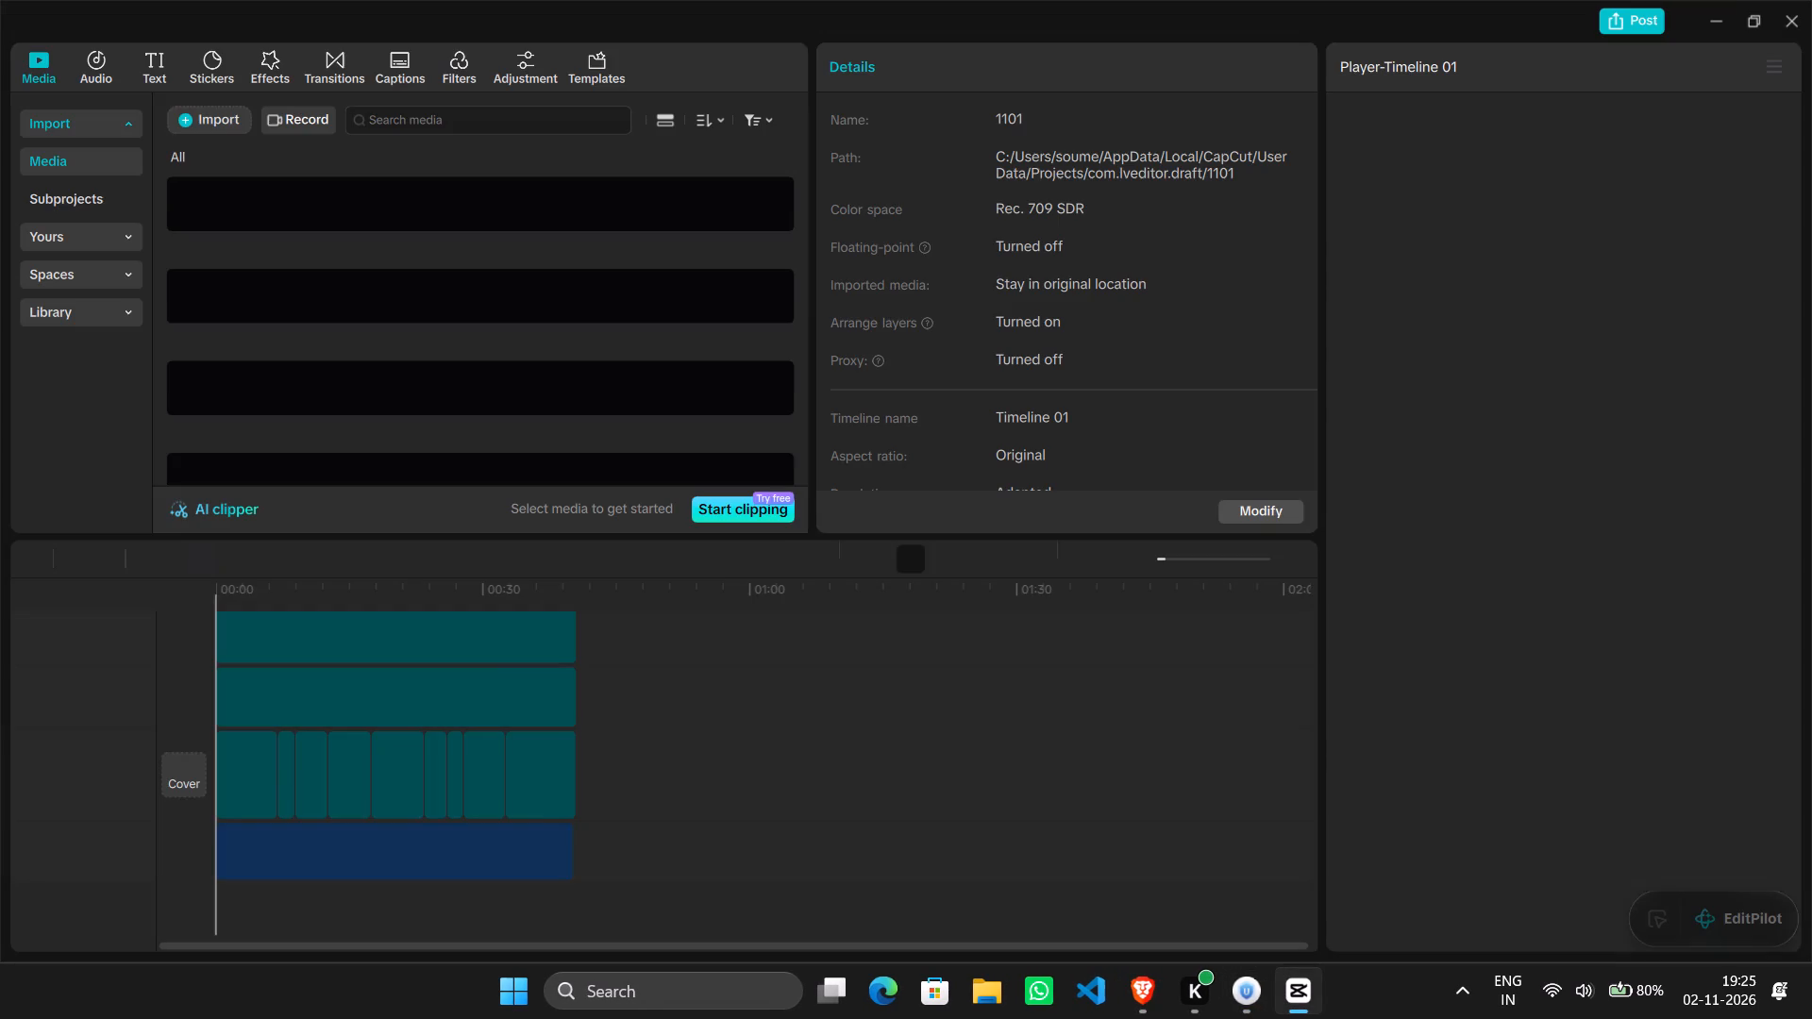
{"action": "left_click", "coordinate": [363, 681]}
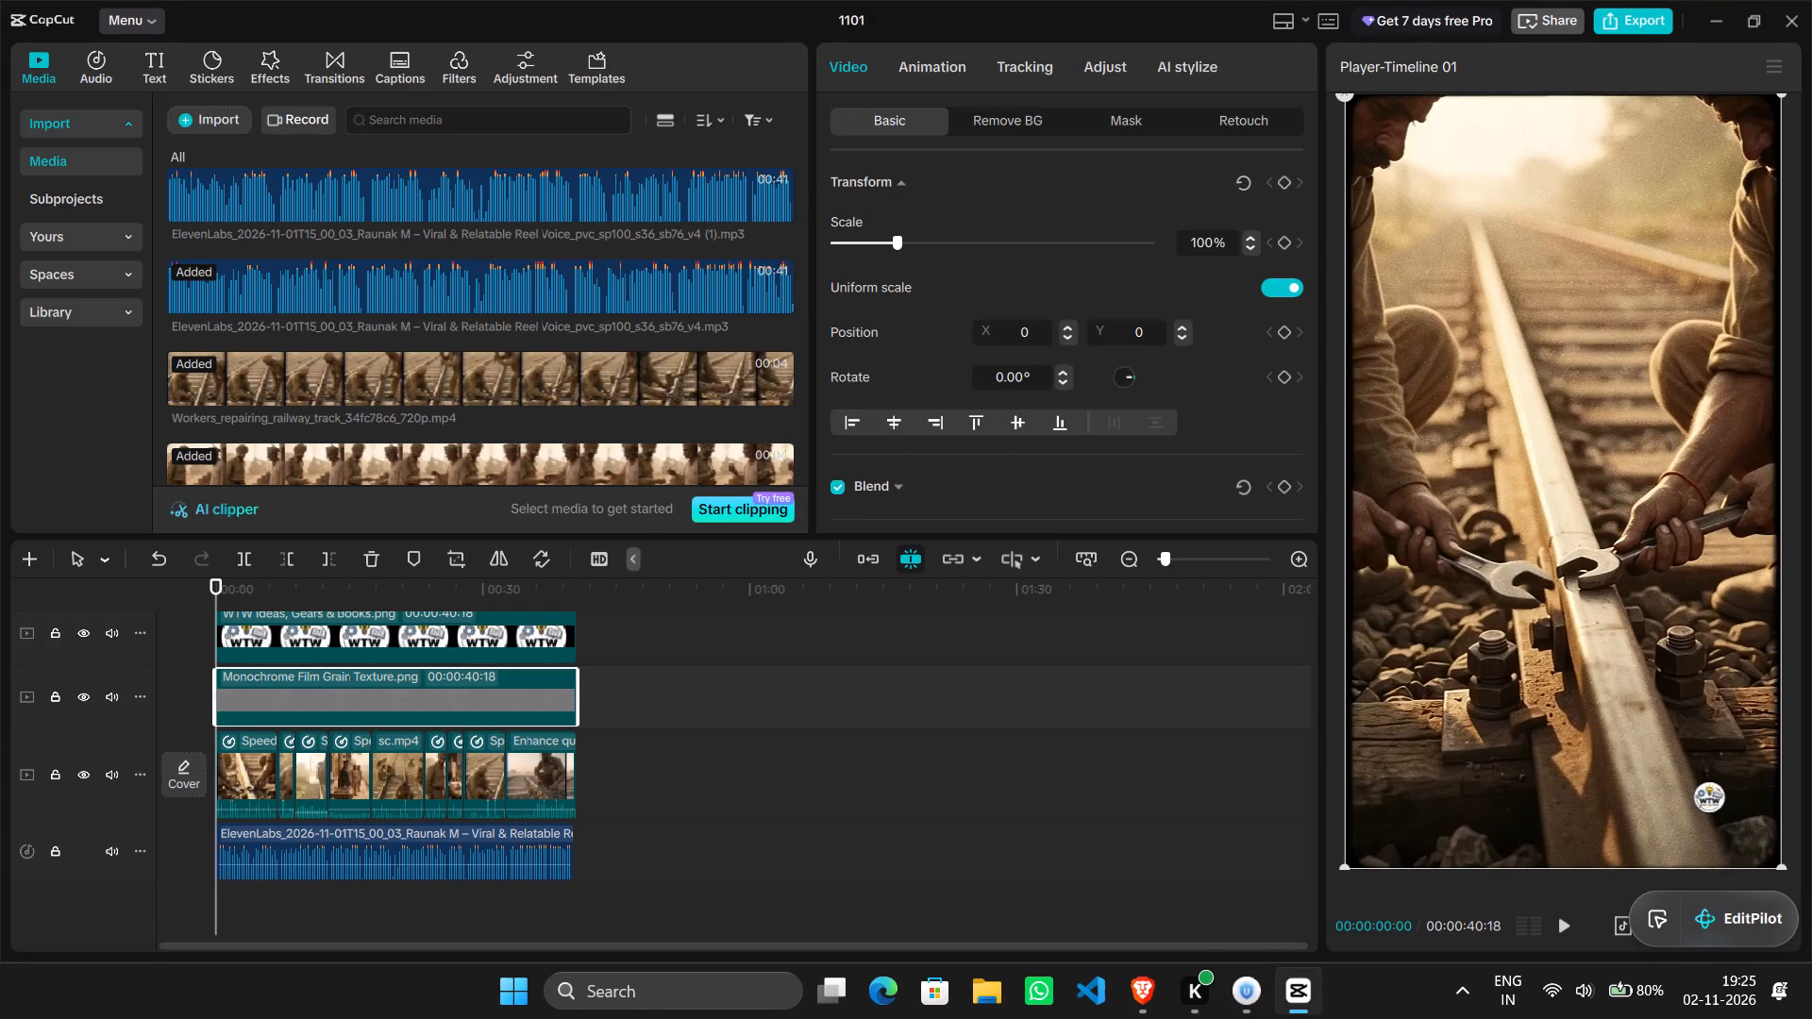
{"action": "scroll", "coordinate": [980, 410], "scroll_direction": "down", "scroll_amount": 1}
{"action": "left_click", "coordinate": [898, 219]}
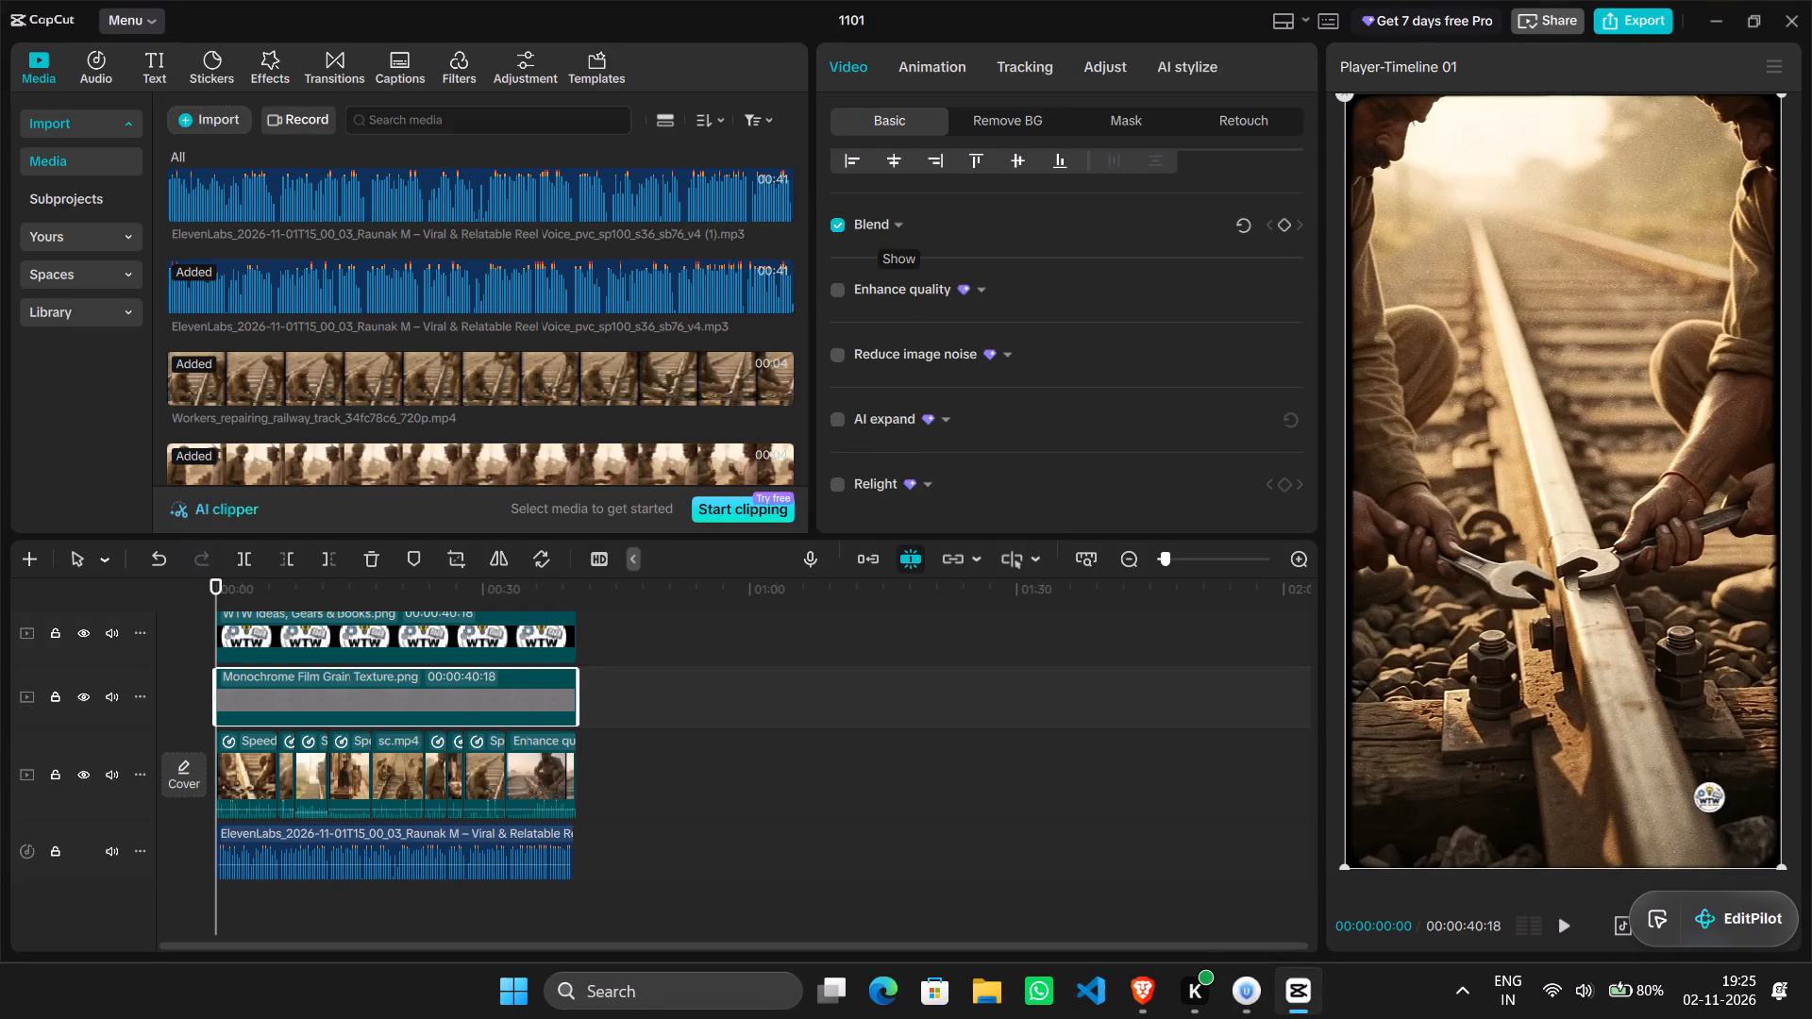
{"action": "left_click_drag", "start_coordinate": [1020, 333], "coordinate": [891, 338]}
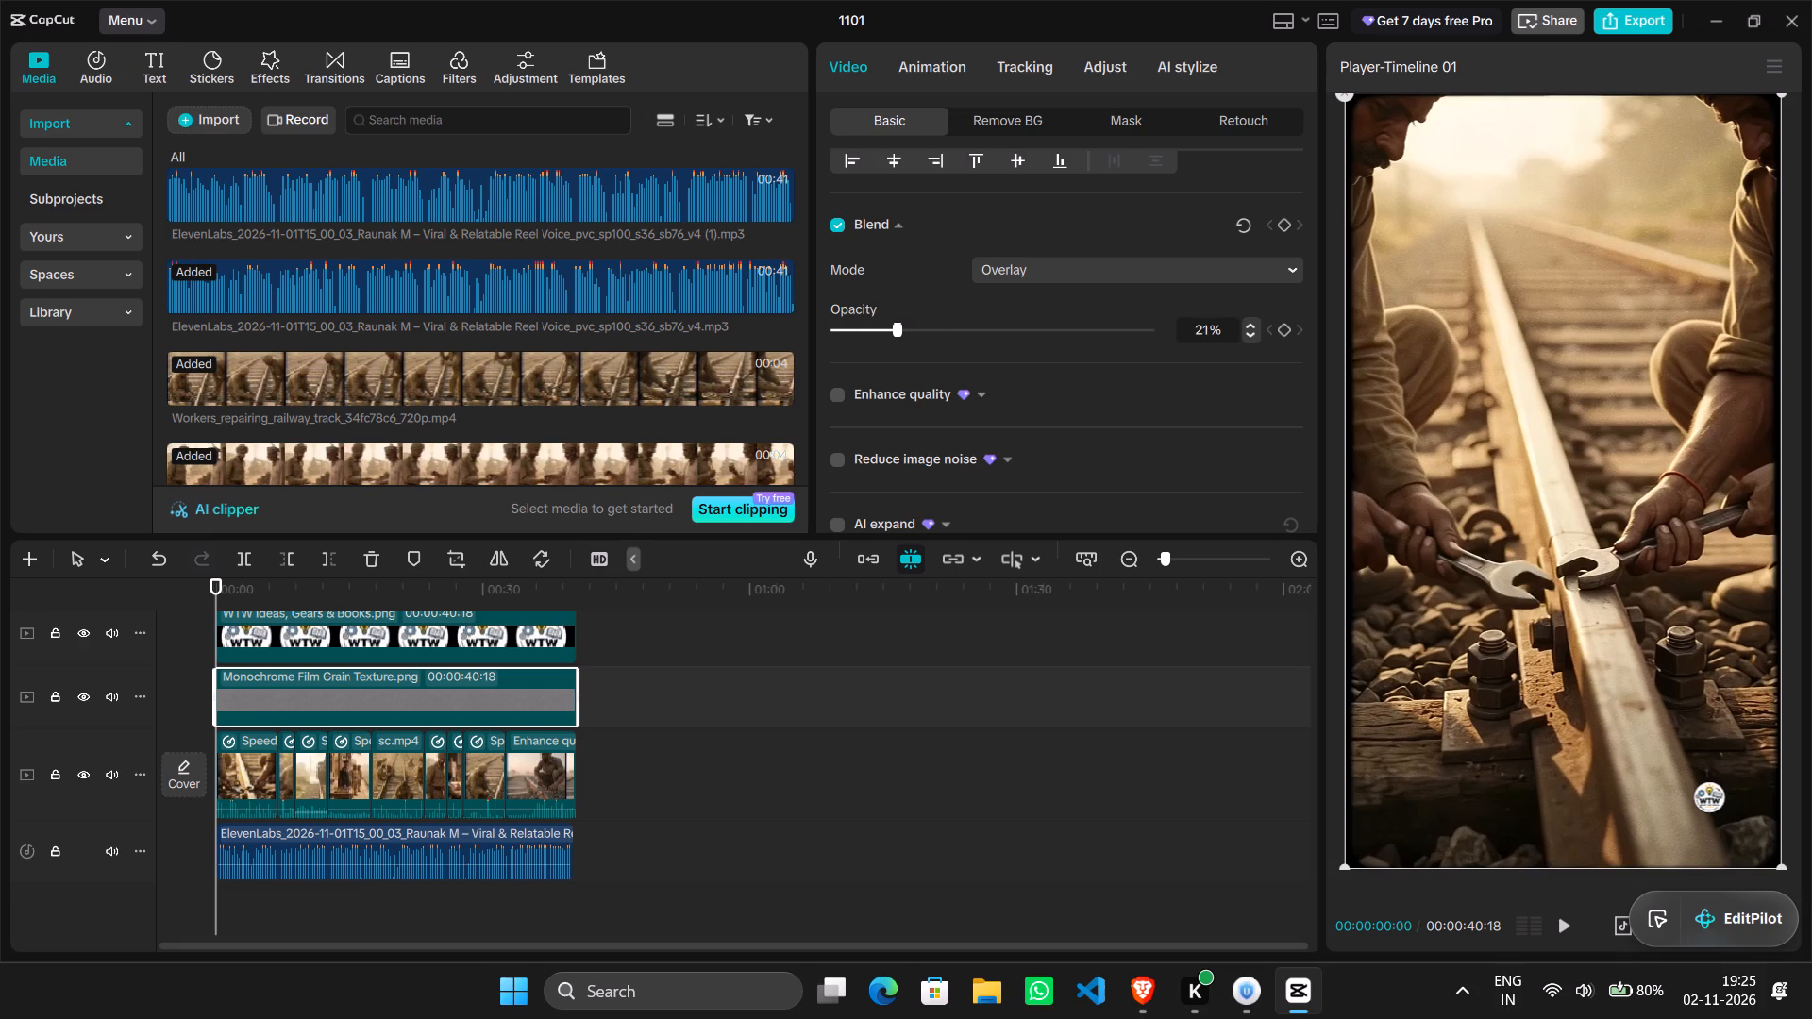
{"action": "left_click_drag", "start_coordinate": [891, 338], "coordinate": [907, 342]}
Raise the film grain layer's opacity to 23% and preview it over frames around 32 and 22 seconds.
{"action": "left_click_drag", "start_coordinate": [907, 342], "coordinate": [911, 344]}
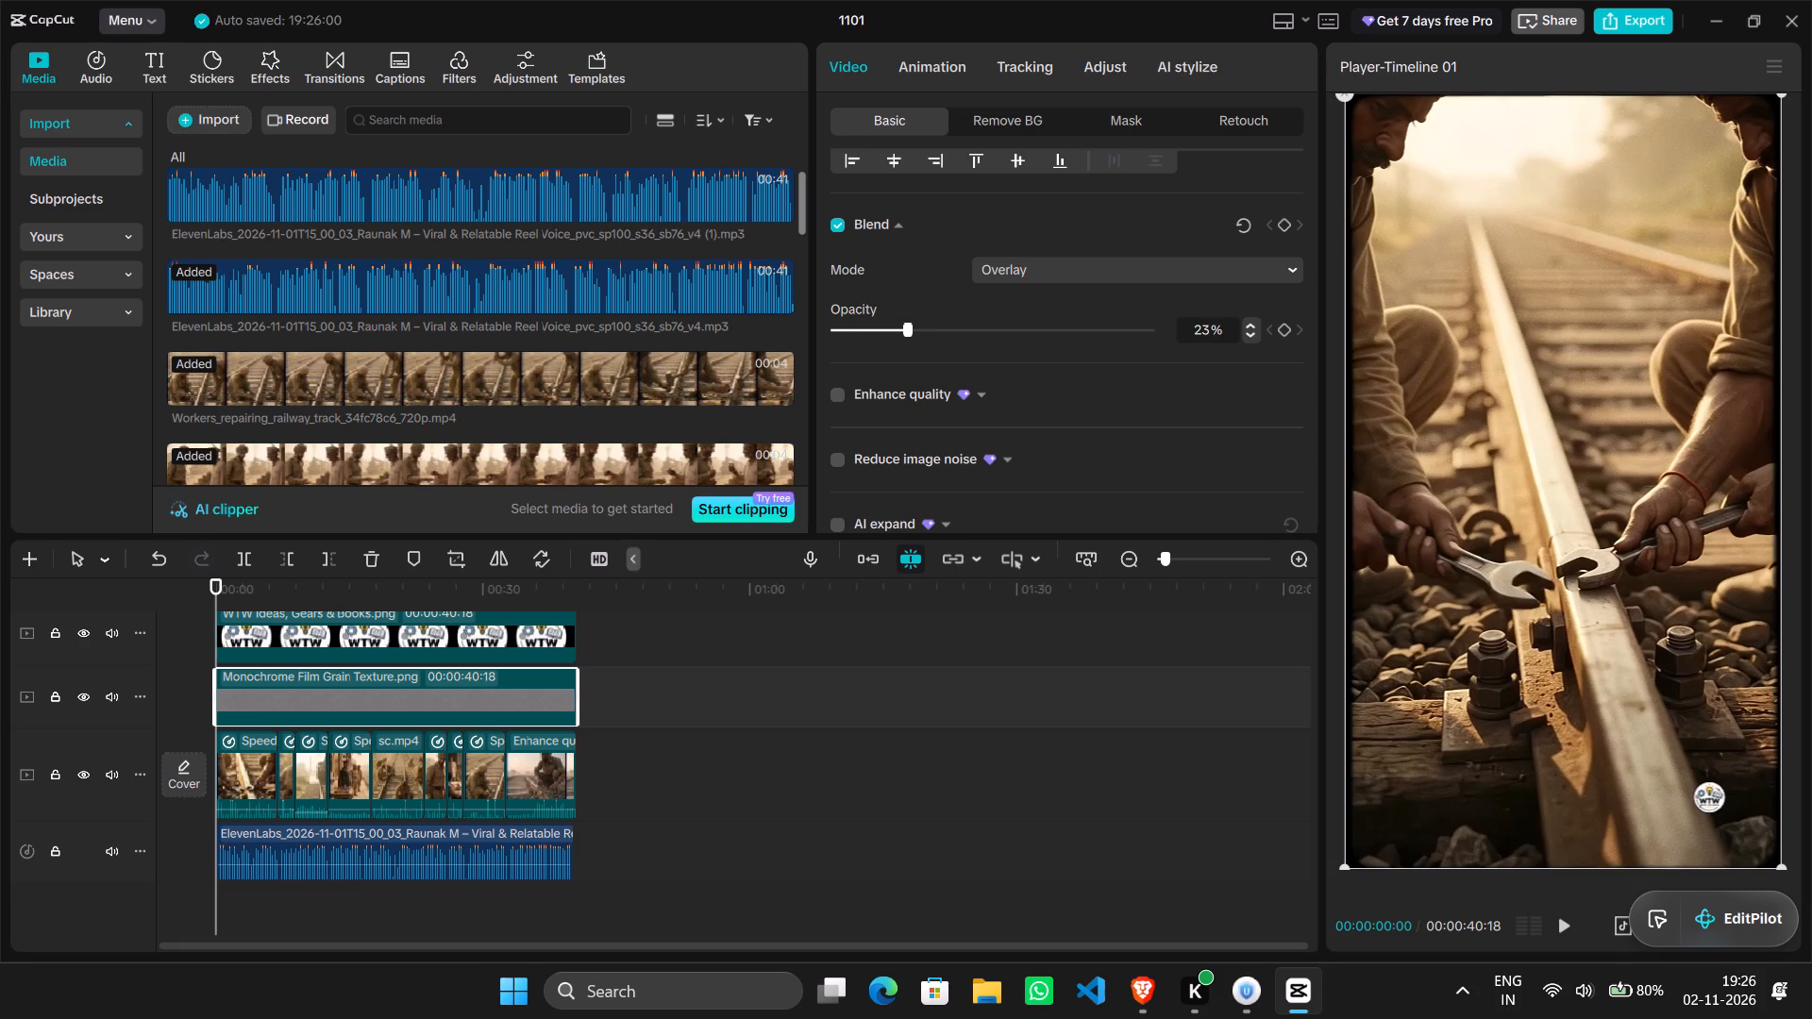
{"action": "scroll", "coordinate": [651, 689], "scroll_direction": "up", "scroll_amount": 1}
{"action": "left_click", "coordinate": [504, 647]}
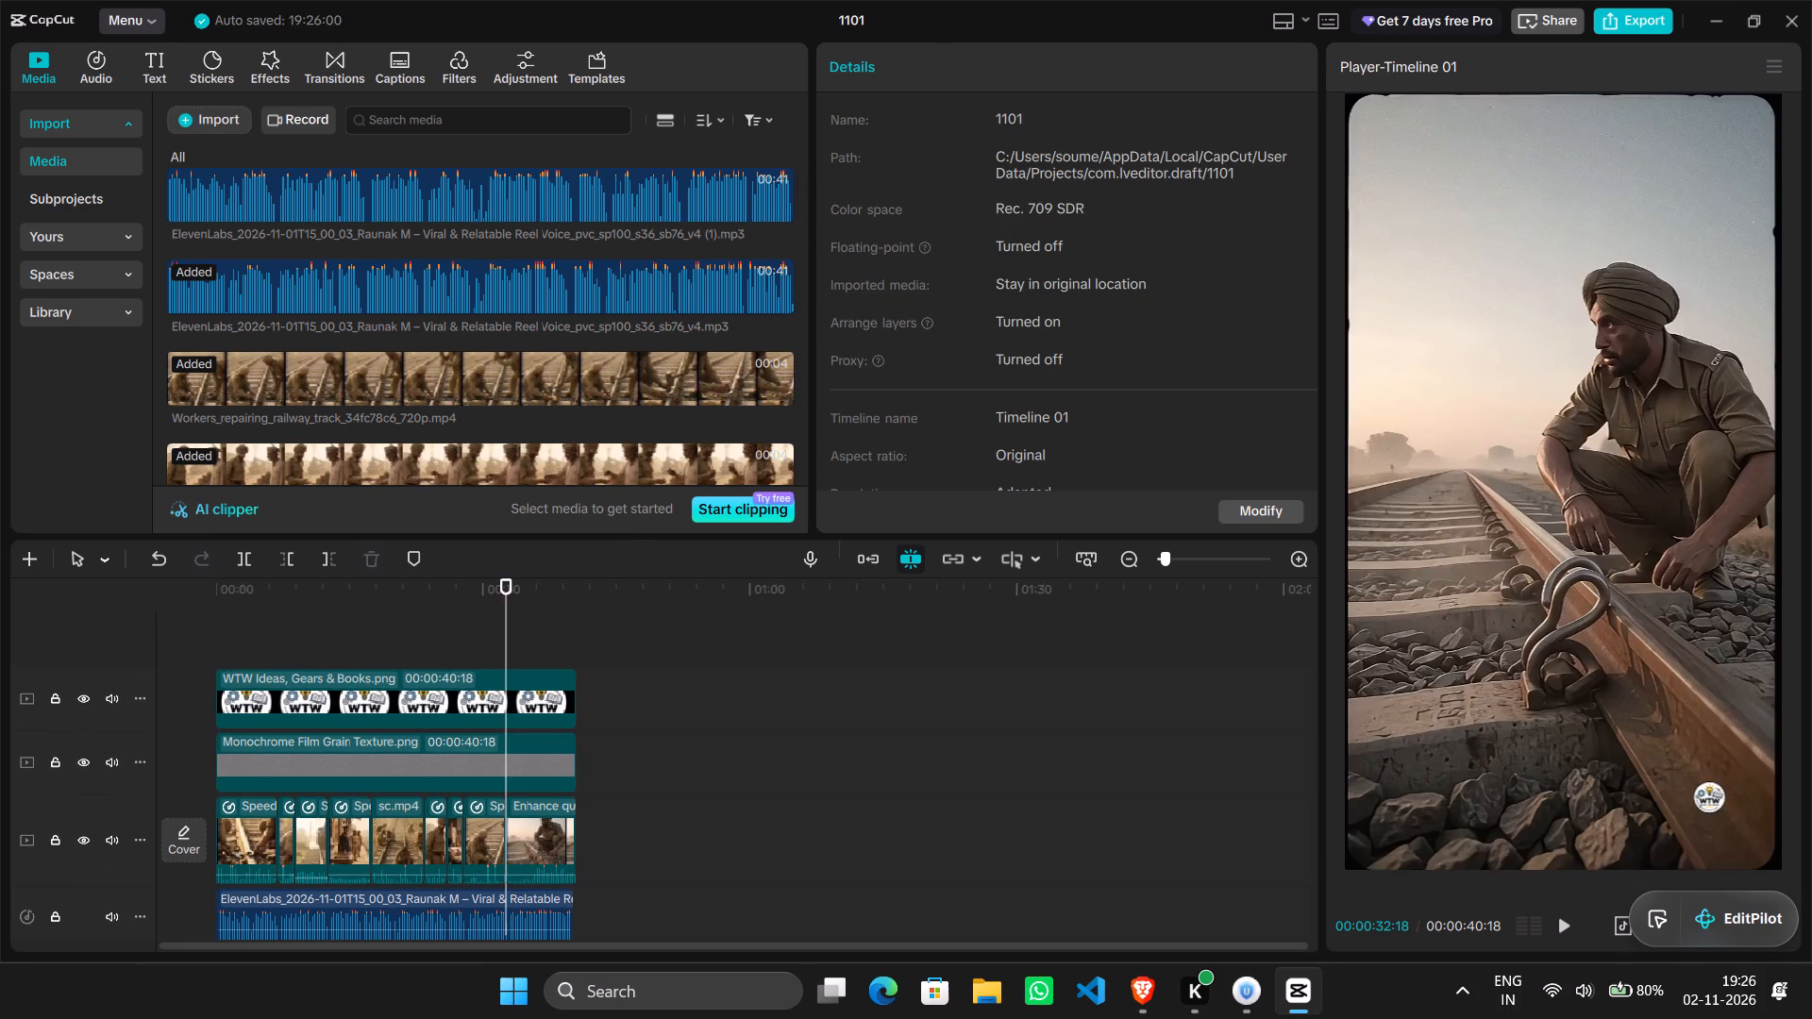
{"action": "left_click_drag", "start_coordinate": [504, 647], "coordinate": [413, 635]}
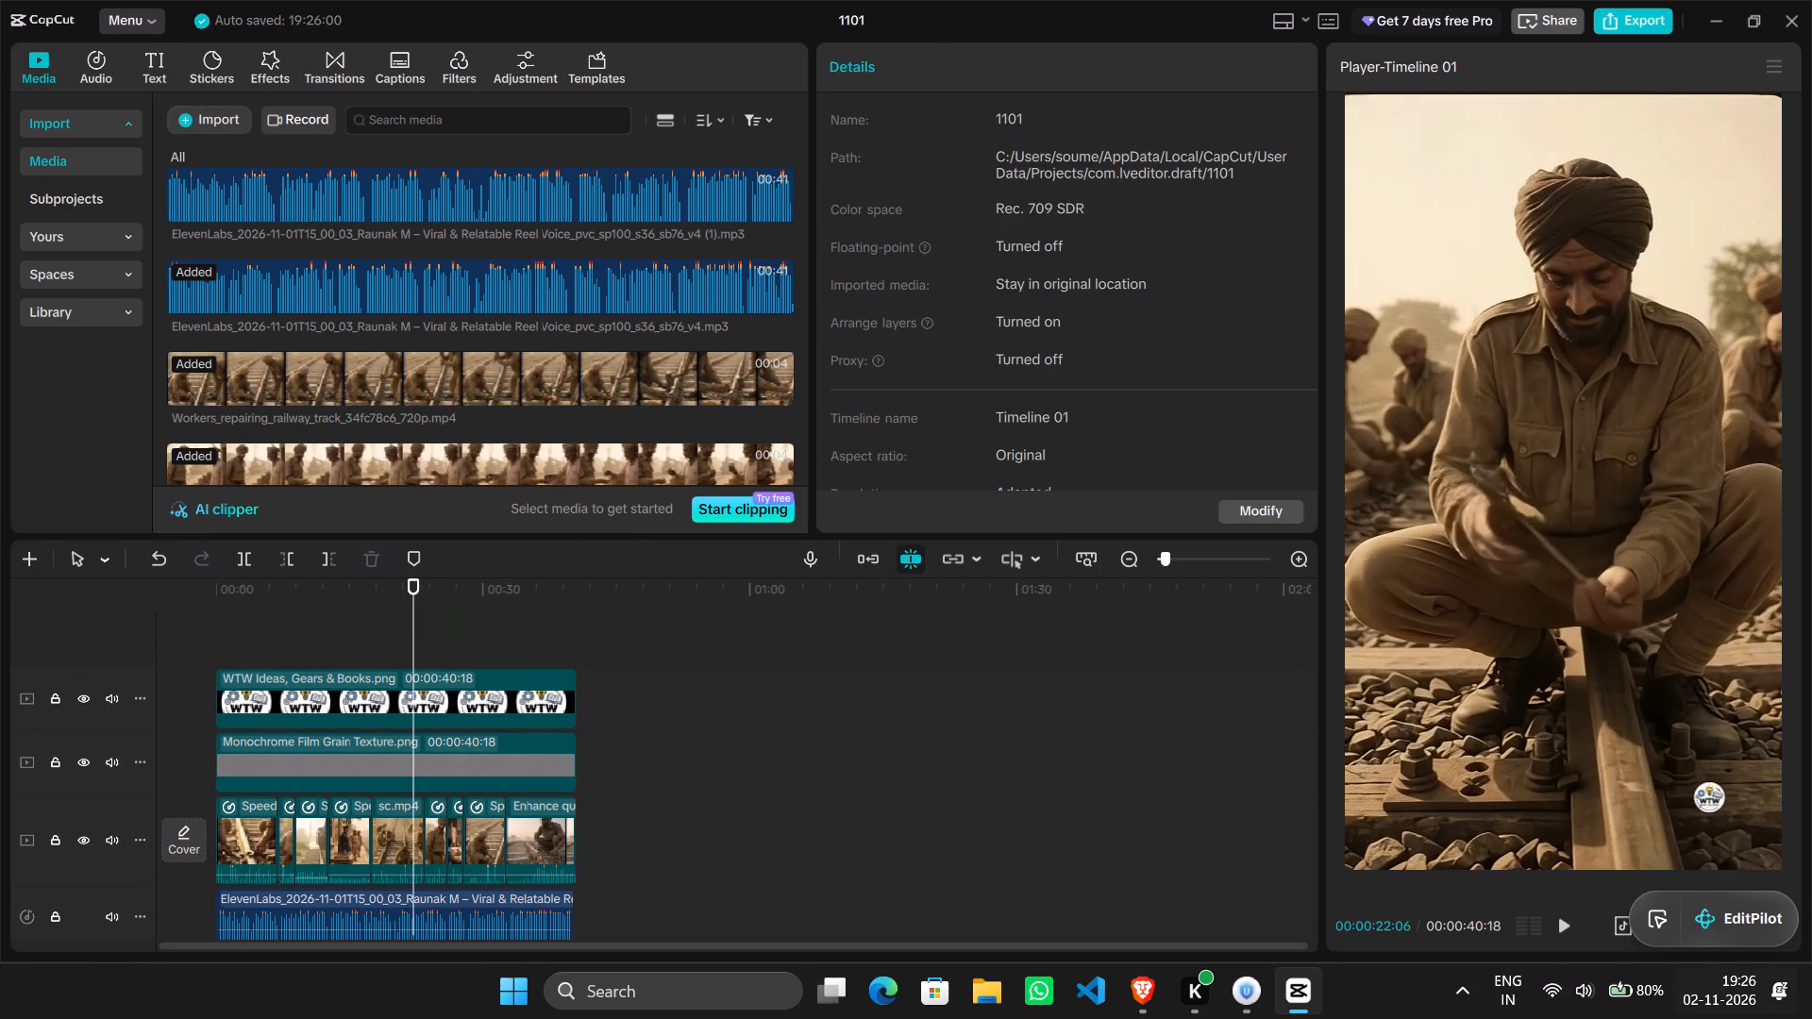
Extract the audio of all the railway clips on the main video track onto a separate audio track.
{"action": "scroll", "coordinate": [910, 726], "scroll_direction": "down", "scroll_amount": 1}
{"action": "left_click_drag", "start_coordinate": [627, 778], "coordinate": [276, 775]}
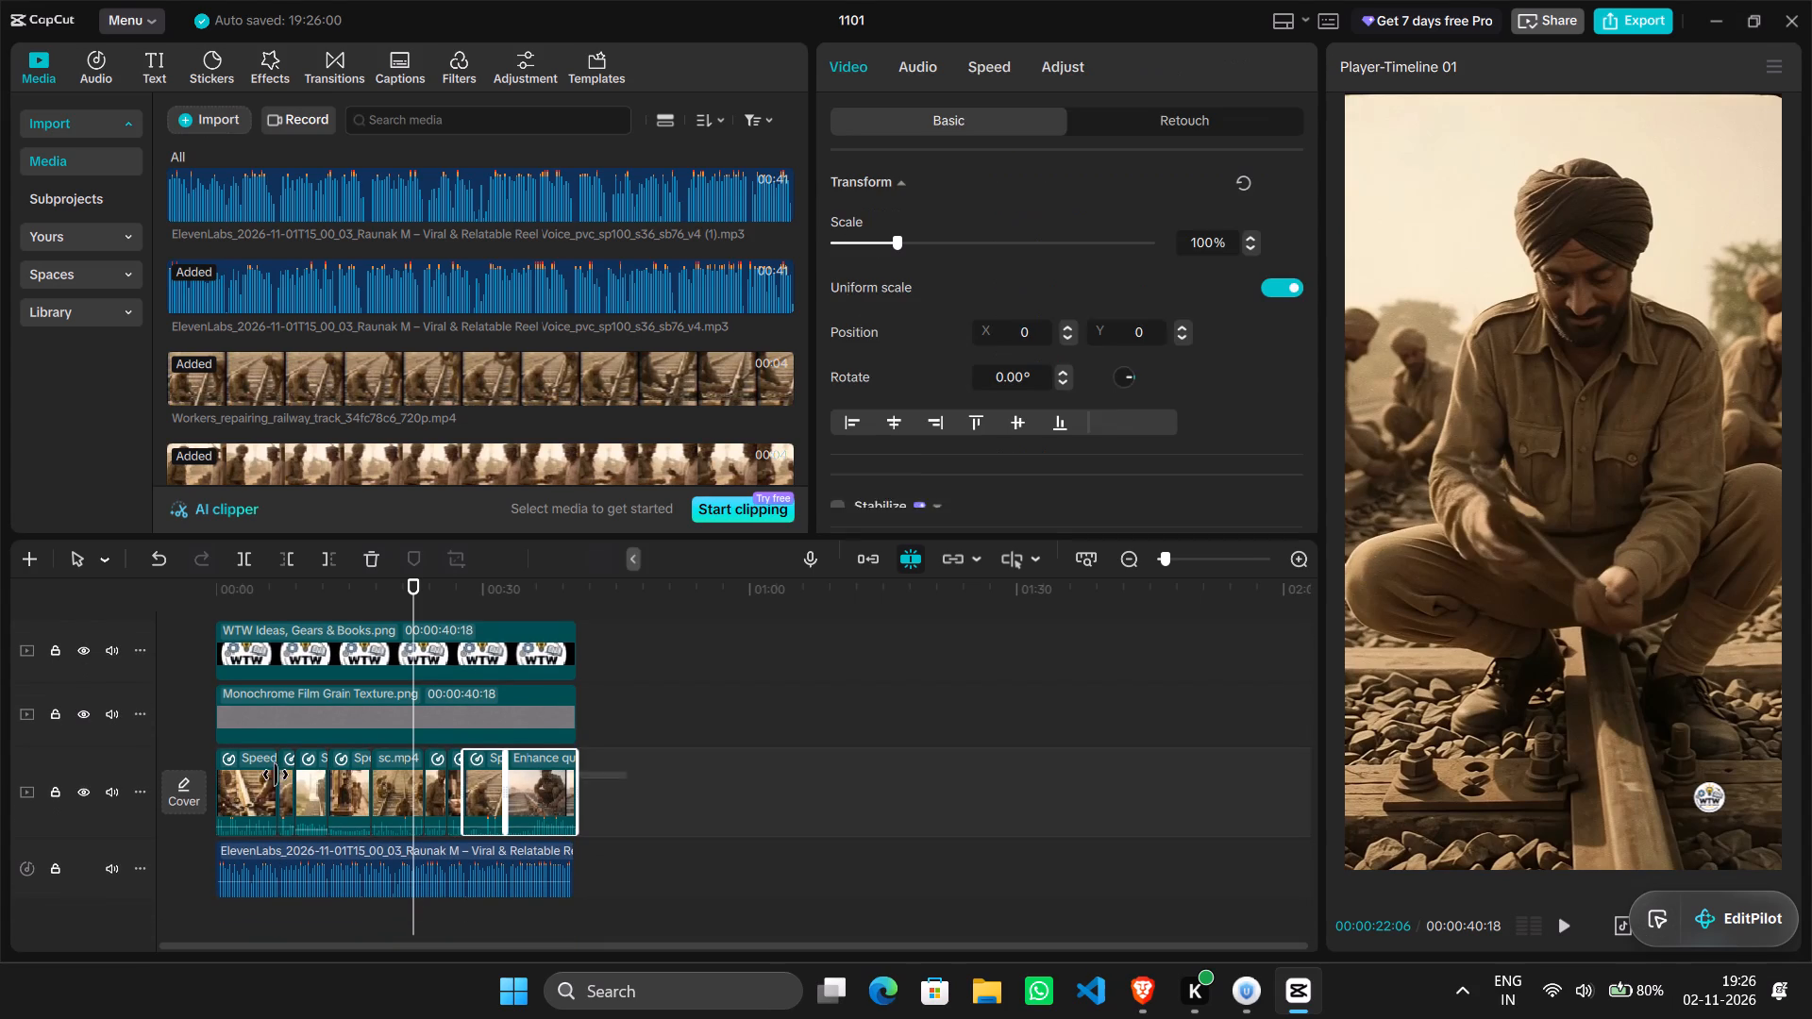
{"action": "left_click_drag", "start_coordinate": [276, 775], "coordinate": [226, 773]}
{"action": "right_click", "coordinate": [242, 782]}
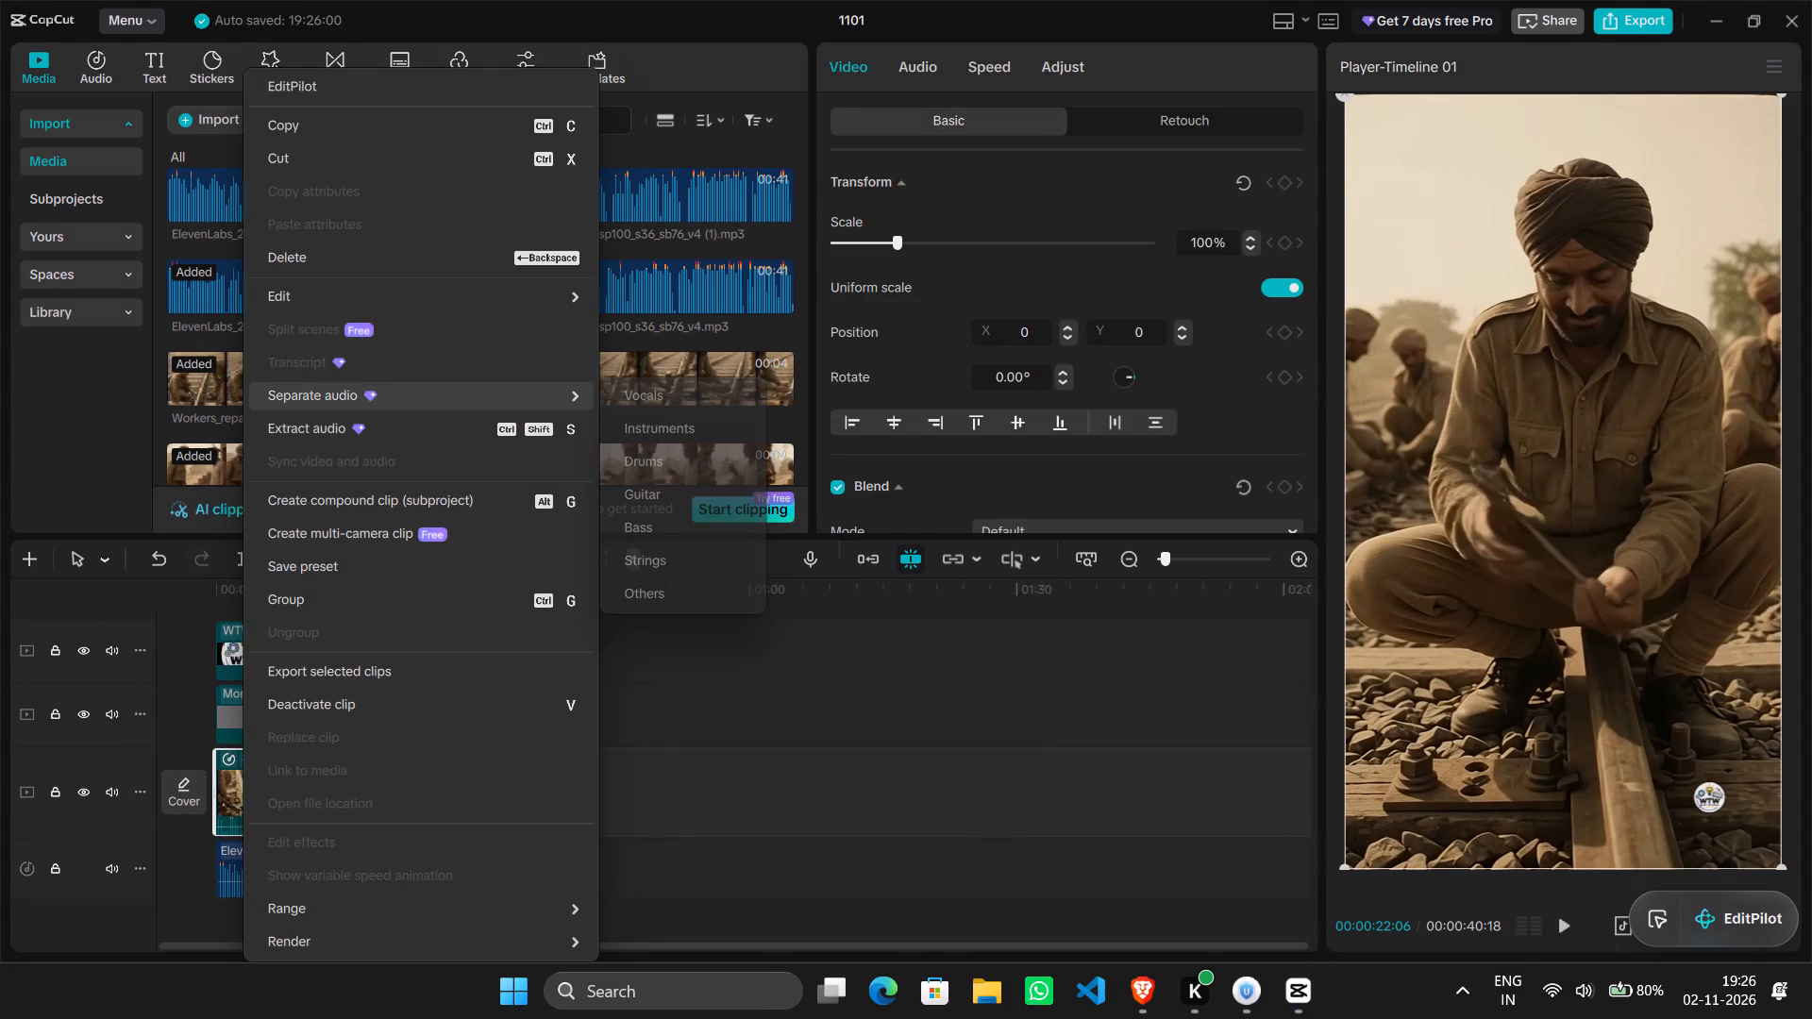
{"action": "left_click", "coordinate": [445, 430]}
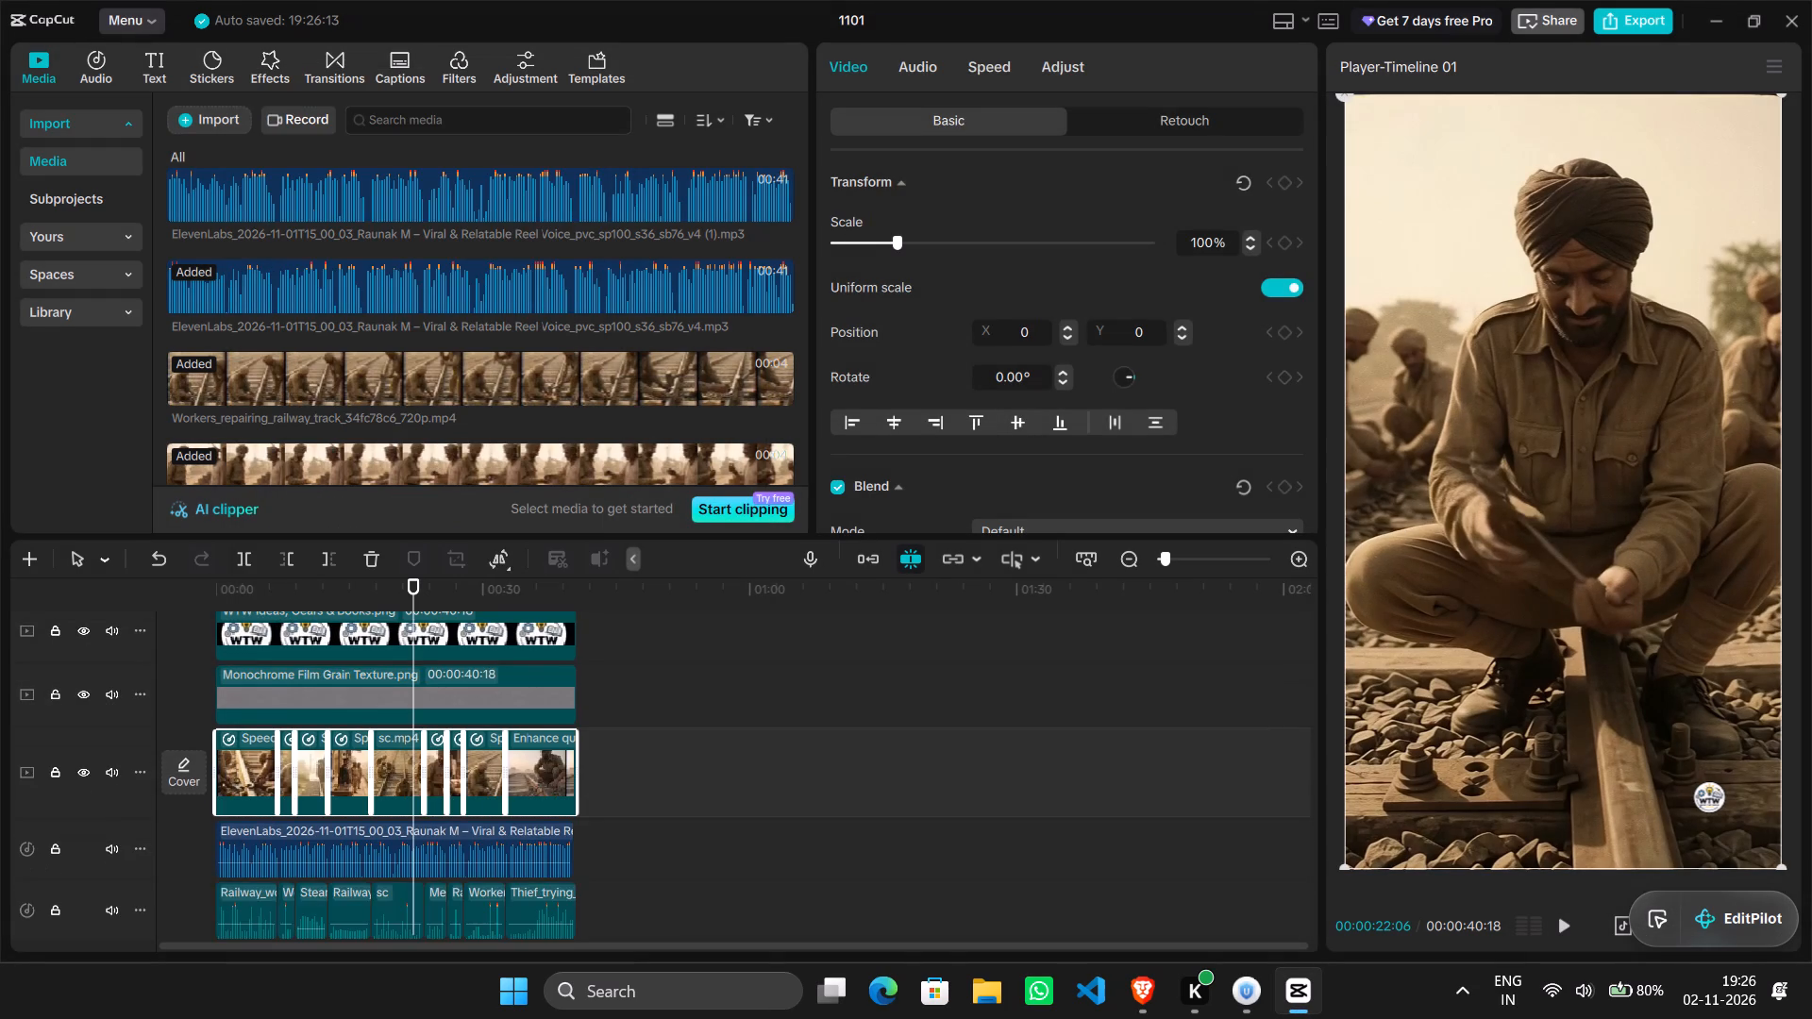
Play the video from the start to check the extracted clip audio against the voiceover.
{"action": "scroll", "coordinate": [825, 827], "scroll_direction": "down", "scroll_amount": 2}
{"action": "left_click_drag", "start_coordinate": [415, 899], "coordinate": [243, 903]}
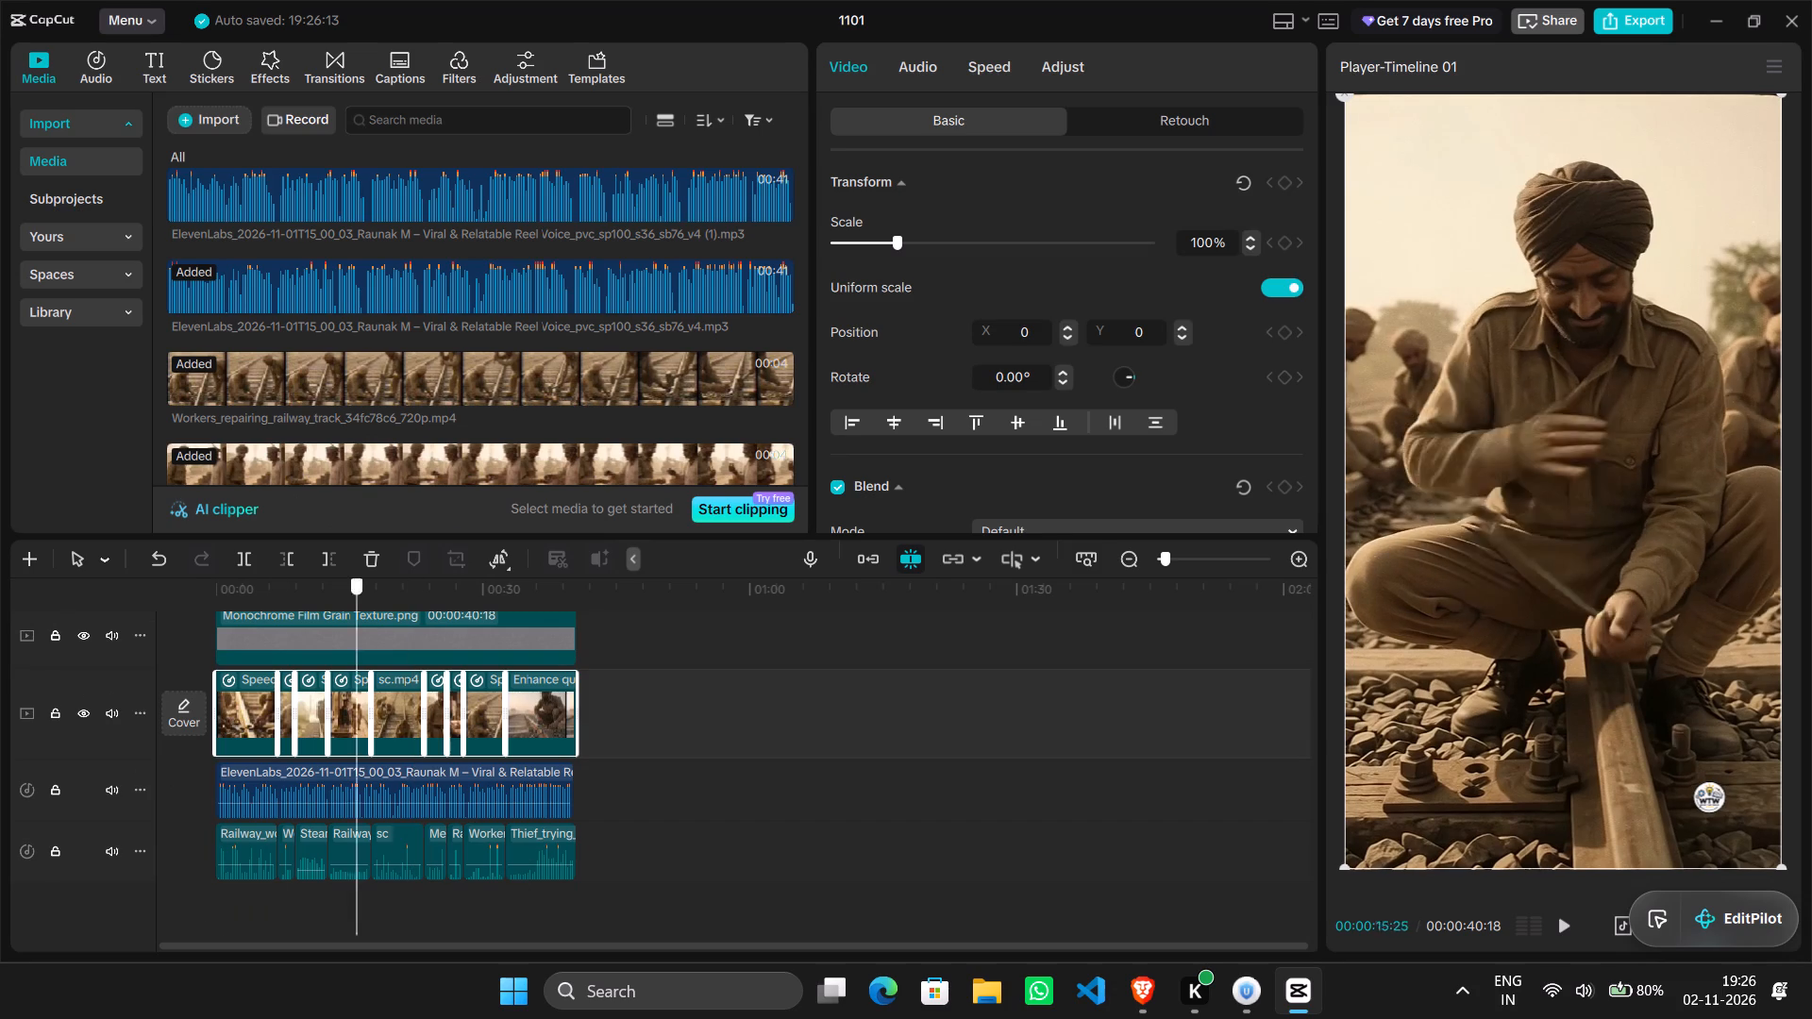
{"action": "left_click_drag", "start_coordinate": [243, 903], "coordinate": [170, 898]}
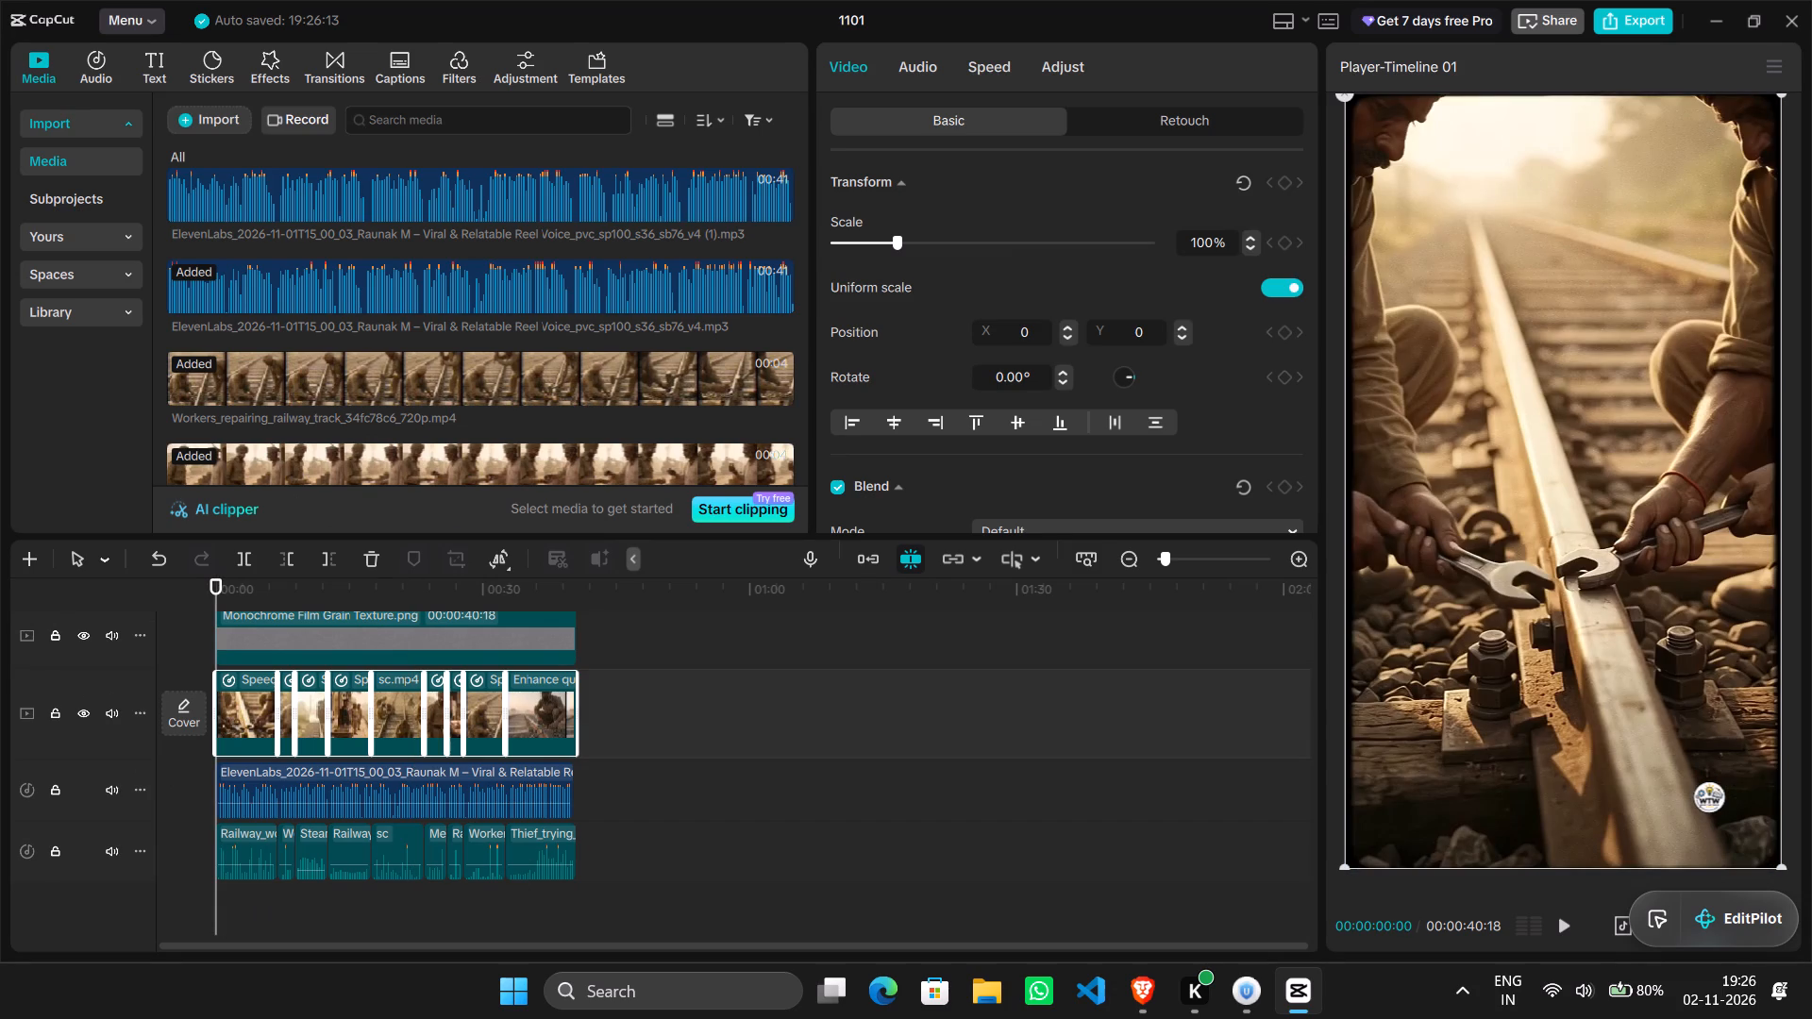
{"action": "left_click", "coordinate": [838, 817]}
{"action": "left_click", "coordinate": [380, 894]}
{"action": "left_click_drag", "start_coordinate": [380, 894], "coordinate": [235, 894]}
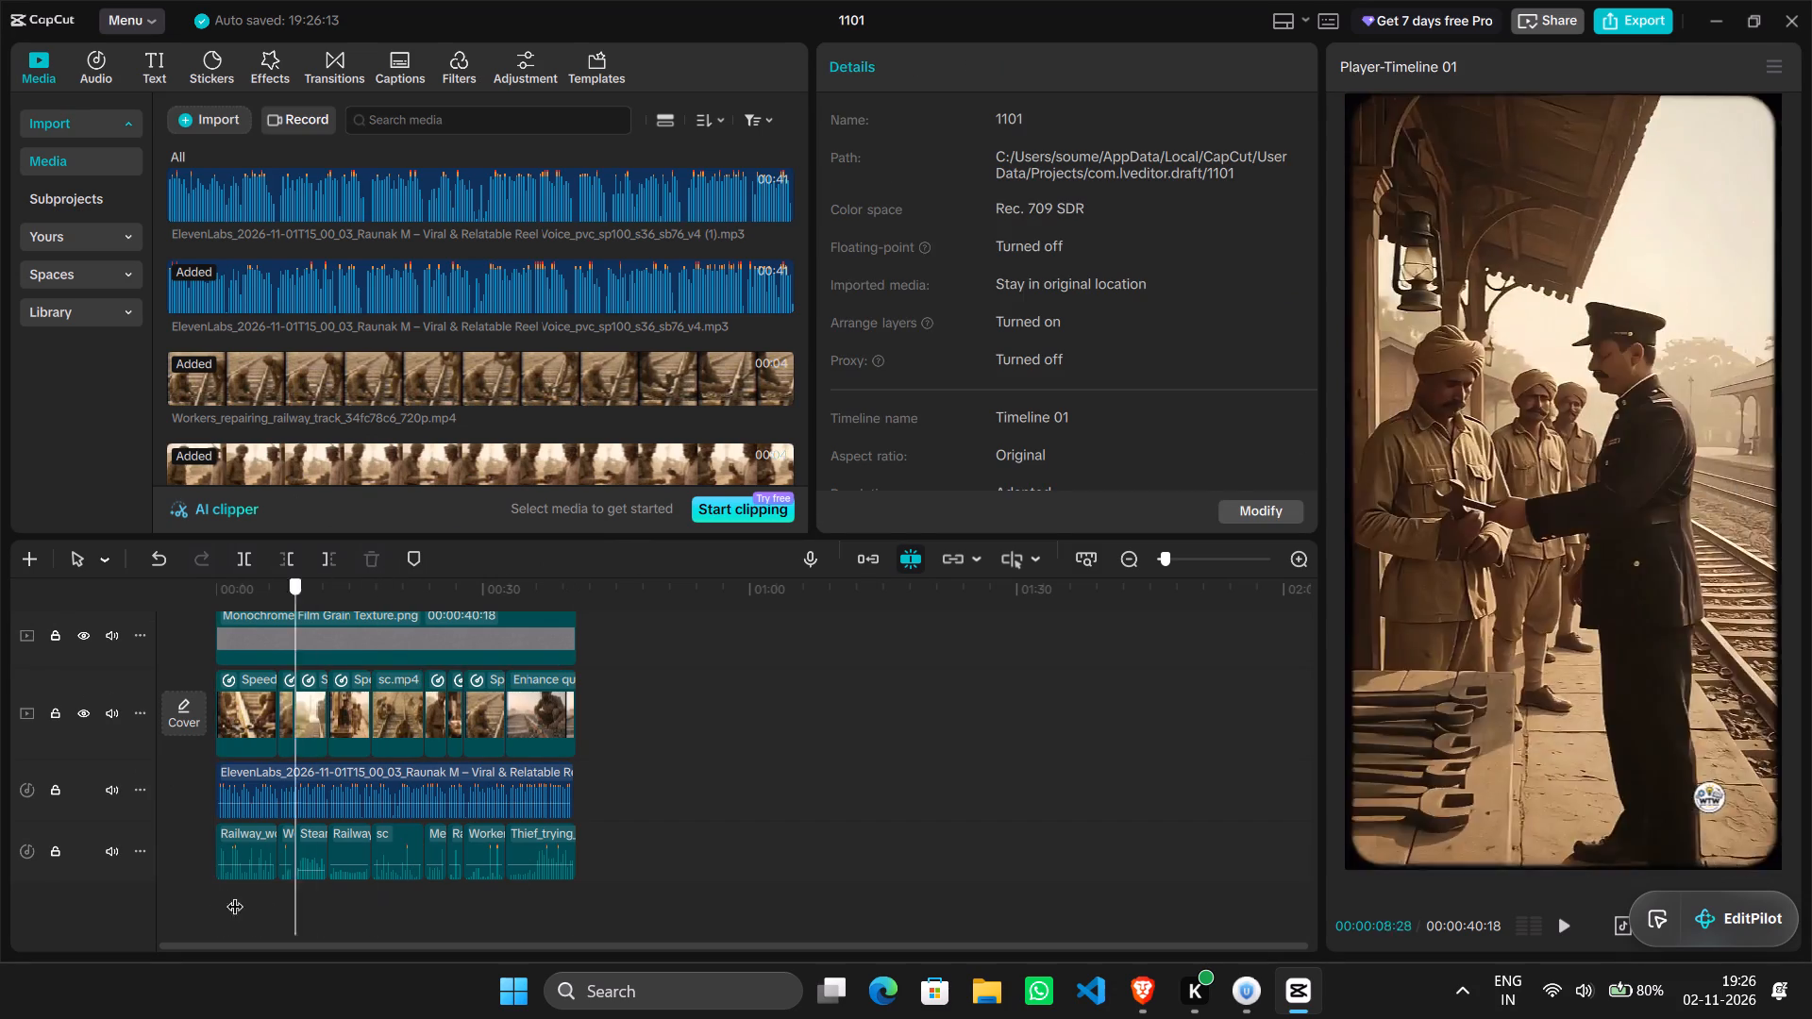
{"action": "left_click_drag", "start_coordinate": [235, 894], "coordinate": [161, 887]}
{"action": "key", "text": "space"}
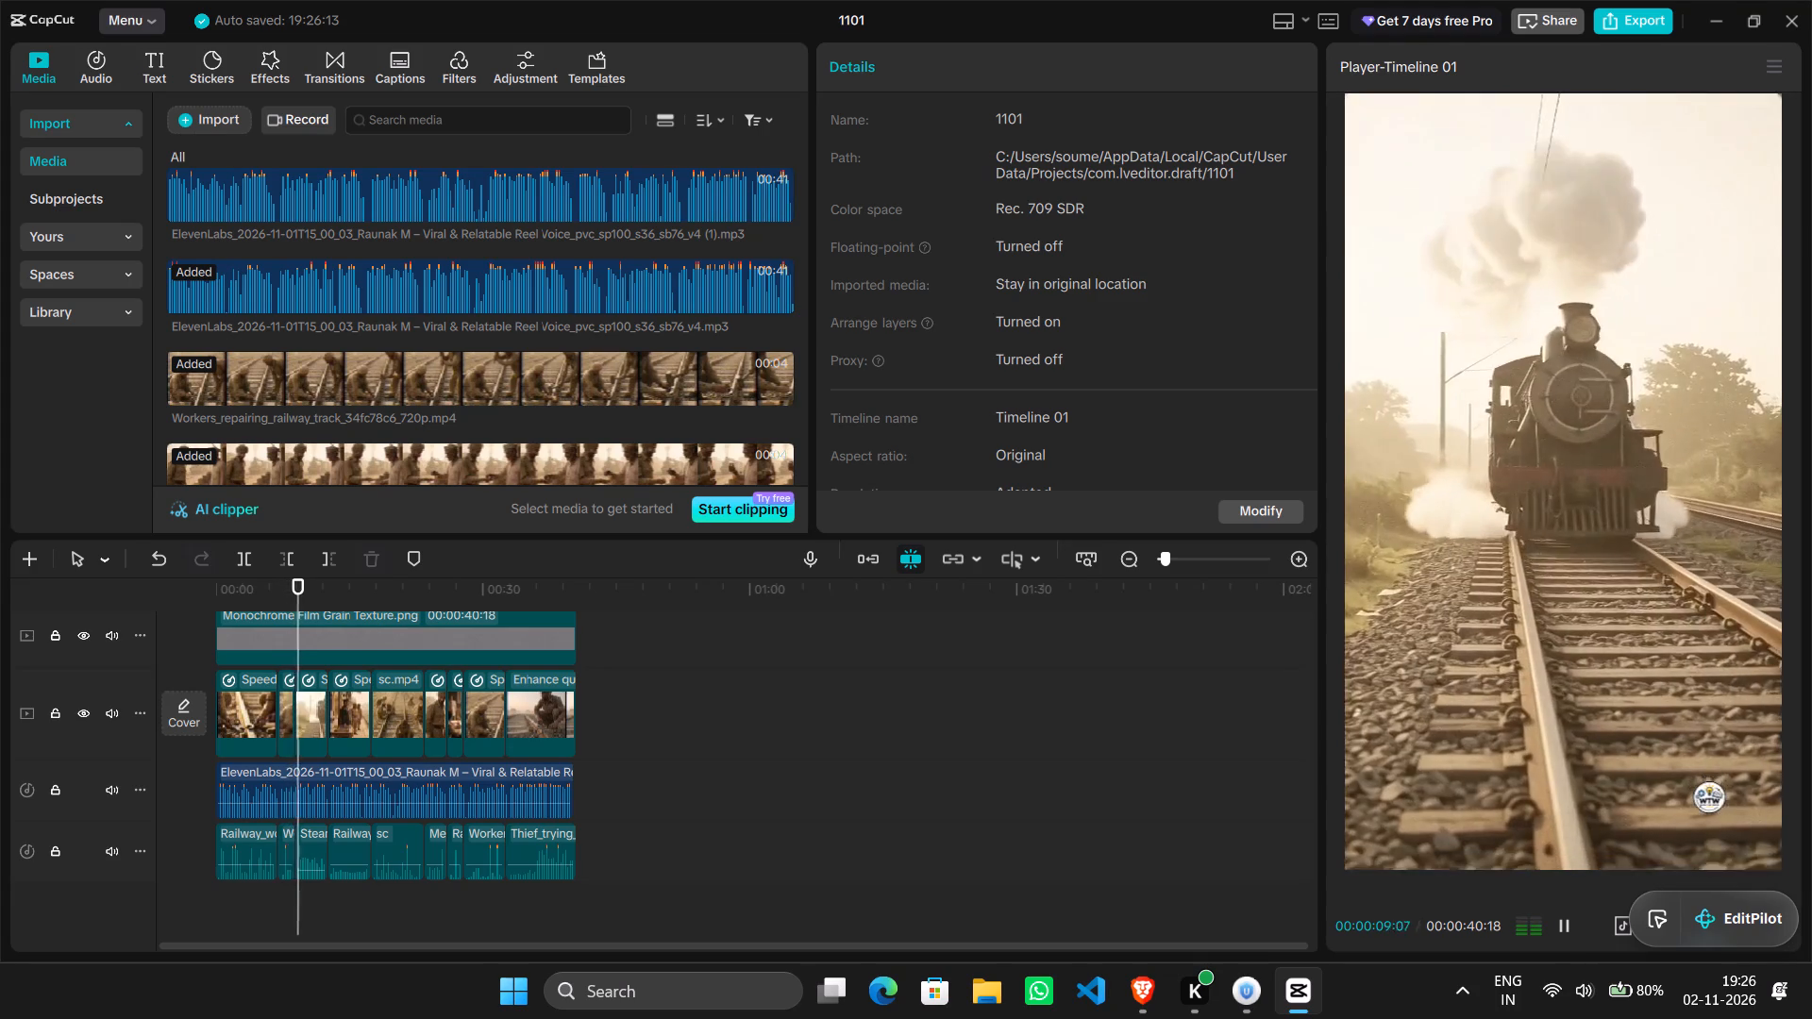
Set the extracted audio volumes: second bolt-tightening clip to -6.9 dB, steam train to -13.0 dB, and officer handing wrench to -0.6 dB.
{"action": "scroll", "coordinate": [747, 860], "scroll_direction": "up", "scroll_amount": 16, "text": "ctrl"}
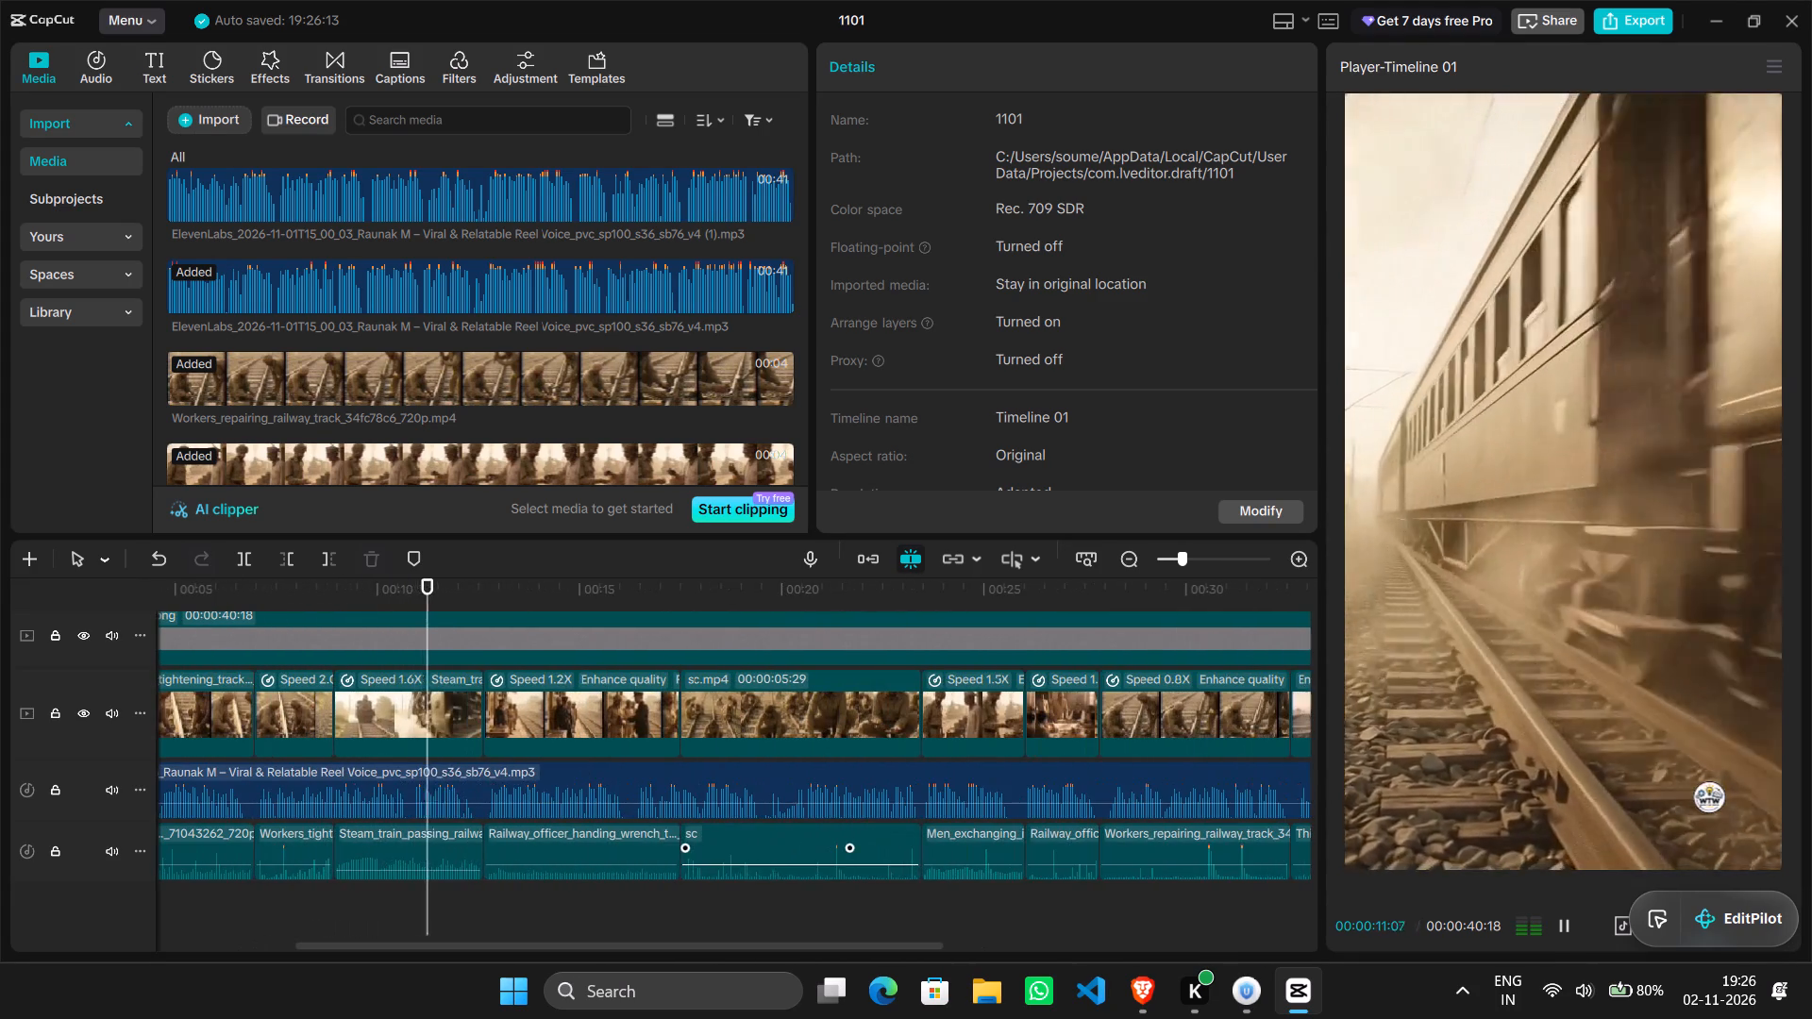
{"action": "left_click", "coordinate": [307, 865]}
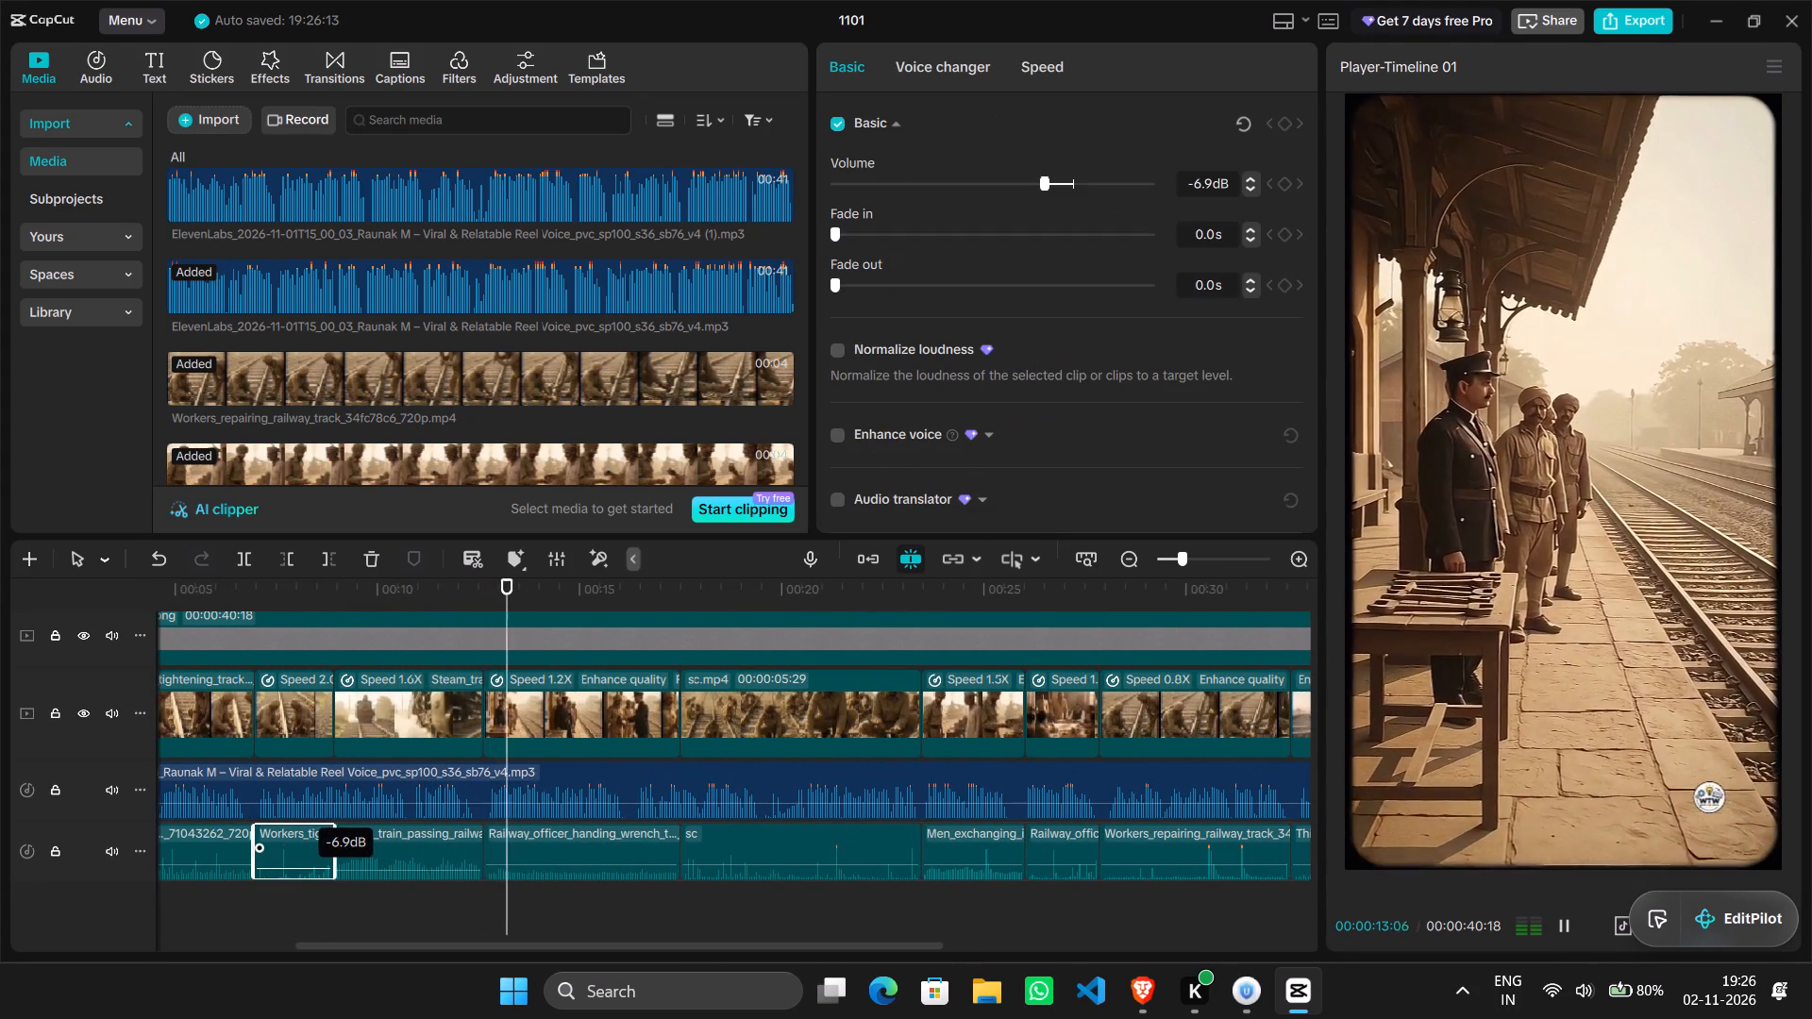
{"action": "left_click", "coordinate": [378, 872]}
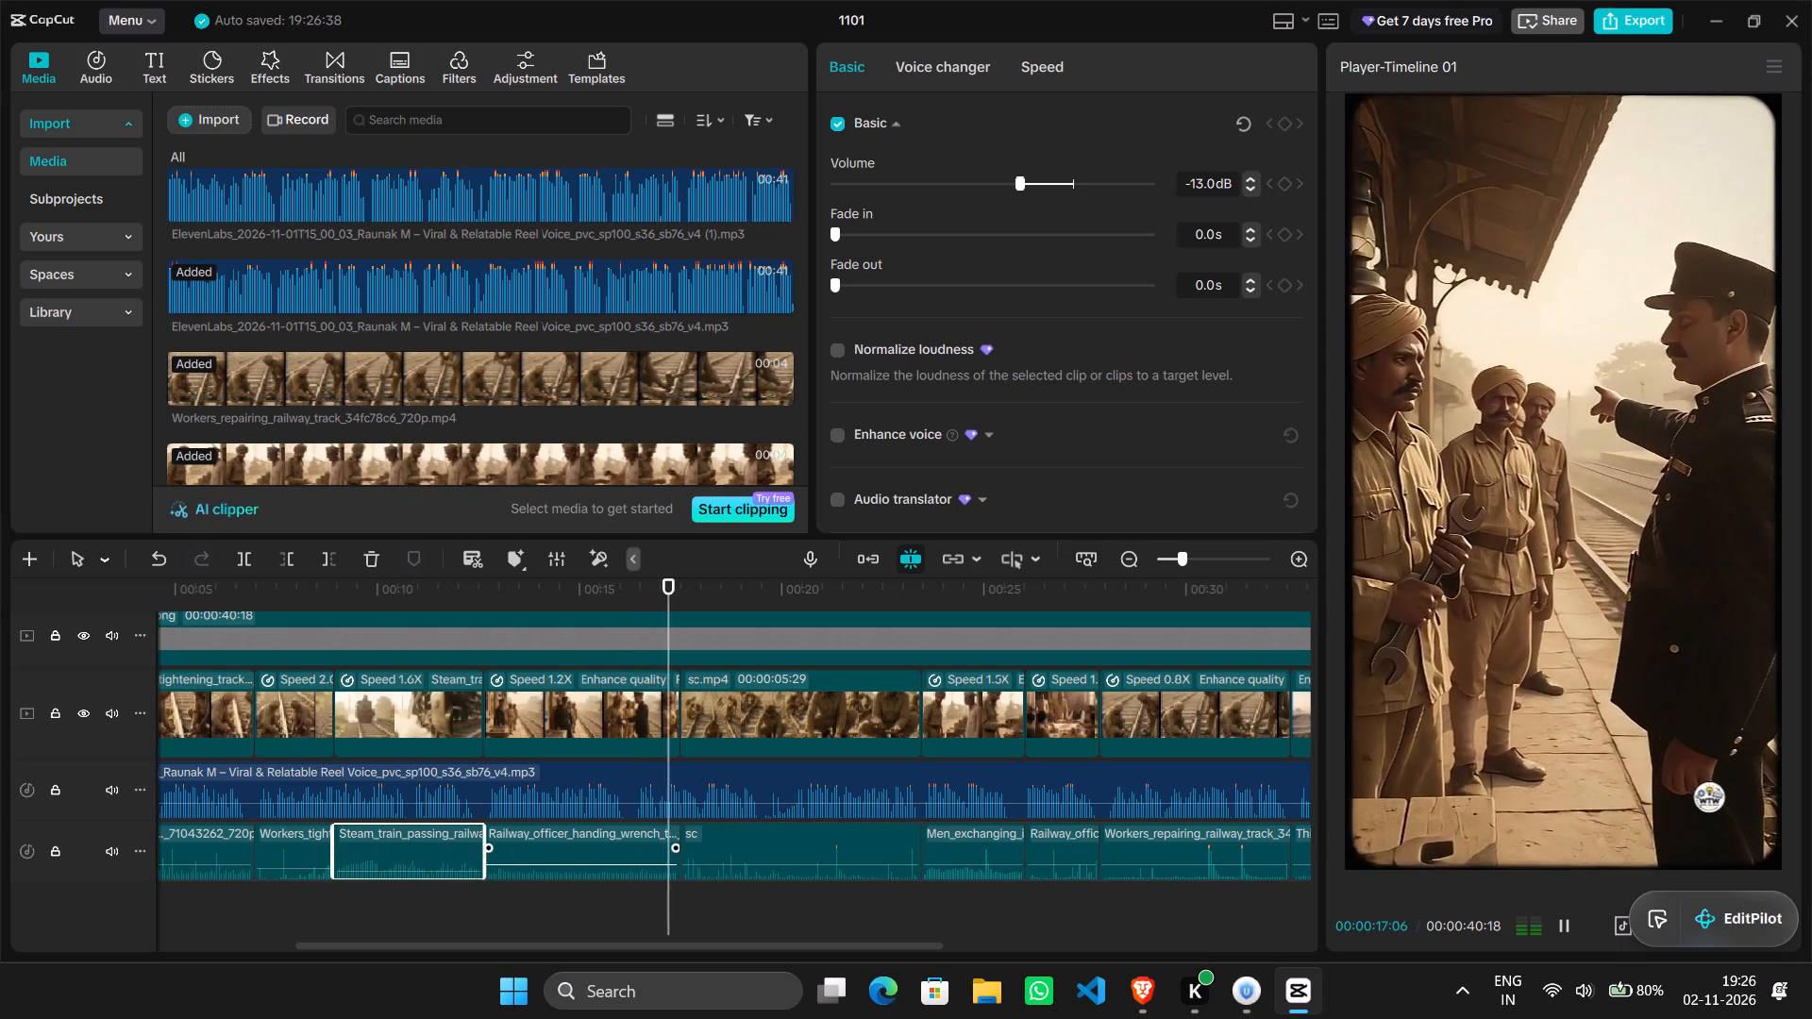
{"action": "left_click", "coordinate": [567, 863]}
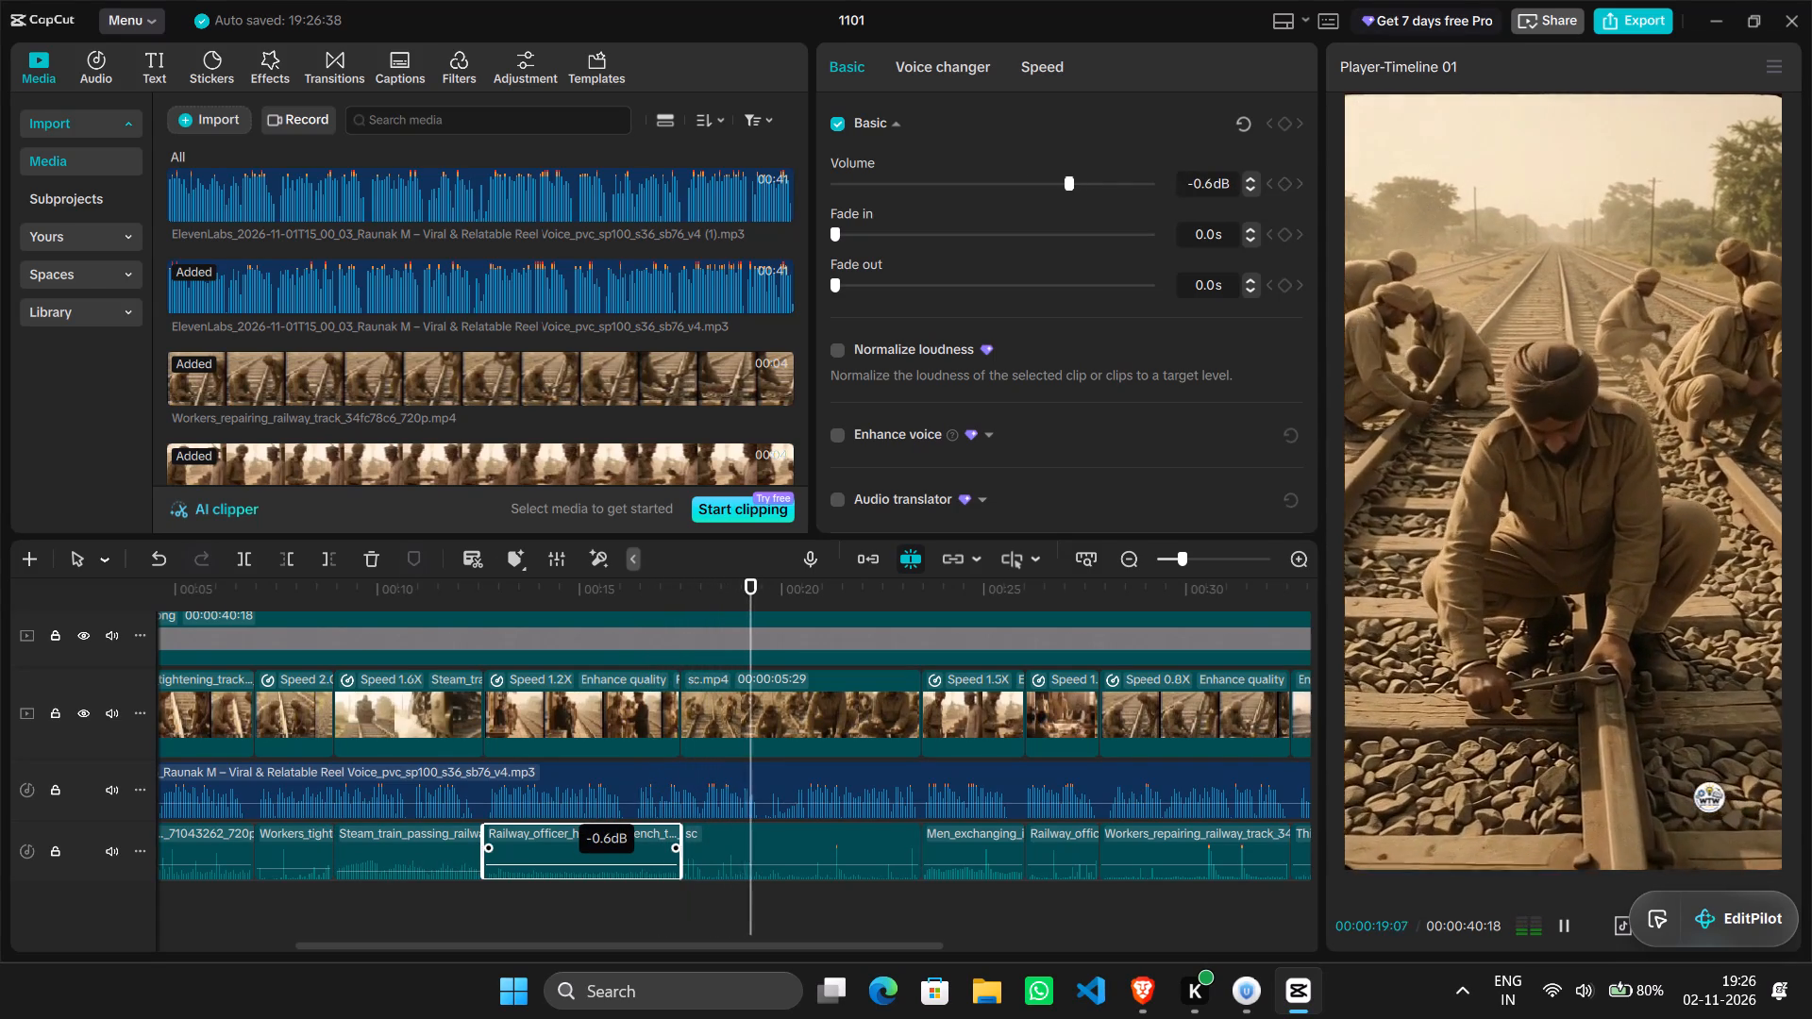
Set the extracted audio volumes: Men_exchanging and Workers_repairing clips to -6.9 dB each, and the Thief_trying_to_remove_clip audio to -5.1 dB.
{"action": "scroll", "coordinate": [867, 919], "scroll_direction": "left", "scroll_amount": 1}
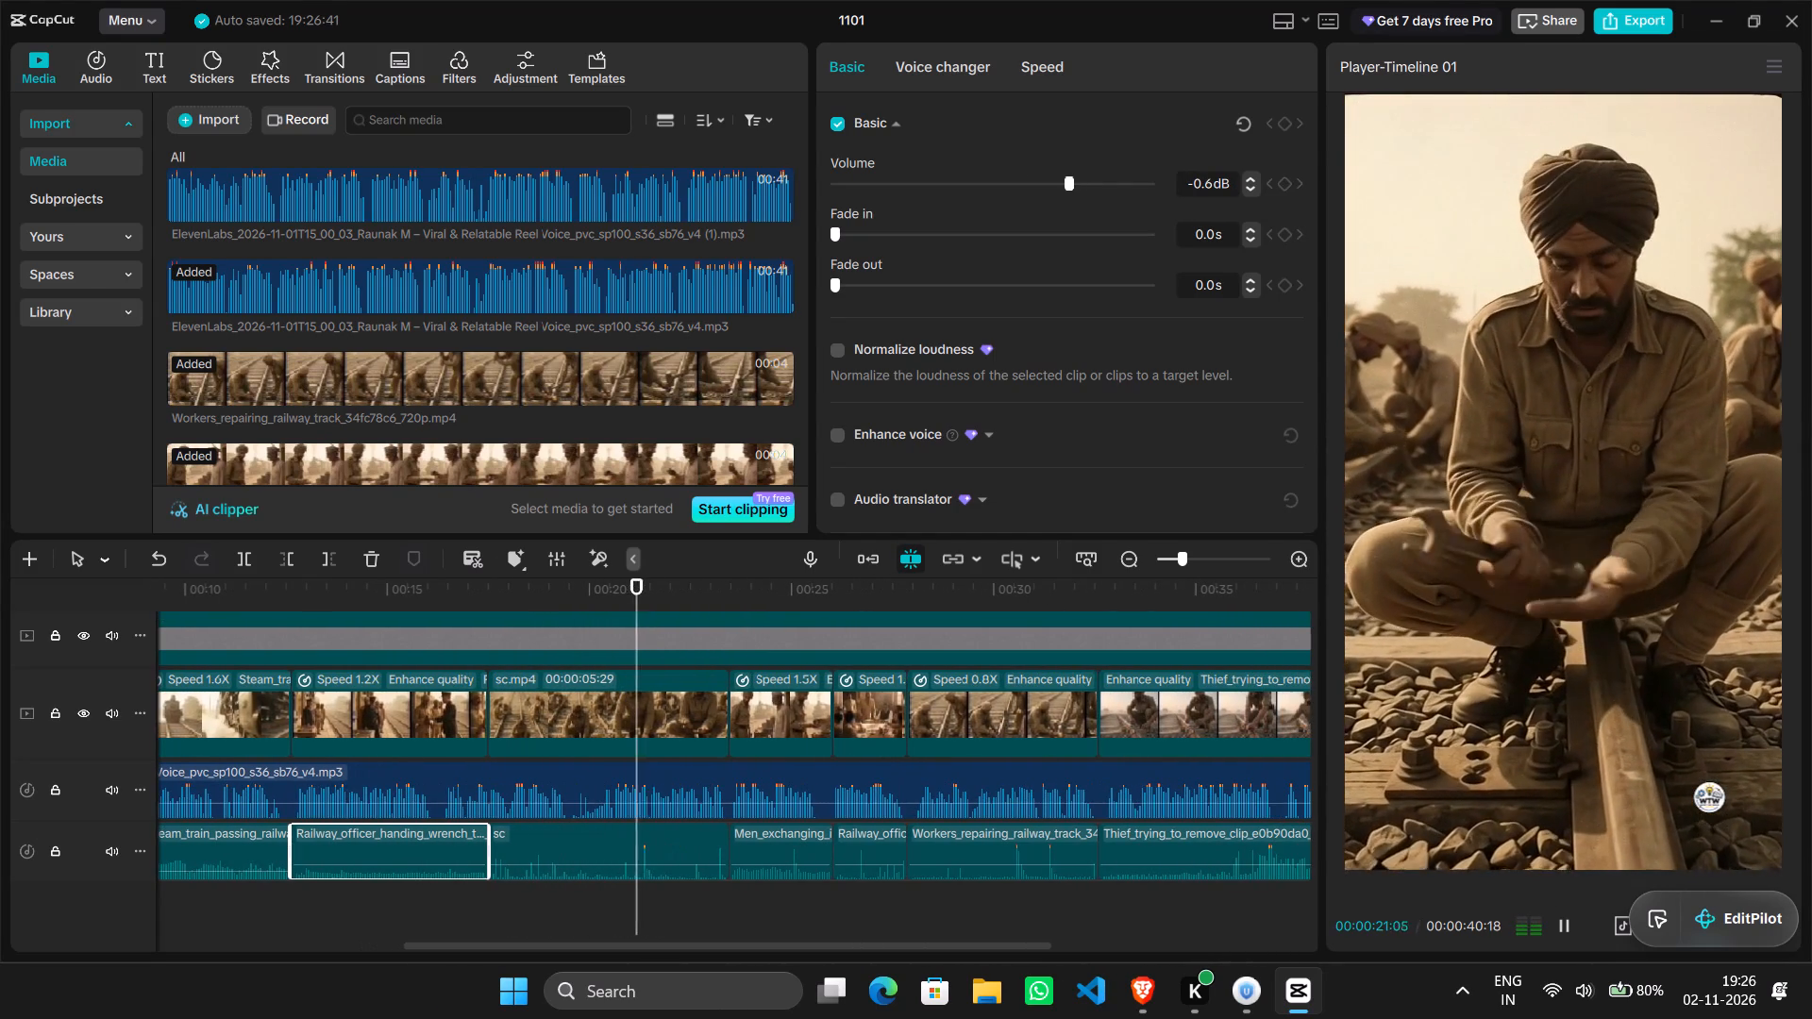
{"action": "left_click", "coordinate": [761, 865]}
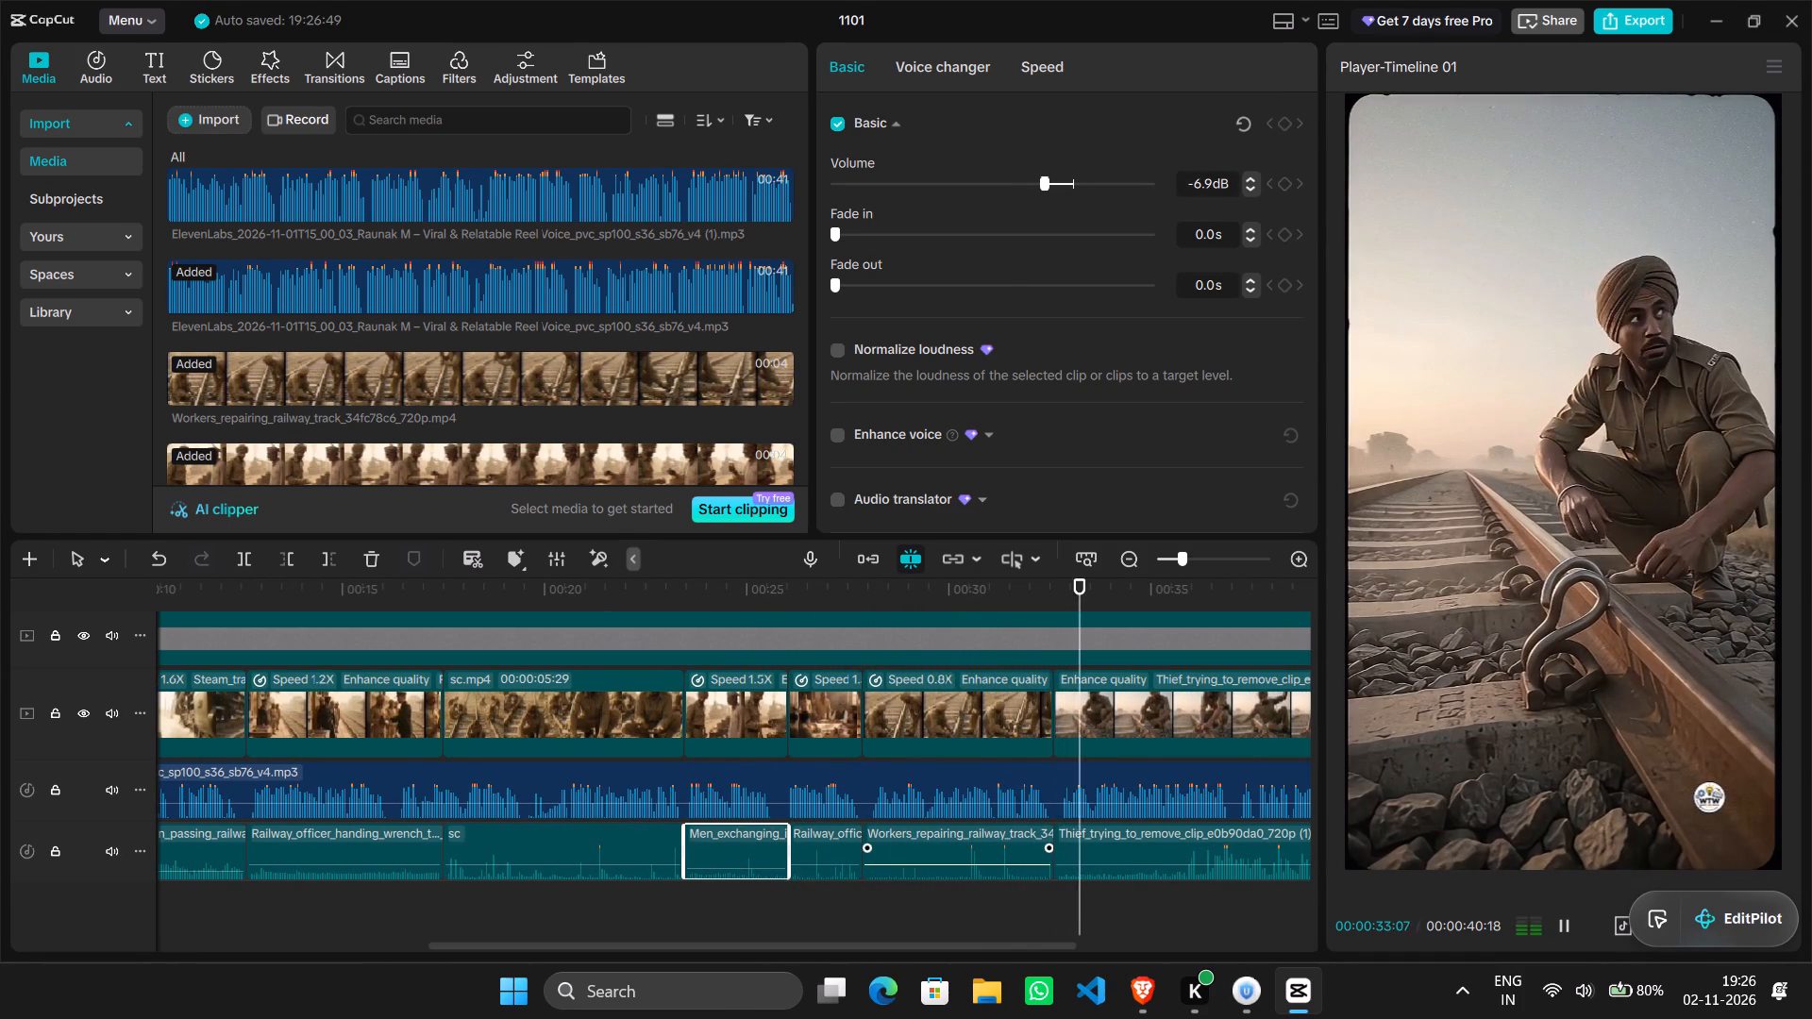
{"action": "left_click", "coordinate": [920, 864]}
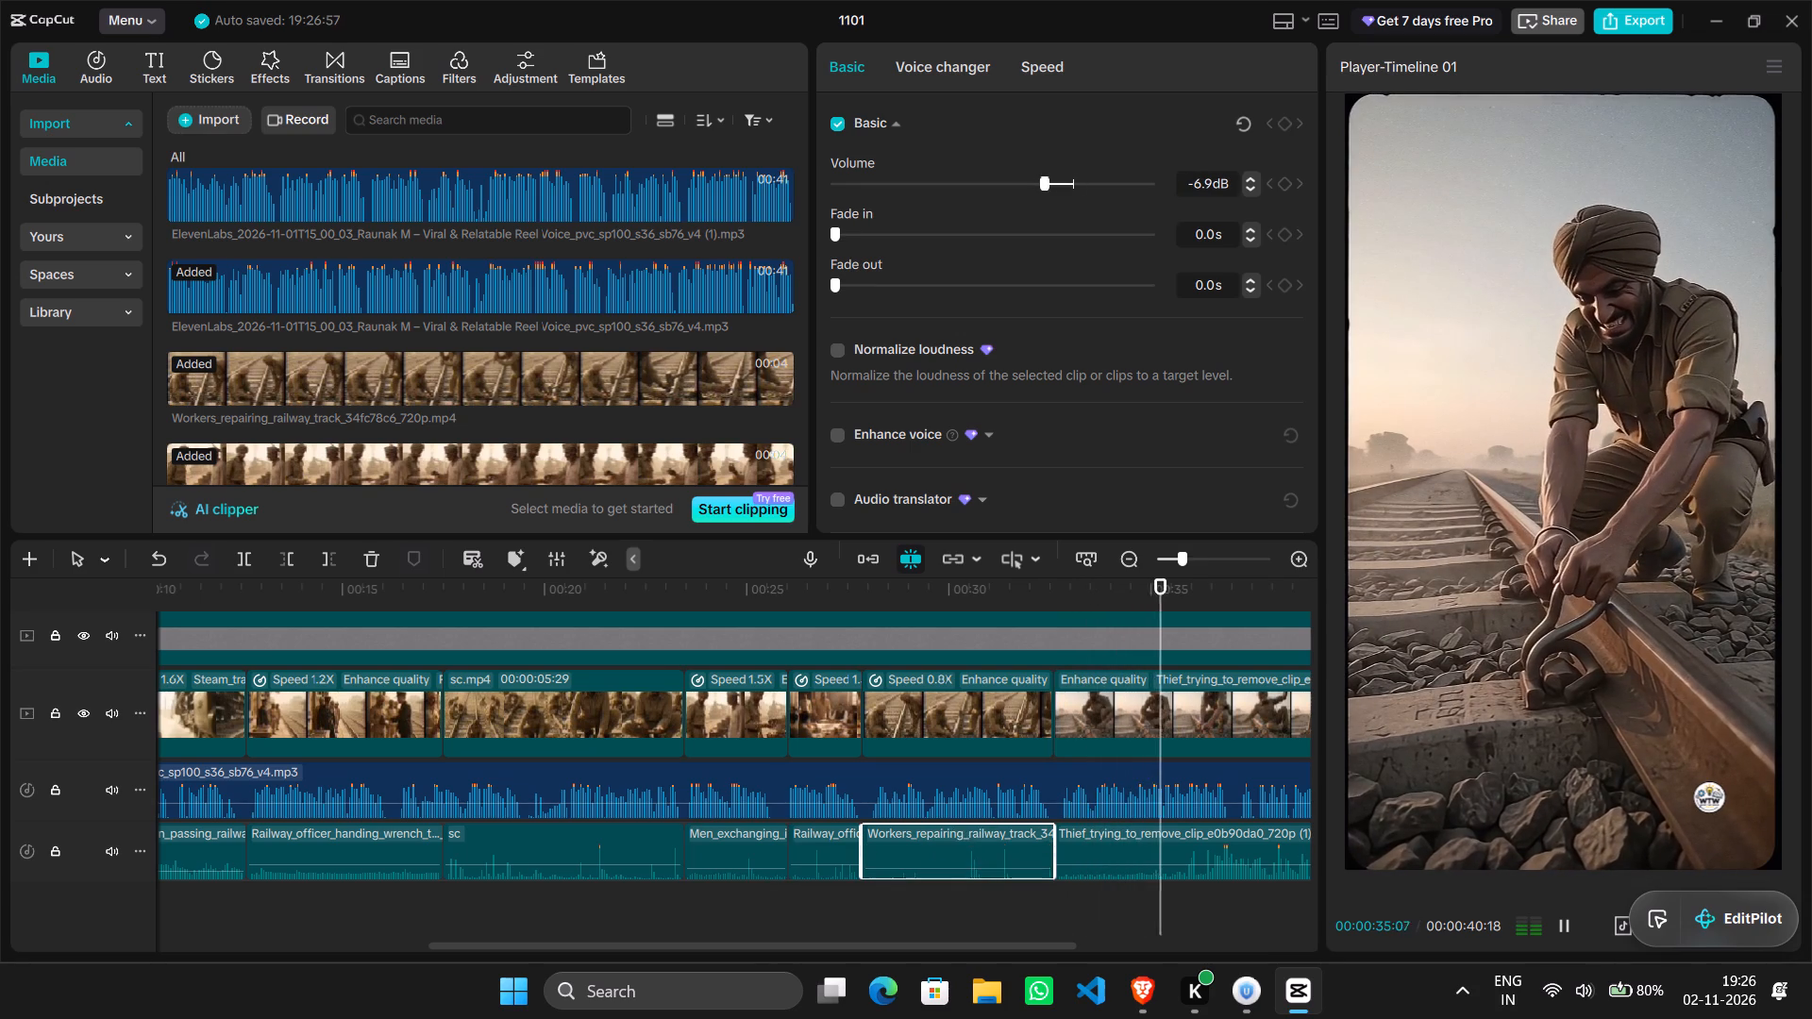
{"action": "scroll", "coordinate": [1193, 926], "scroll_direction": "left", "scroll_amount": 1}
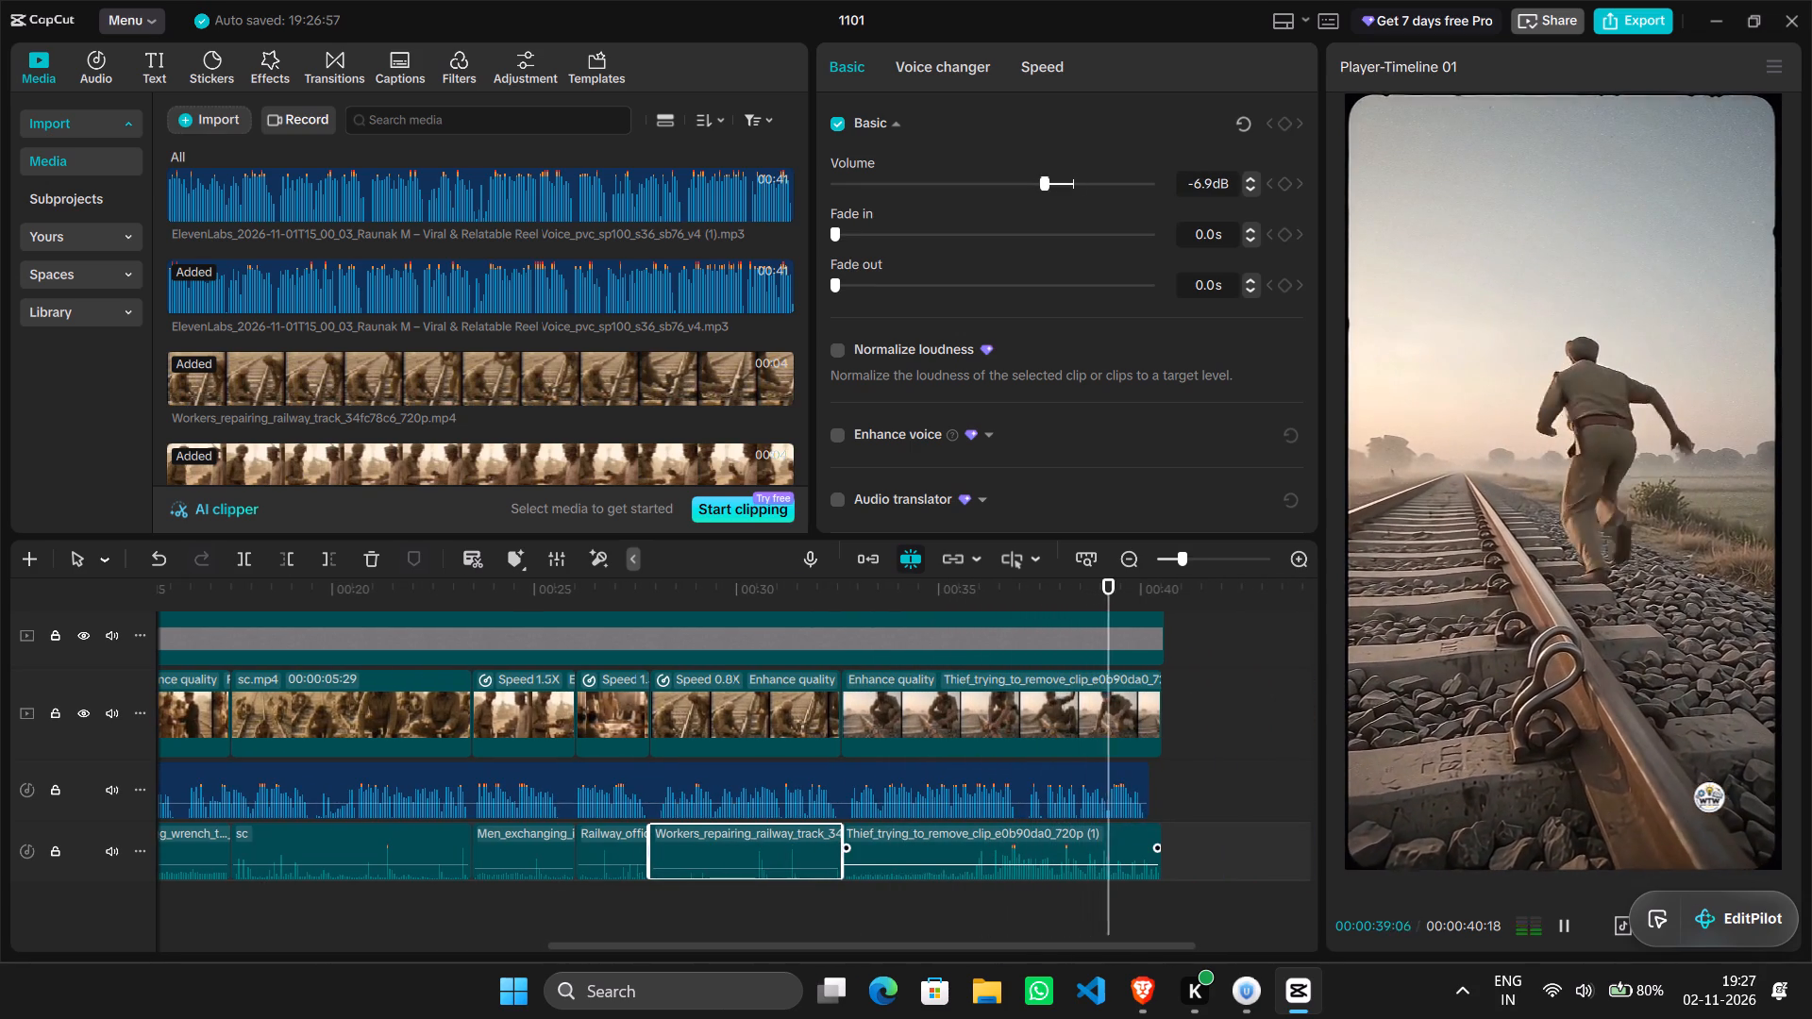
{"action": "left_click", "coordinate": [898, 865]}
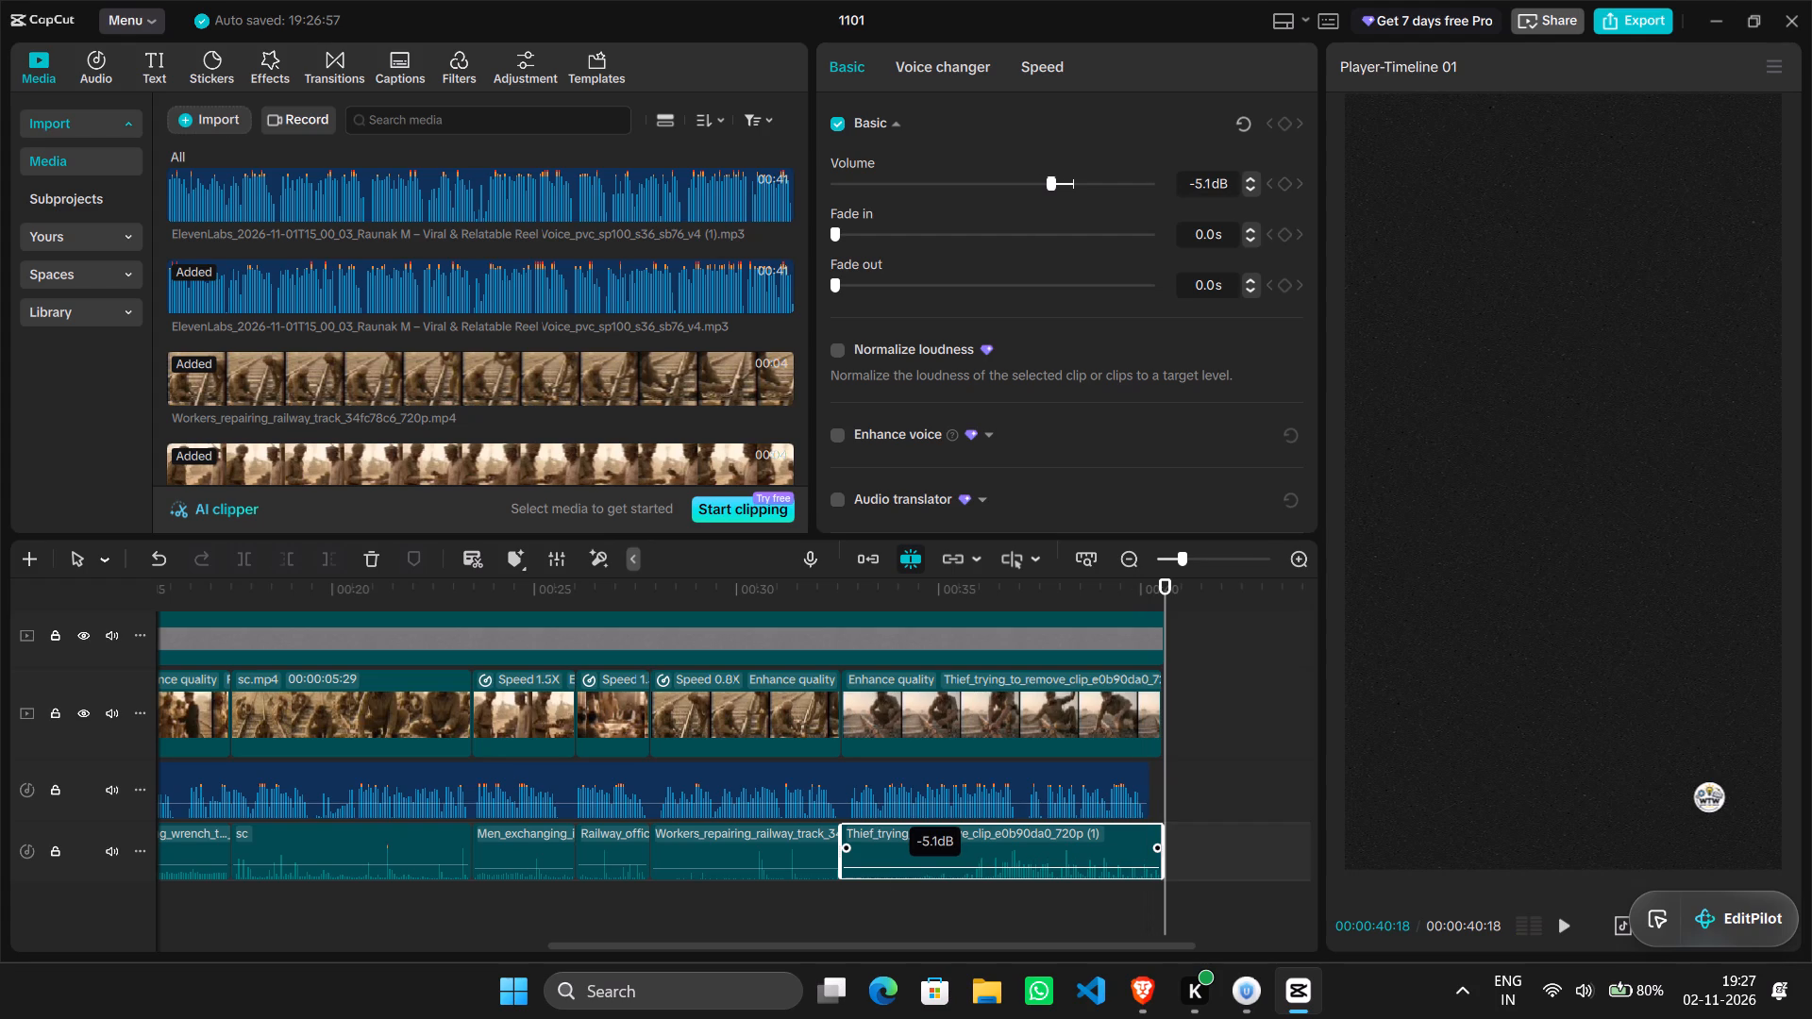
Replay the whole video from the start to review the adjusted audio mix.
{"action": "left_click", "coordinate": [756, 928]}
{"action": "left_click_drag", "start_coordinate": [756, 928], "coordinate": [1, 900]}
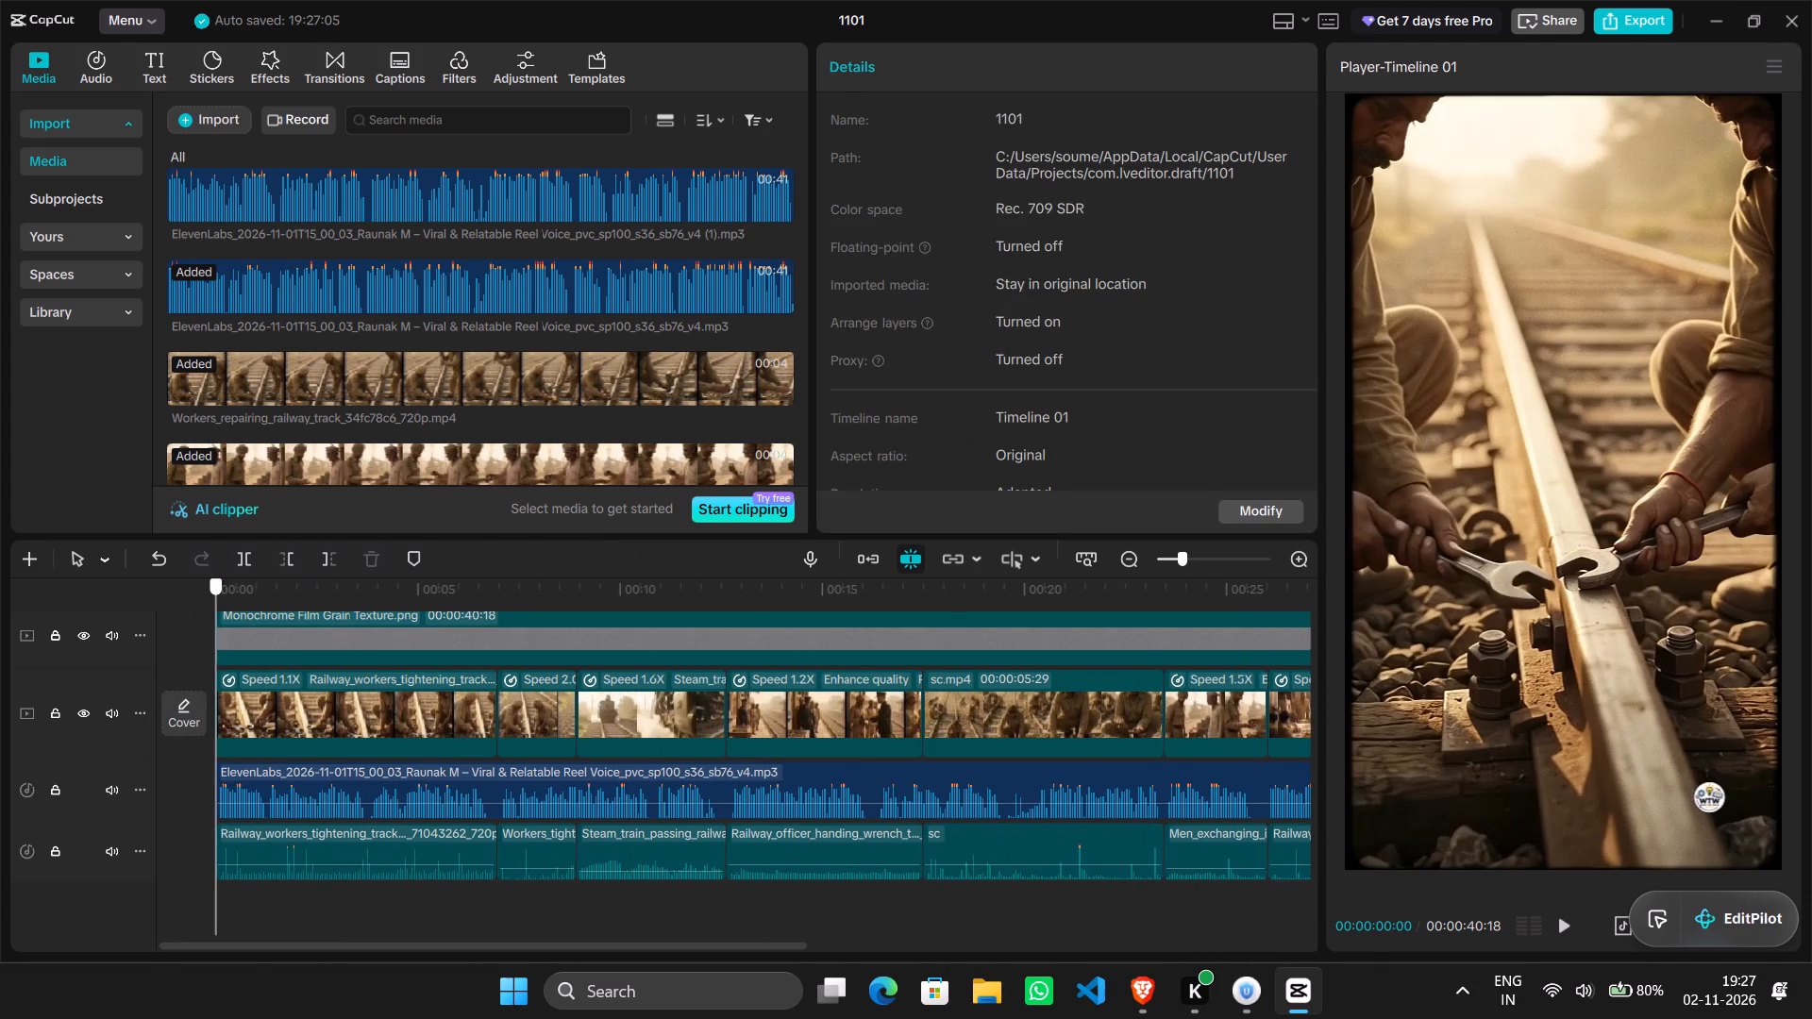
{"action": "key", "text": "space"}
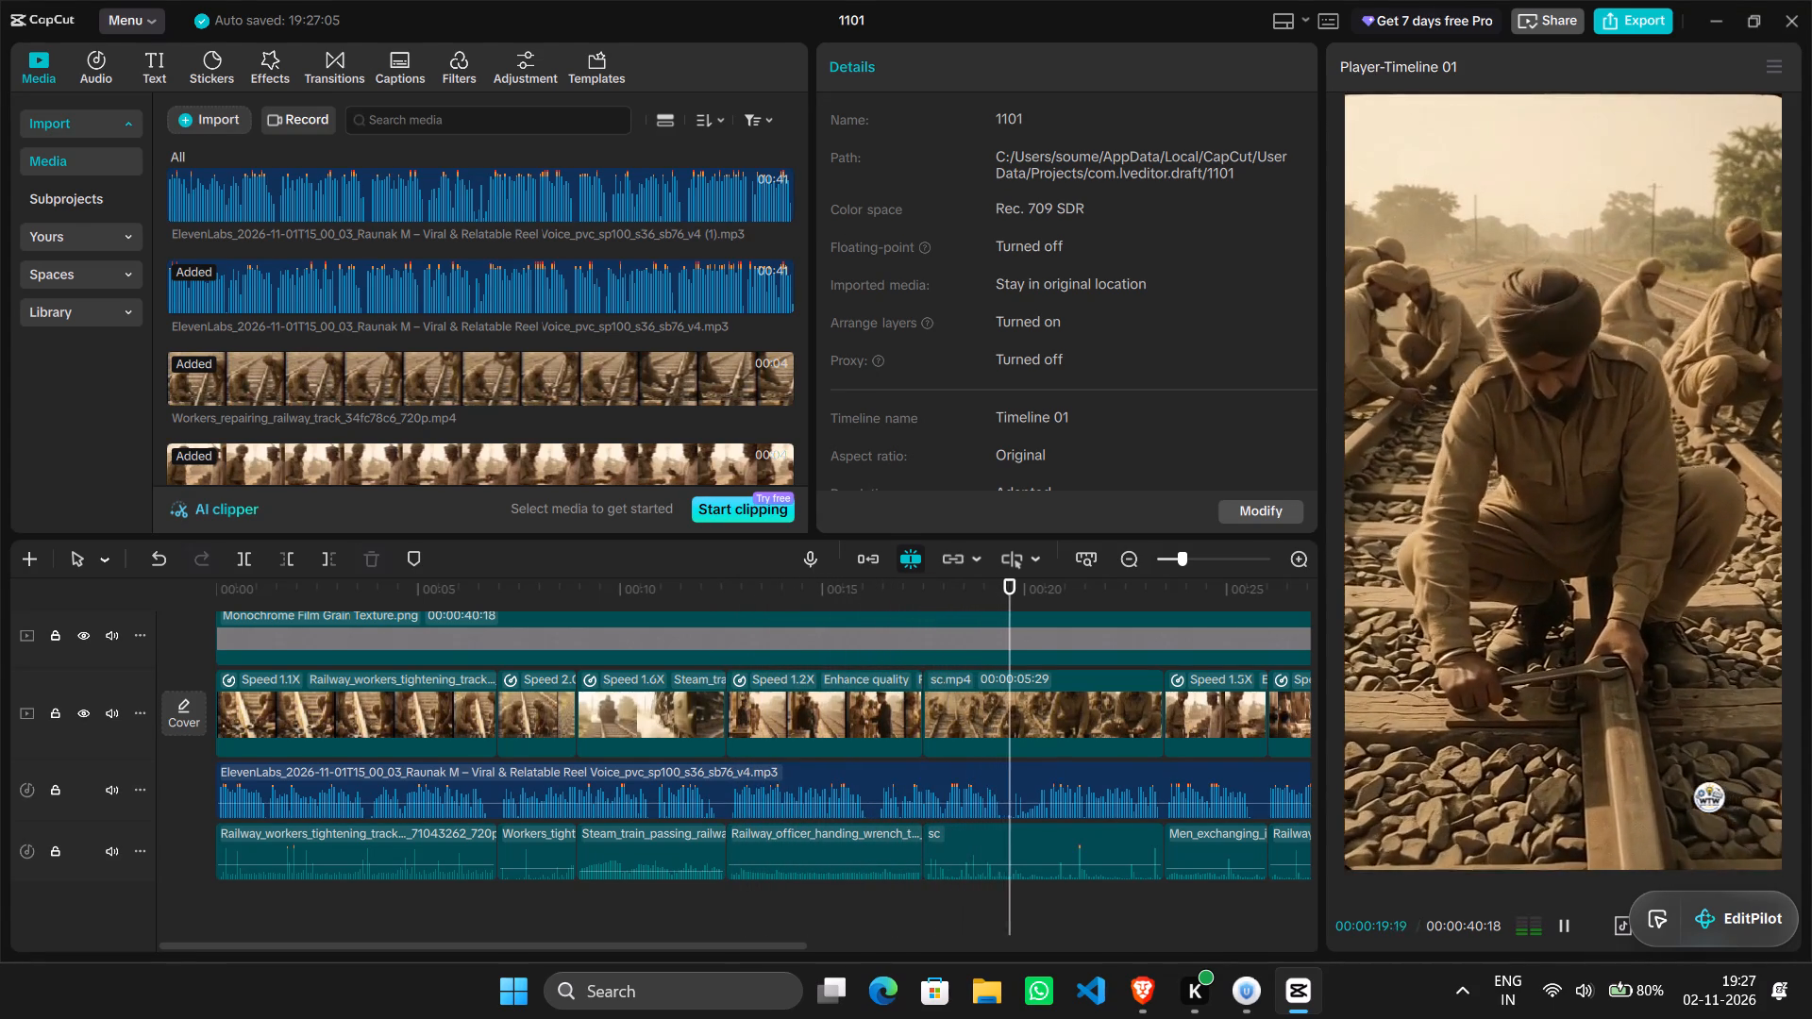
{"action": "scroll", "coordinate": [857, 909], "scroll_direction": "left", "scroll_amount": 3}
{"action": "scroll", "coordinate": [857, 909], "scroll_direction": "down", "scroll_amount": 8, "text": "ctrl"}
{"action": "scroll", "coordinate": [1207, 828], "scroll_direction": "up", "scroll_amount": 2}
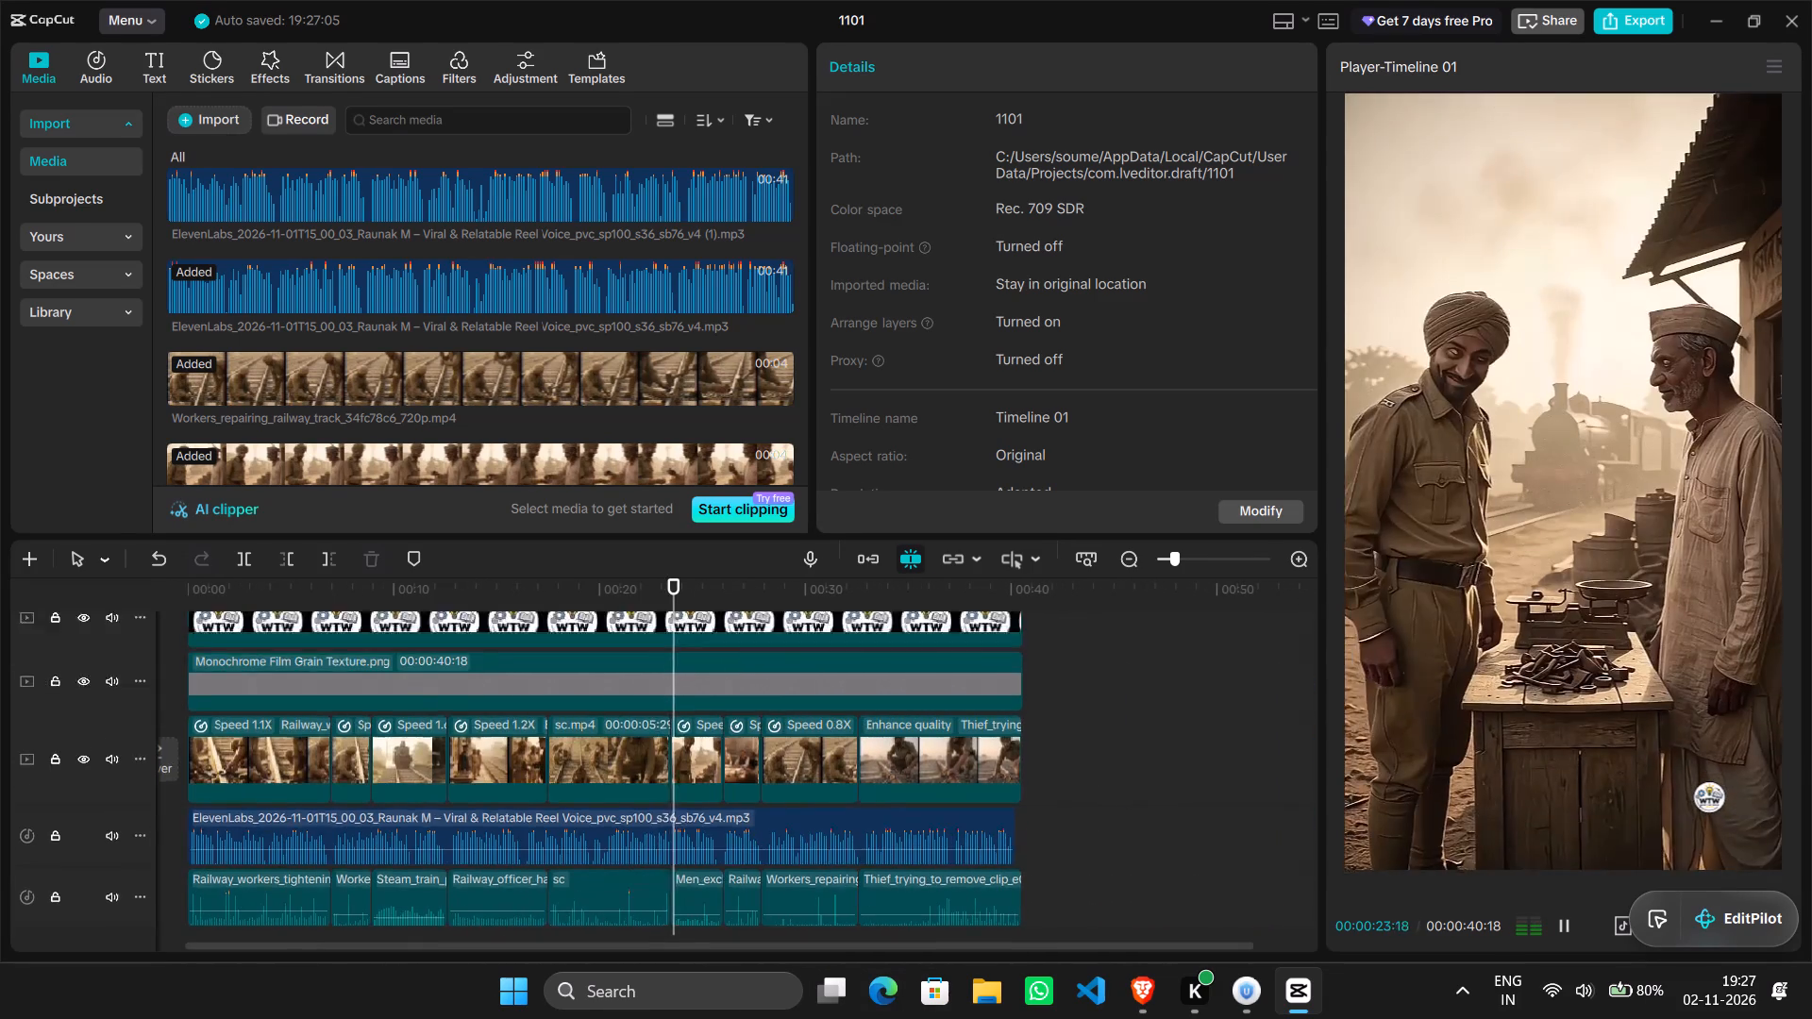
{"action": "scroll", "coordinate": [1207, 828], "scroll_direction": "up", "scroll_amount": 1}
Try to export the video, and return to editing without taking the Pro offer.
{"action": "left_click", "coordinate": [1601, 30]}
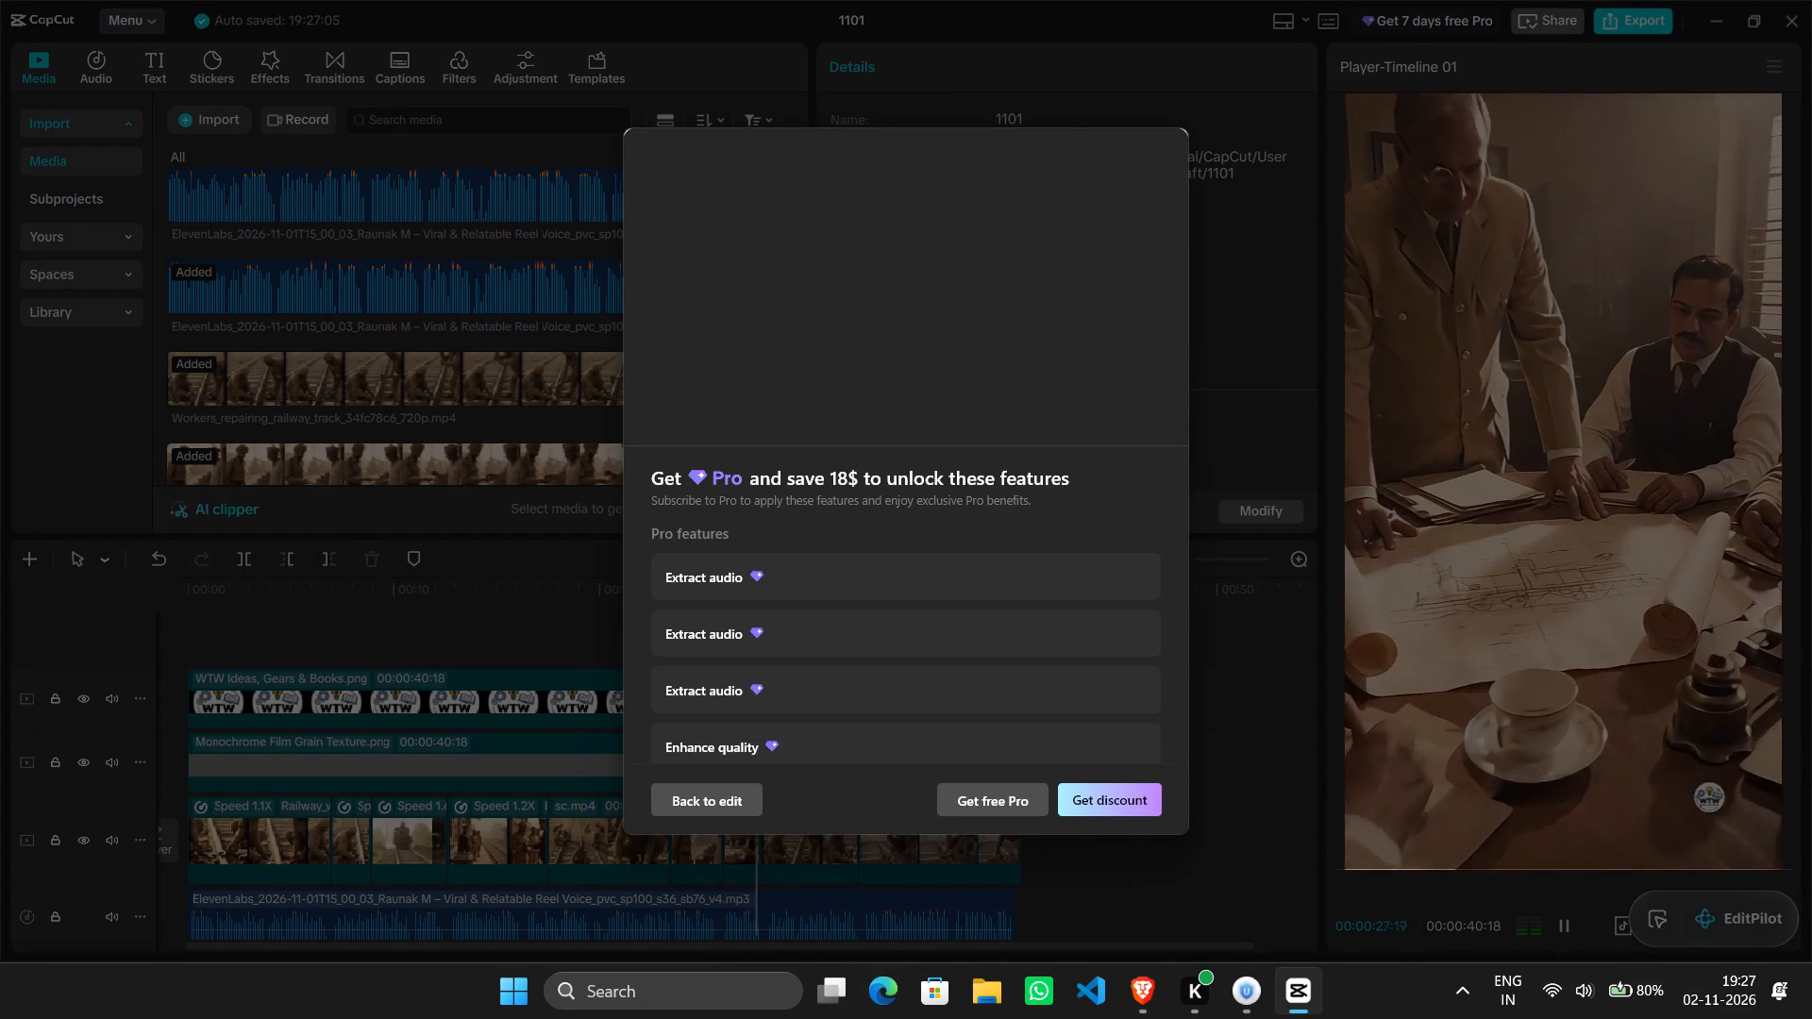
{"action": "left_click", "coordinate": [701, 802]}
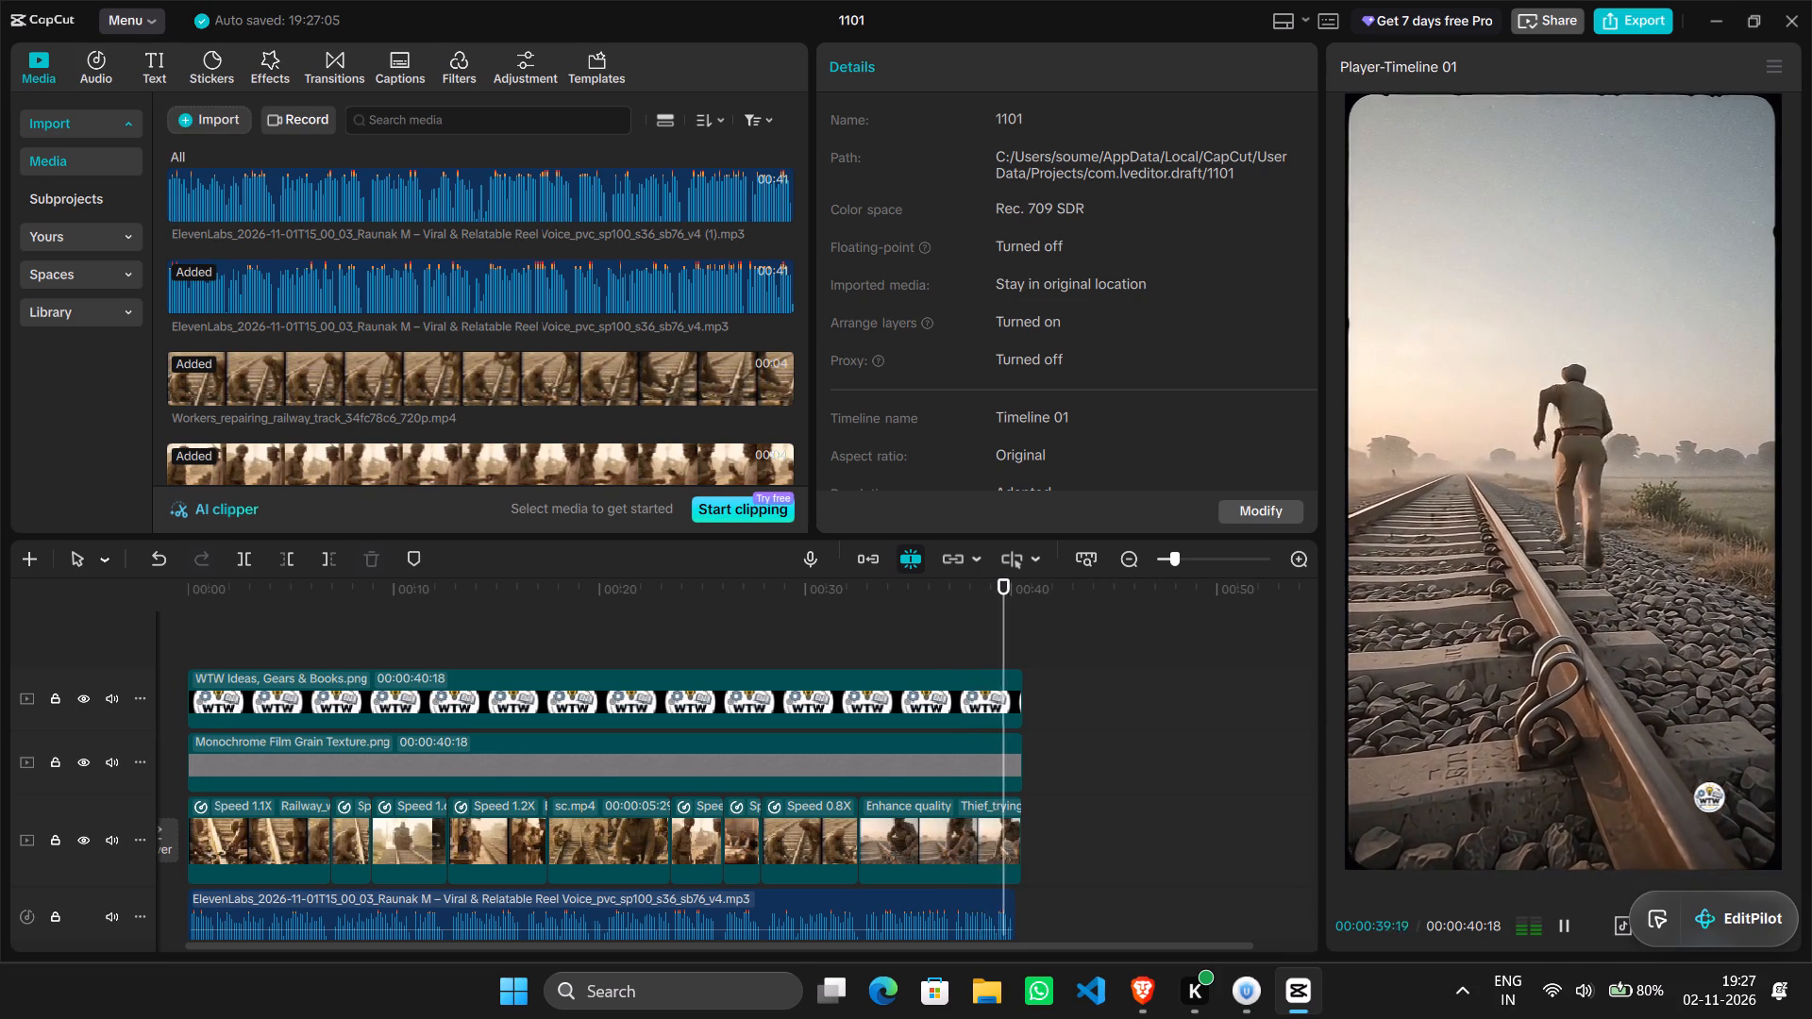
Close project 1101 and quit CapCut.
{"action": "left_click", "coordinate": [1783, 16]}
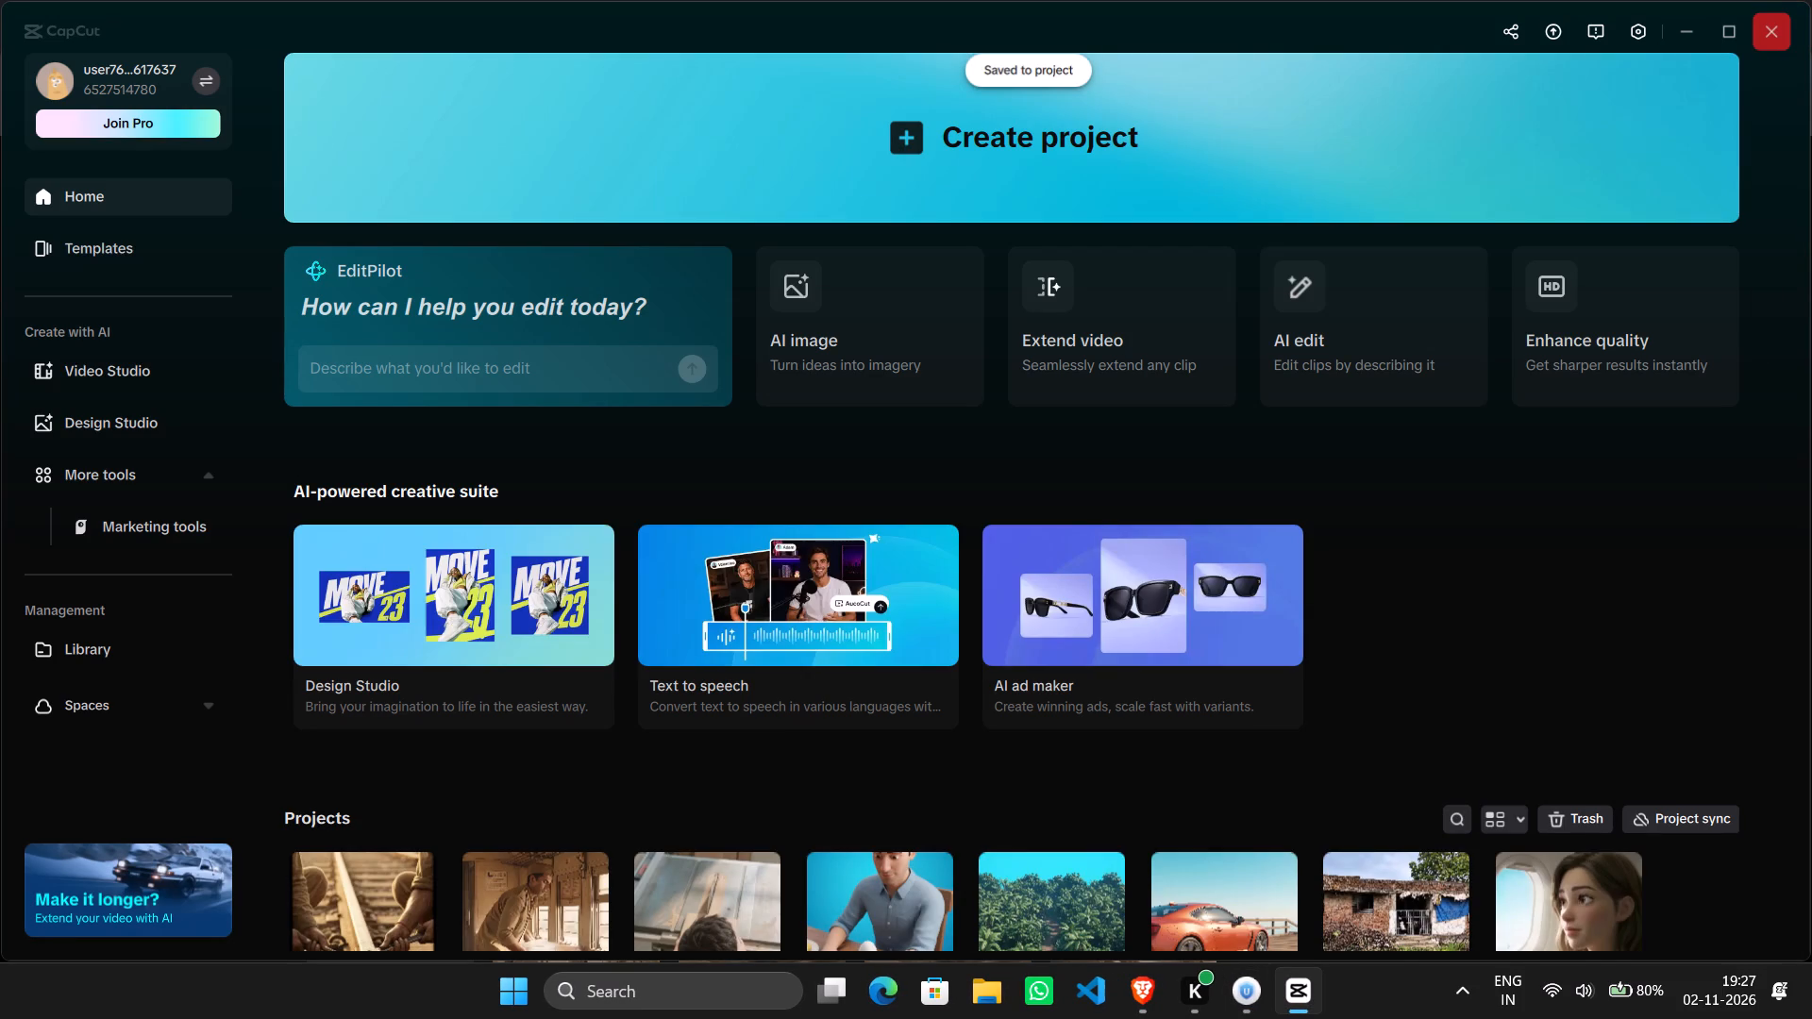
{"action": "left_click", "coordinate": [1778, 33]}
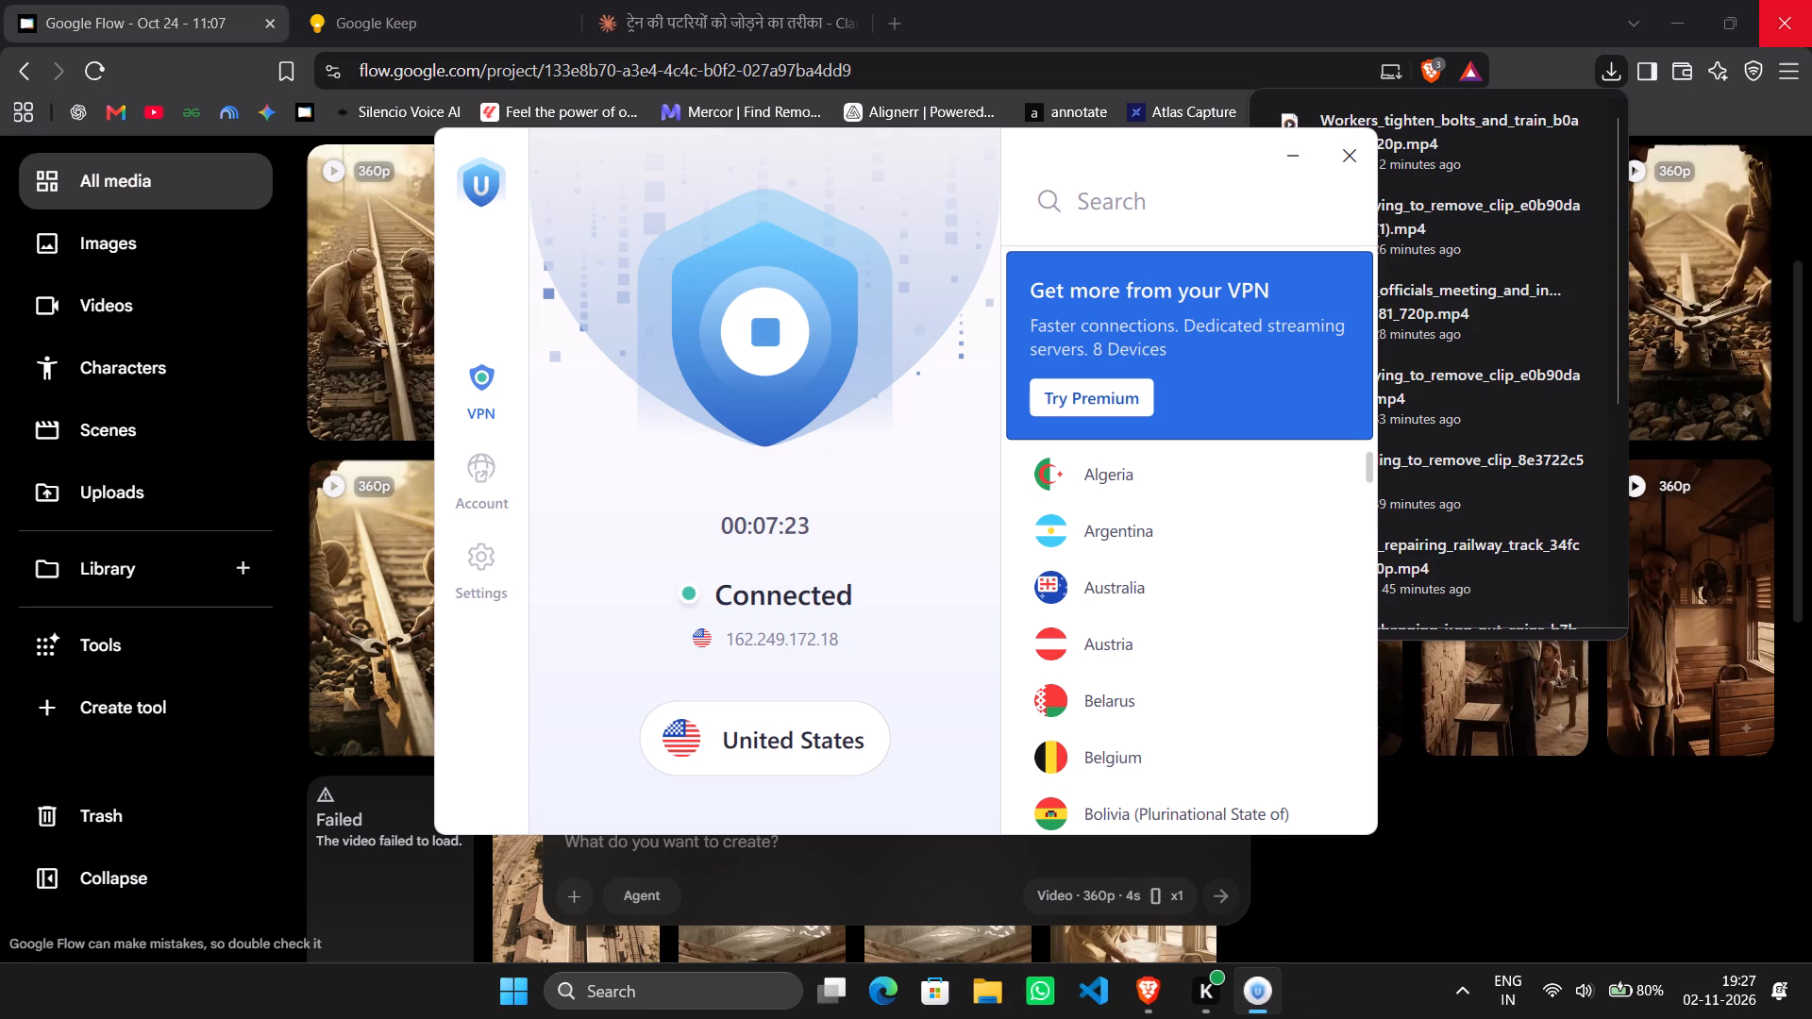
Disconnect UrbanVPN from its United States server.
{"action": "left_click", "coordinate": [754, 341]}
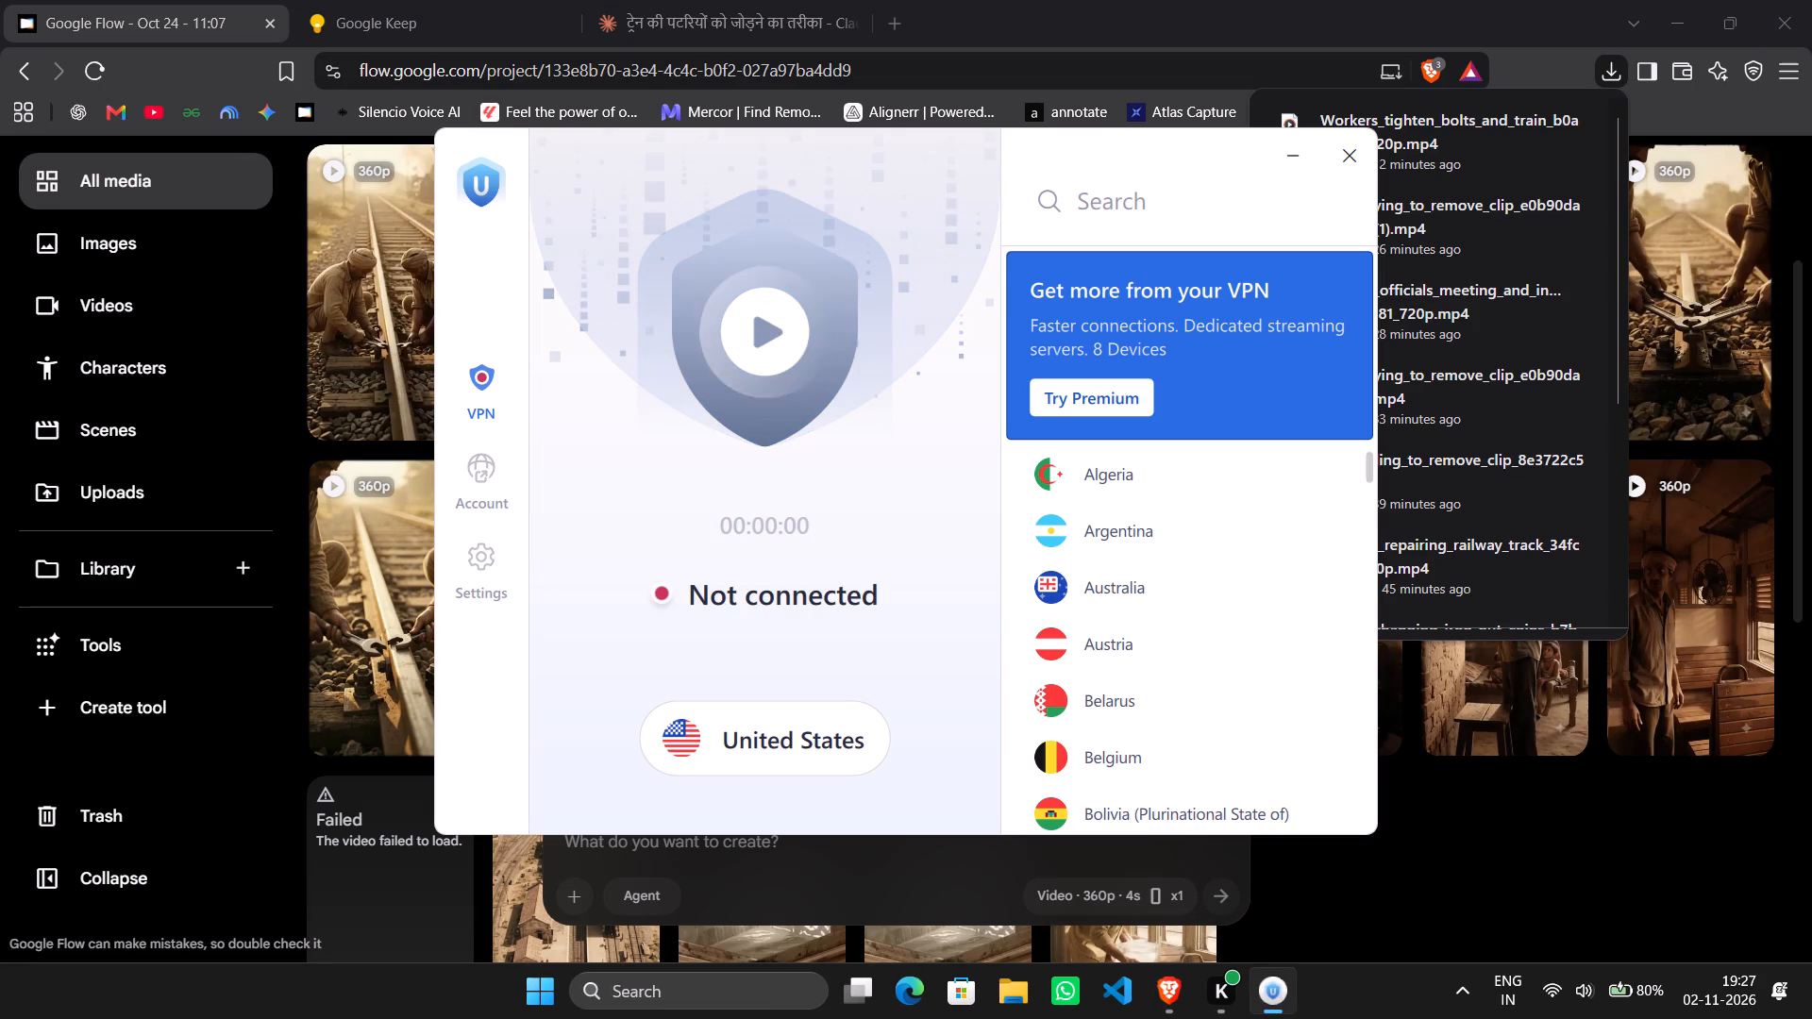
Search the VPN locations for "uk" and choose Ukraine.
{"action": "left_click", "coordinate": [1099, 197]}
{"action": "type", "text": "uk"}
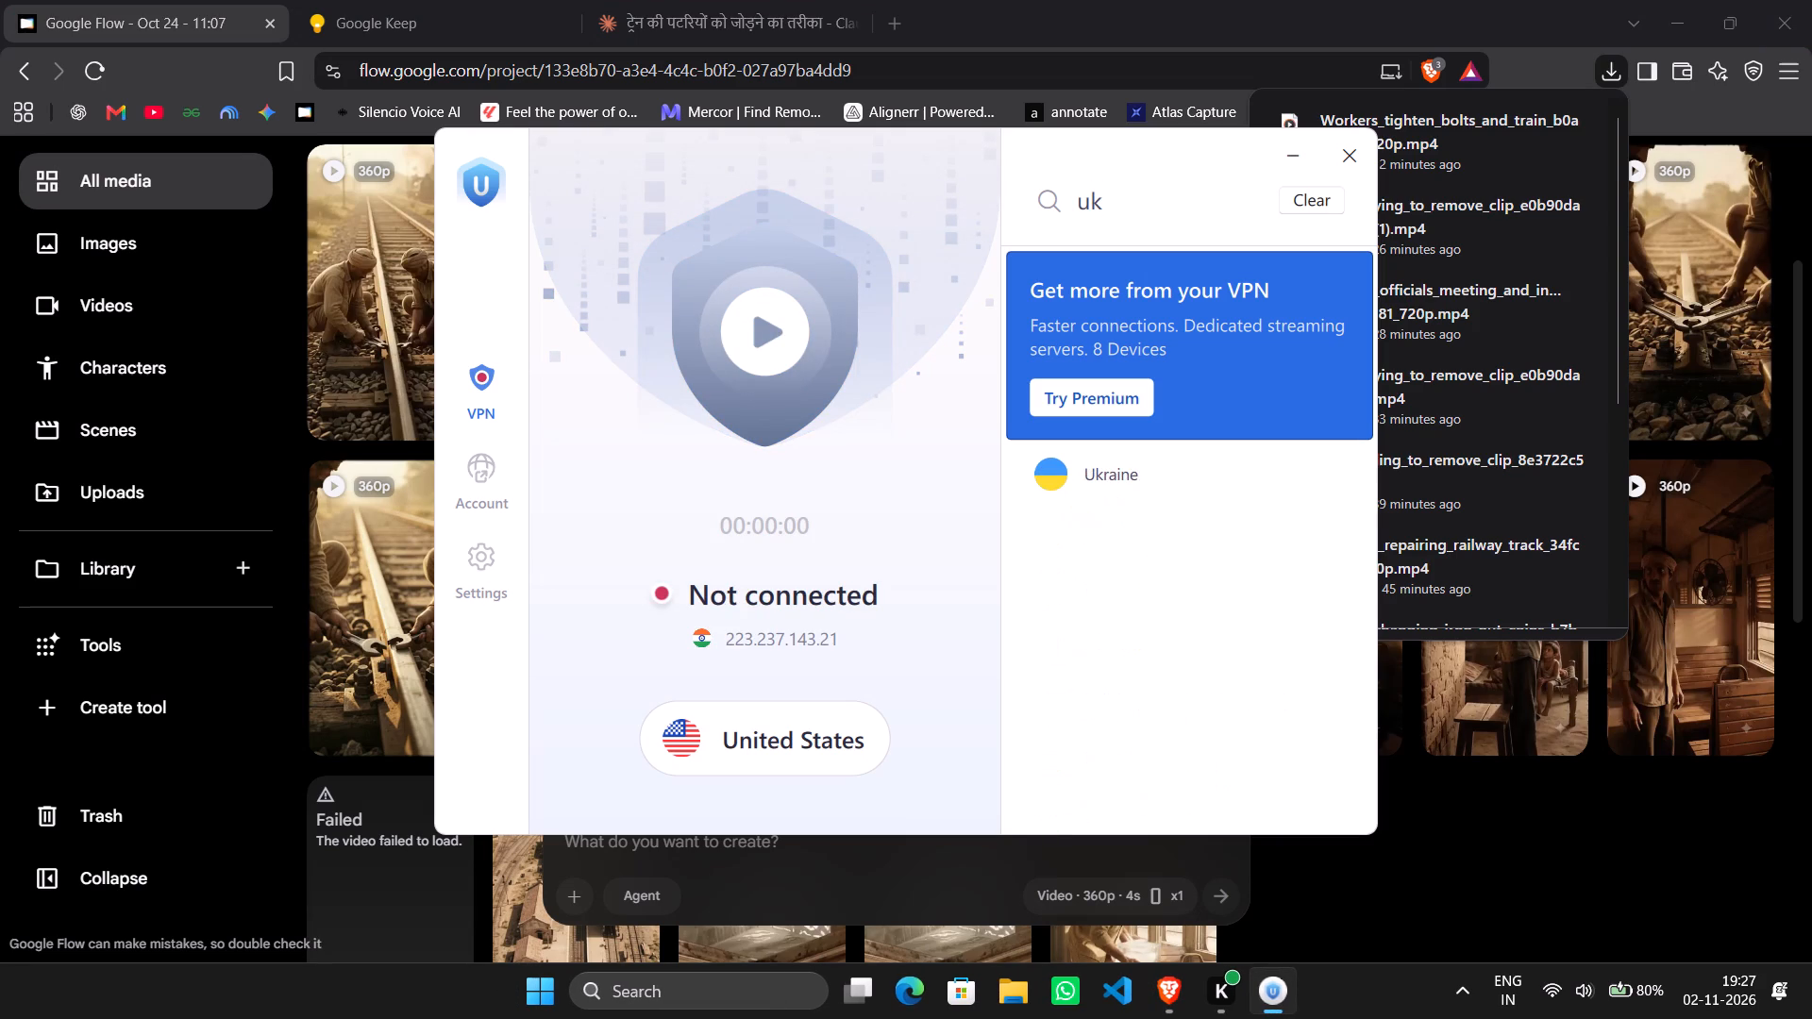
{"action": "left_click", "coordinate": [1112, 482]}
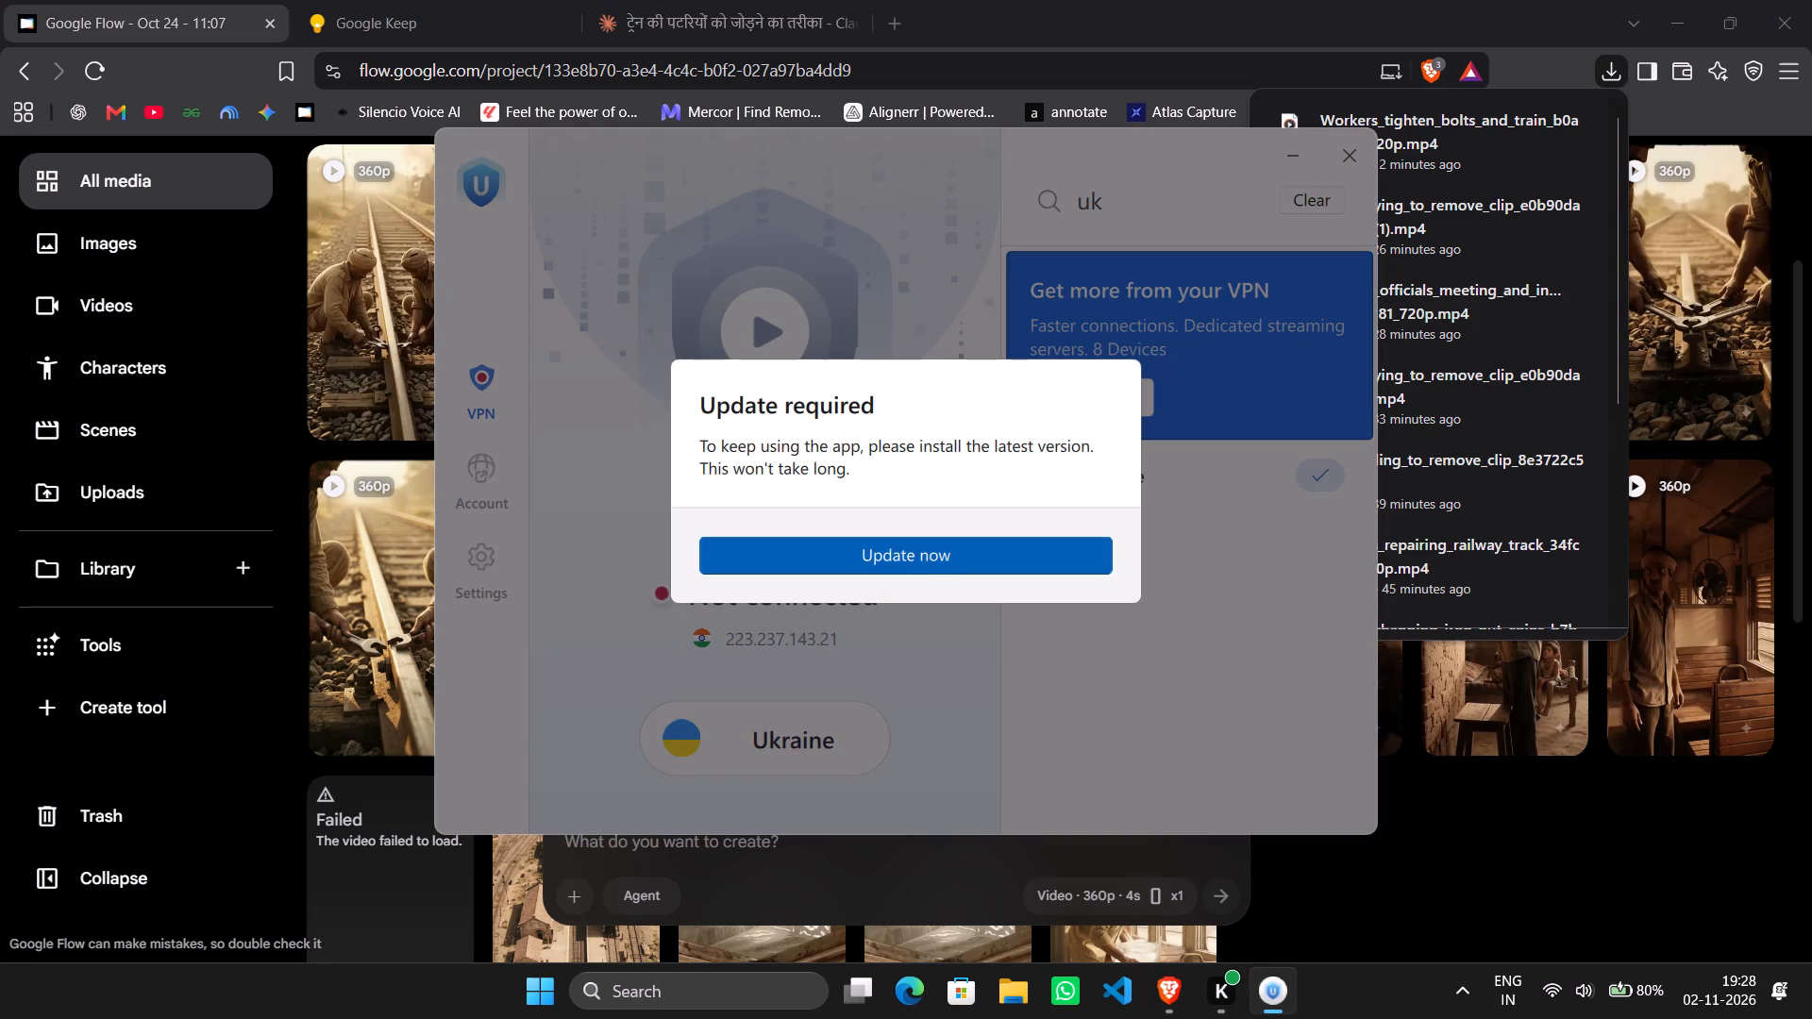
{"action": "left_click", "coordinate": [861, 551]}
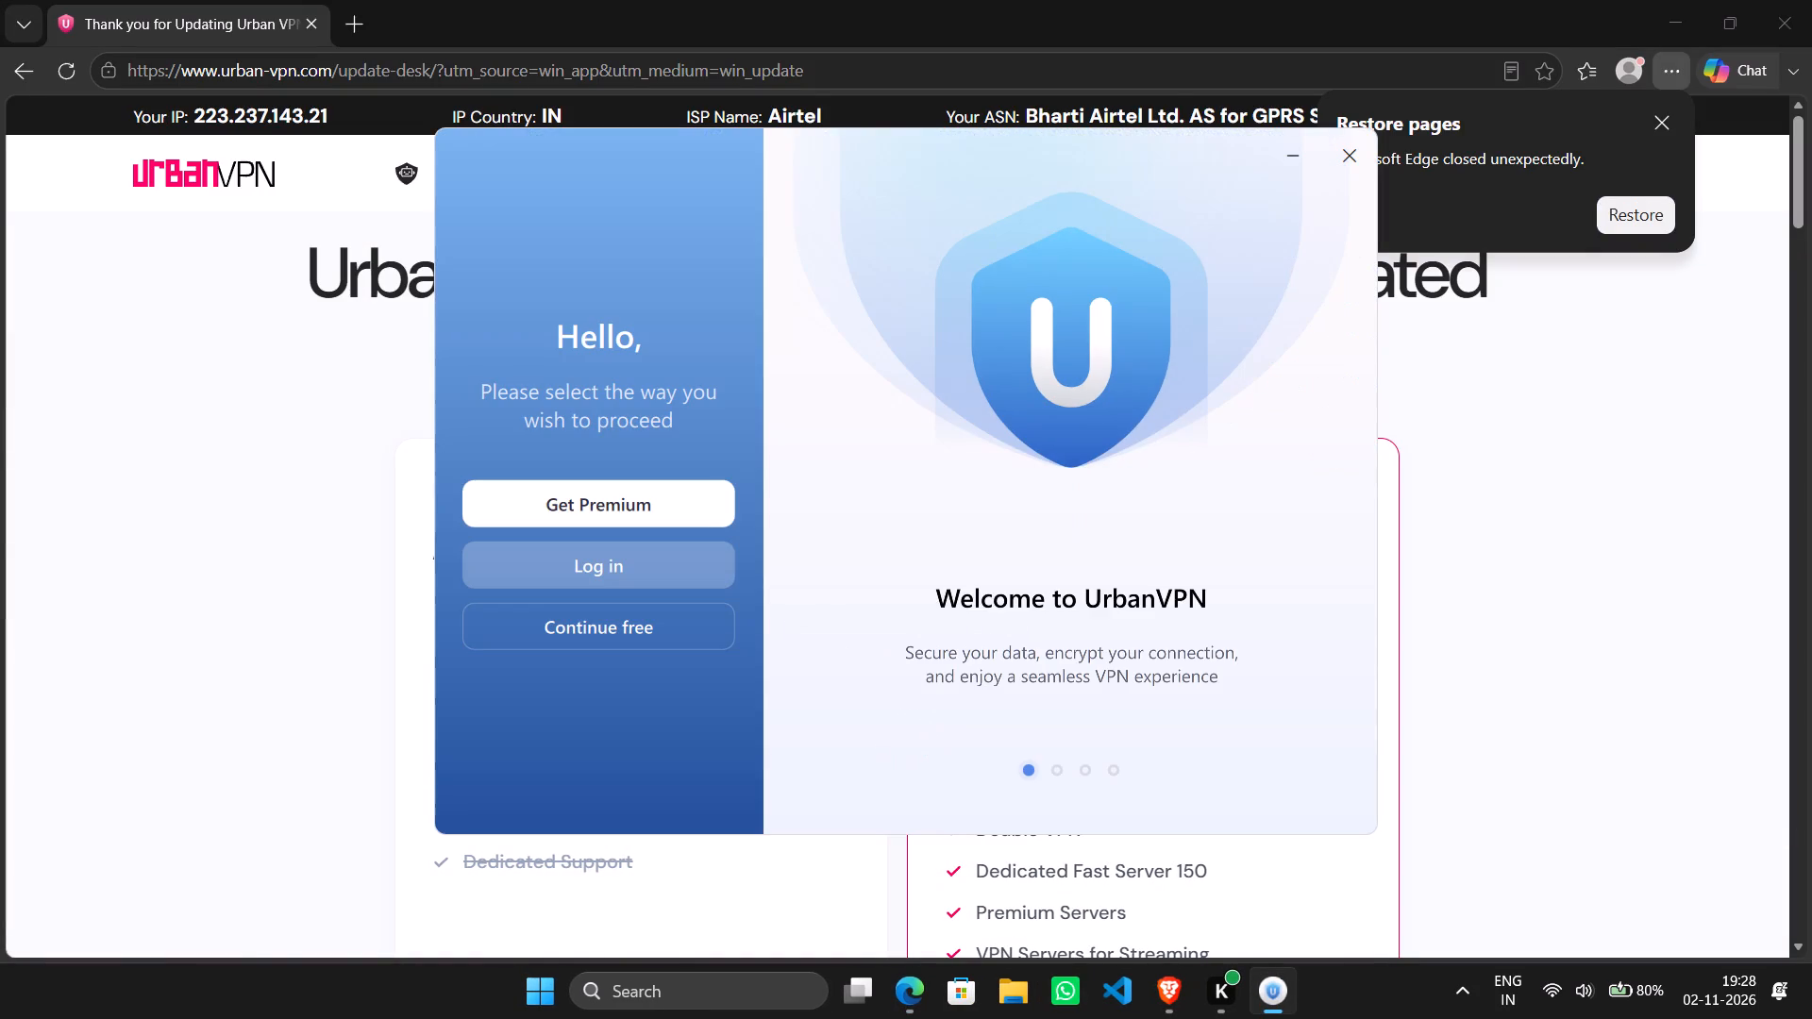
{"action": "left_click", "coordinate": [679, 620]}
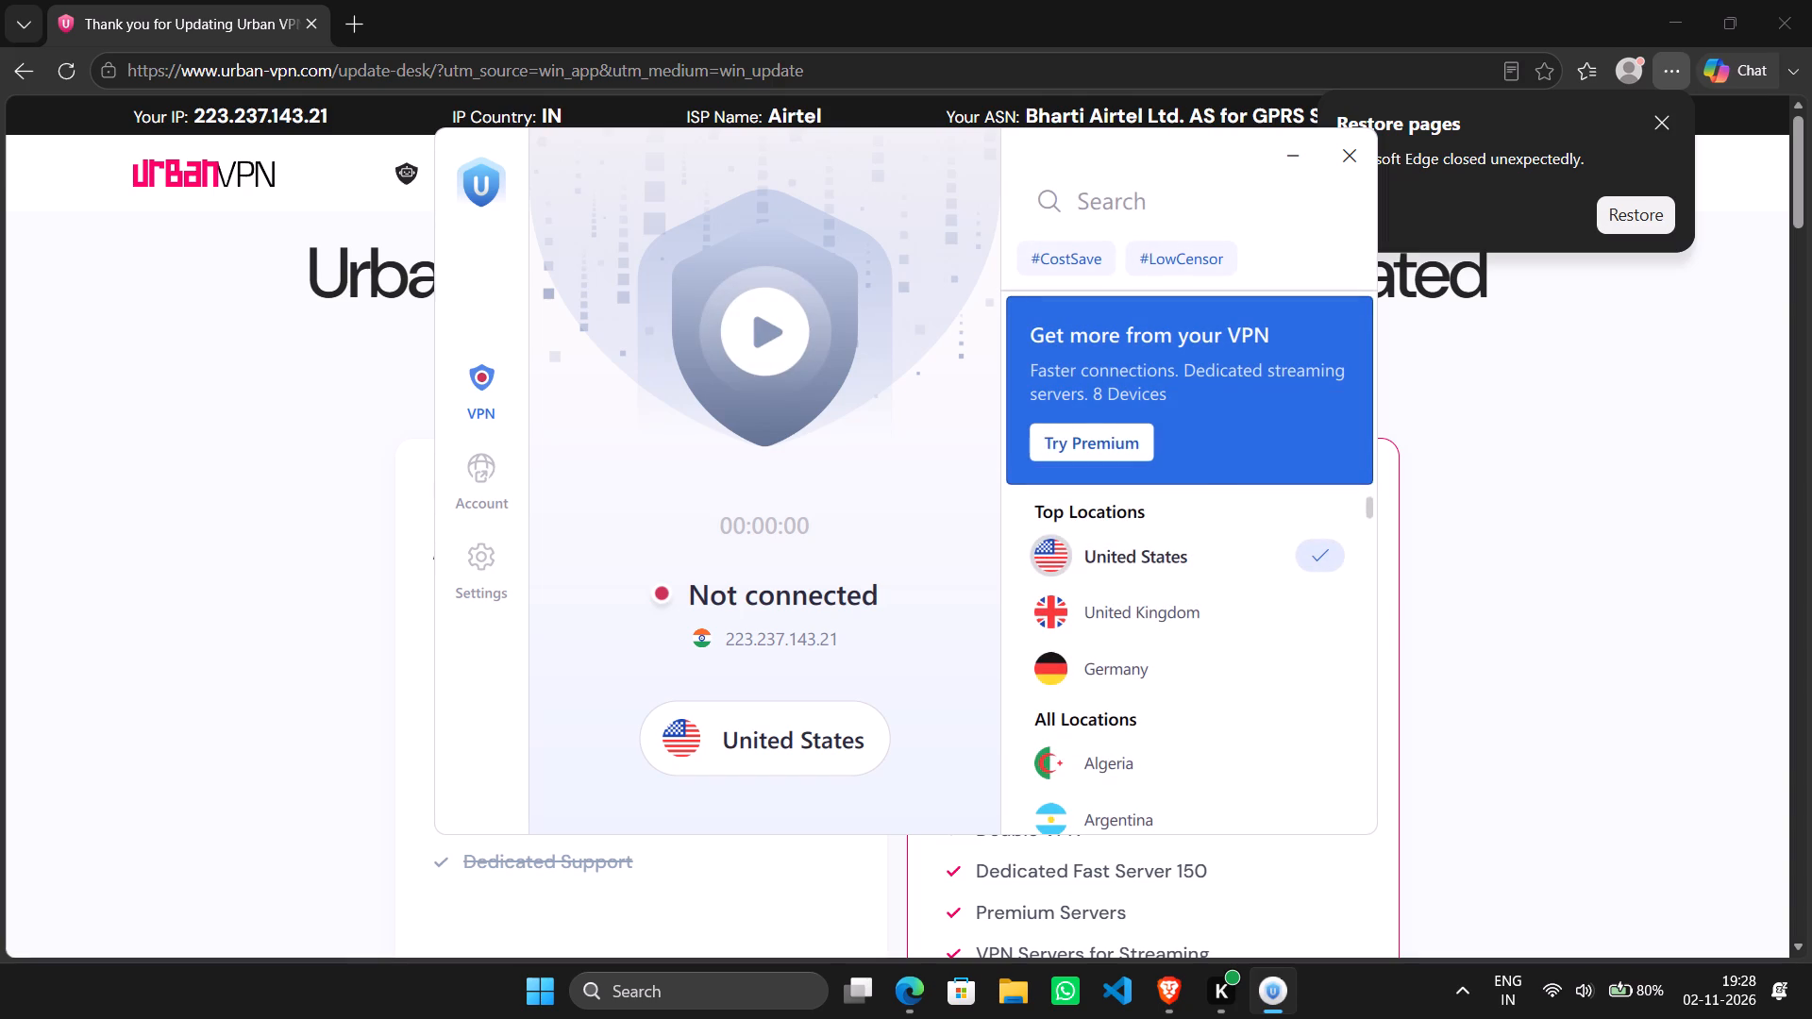
Search the UrbanVPN locations for "uk" and connect to Ukraine.
{"action": "left_click", "coordinate": [1132, 197]}
{"action": "type", "text": "uk"}
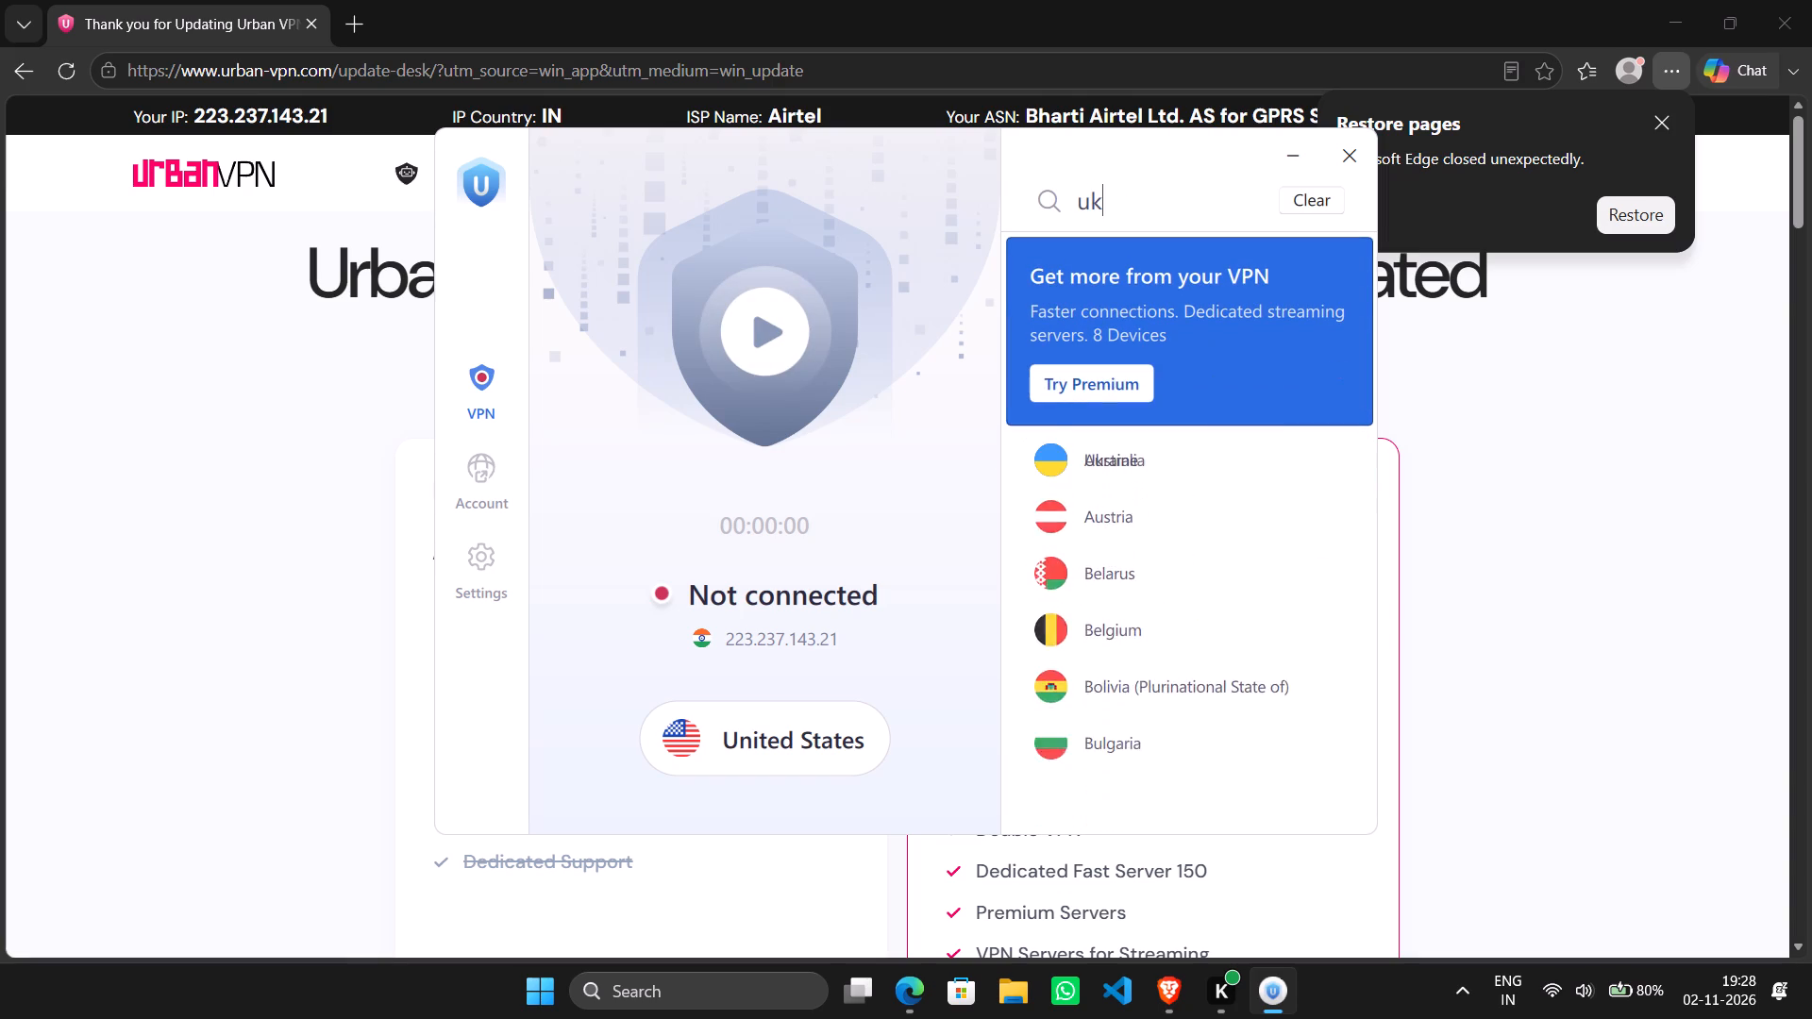
{"action": "left_click", "coordinate": [1146, 470]}
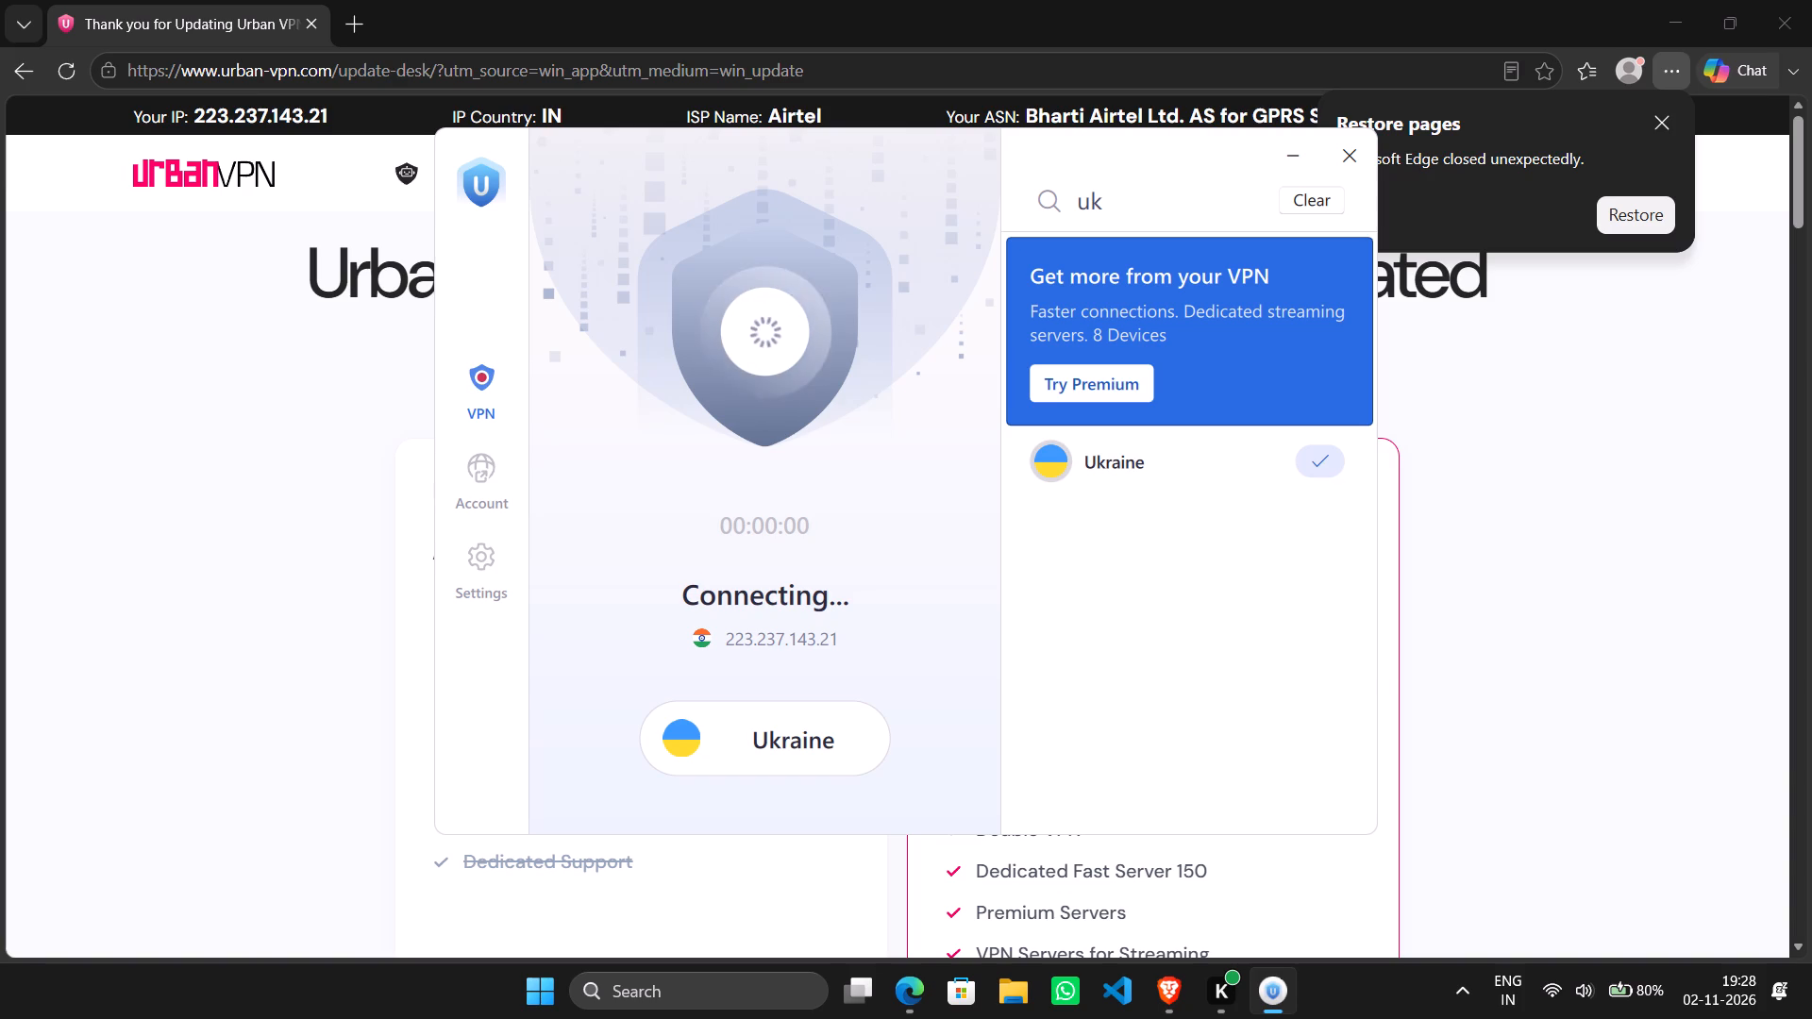
Launch CapCut, open project 1101 from the recent projects and dismiss the Pro offer.
{"action": "left_click", "coordinate": [643, 1005]}
{"action": "type", "text": "ca"}
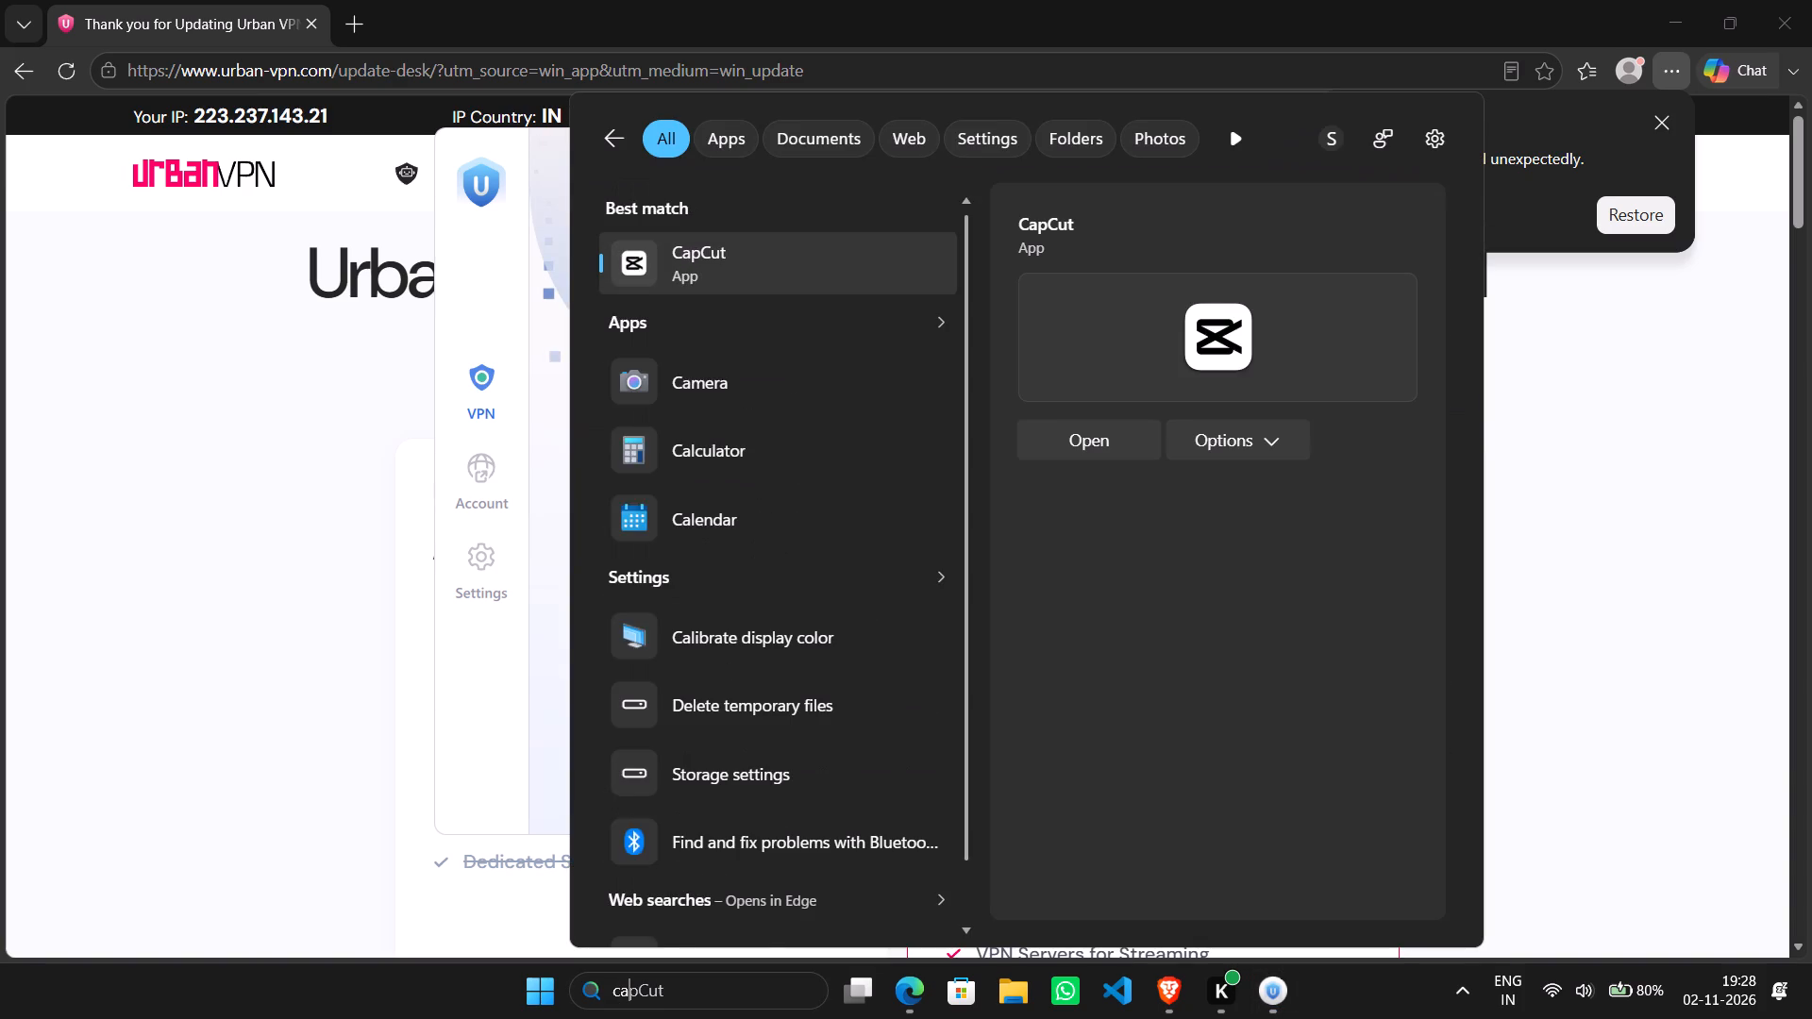
{"action": "key", "text": "Return"}
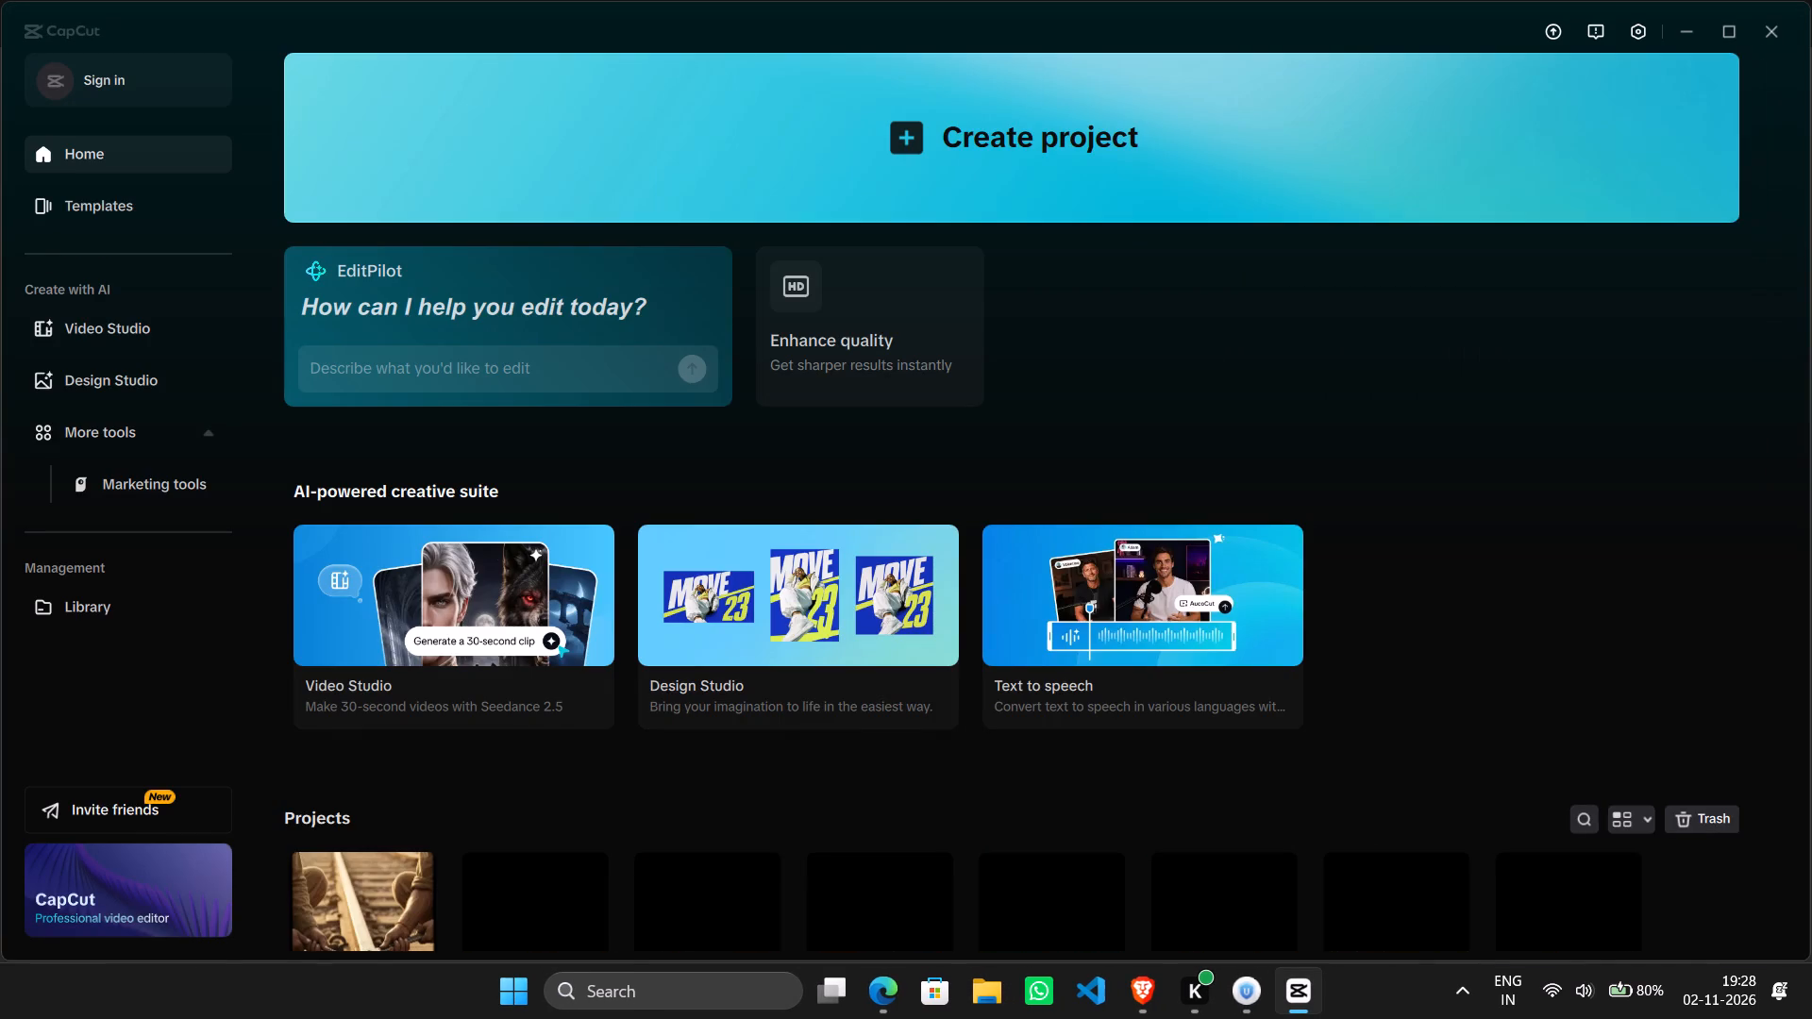
{"action": "left_click", "coordinate": [412, 901]}
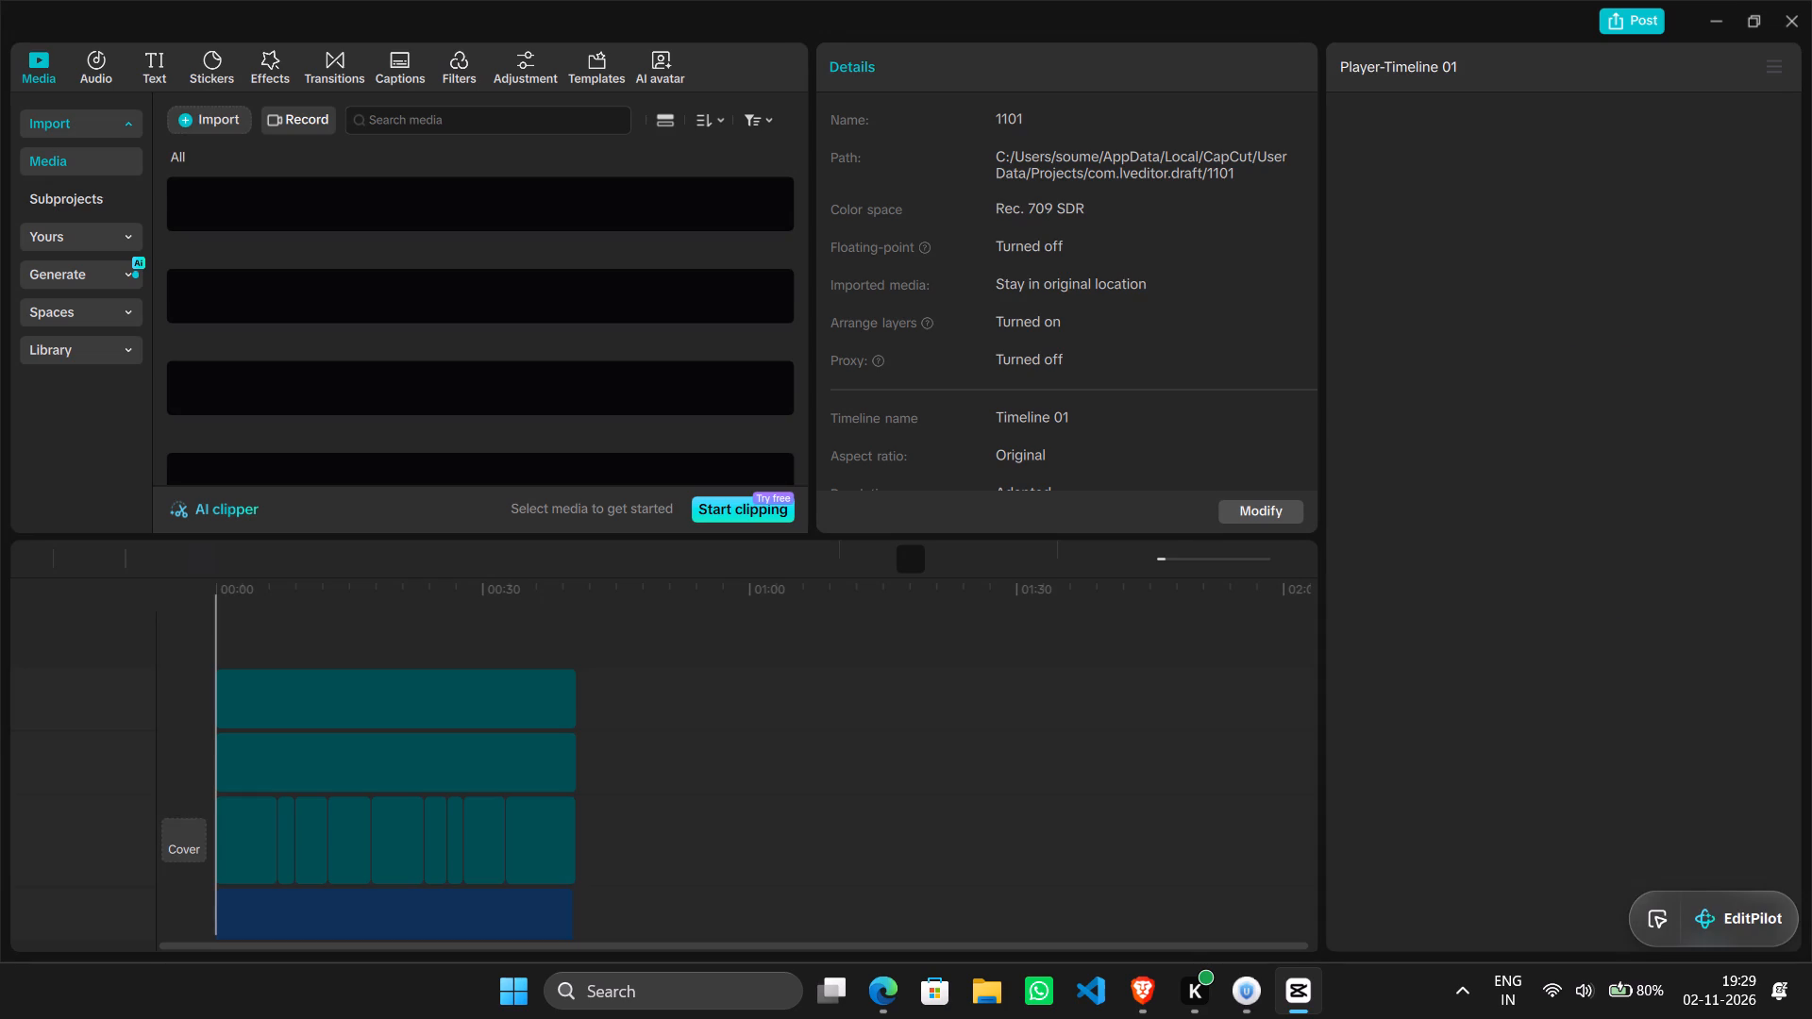
{"action": "scroll", "coordinate": [913, 693], "scroll_direction": "up", "scroll_amount": 1}
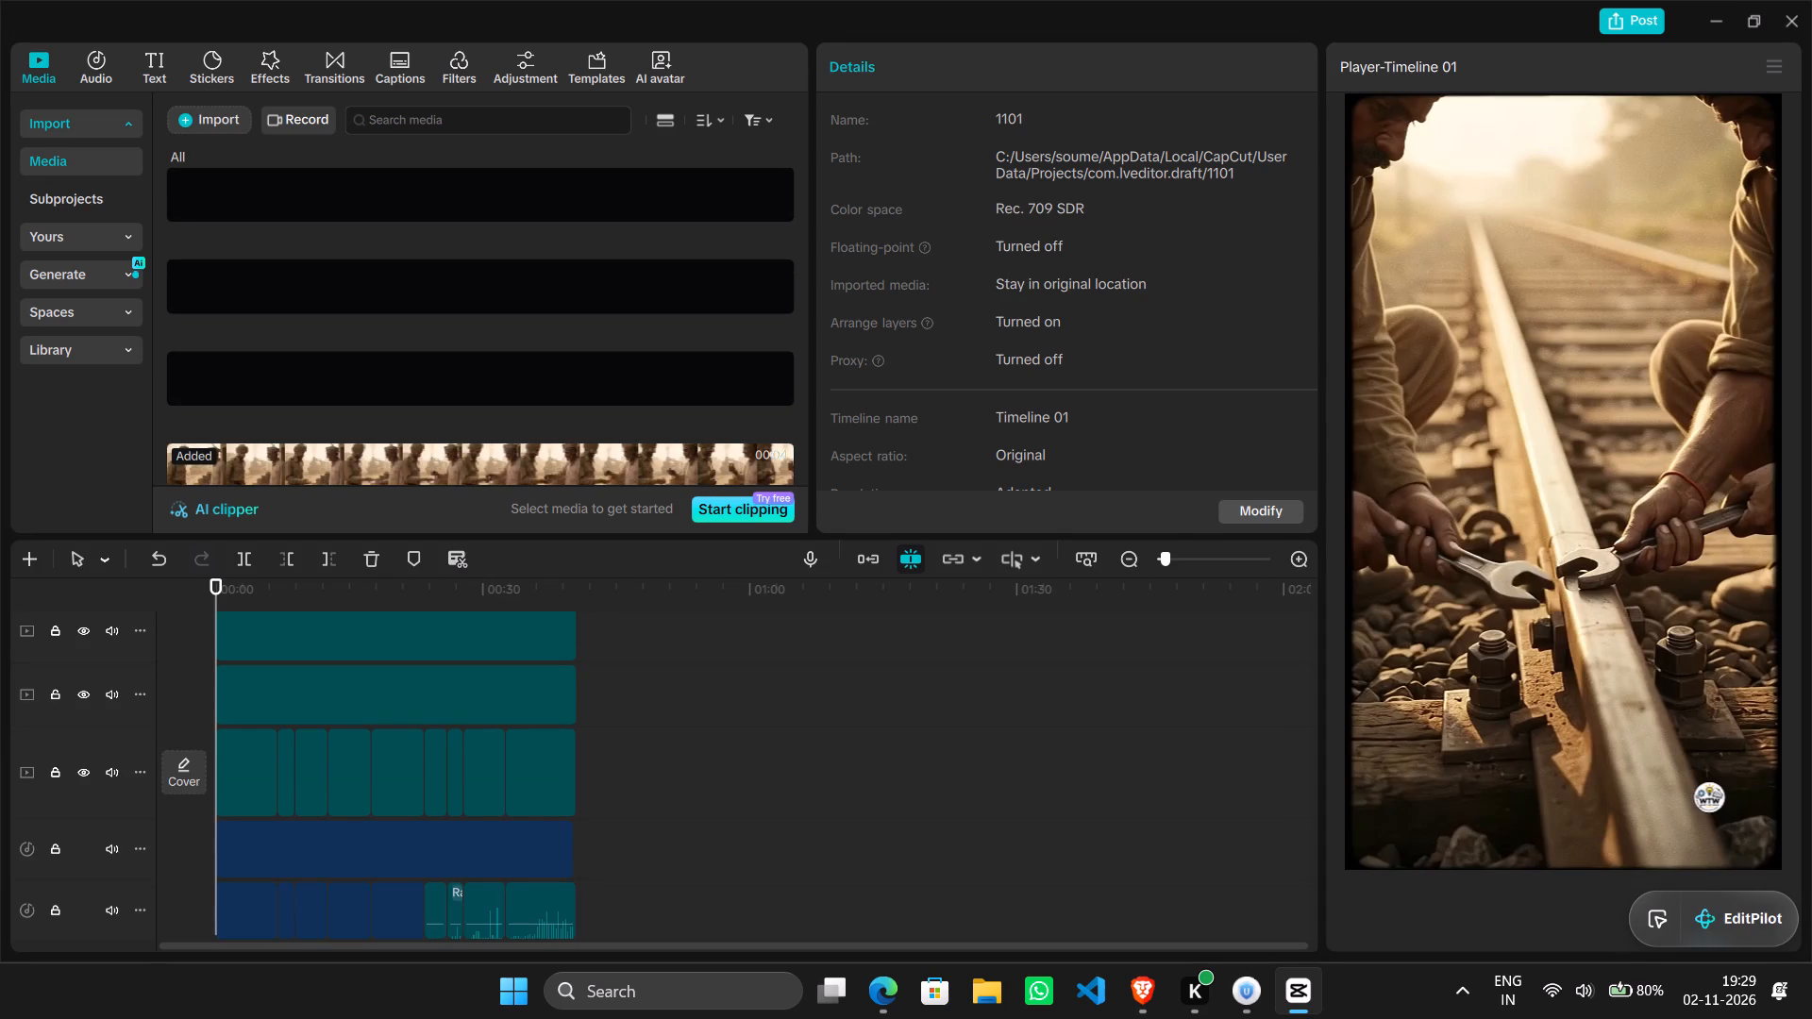
{"action": "scroll", "coordinate": [913, 693], "scroll_direction": "up", "scroll_amount": 1}
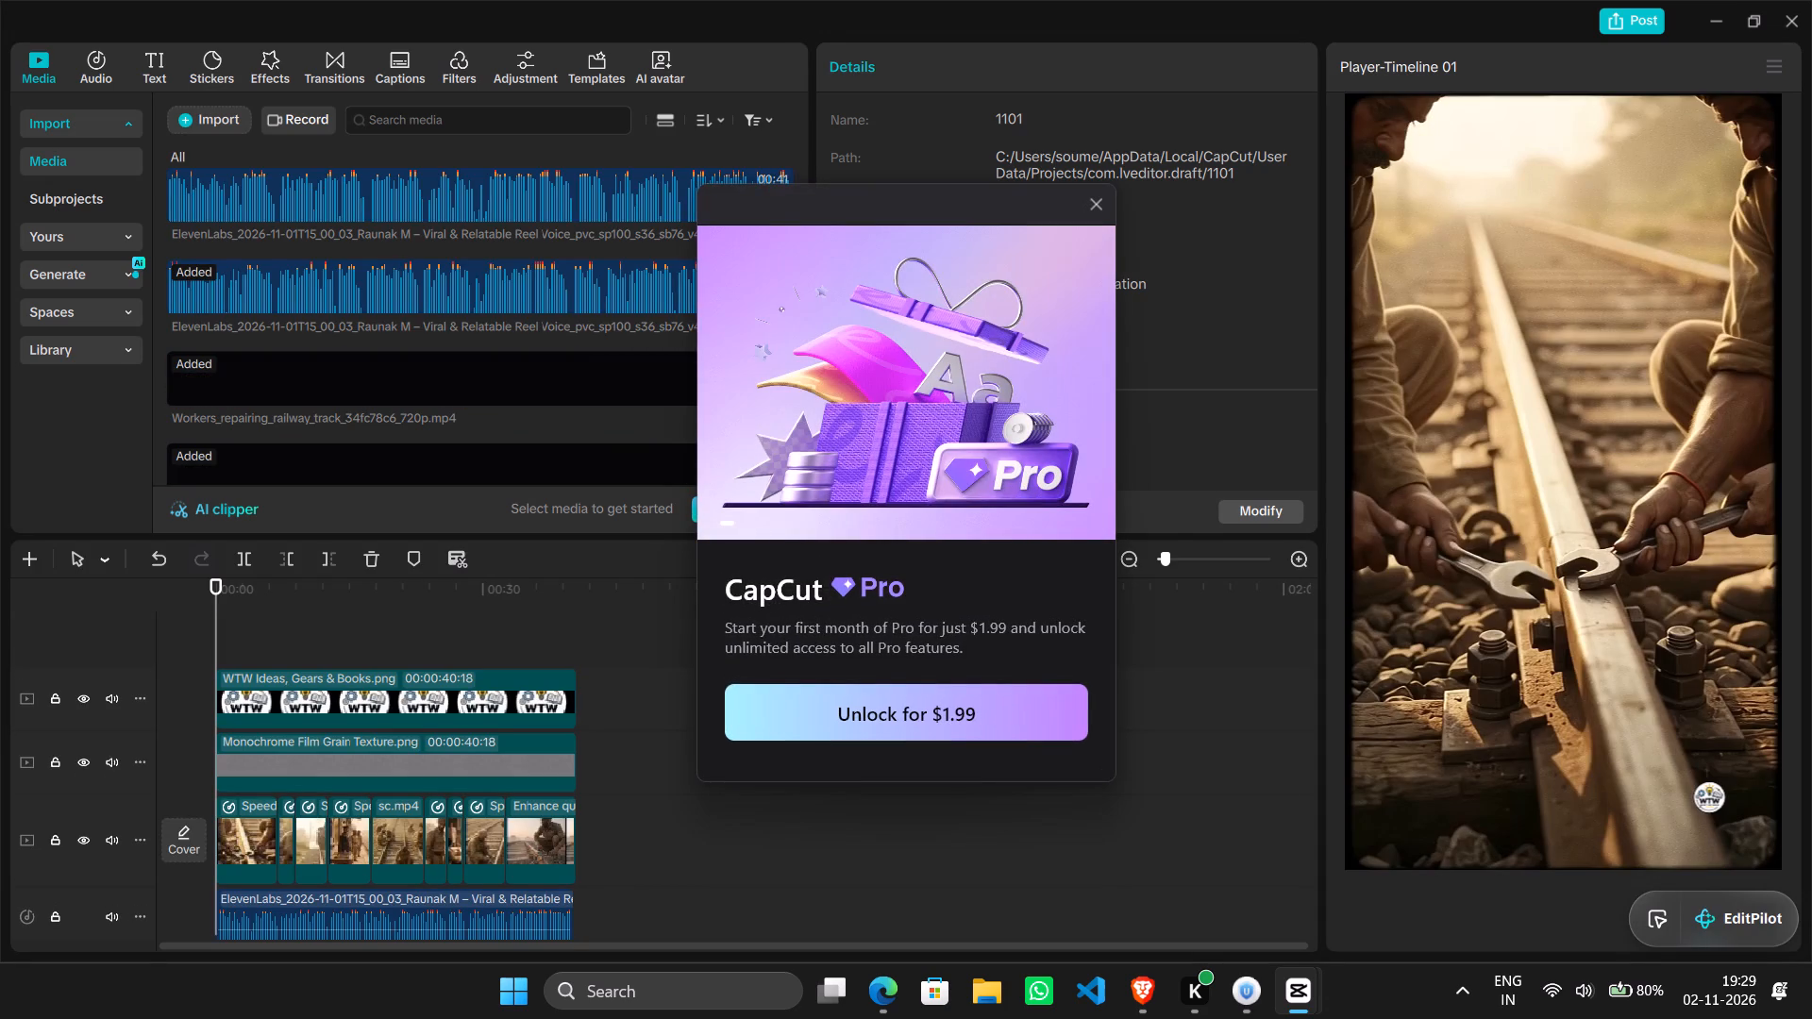
{"action": "left_click", "coordinate": [1095, 202]}
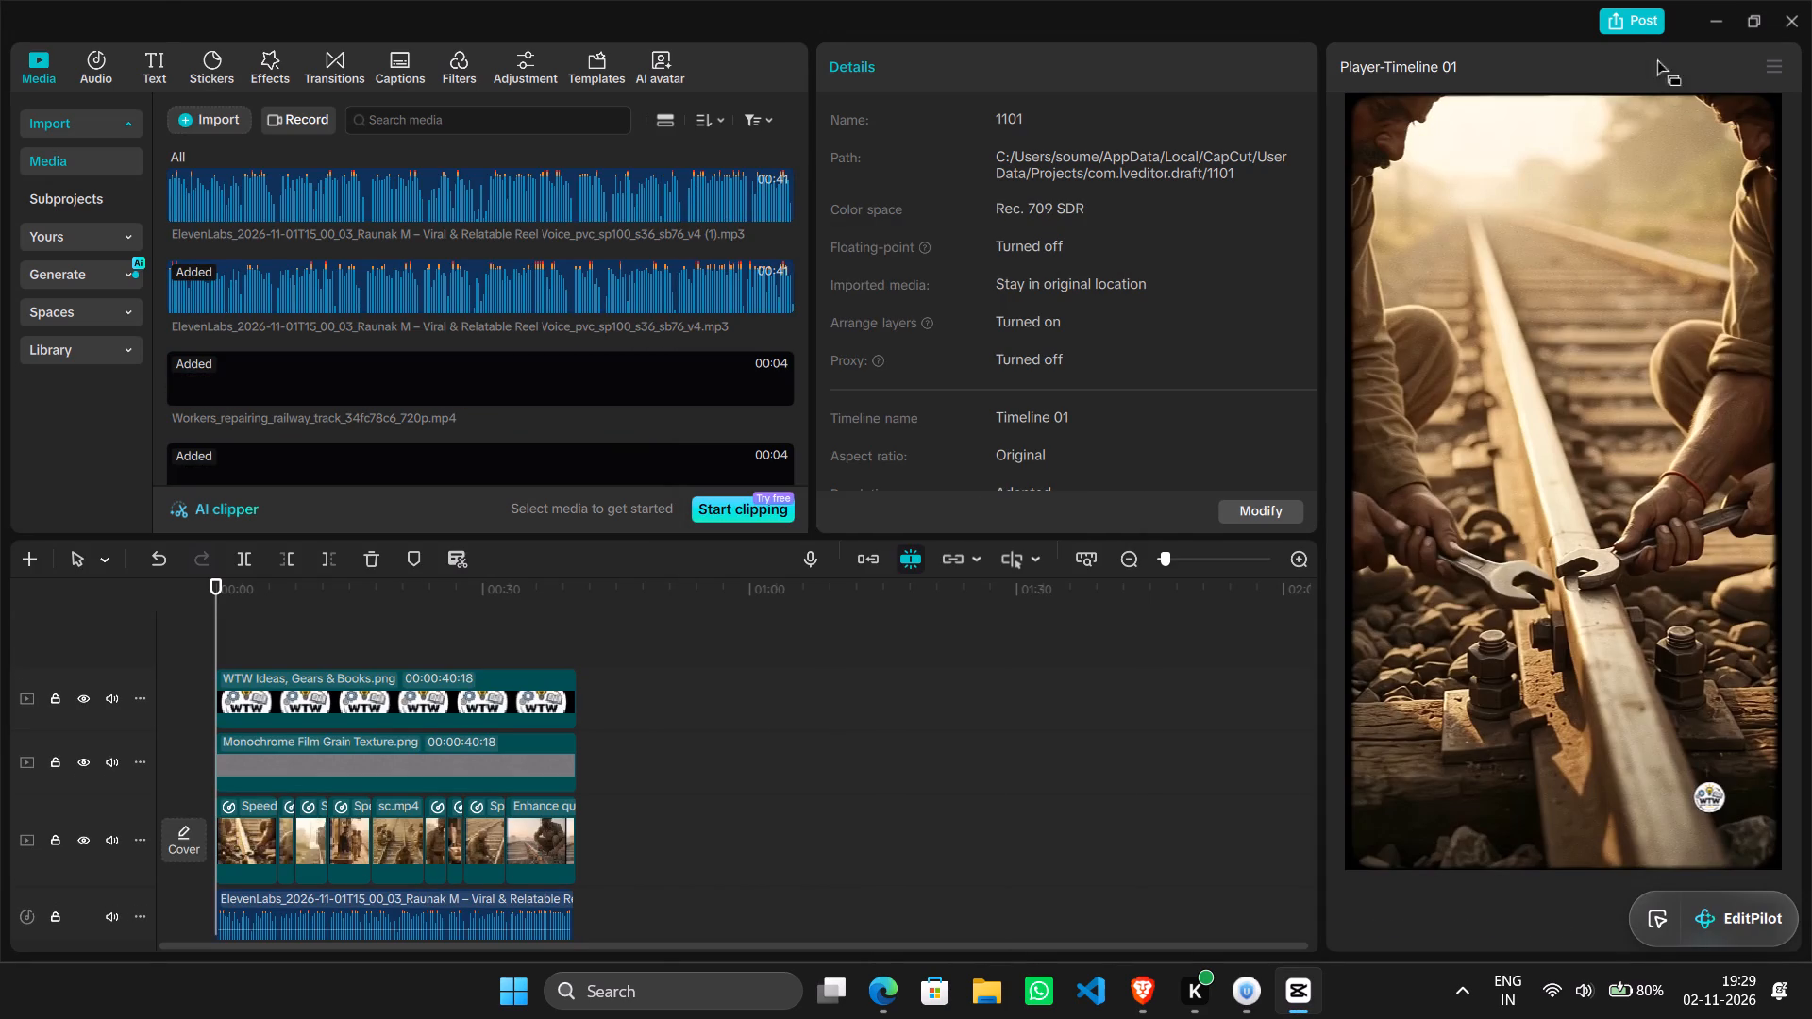
Export project 1101 to S:/vids as a 1080P H.264 mp4 at 30fps with the Higher bit rate.
{"action": "left_click", "coordinate": [1644, 23]}
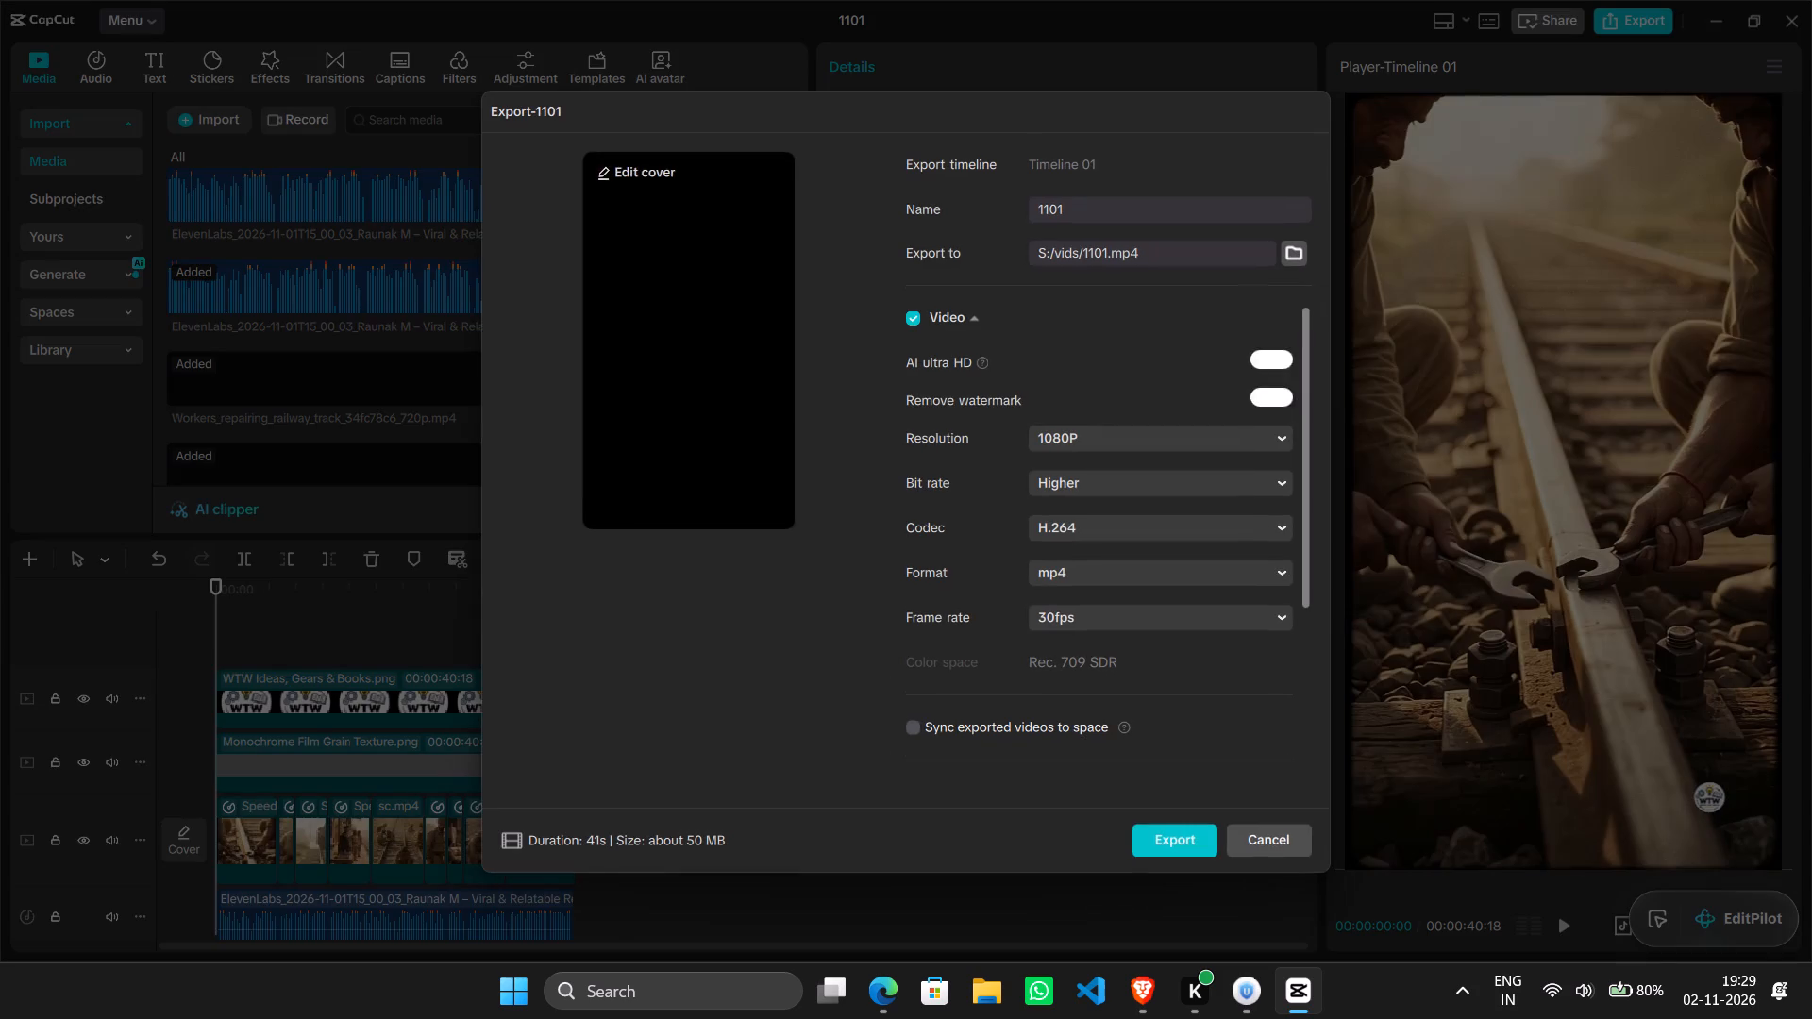
{"action": "left_click", "coordinate": [1152, 845]}
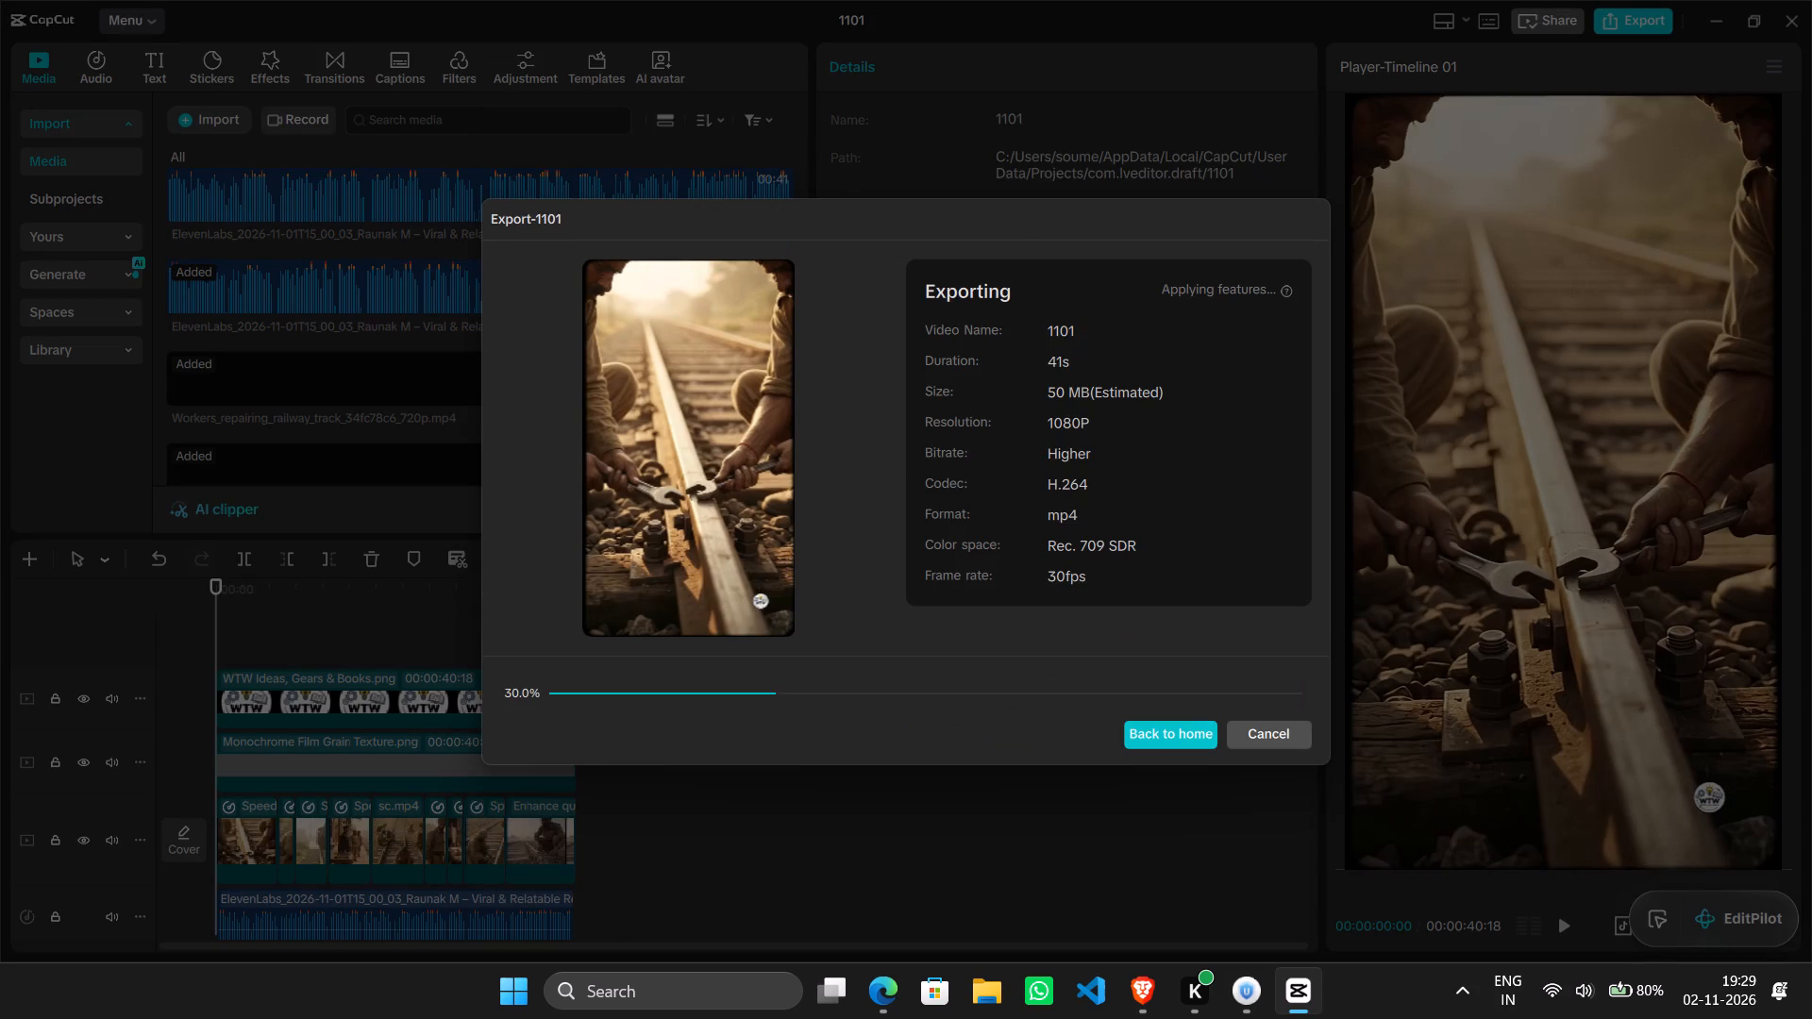